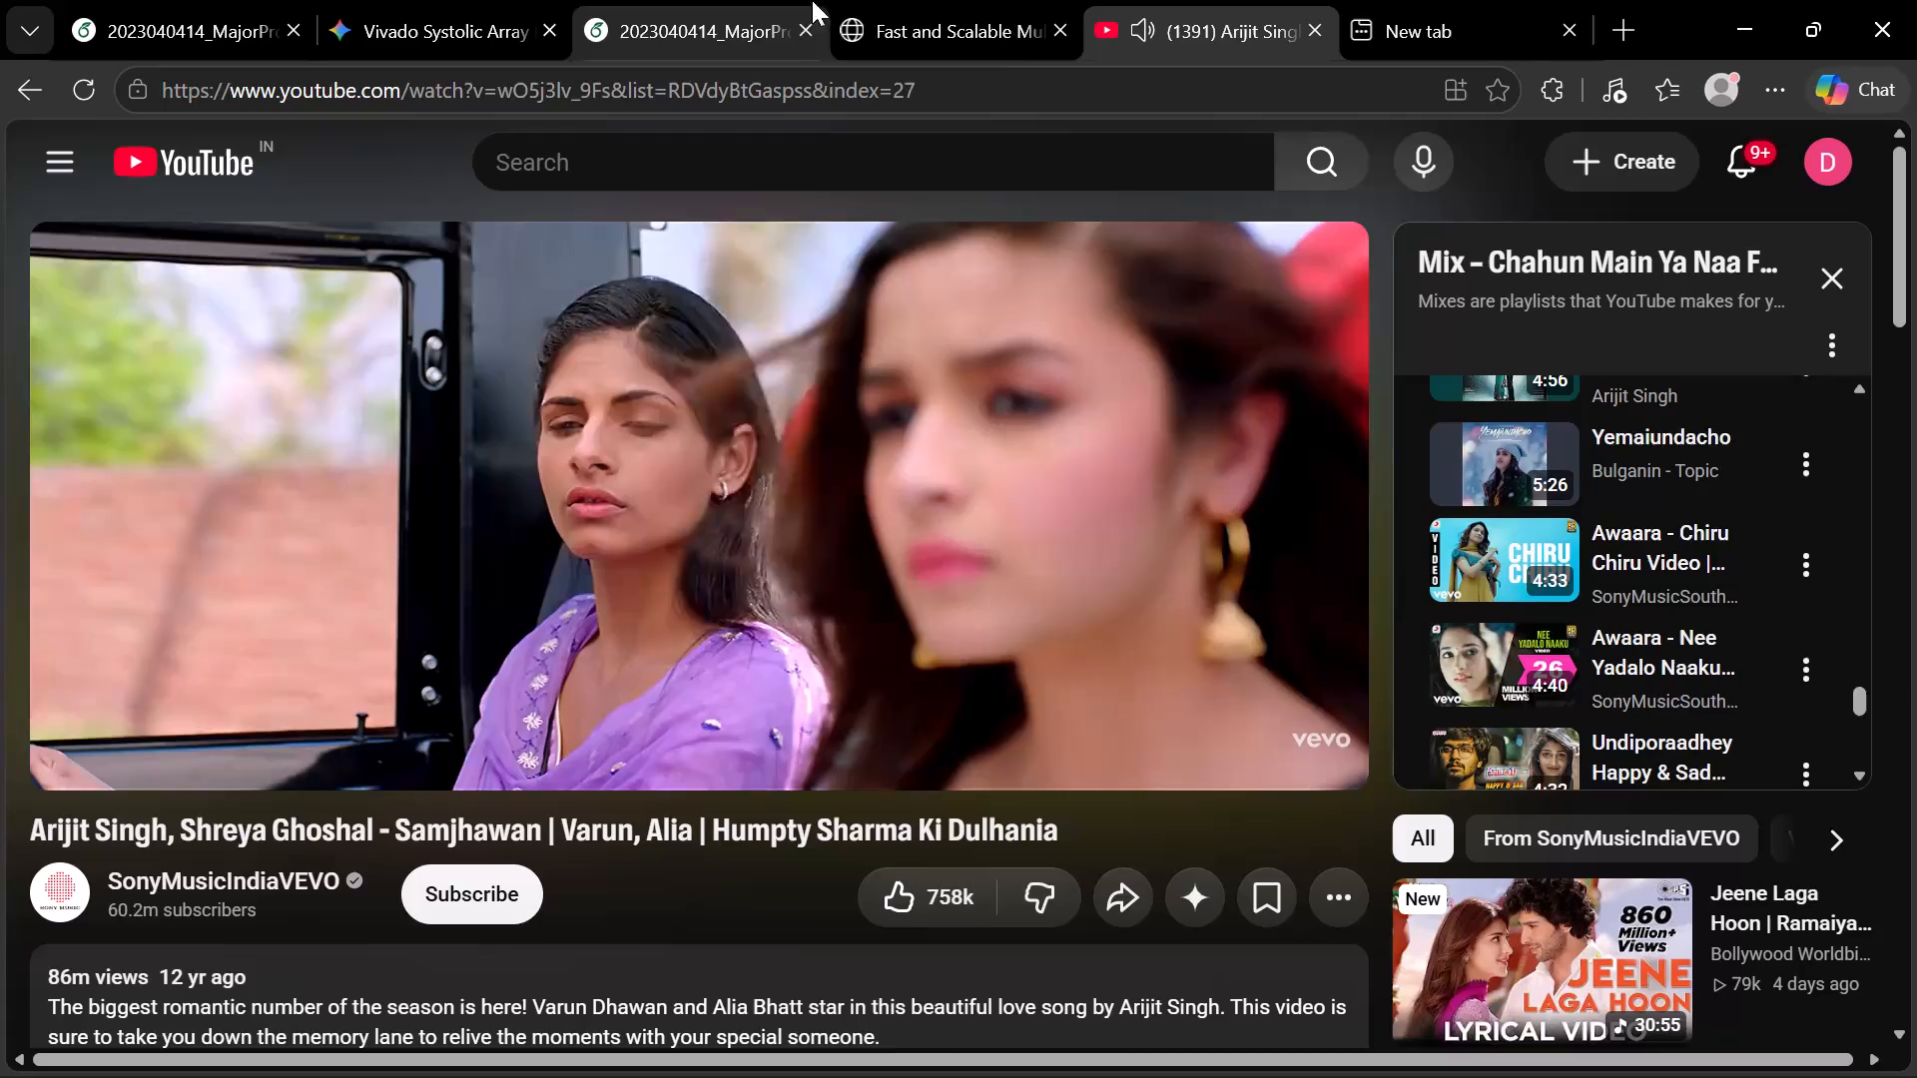
{"action": "left_click", "coordinate": [670, 8]}
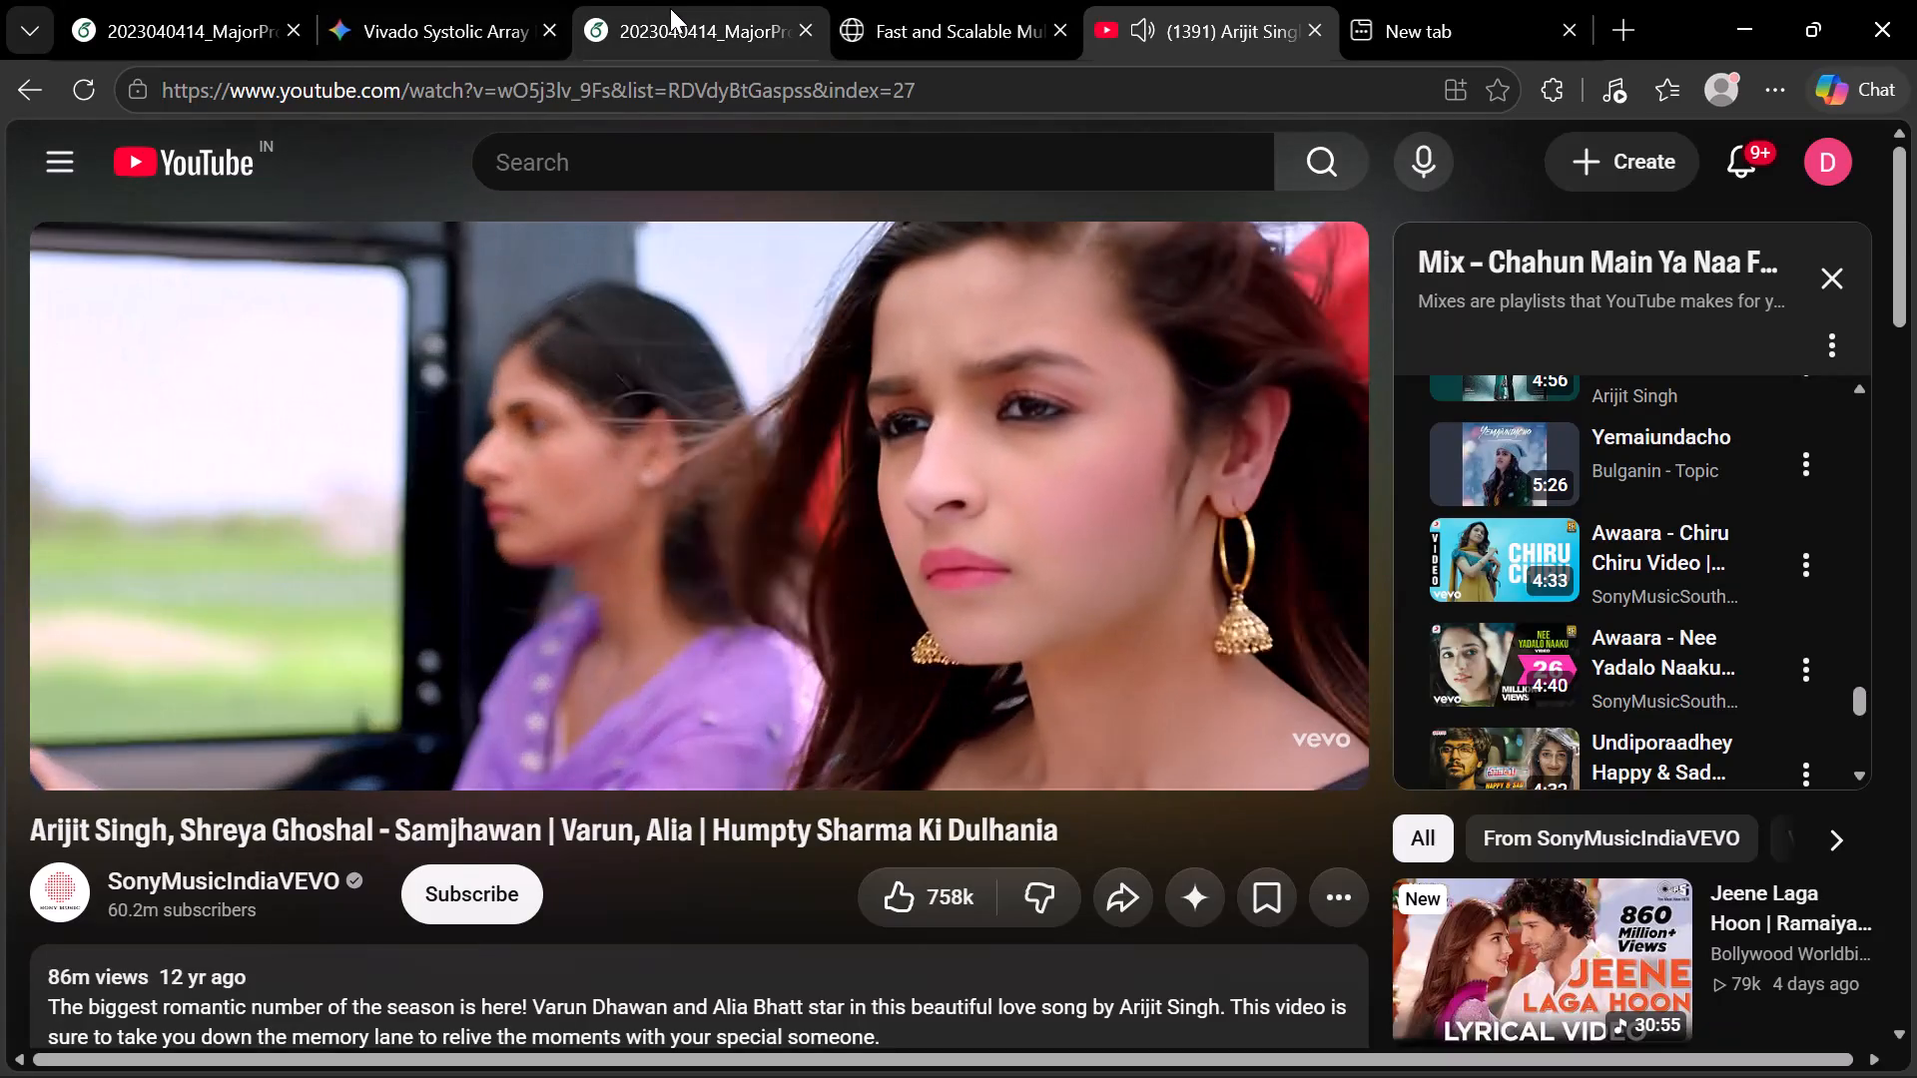
{"action": "scroll", "coordinate": [776, 386], "scroll_direction": "up", "scroll_amount": 1}
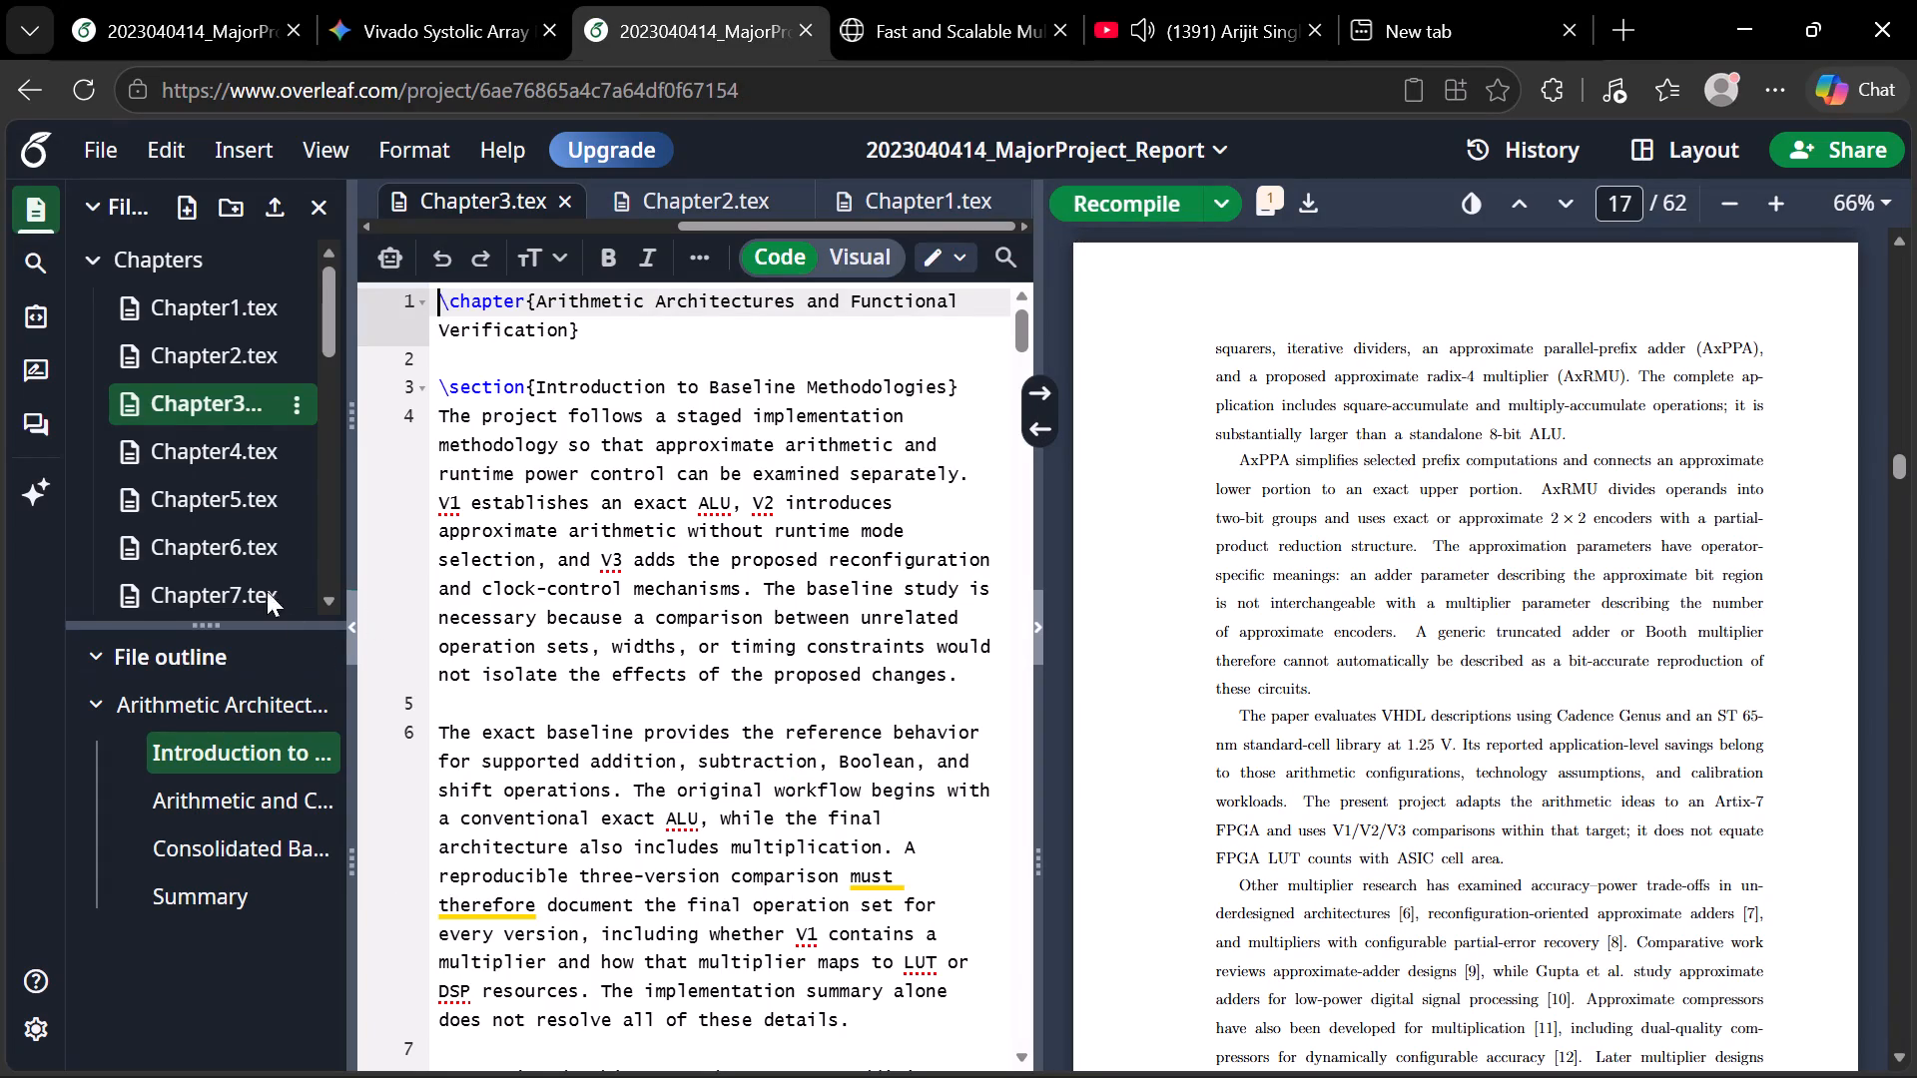
{"action": "left_click", "coordinate": [257, 372]}
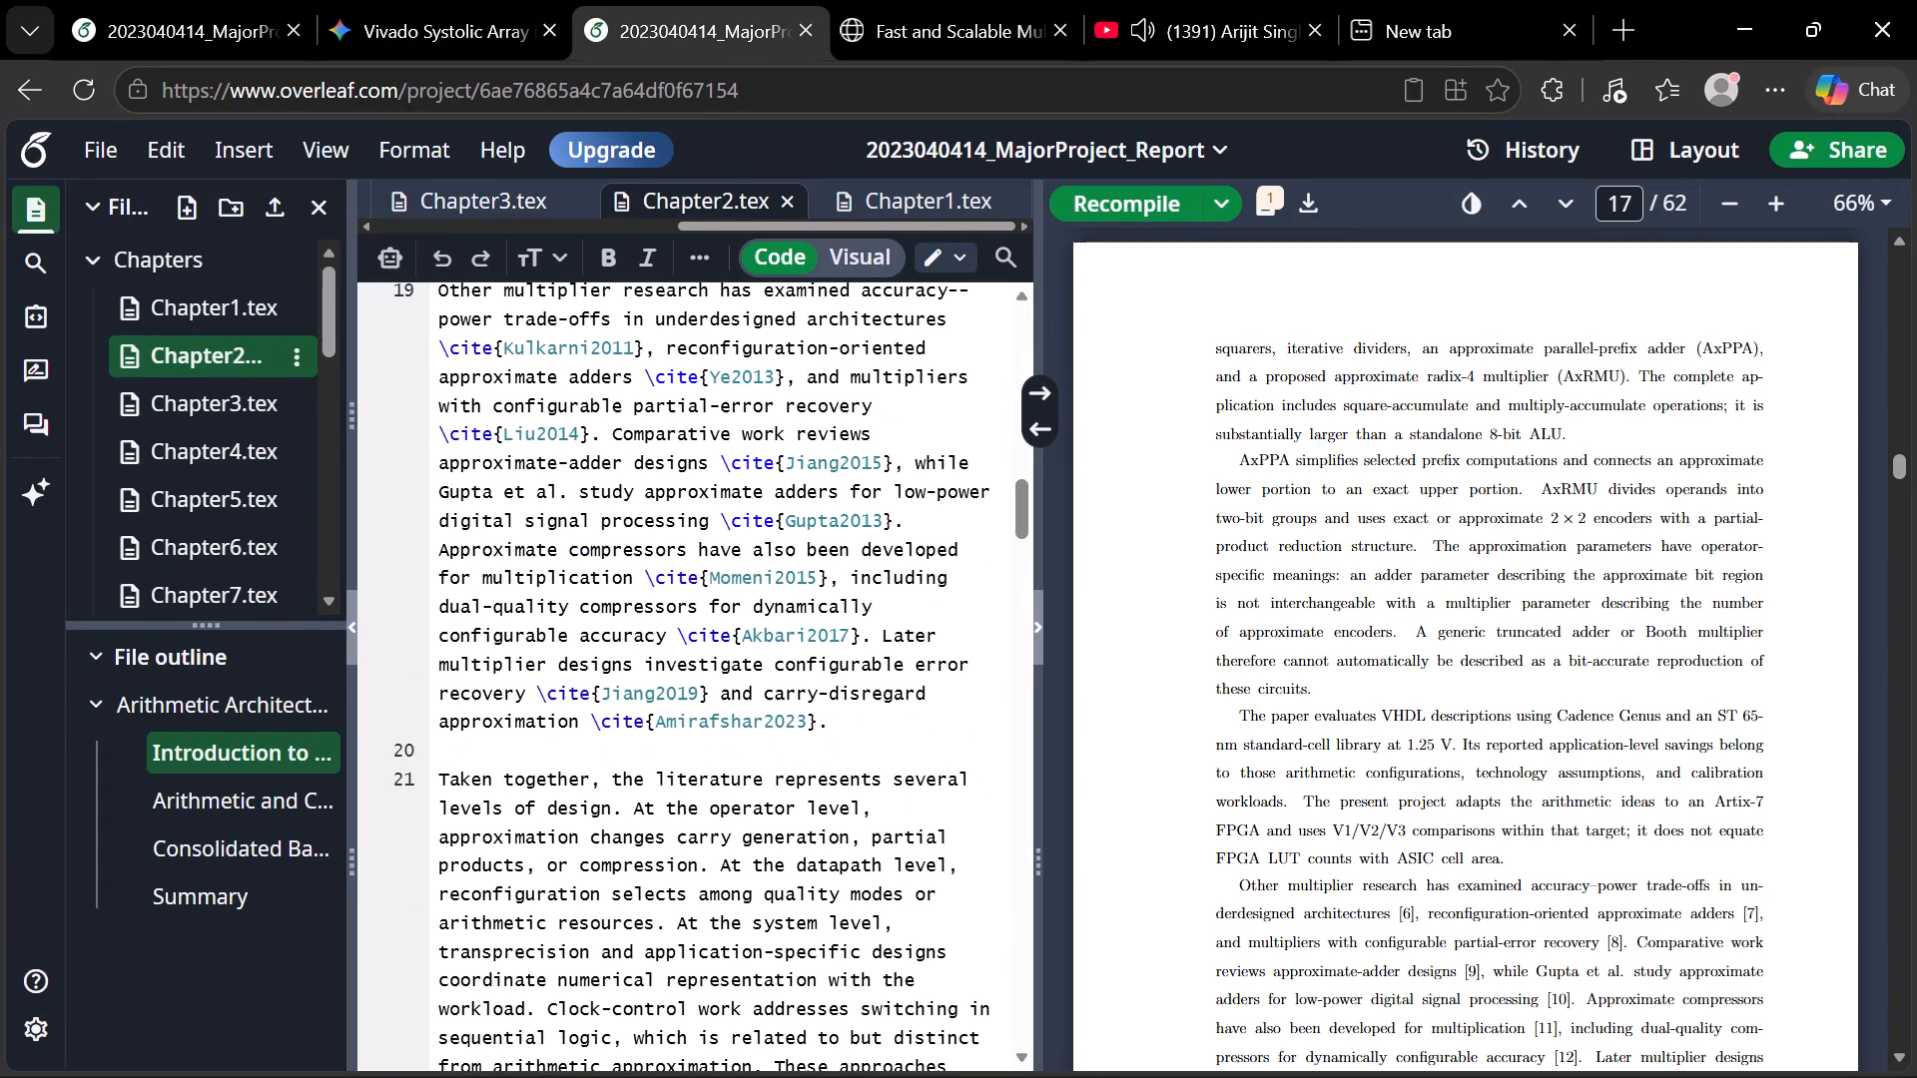
{"action": "scroll", "coordinate": [510, 377], "scroll_direction": "up", "scroll_amount": 14}
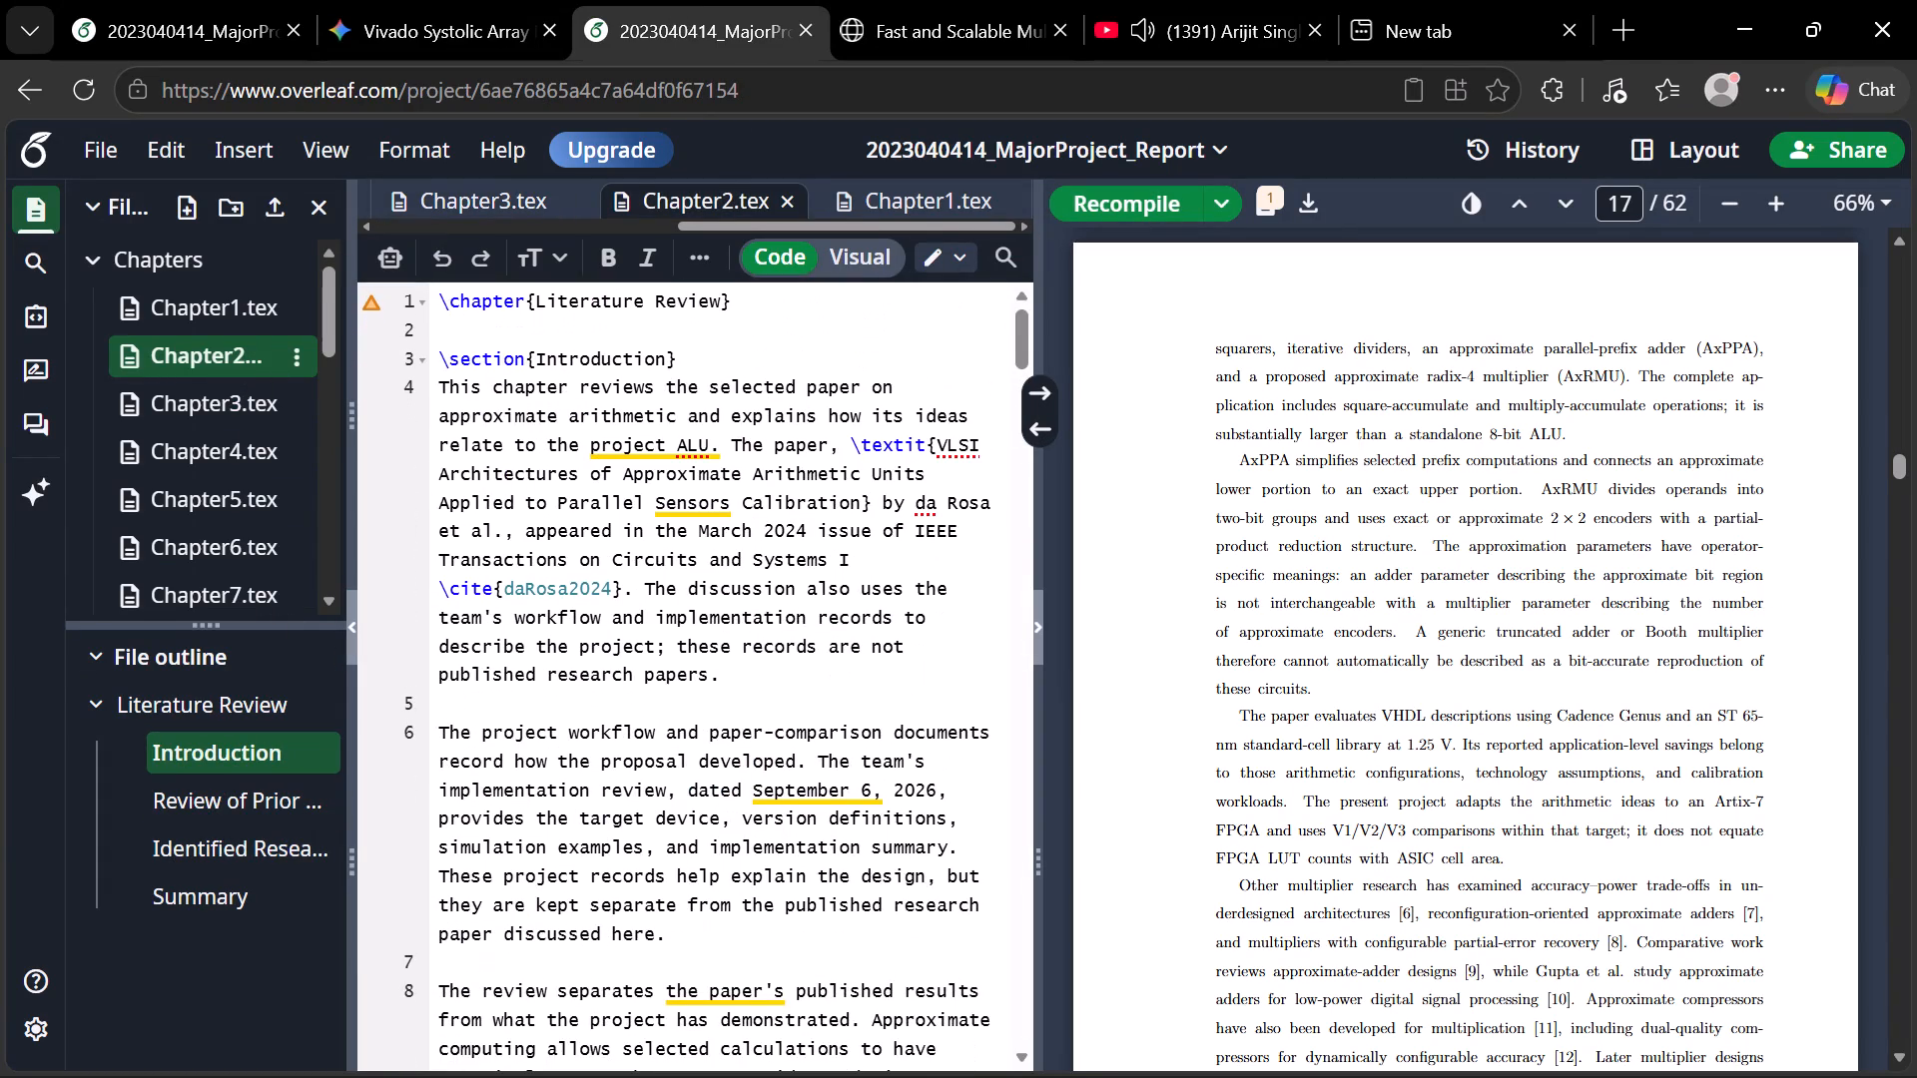
{"action": "left_click", "coordinate": [440, 305]}
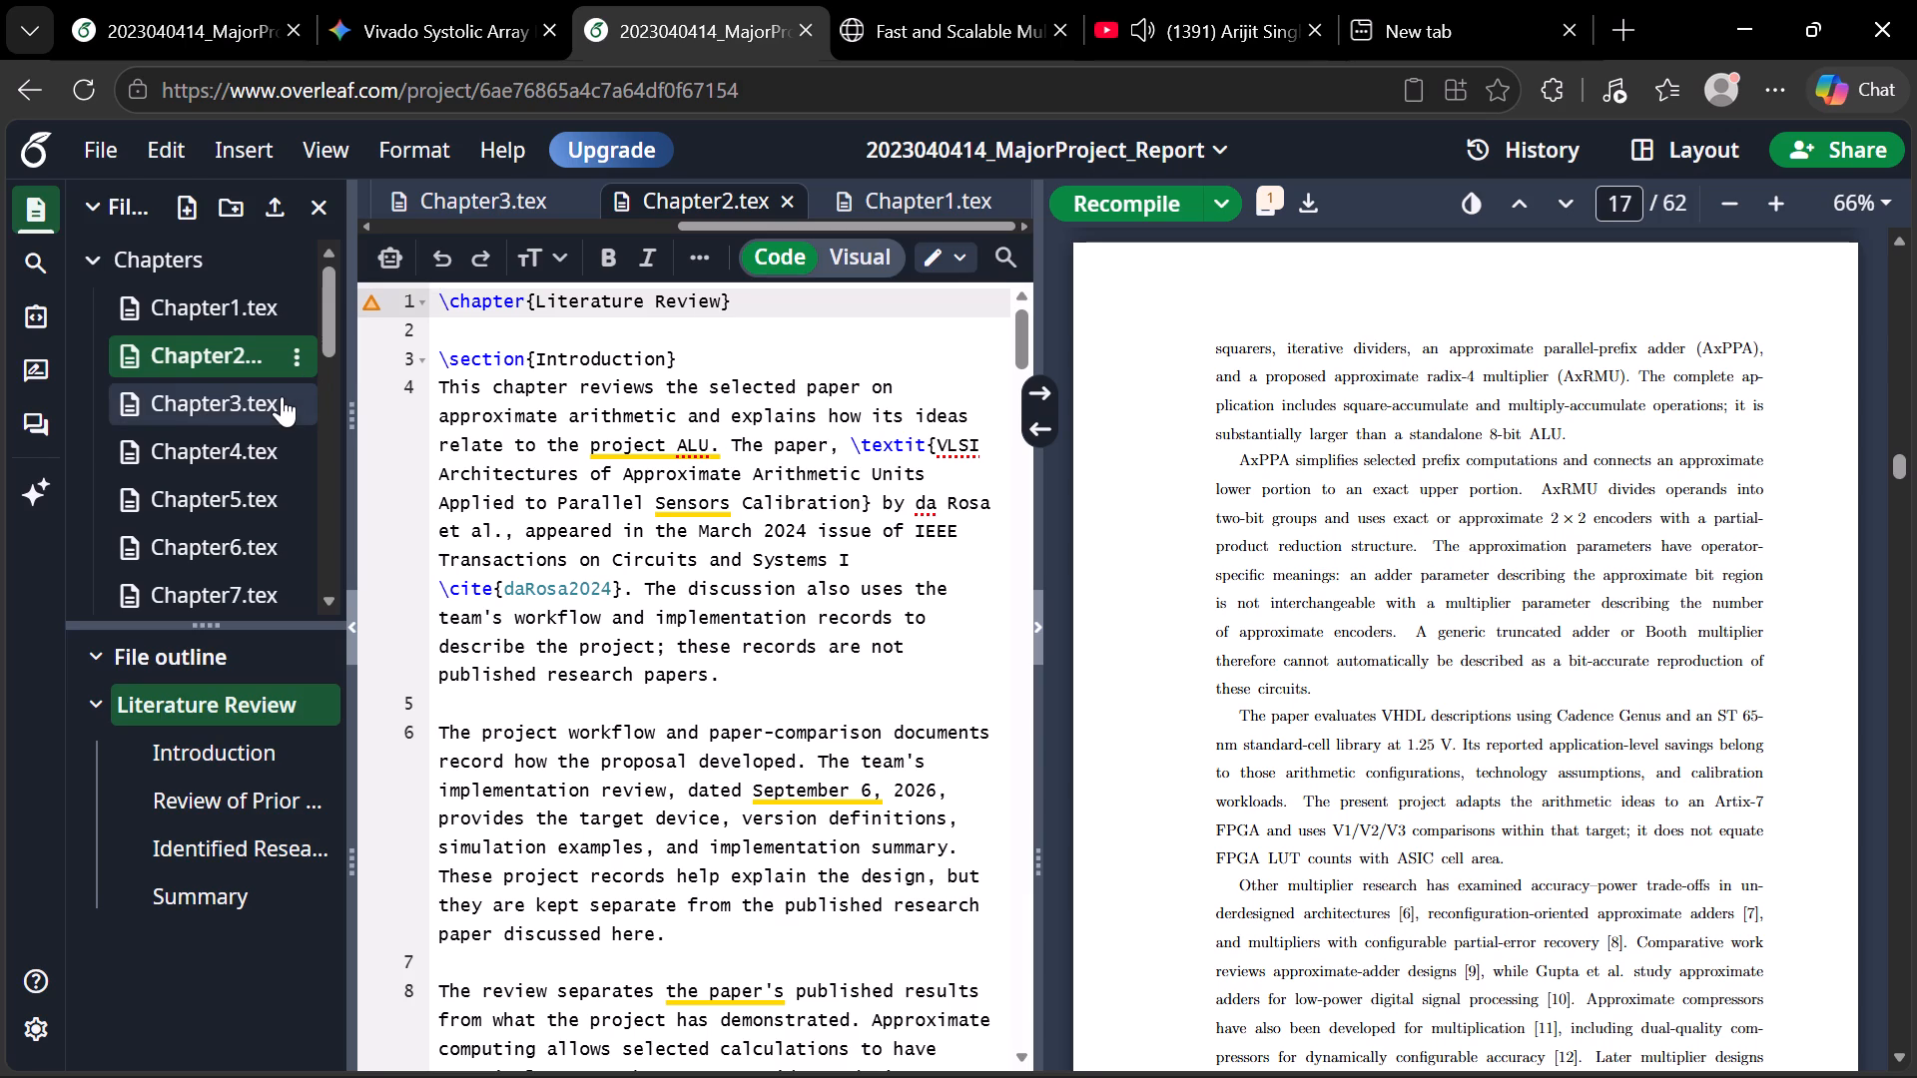
Collapse the Chapters folder and open reference.bib from the project files.
{"action": "scroll", "coordinate": [282, 396], "scroll_direction": "up", "scroll_amount": 2}
{"action": "left_click", "coordinate": [193, 265]}
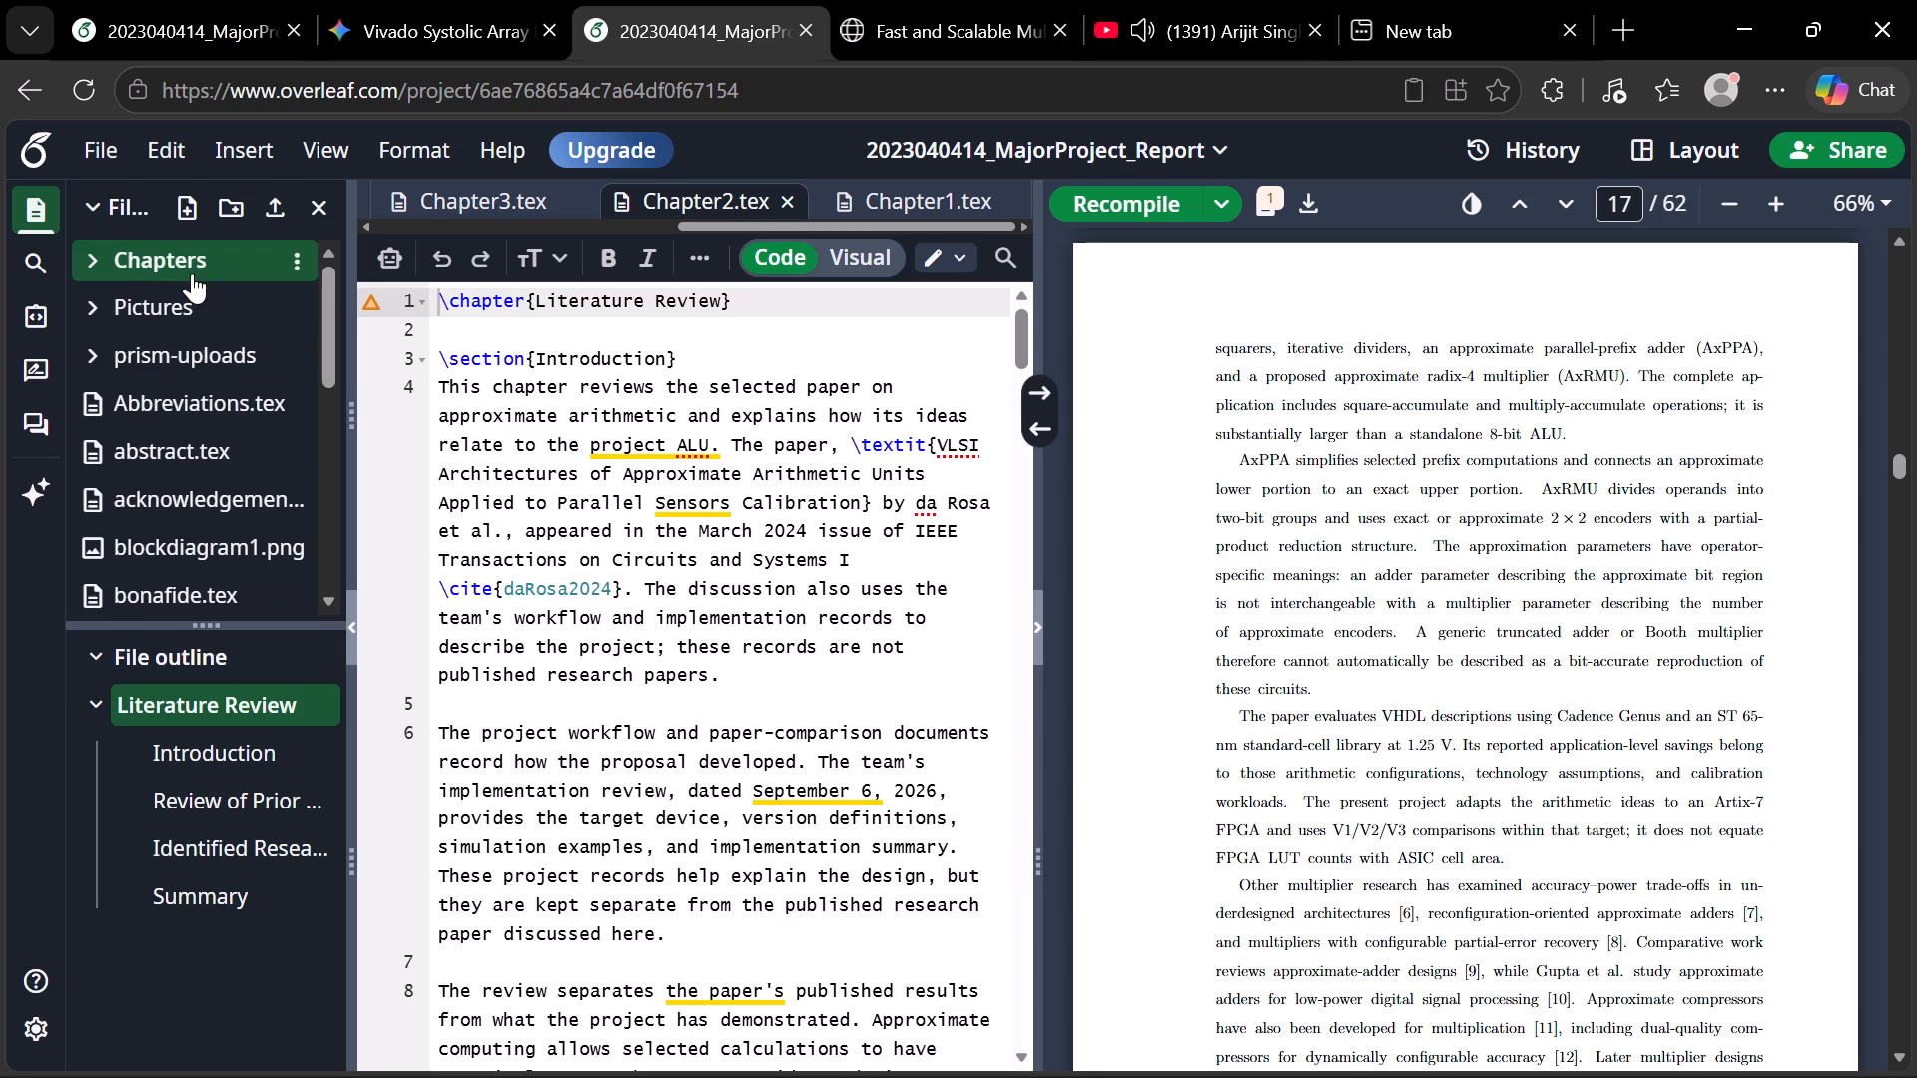
{"action": "scroll", "coordinate": [174, 533], "scroll_direction": "down", "scroll_amount": 2}
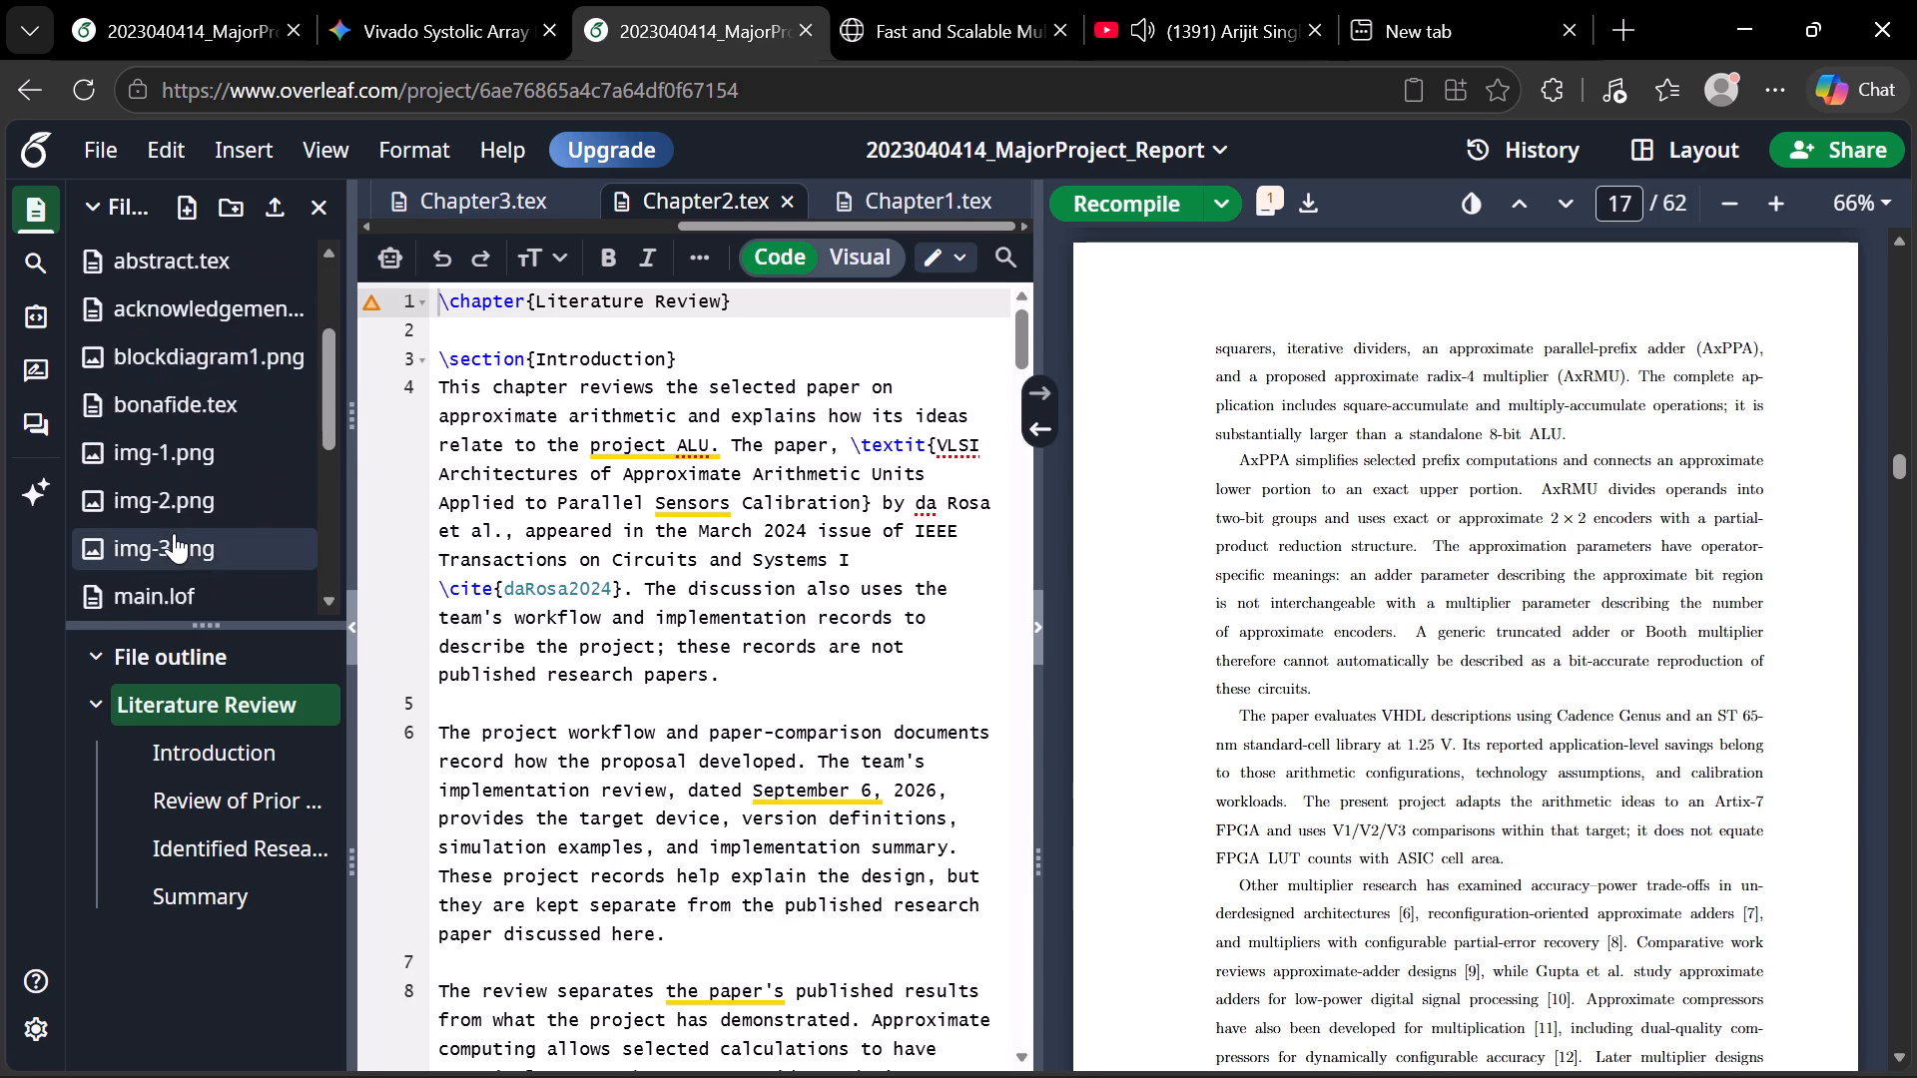
{"action": "scroll", "coordinate": [174, 533], "scroll_direction": "down", "scroll_amount": 2}
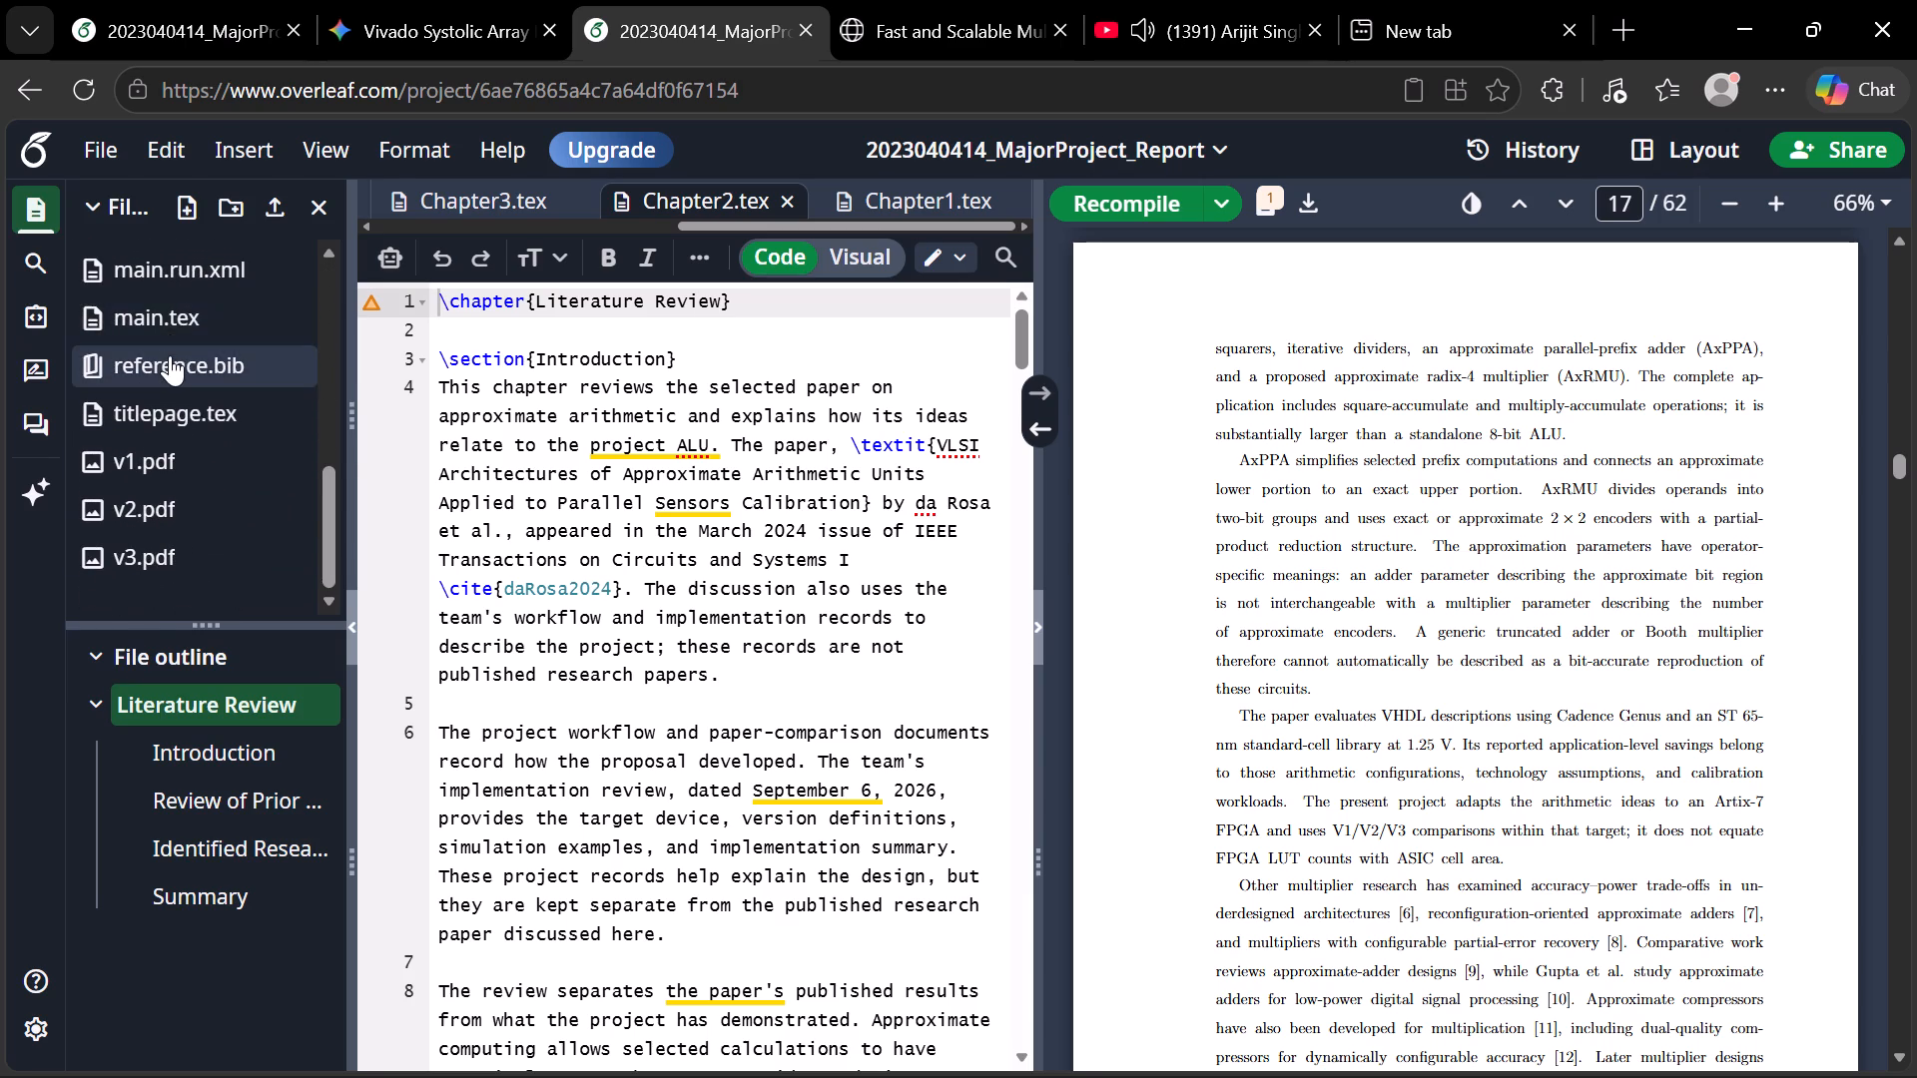
{"action": "left_click", "coordinate": [170, 356]}
{"action": "scroll", "coordinate": [538, 453], "scroll_direction": "up", "scroll_amount": 4}
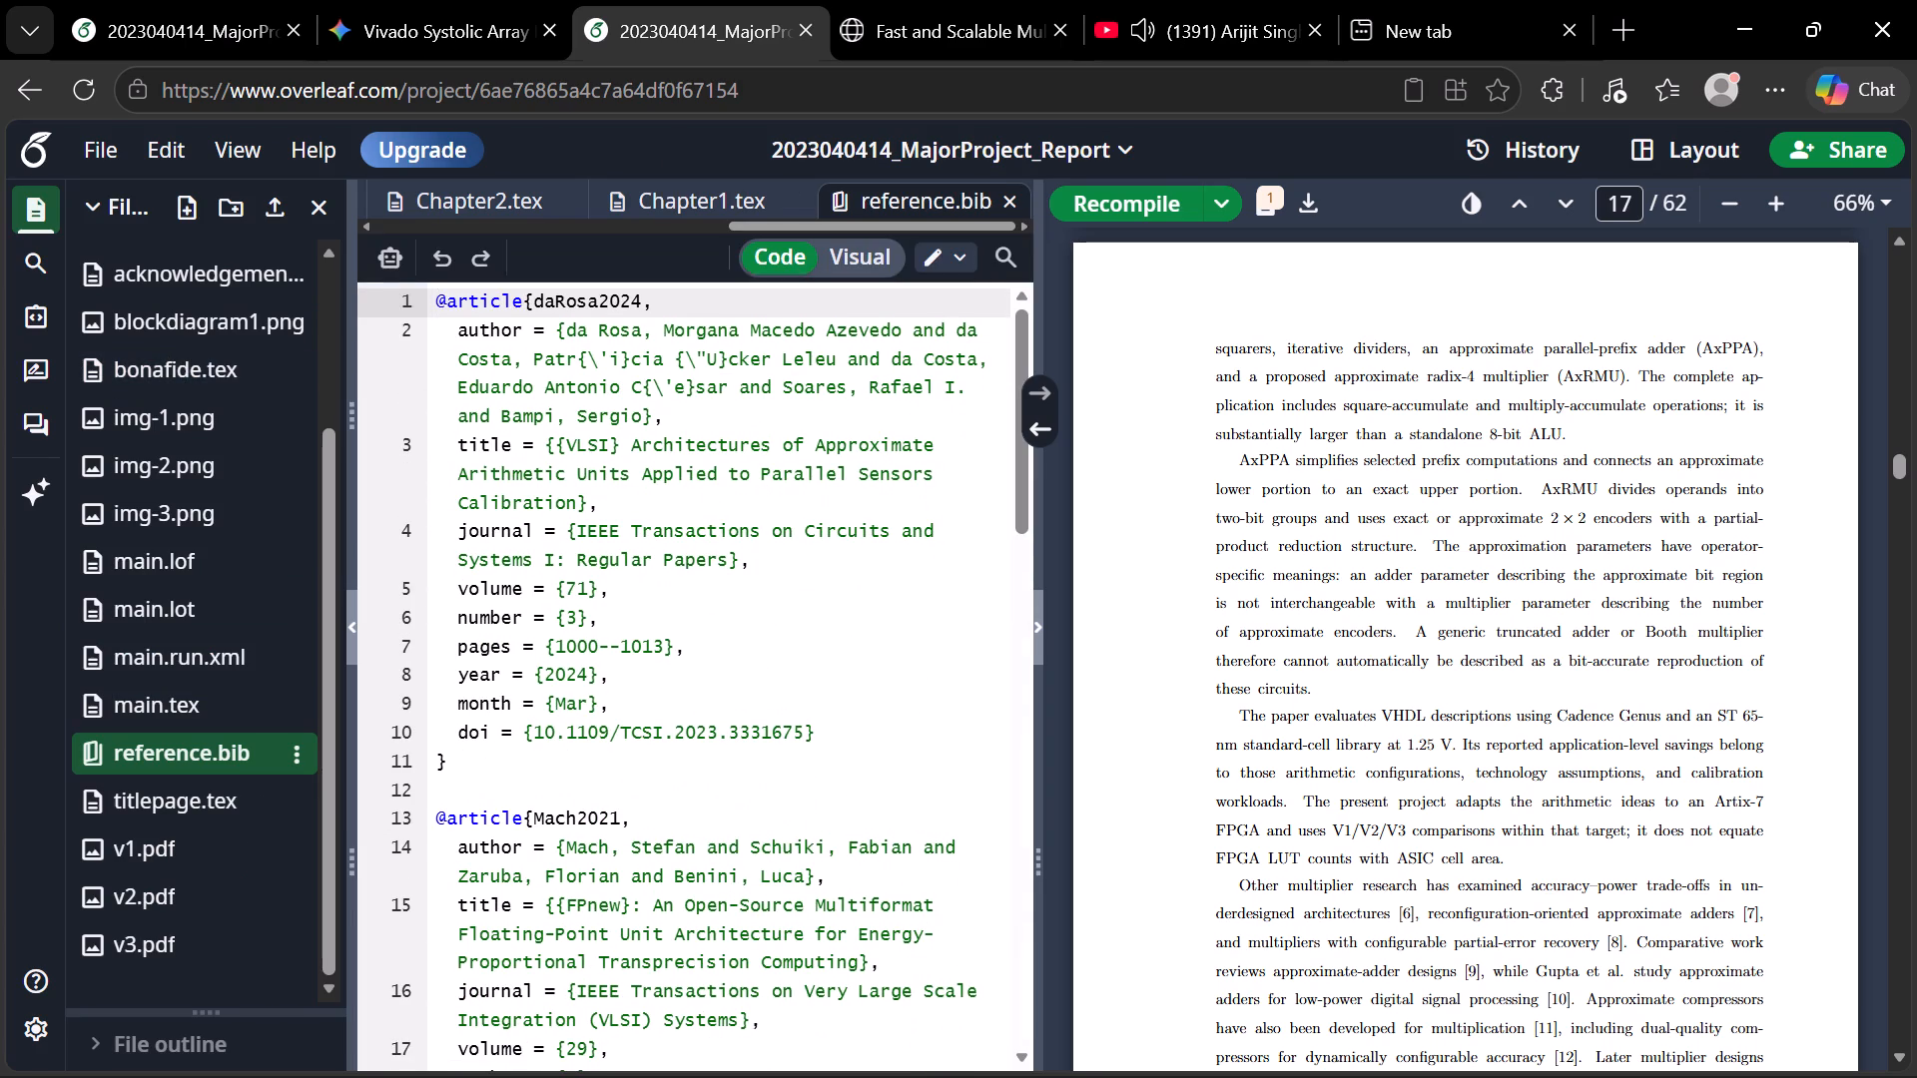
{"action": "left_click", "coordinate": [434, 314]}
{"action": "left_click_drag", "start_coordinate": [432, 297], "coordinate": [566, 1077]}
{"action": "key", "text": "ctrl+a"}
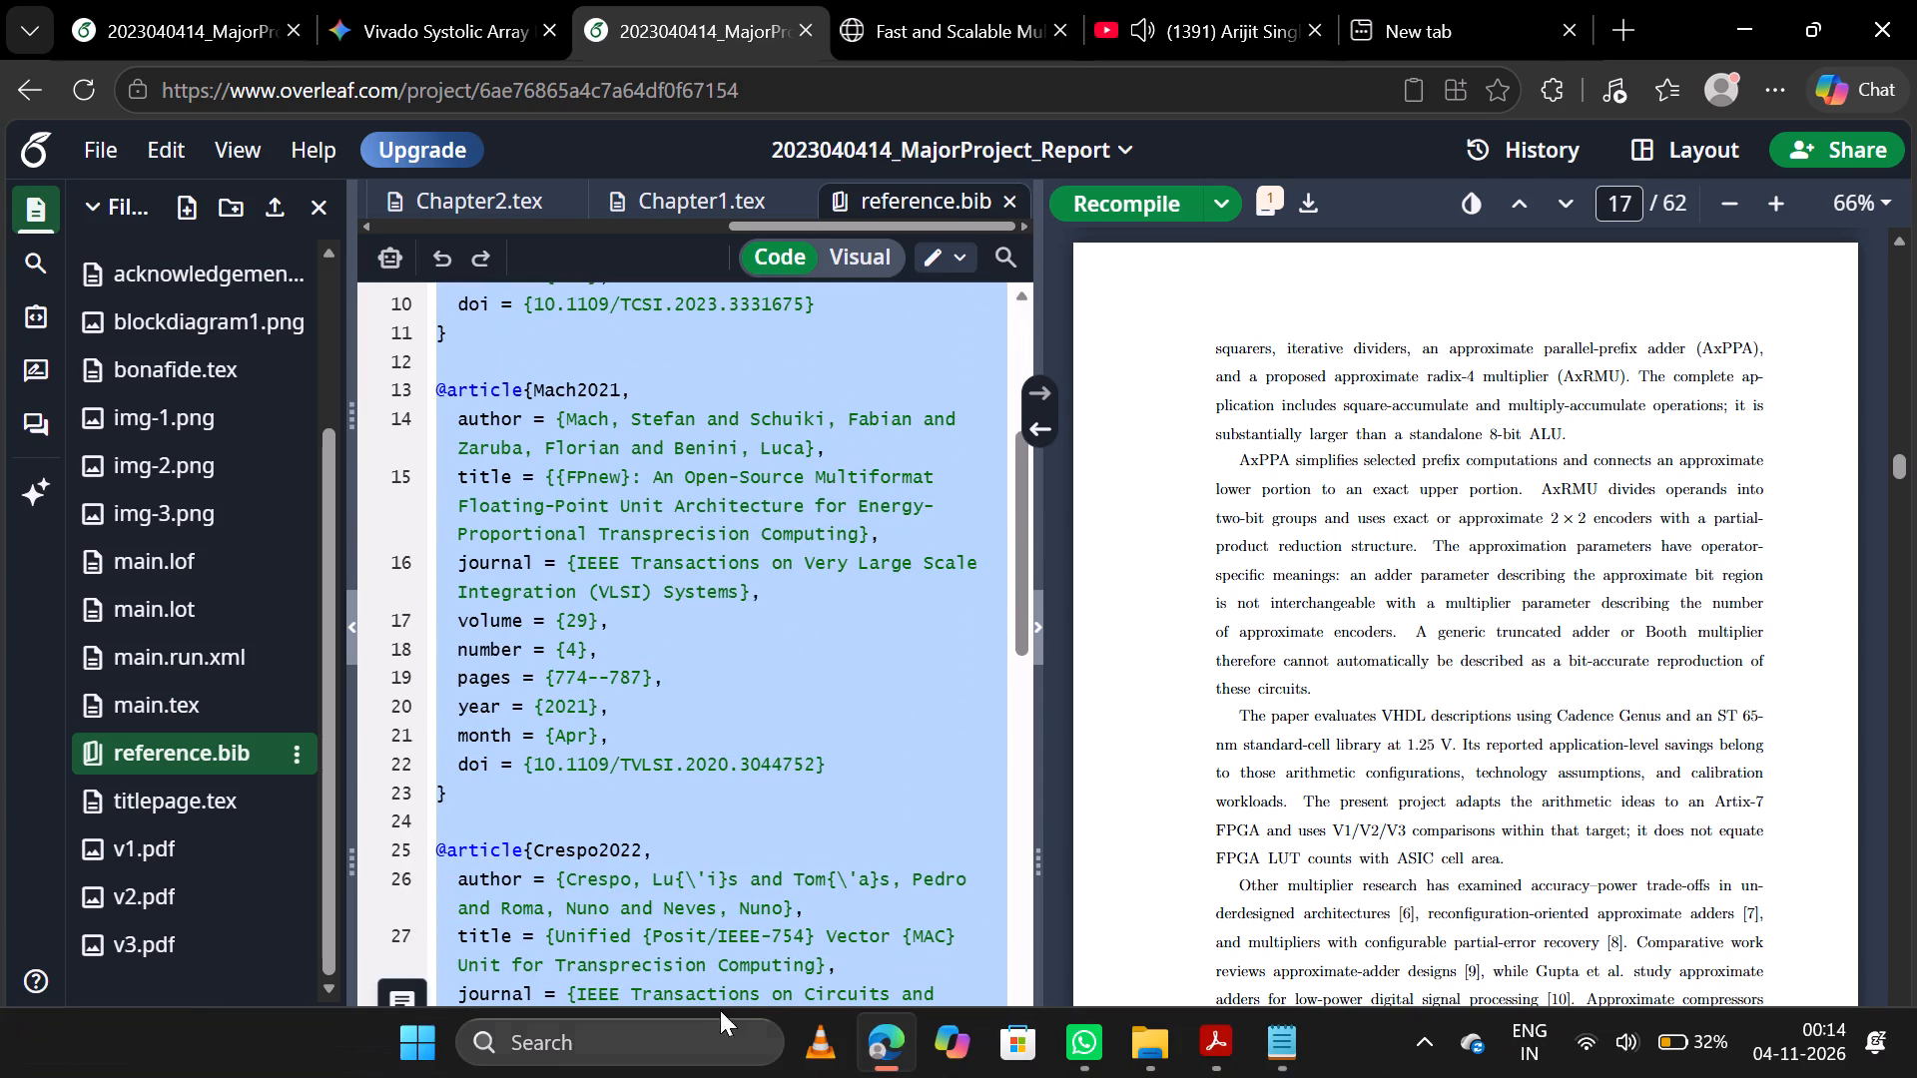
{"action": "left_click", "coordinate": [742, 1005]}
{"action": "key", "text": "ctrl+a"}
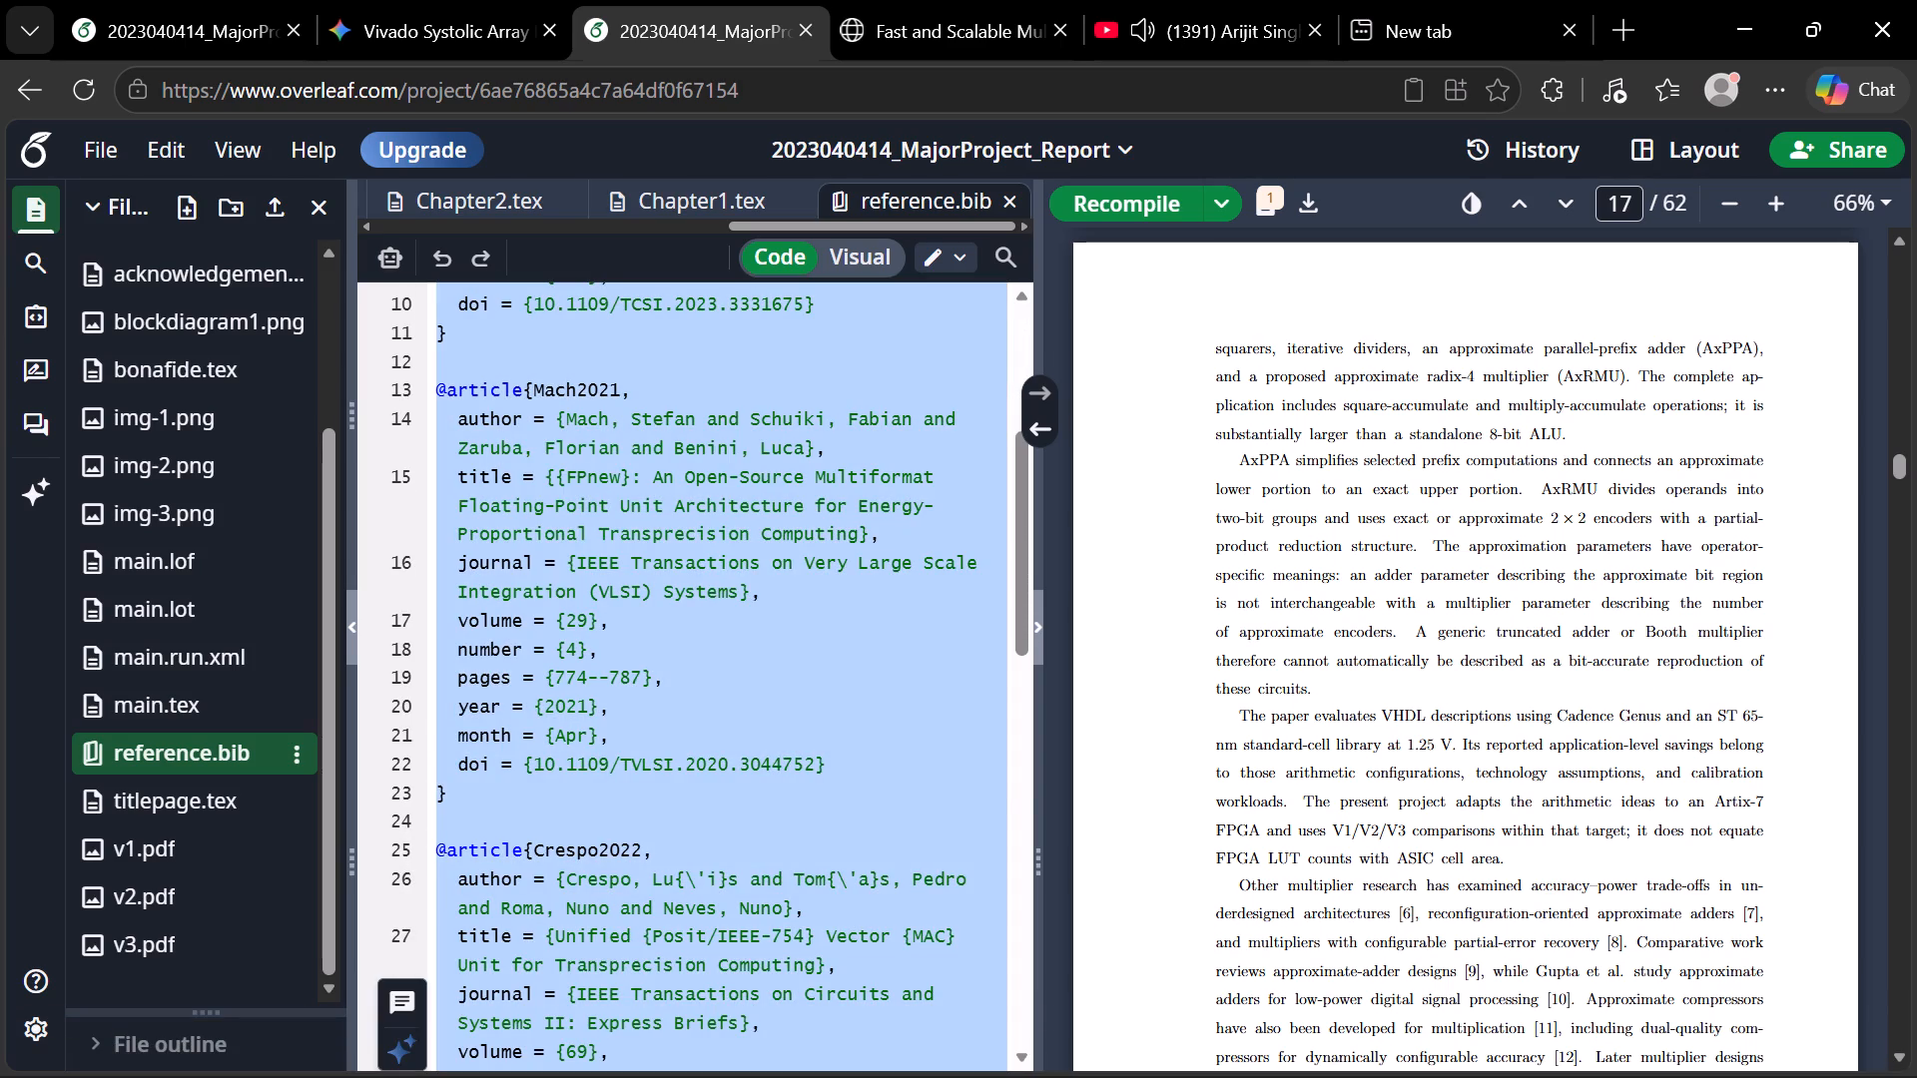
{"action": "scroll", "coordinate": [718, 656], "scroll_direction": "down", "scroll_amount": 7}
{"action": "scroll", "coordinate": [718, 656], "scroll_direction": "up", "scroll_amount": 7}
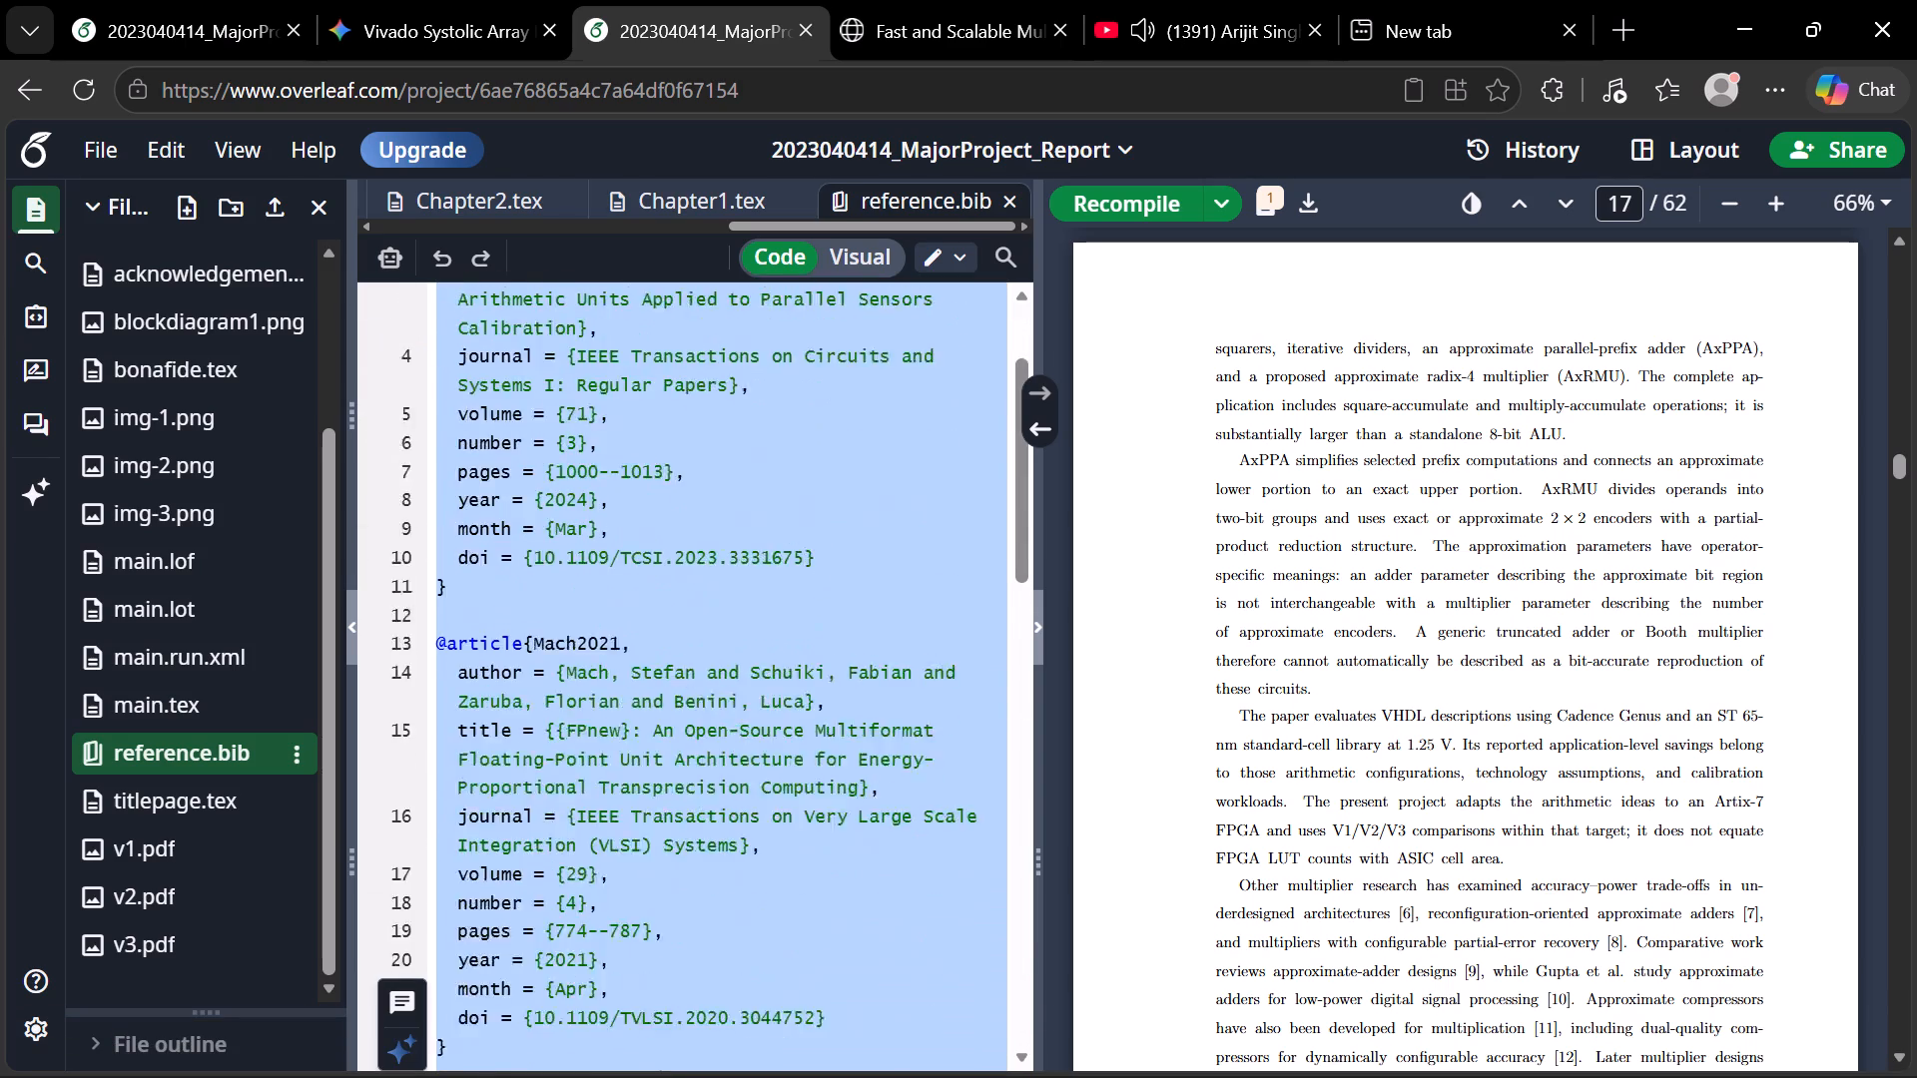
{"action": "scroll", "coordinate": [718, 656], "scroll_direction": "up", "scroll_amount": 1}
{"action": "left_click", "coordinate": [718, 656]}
Examine the remaining bibliography entries in reference.bib down to the end of the file.
{"action": "scroll", "coordinate": [718, 656], "scroll_direction": "down", "scroll_amount": 4}
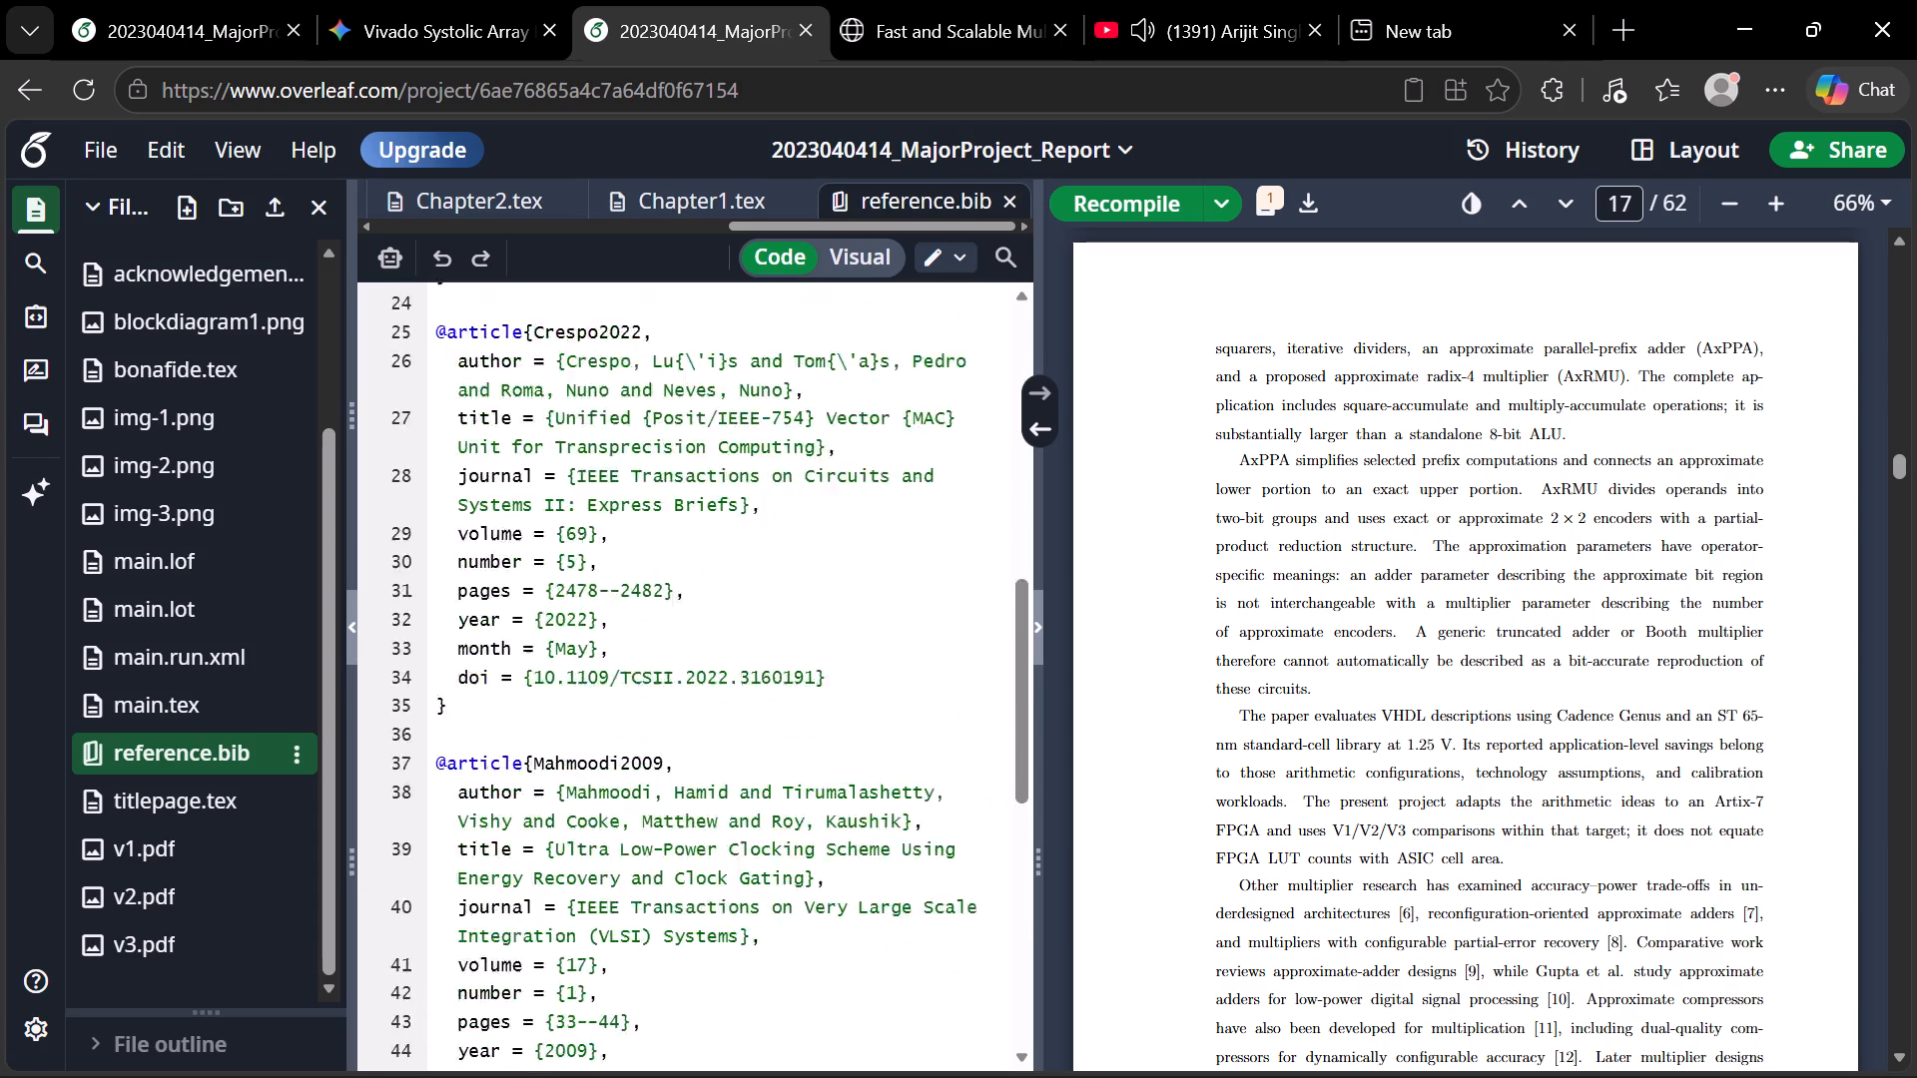
{"action": "scroll", "coordinate": [718, 656], "scroll_direction": "down", "scroll_amount": 2}
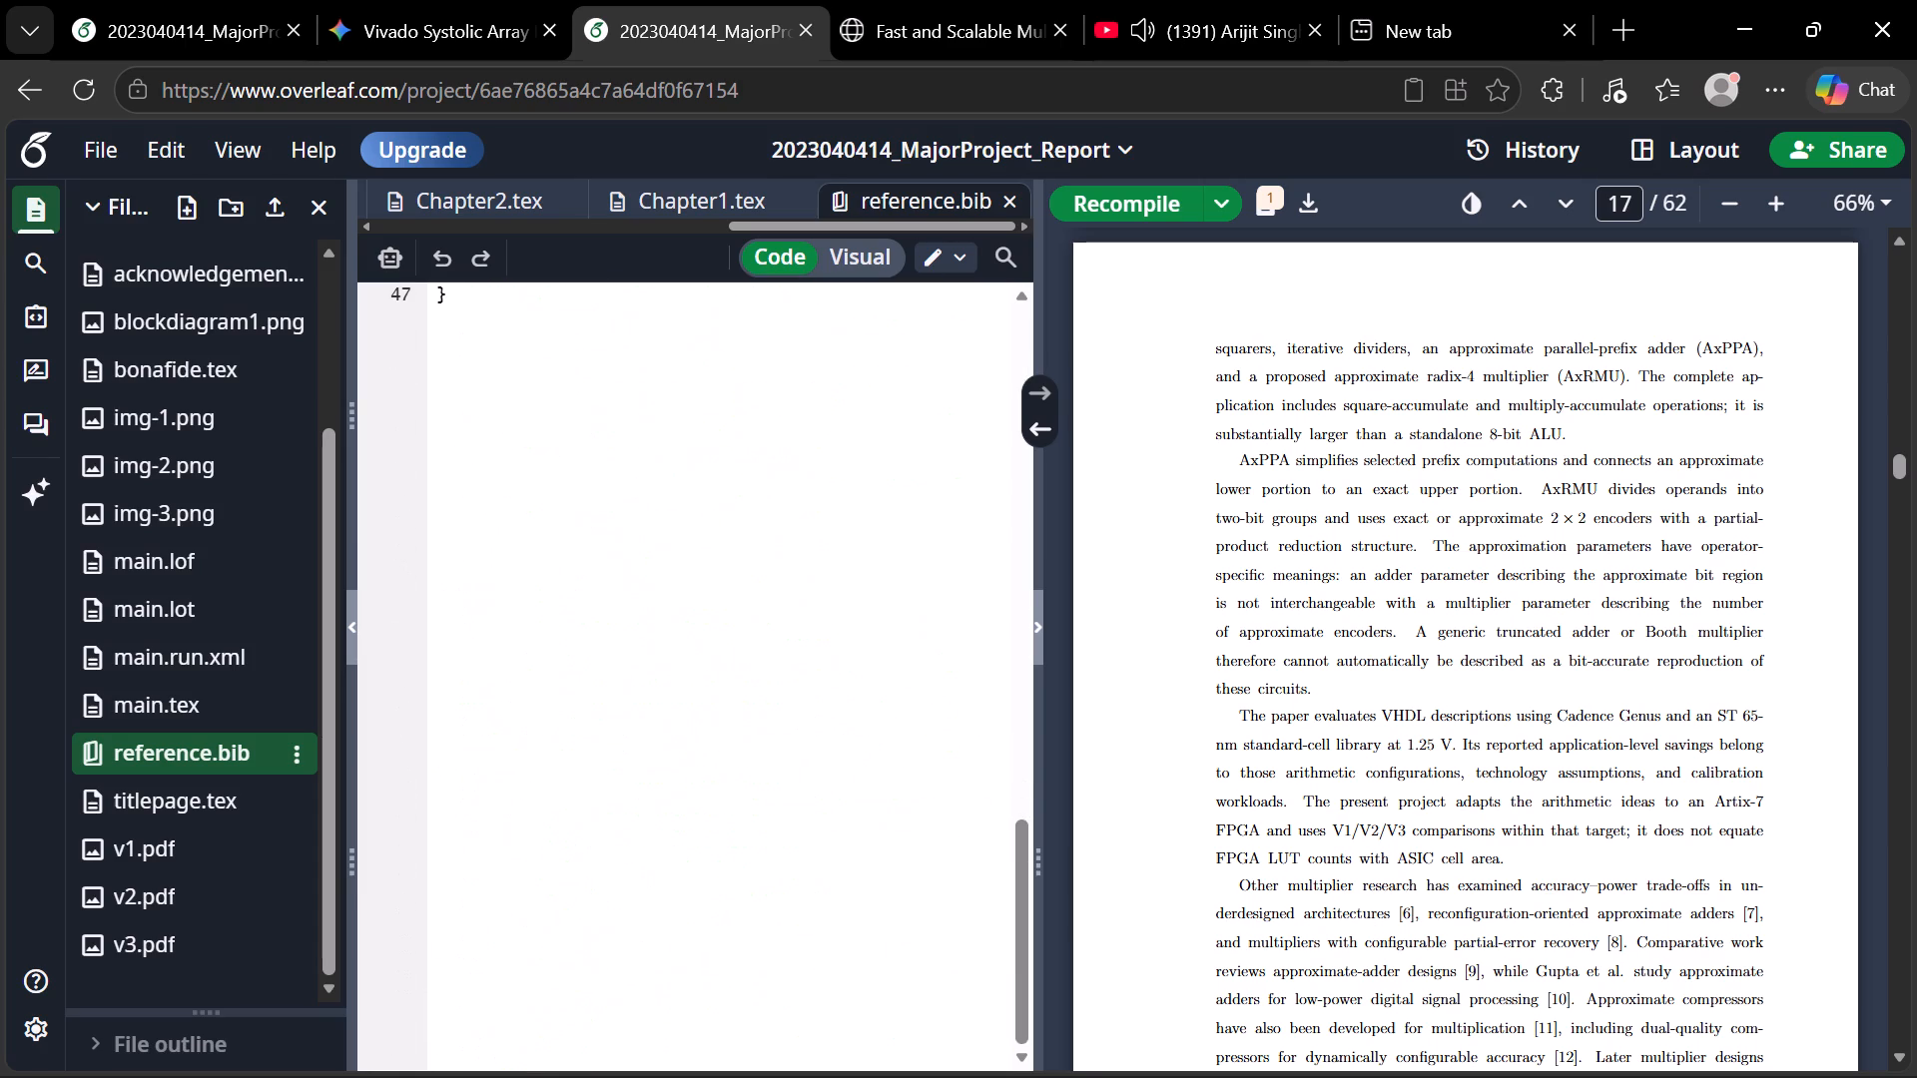
{"action": "scroll", "coordinate": [934, 745], "scroll_direction": "up", "scroll_amount": 4}
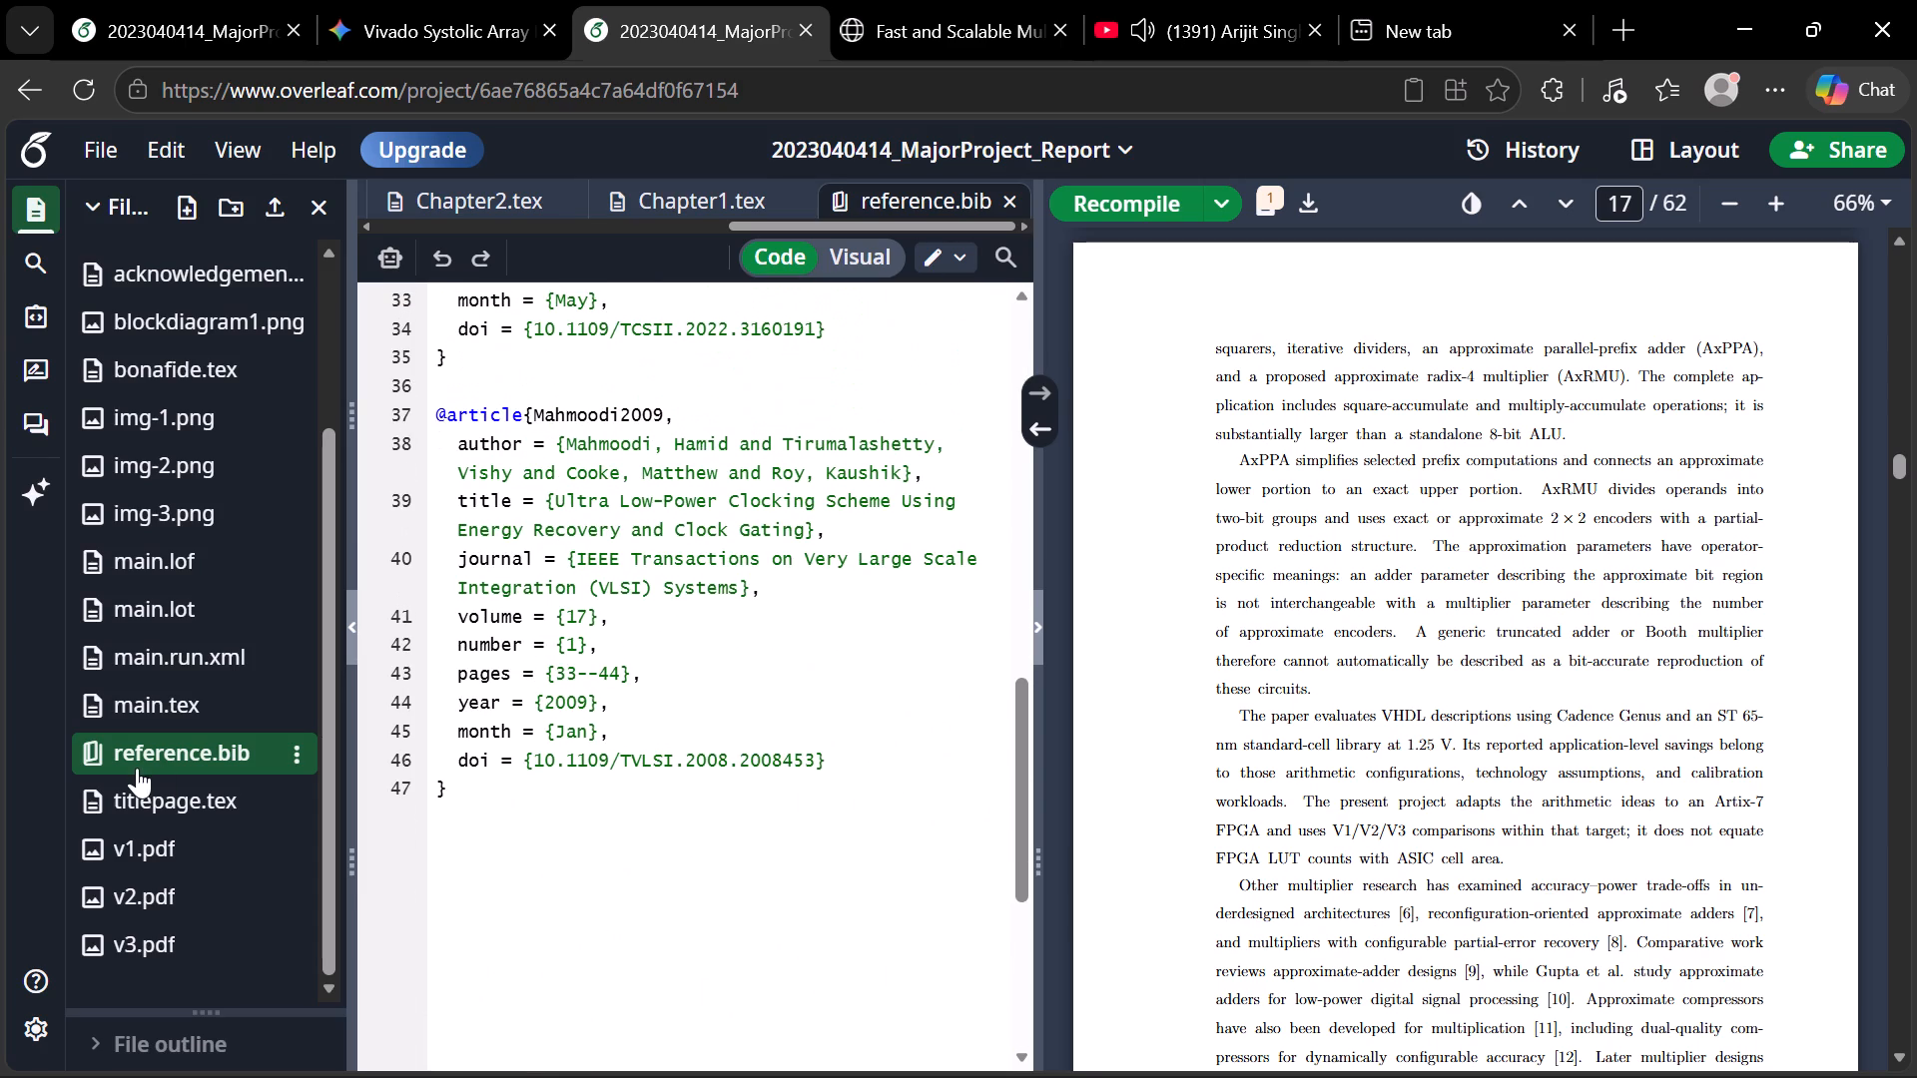
{"action": "scroll", "coordinate": [167, 637], "scroll_direction": "up", "scroll_amount": 1}
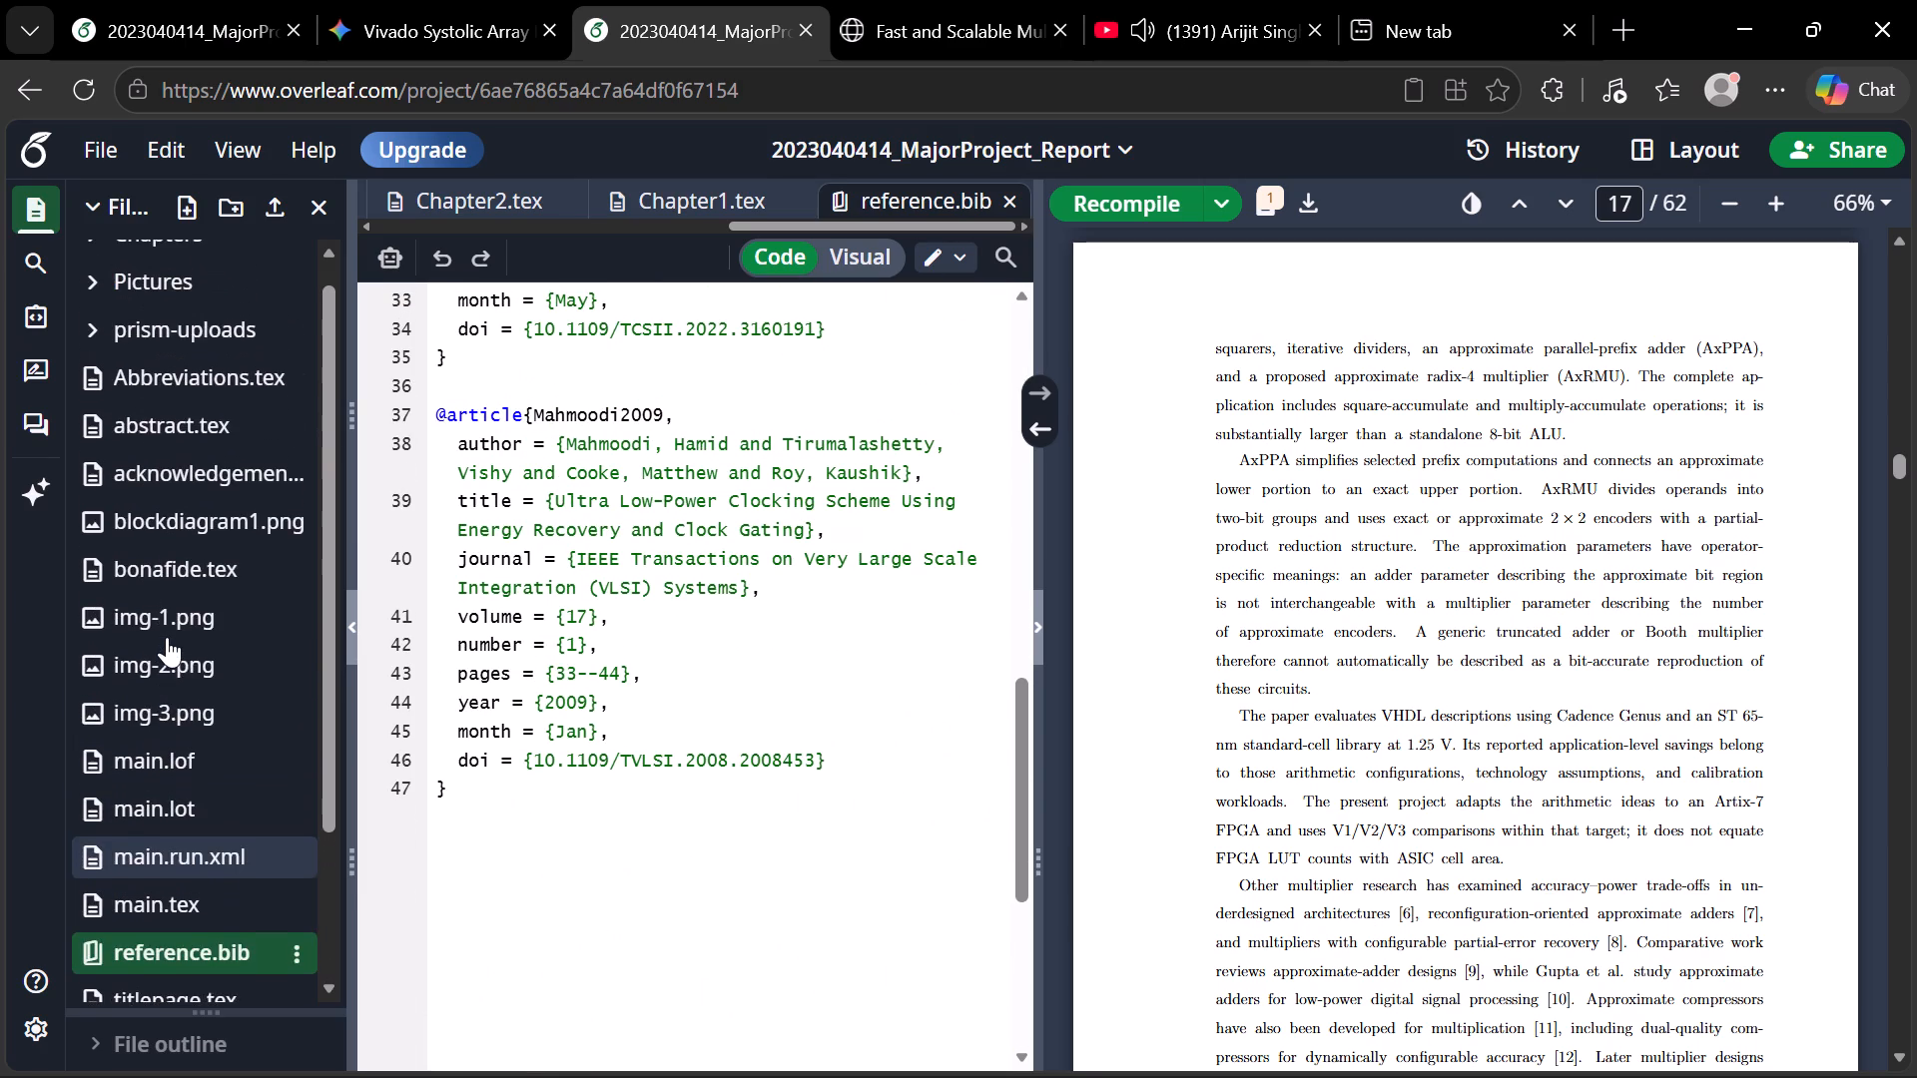
{"action": "scroll", "coordinate": [167, 637], "scroll_direction": "up", "scroll_amount": 1}
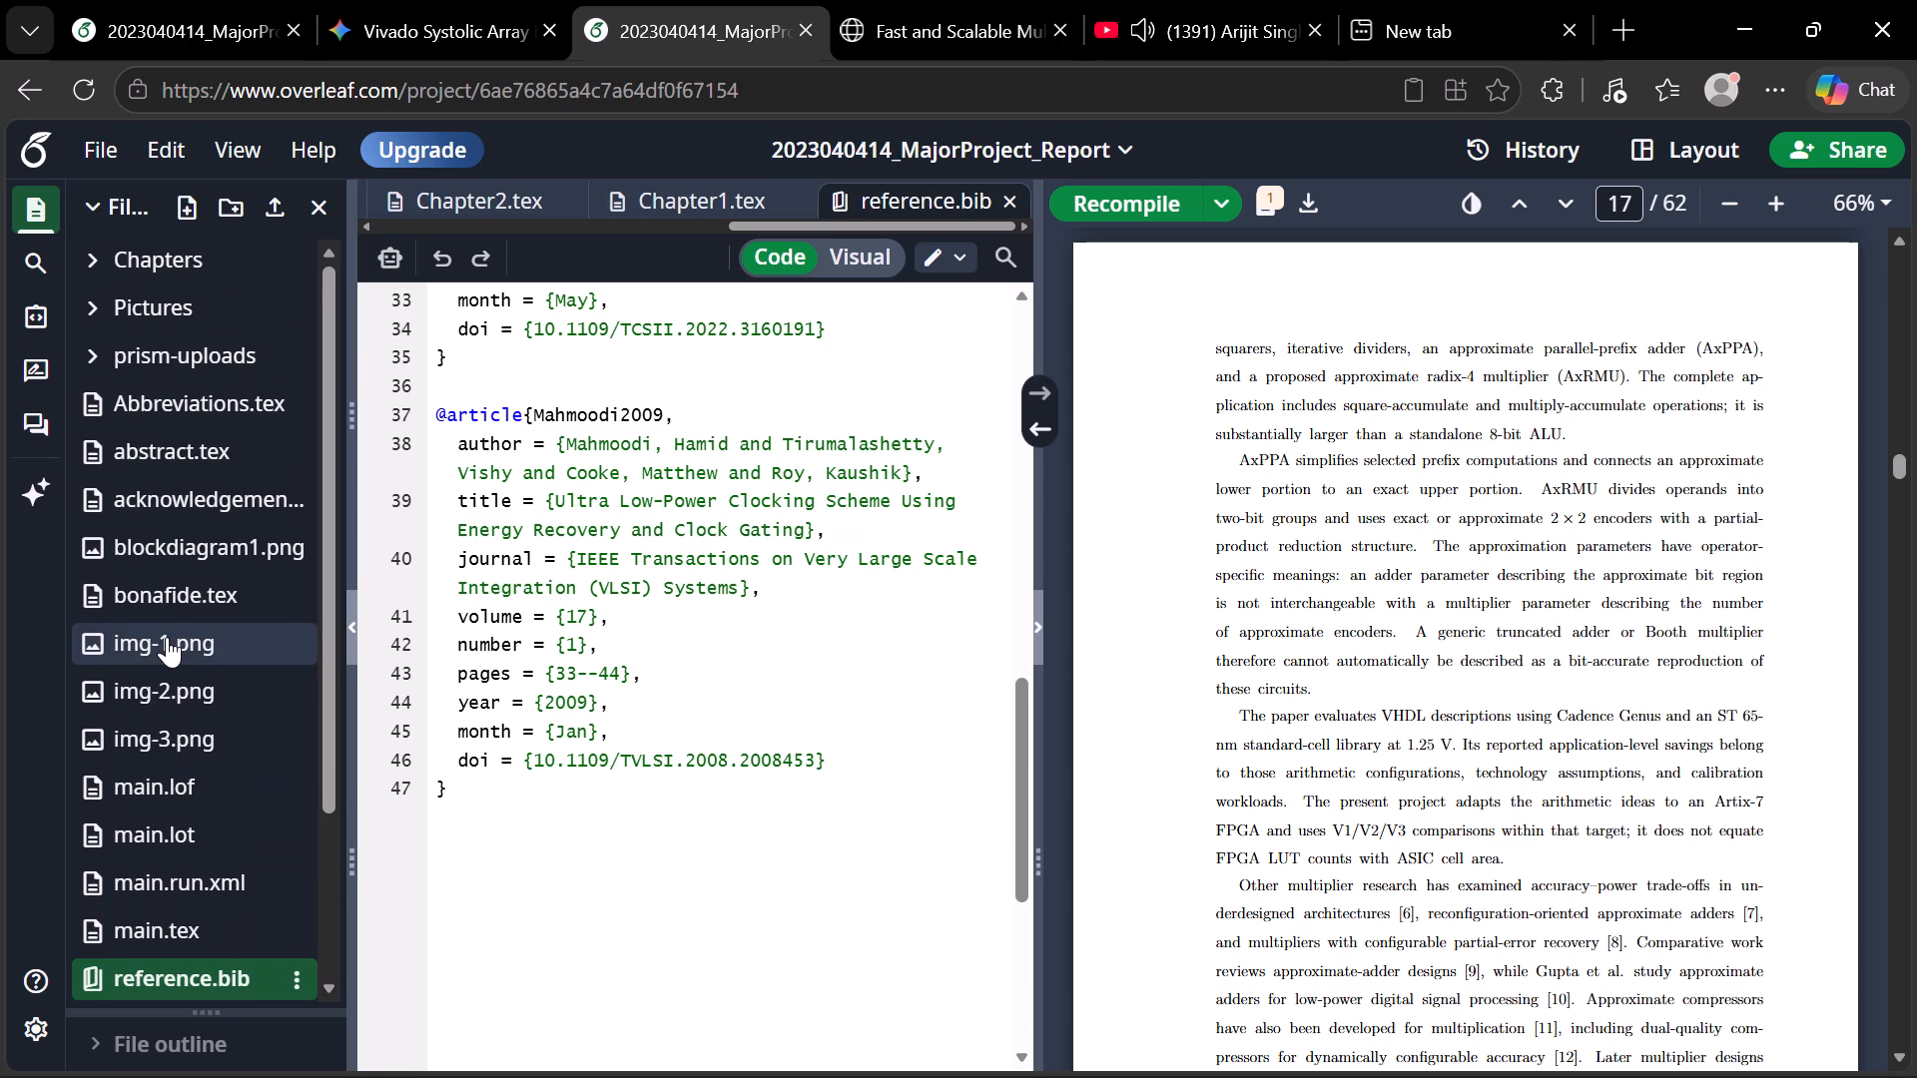
Go to the reference list at the end of the compiled PDF and jump from entry [13] to its source code.
{"action": "double_click", "coordinate": [1361, 636]}
{"action": "scroll", "coordinate": [1361, 636], "scroll_direction": "down", "scroll_amount": 3}
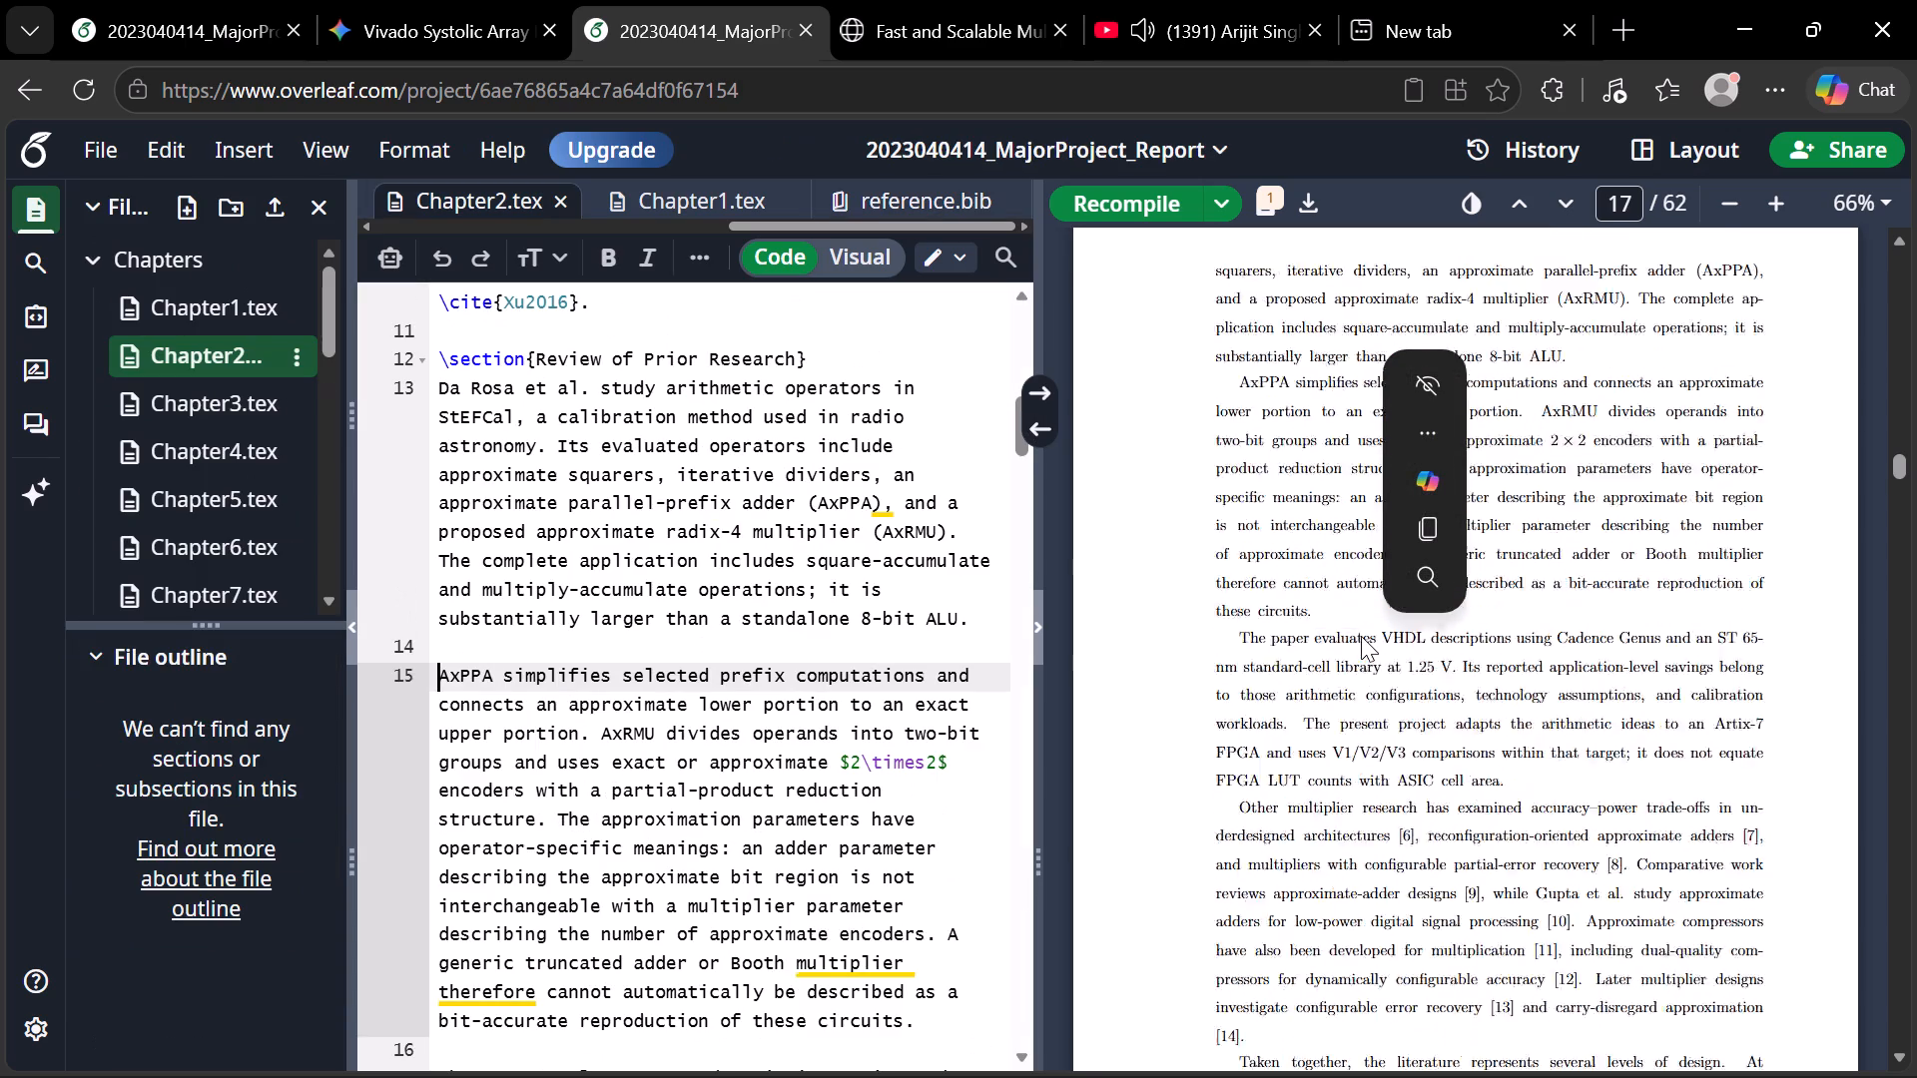
{"action": "scroll", "coordinate": [1361, 636], "scroll_direction": "down", "scroll_amount": 2}
{"action": "scroll", "coordinate": [1361, 636], "scroll_direction": "down", "scroll_amount": 20}
{"action": "scroll", "coordinate": [1361, 636], "scroll_direction": "down", "scroll_amount": 12}
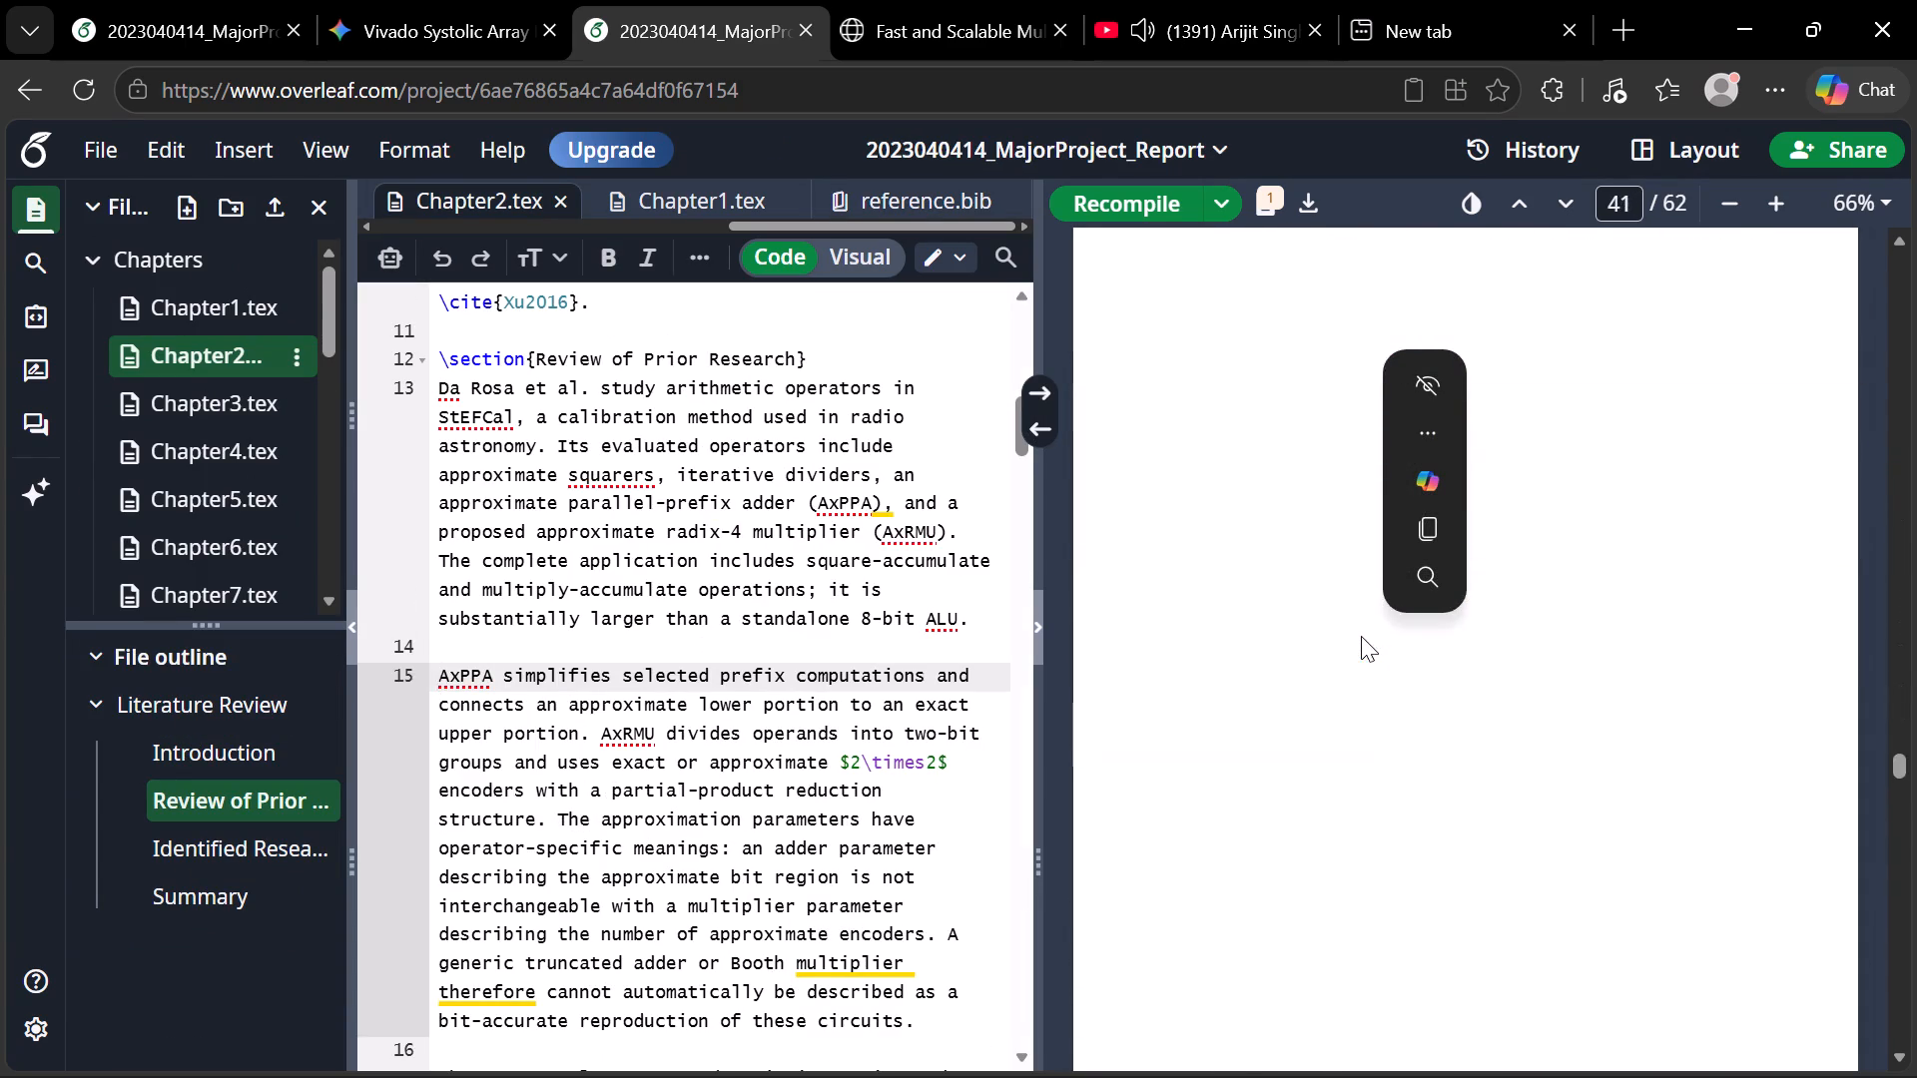
{"action": "scroll", "coordinate": [1361, 636], "scroll_direction": "down", "scroll_amount": 20}
{"action": "scroll", "coordinate": [1361, 636], "scroll_direction": "down", "scroll_amount": 1}
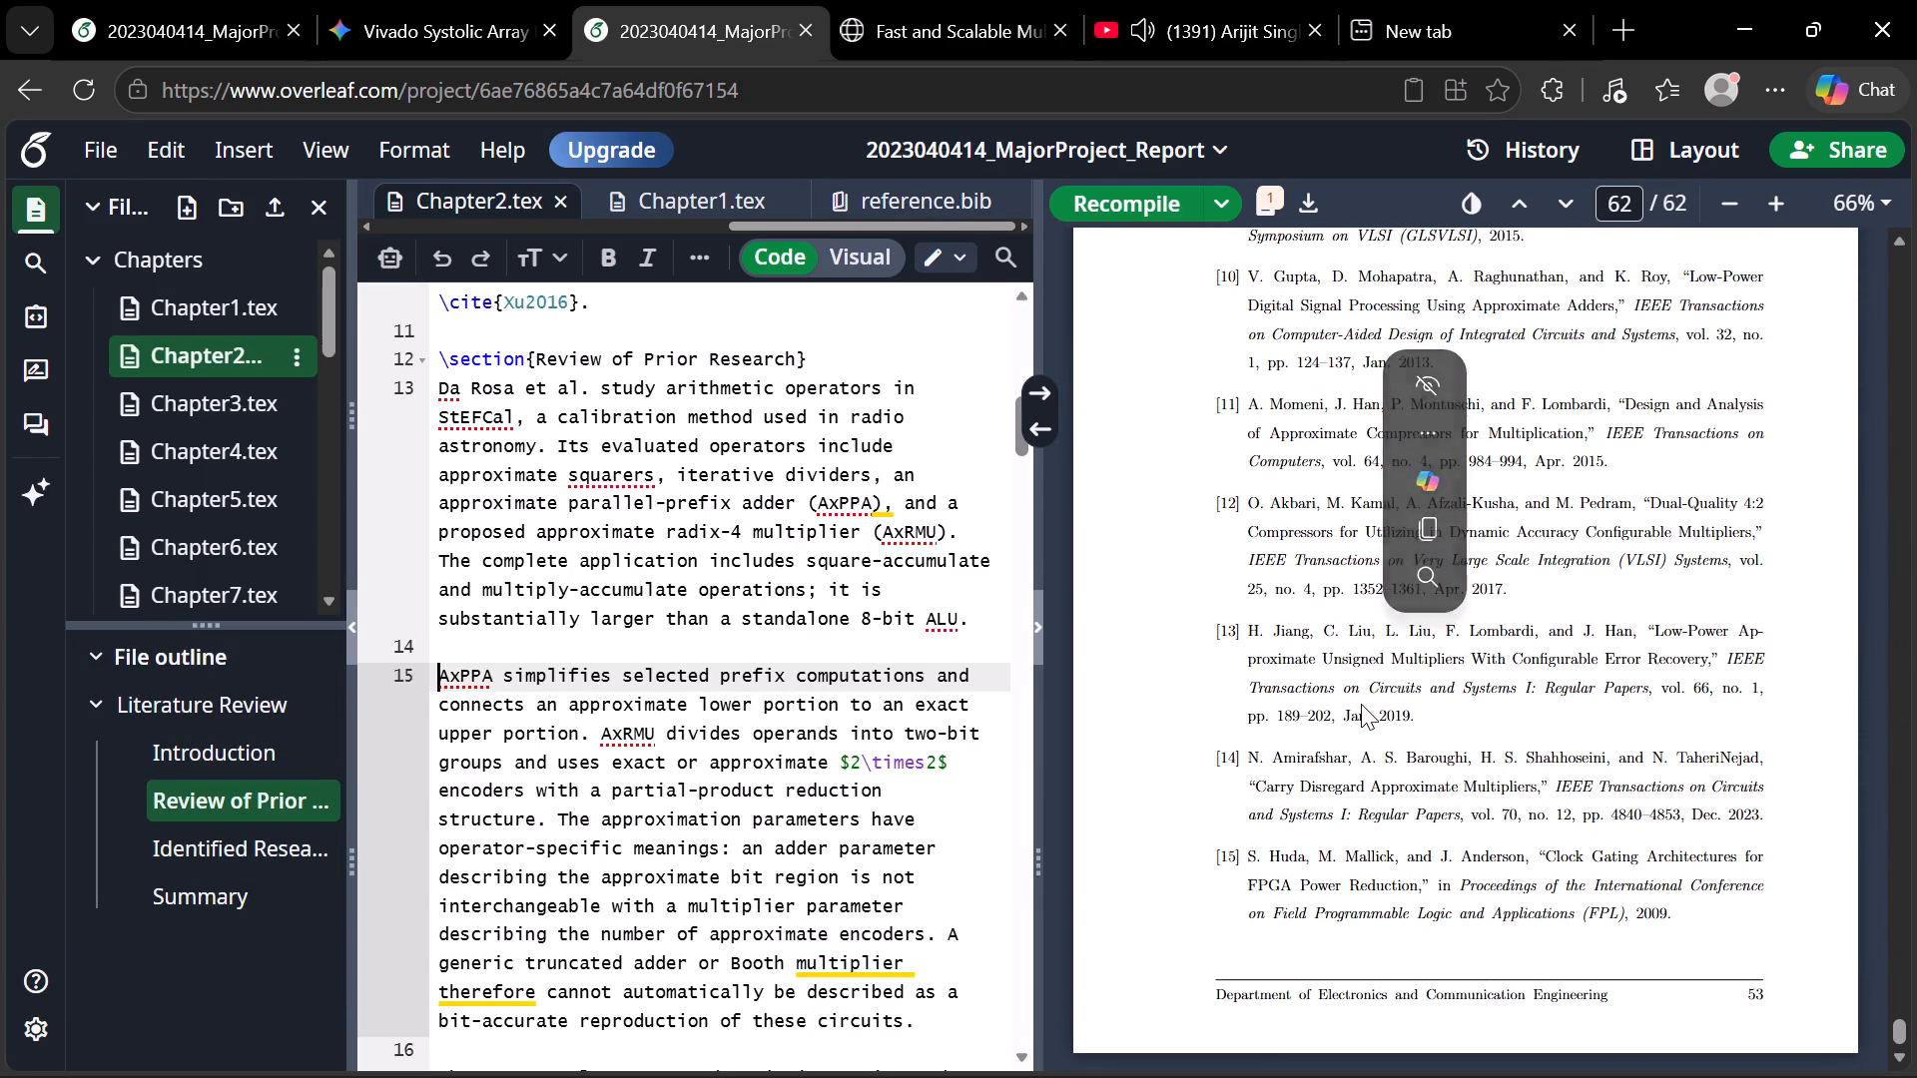
{"action": "double_click", "coordinate": [1361, 704]}
{"action": "left_click", "coordinate": [1361, 704]}
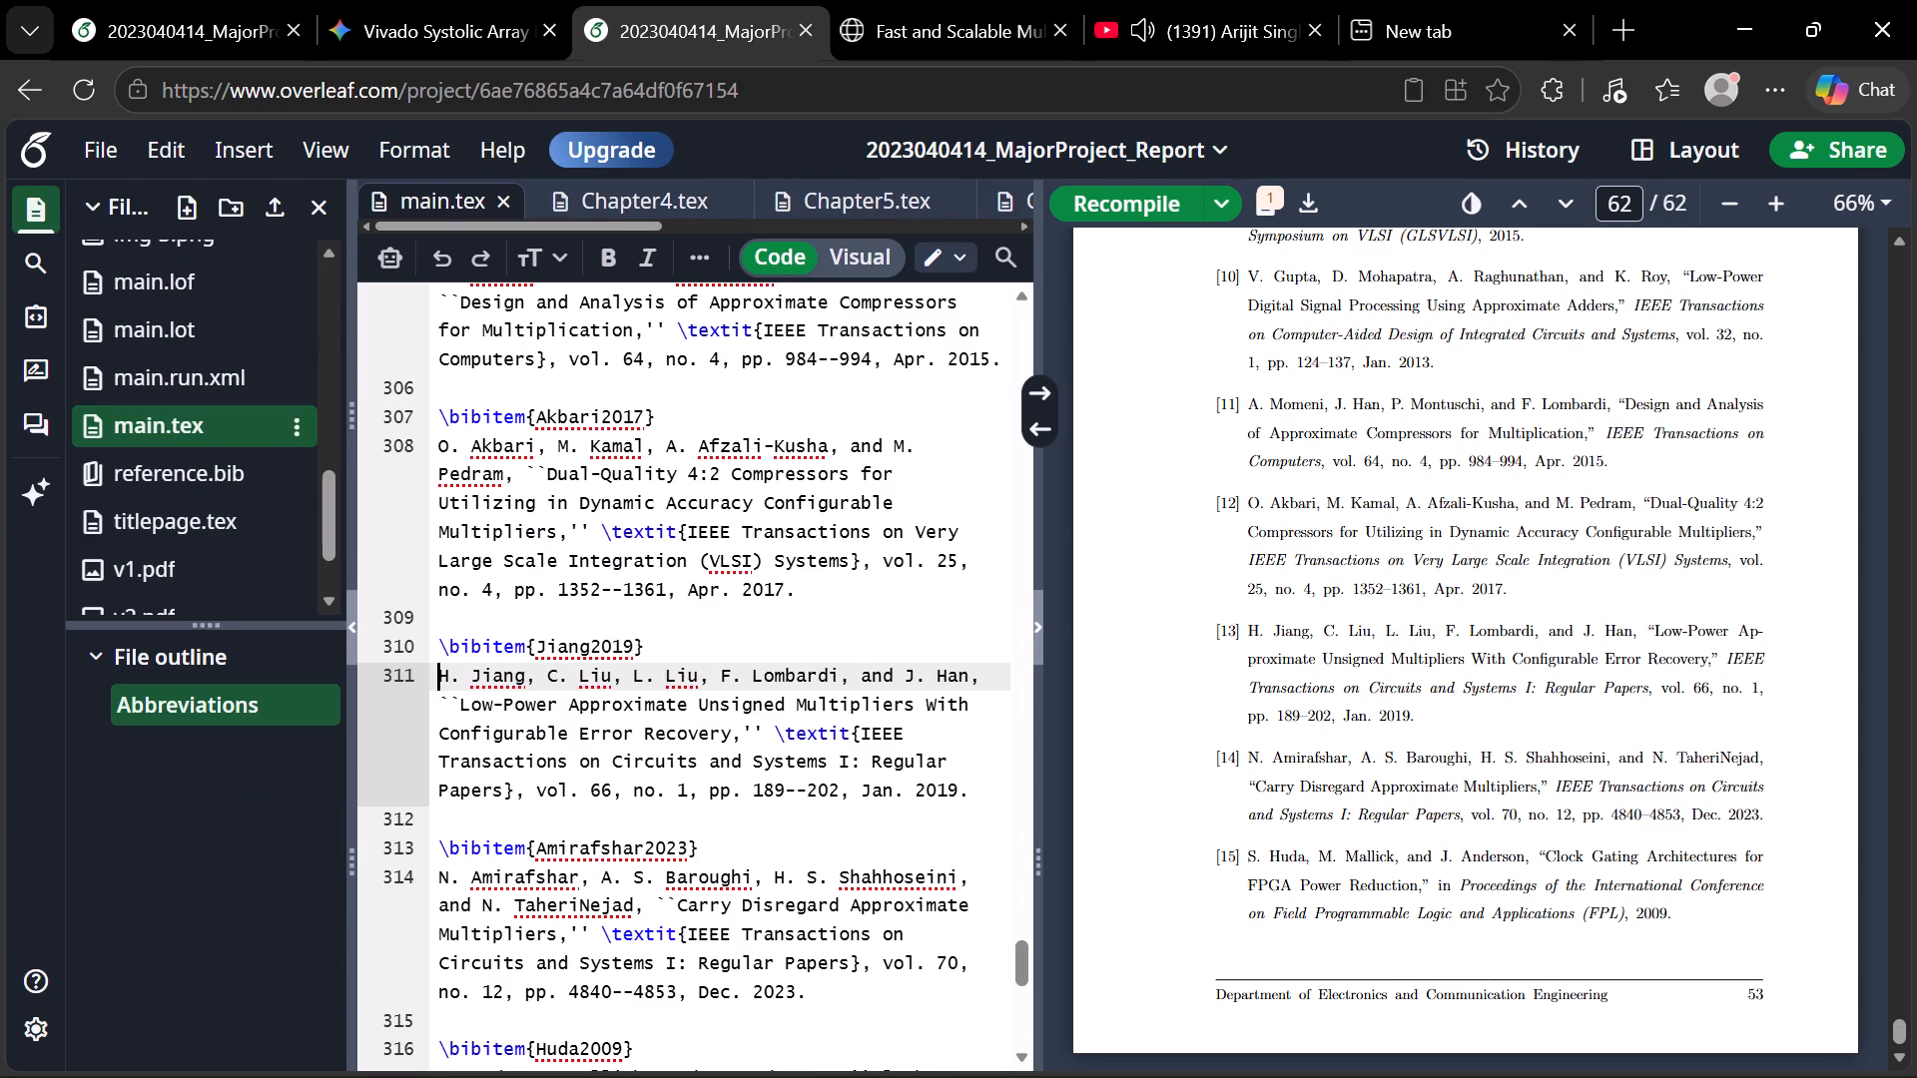
Copy the references code in main.tex, from \renewcommand\bibname{REFERENCES} through \end{document}.
{"action": "scroll", "coordinate": [601, 607], "scroll_direction": "up", "scroll_amount": 7}
{"action": "scroll", "coordinate": [601, 607], "scroll_direction": "down", "scroll_amount": 2}
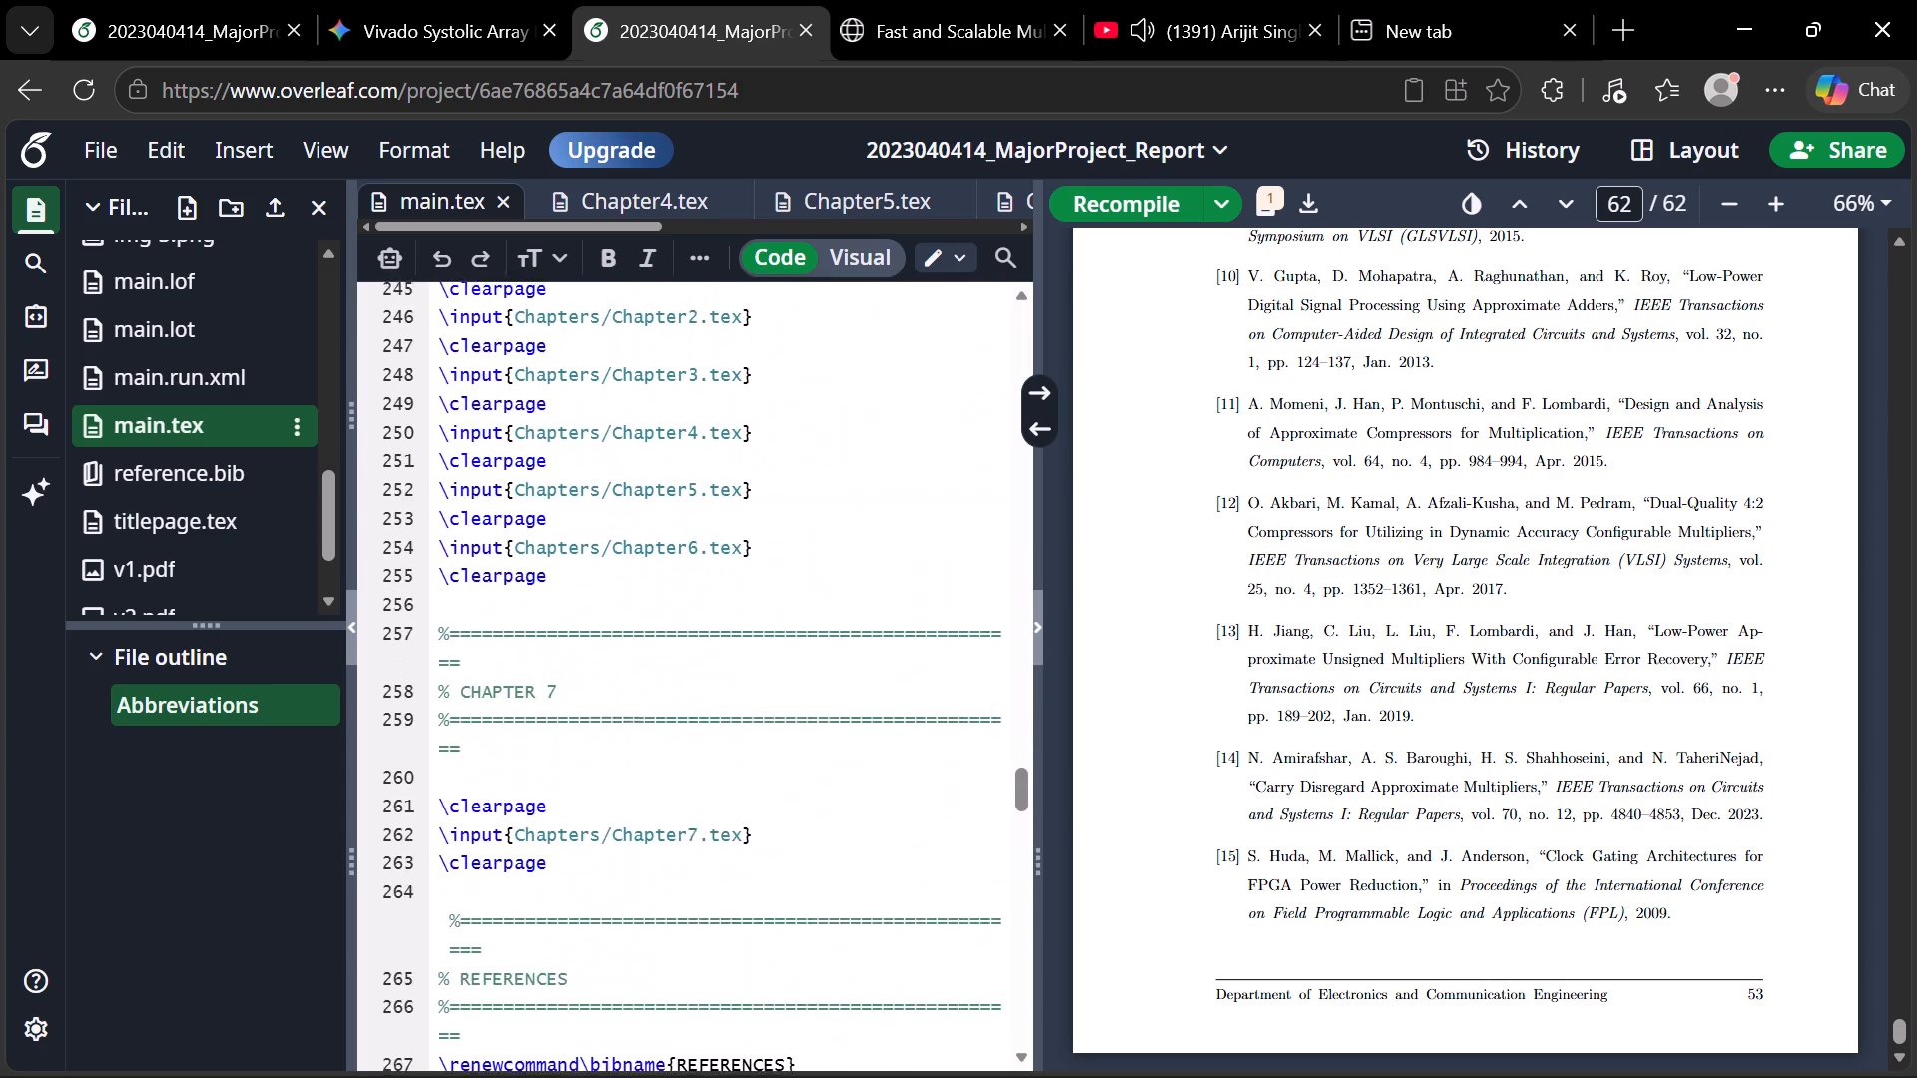
{"action": "scroll", "coordinate": [601, 607], "scroll_direction": "down", "scroll_amount": 4}
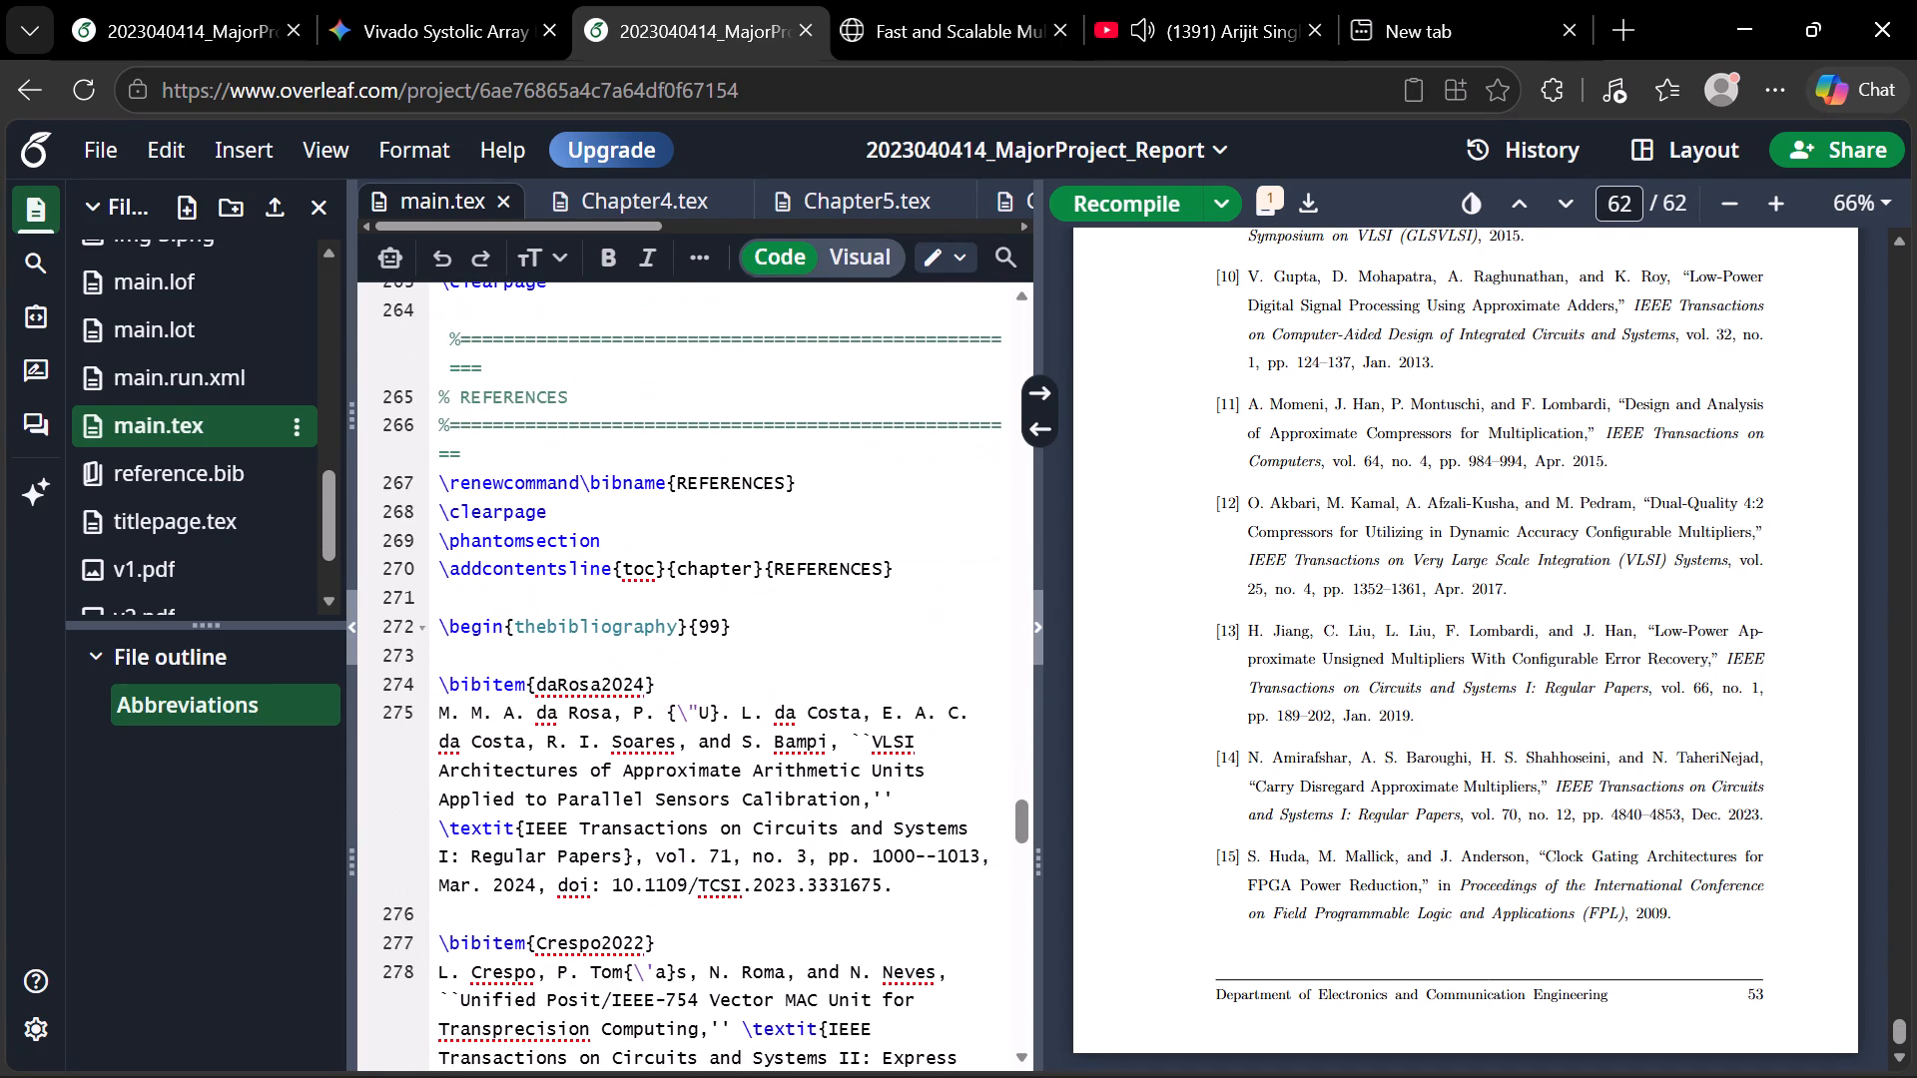
{"action": "left_click", "coordinate": [437, 484]}
{"action": "left_click_drag", "start_coordinate": [437, 484], "coordinate": [556, 1061]}
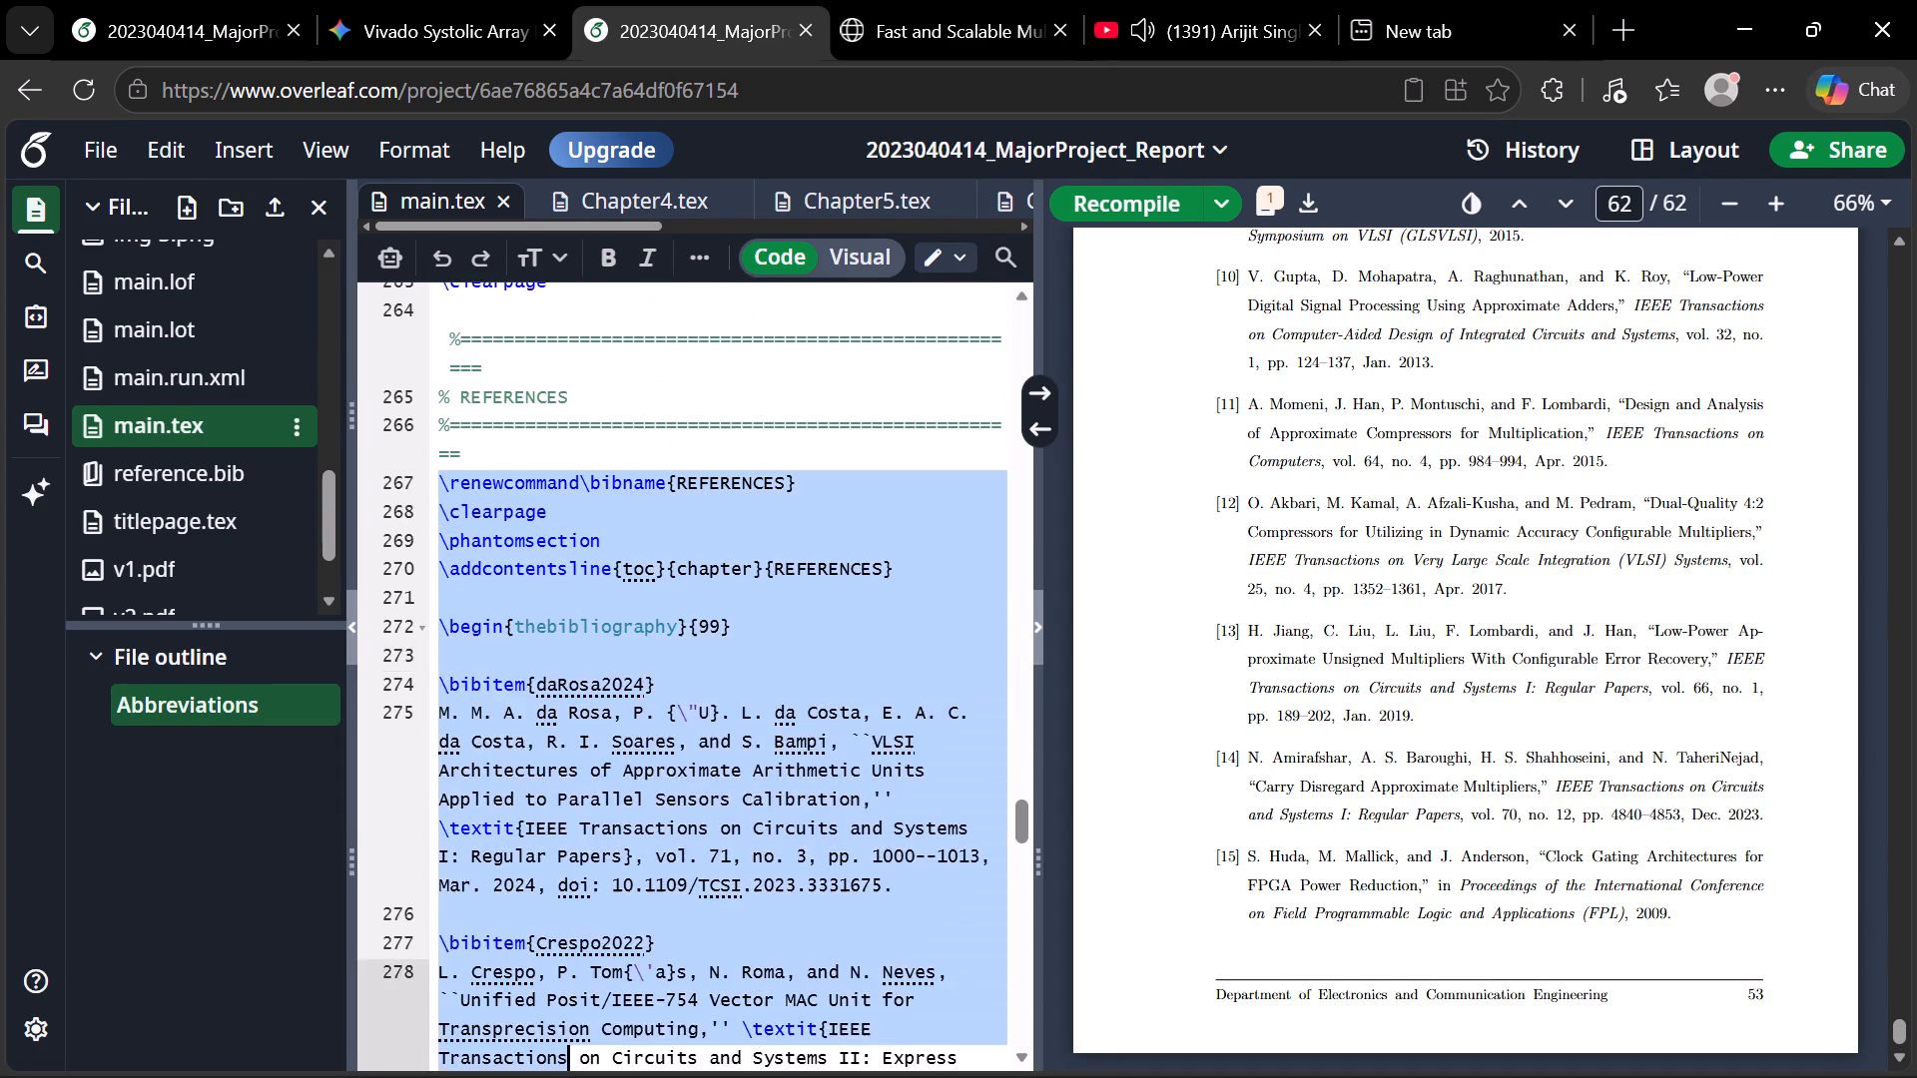
{"action": "left_click_drag", "start_coordinate": [556, 1061], "coordinate": [556, 1077]}
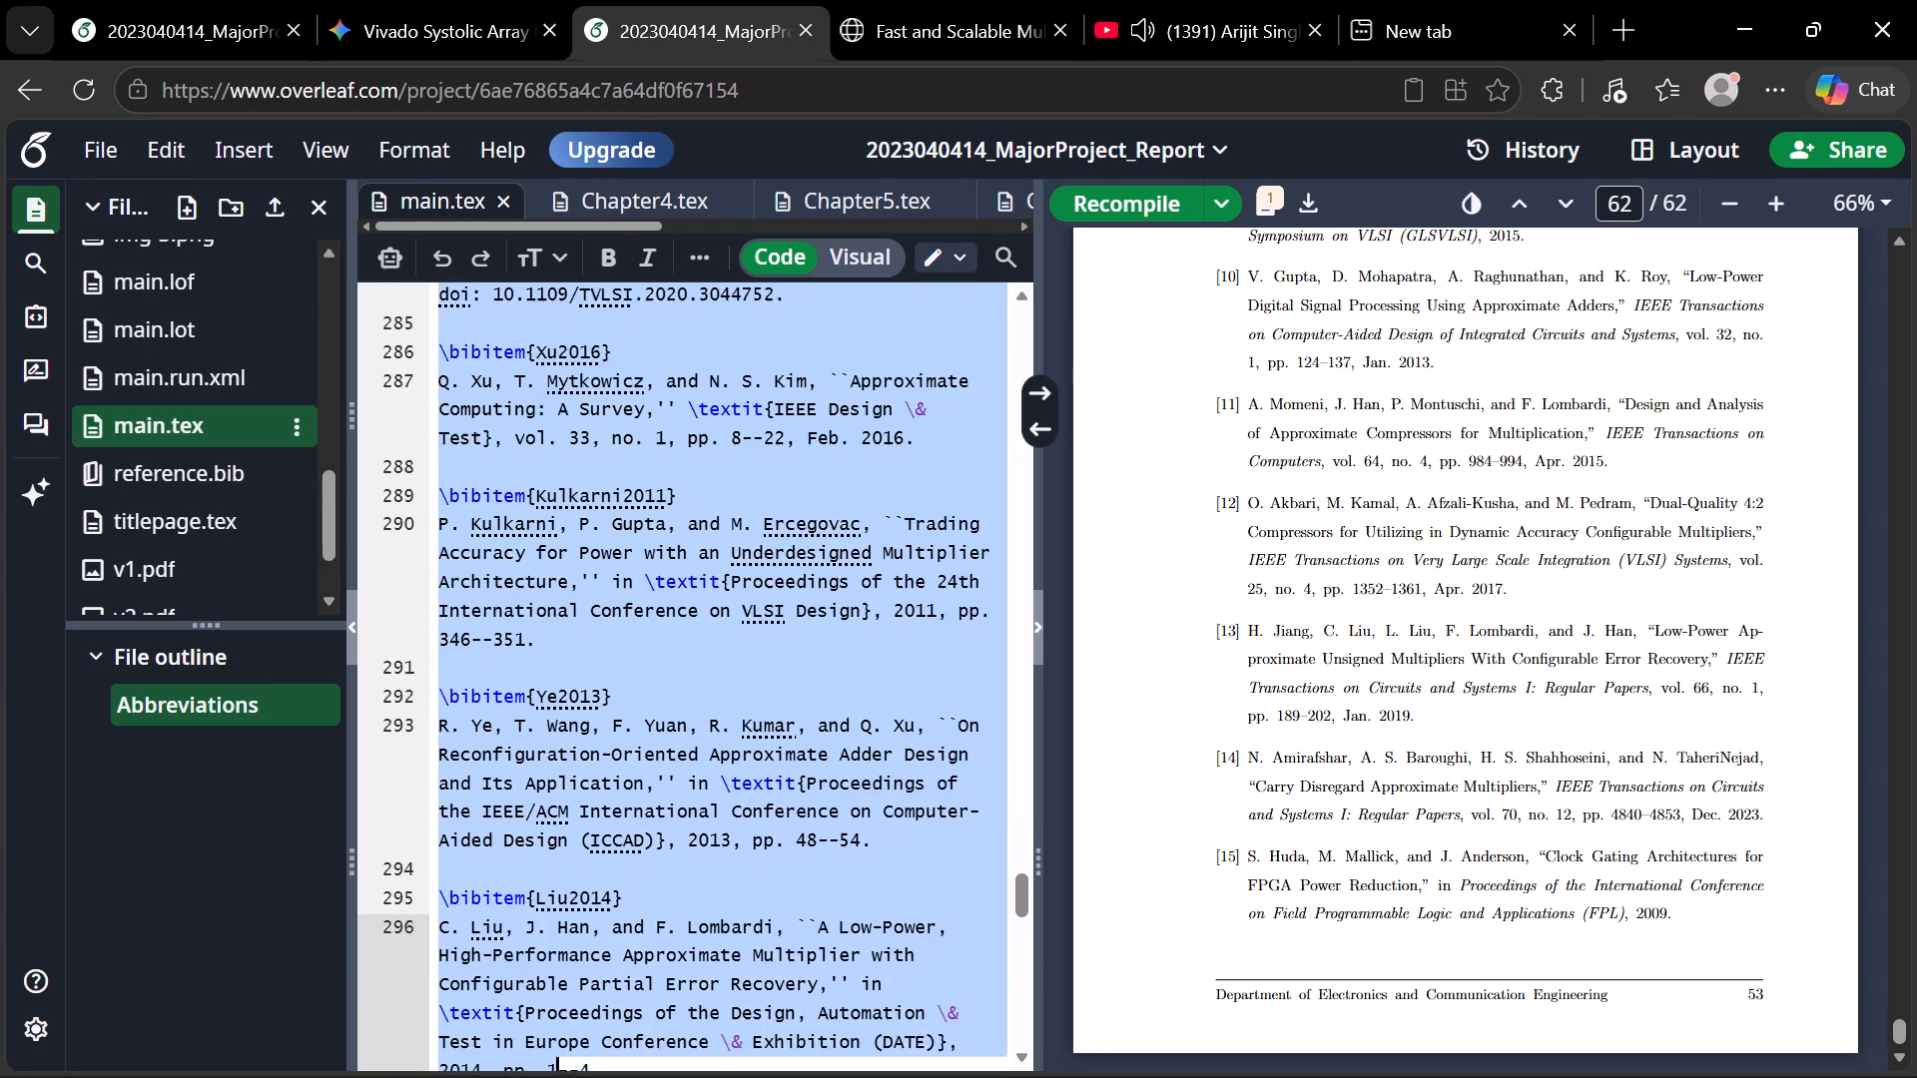
{"action": "left_click_drag", "start_coordinate": [556, 1077], "coordinate": [558, 1077]}
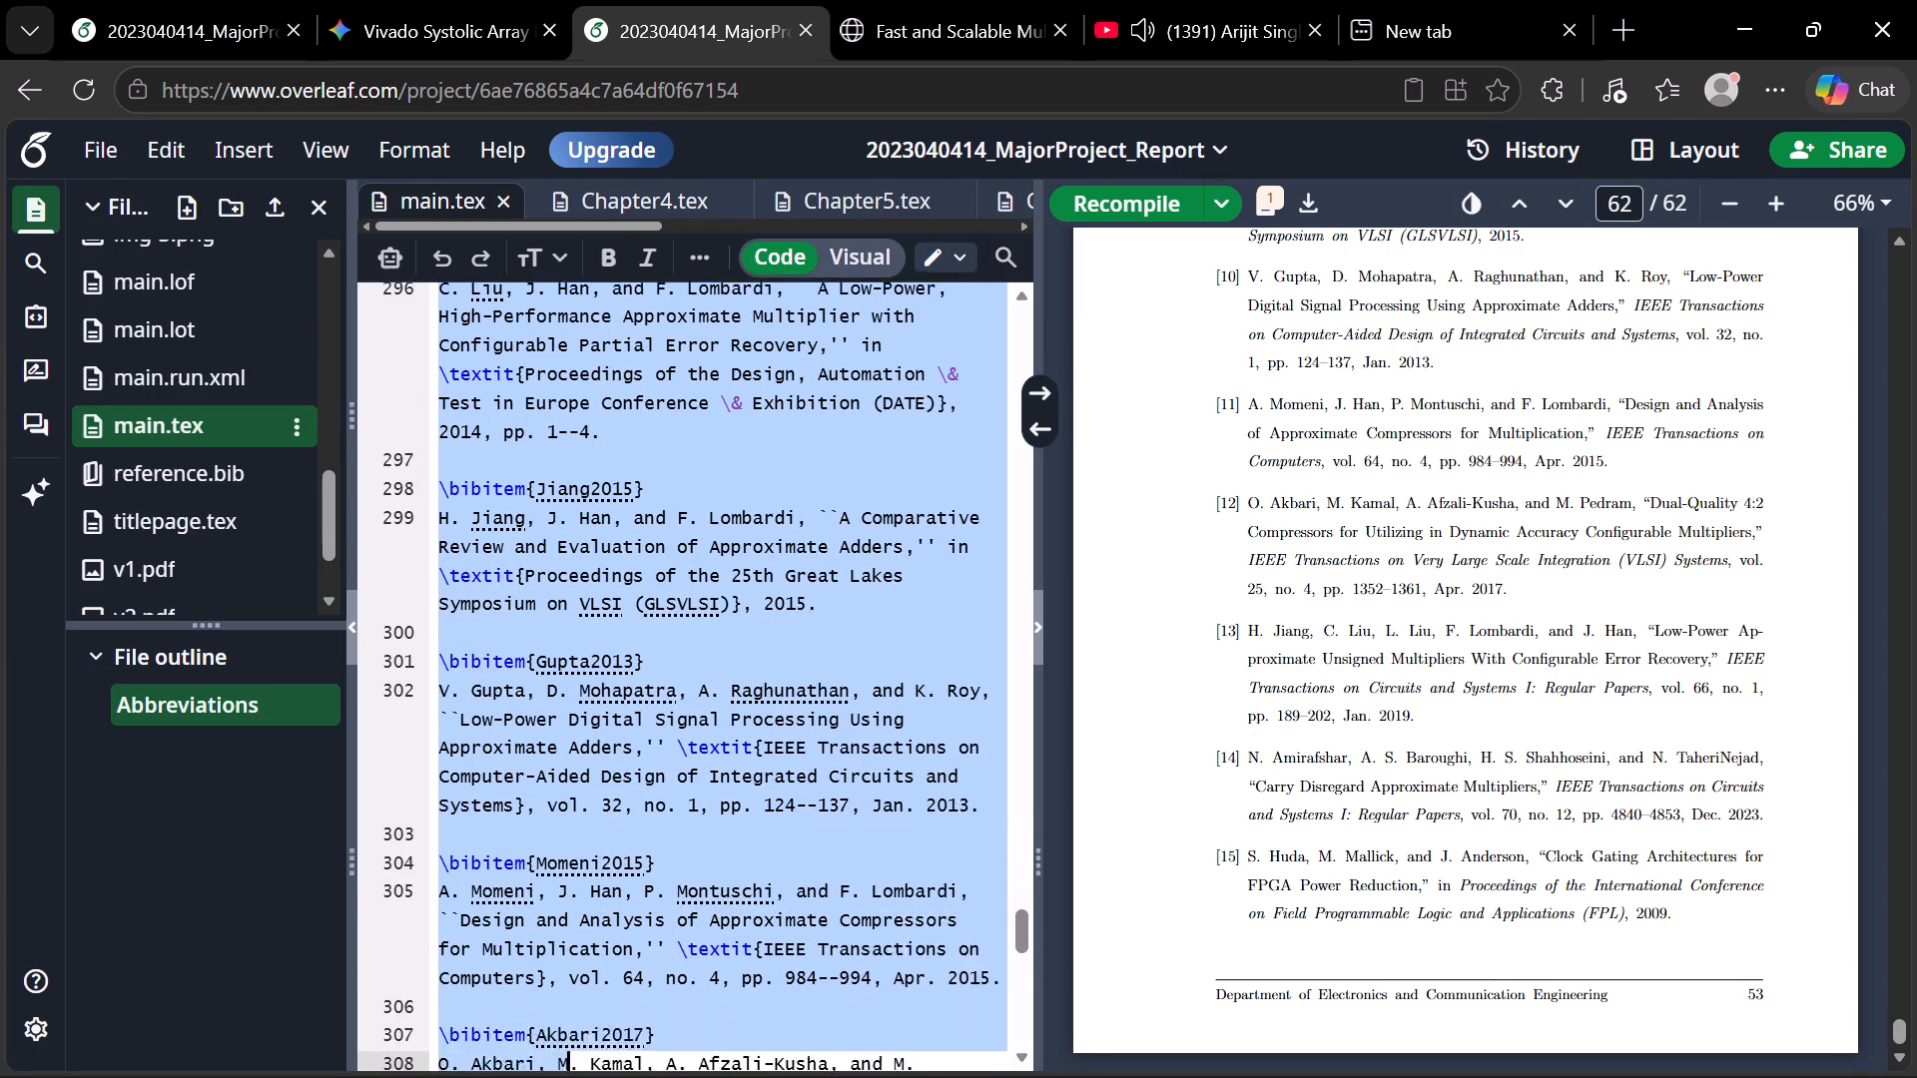
{"action": "left_click_drag", "start_coordinate": [558, 1077], "coordinate": [560, 1077]}
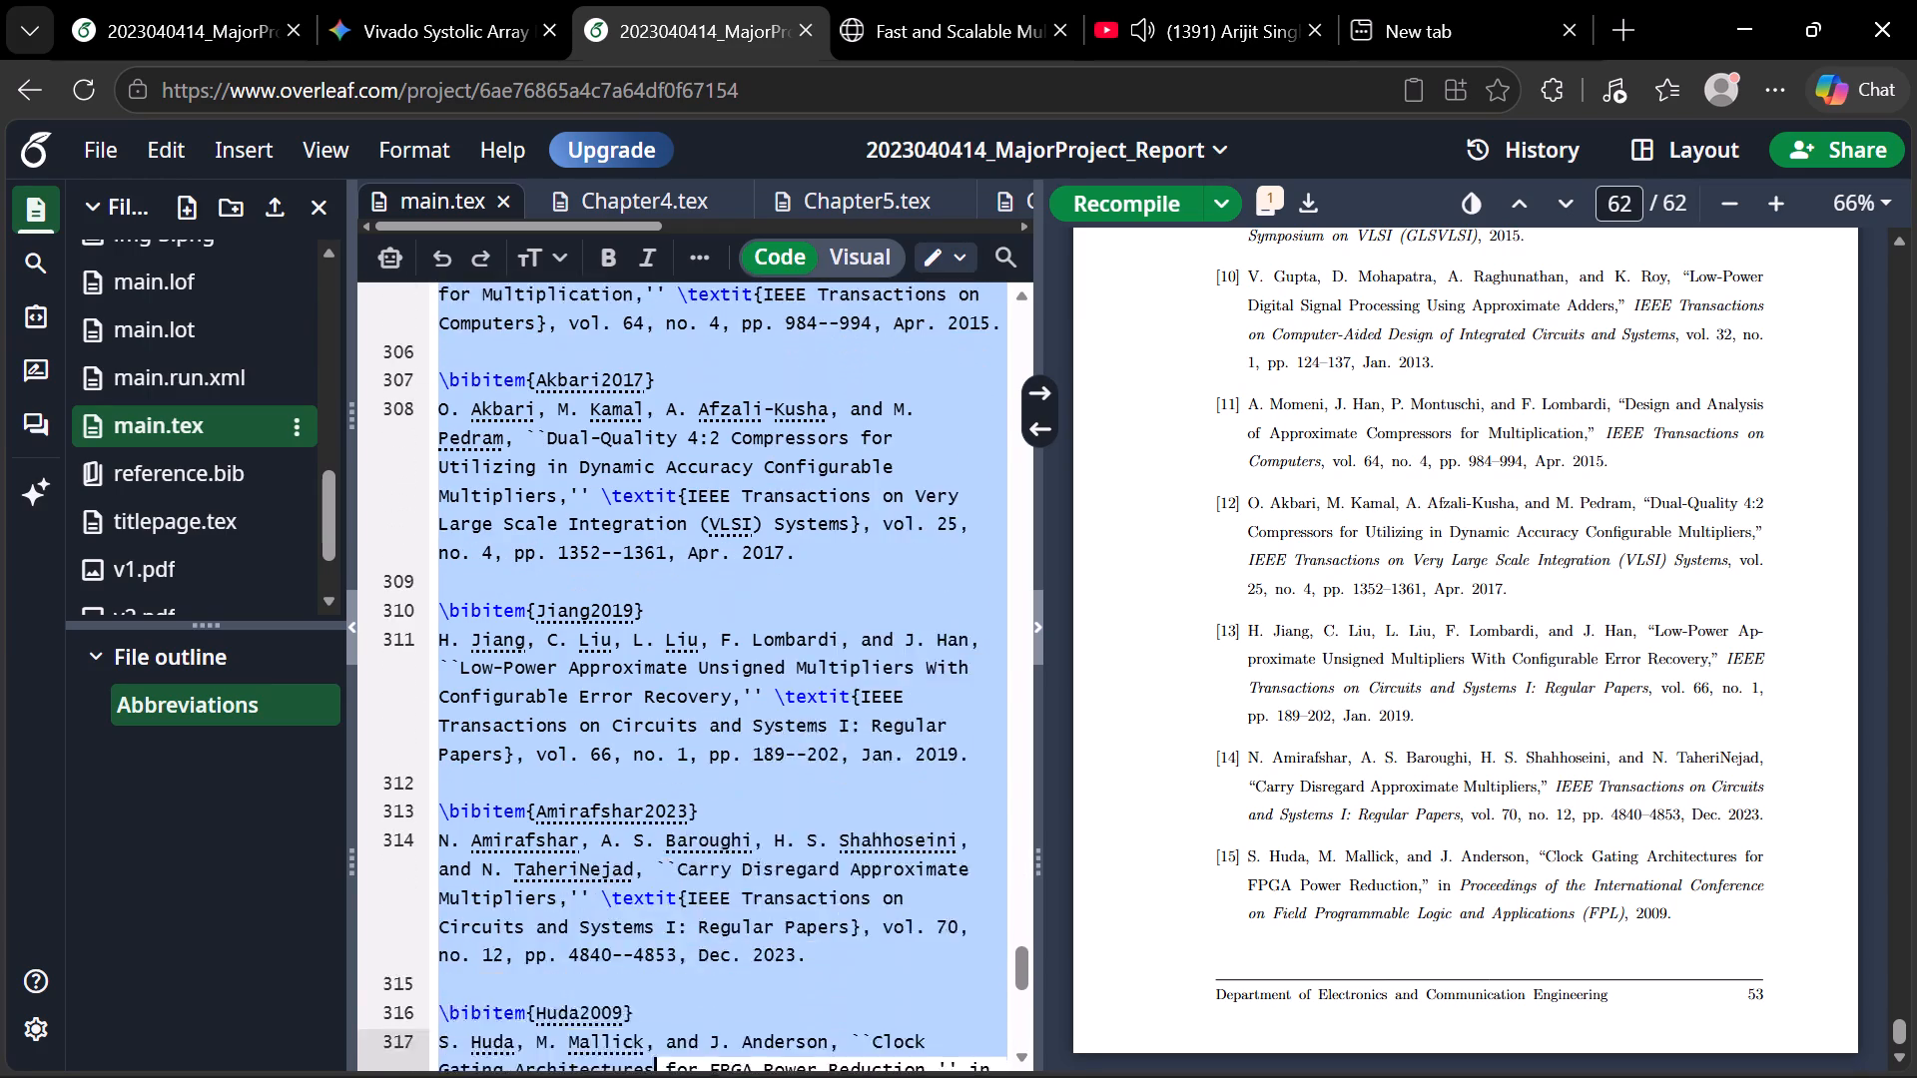
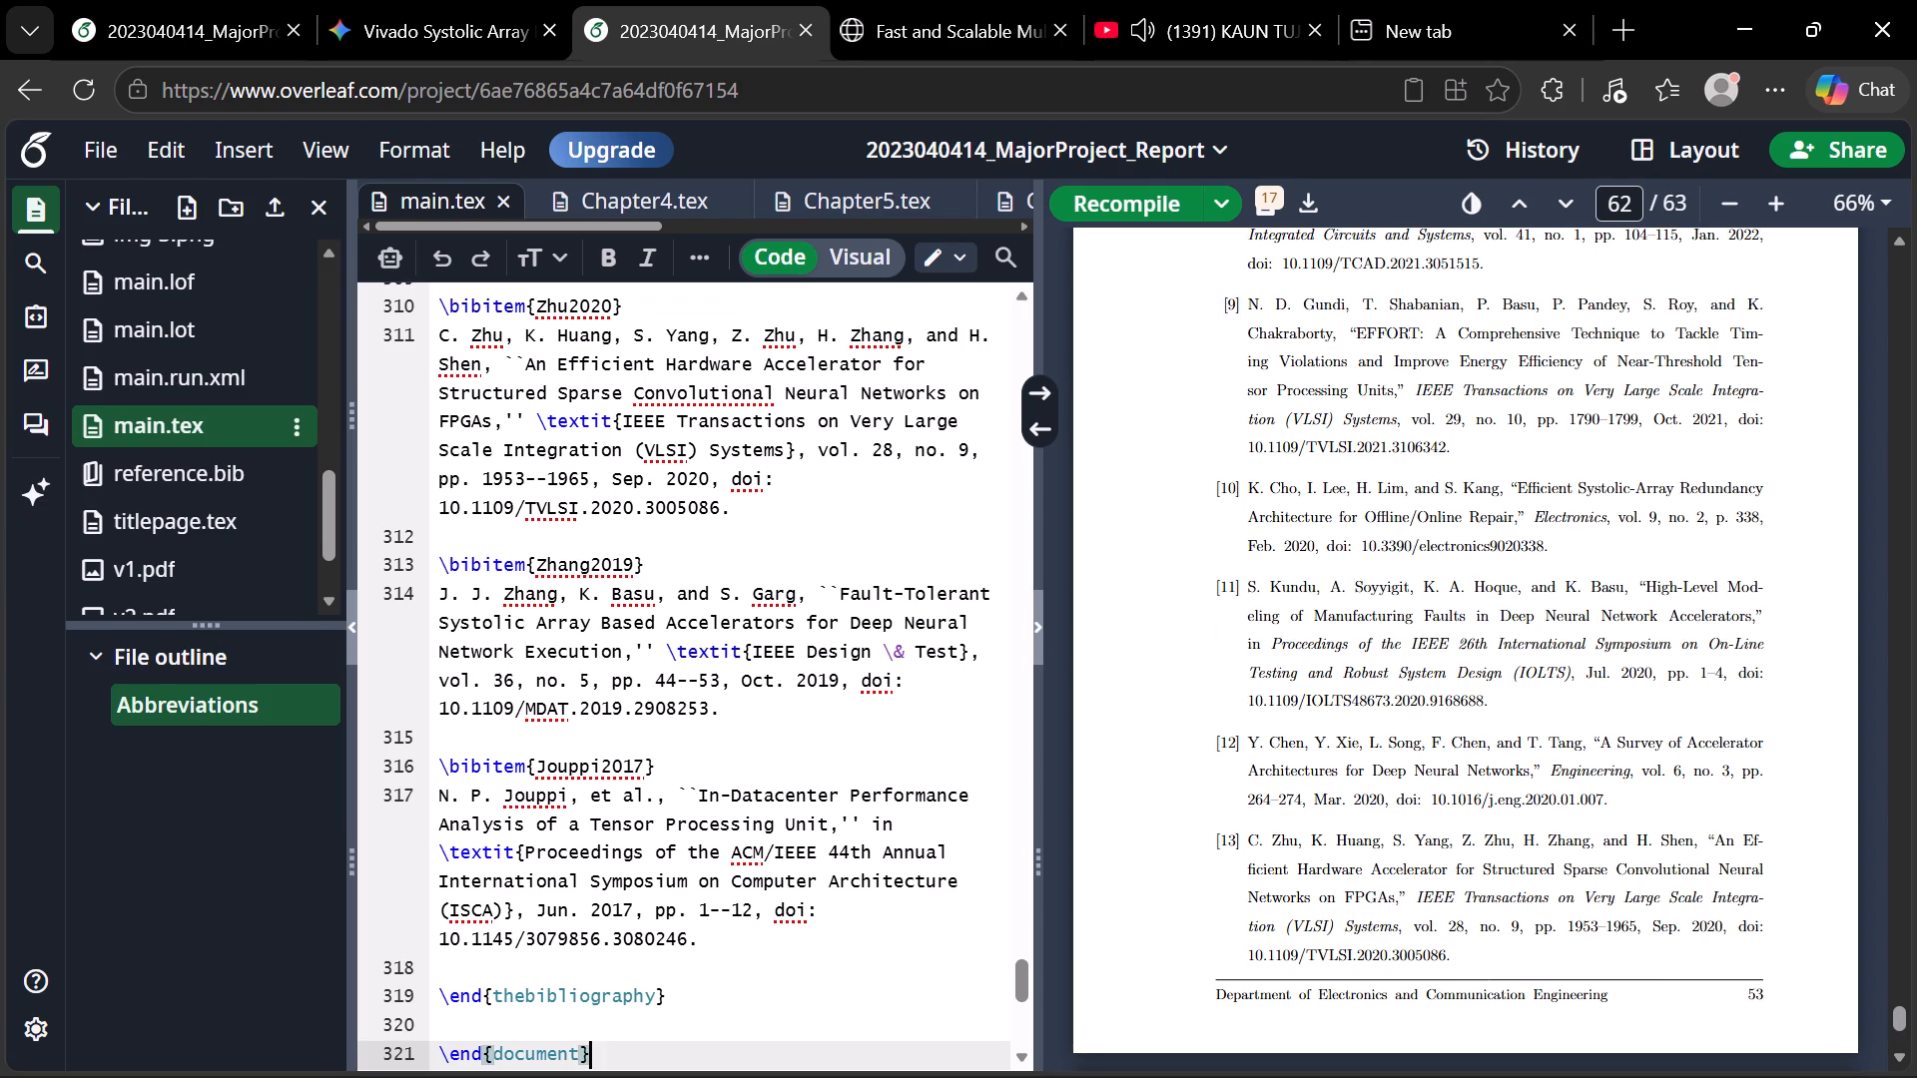
Check the compiled references, jump from reference [7] to its source, and remove the DOI so the Inayat2022 entry ends with "Jul. 2022.".
{"action": "scroll", "coordinate": [1329, 510], "scroll_direction": "down", "scroll_amount": 4}
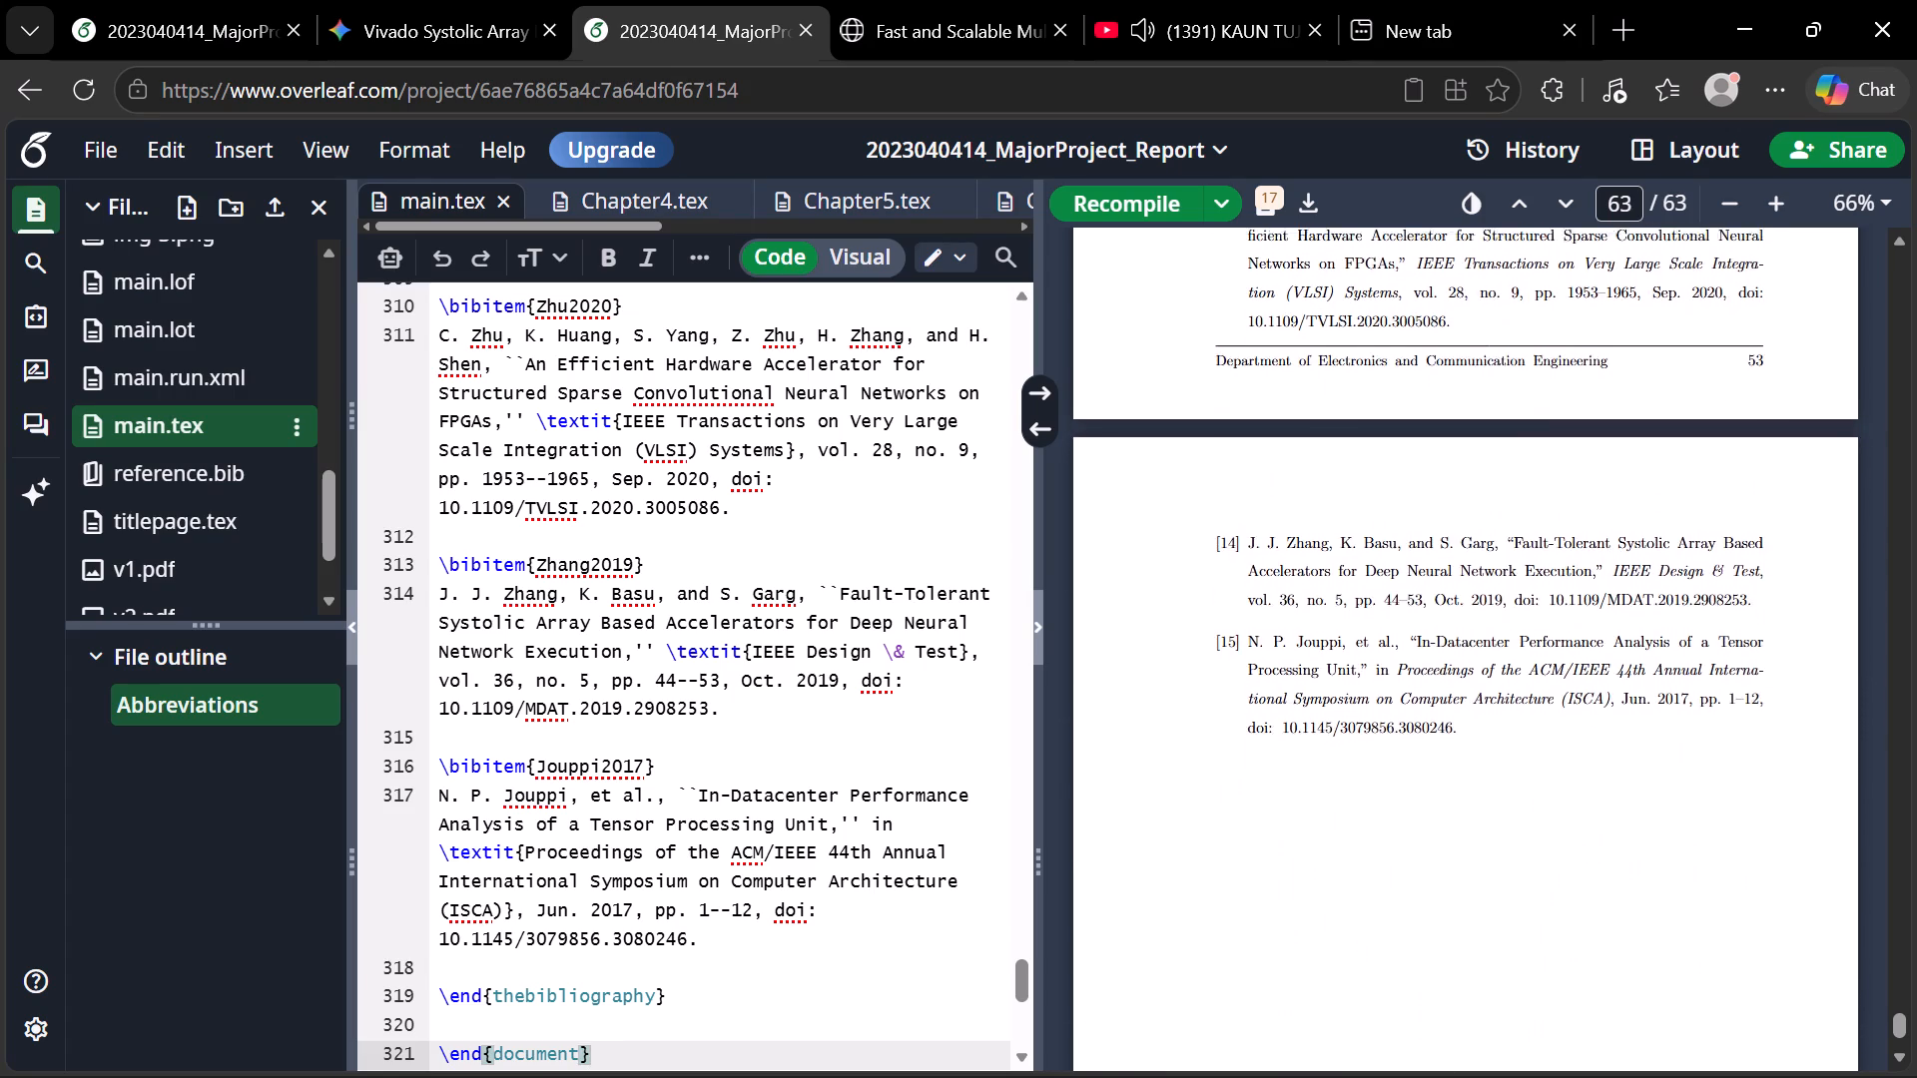
{"action": "scroll", "coordinate": [1329, 510], "scroll_direction": "up", "scroll_amount": 7}
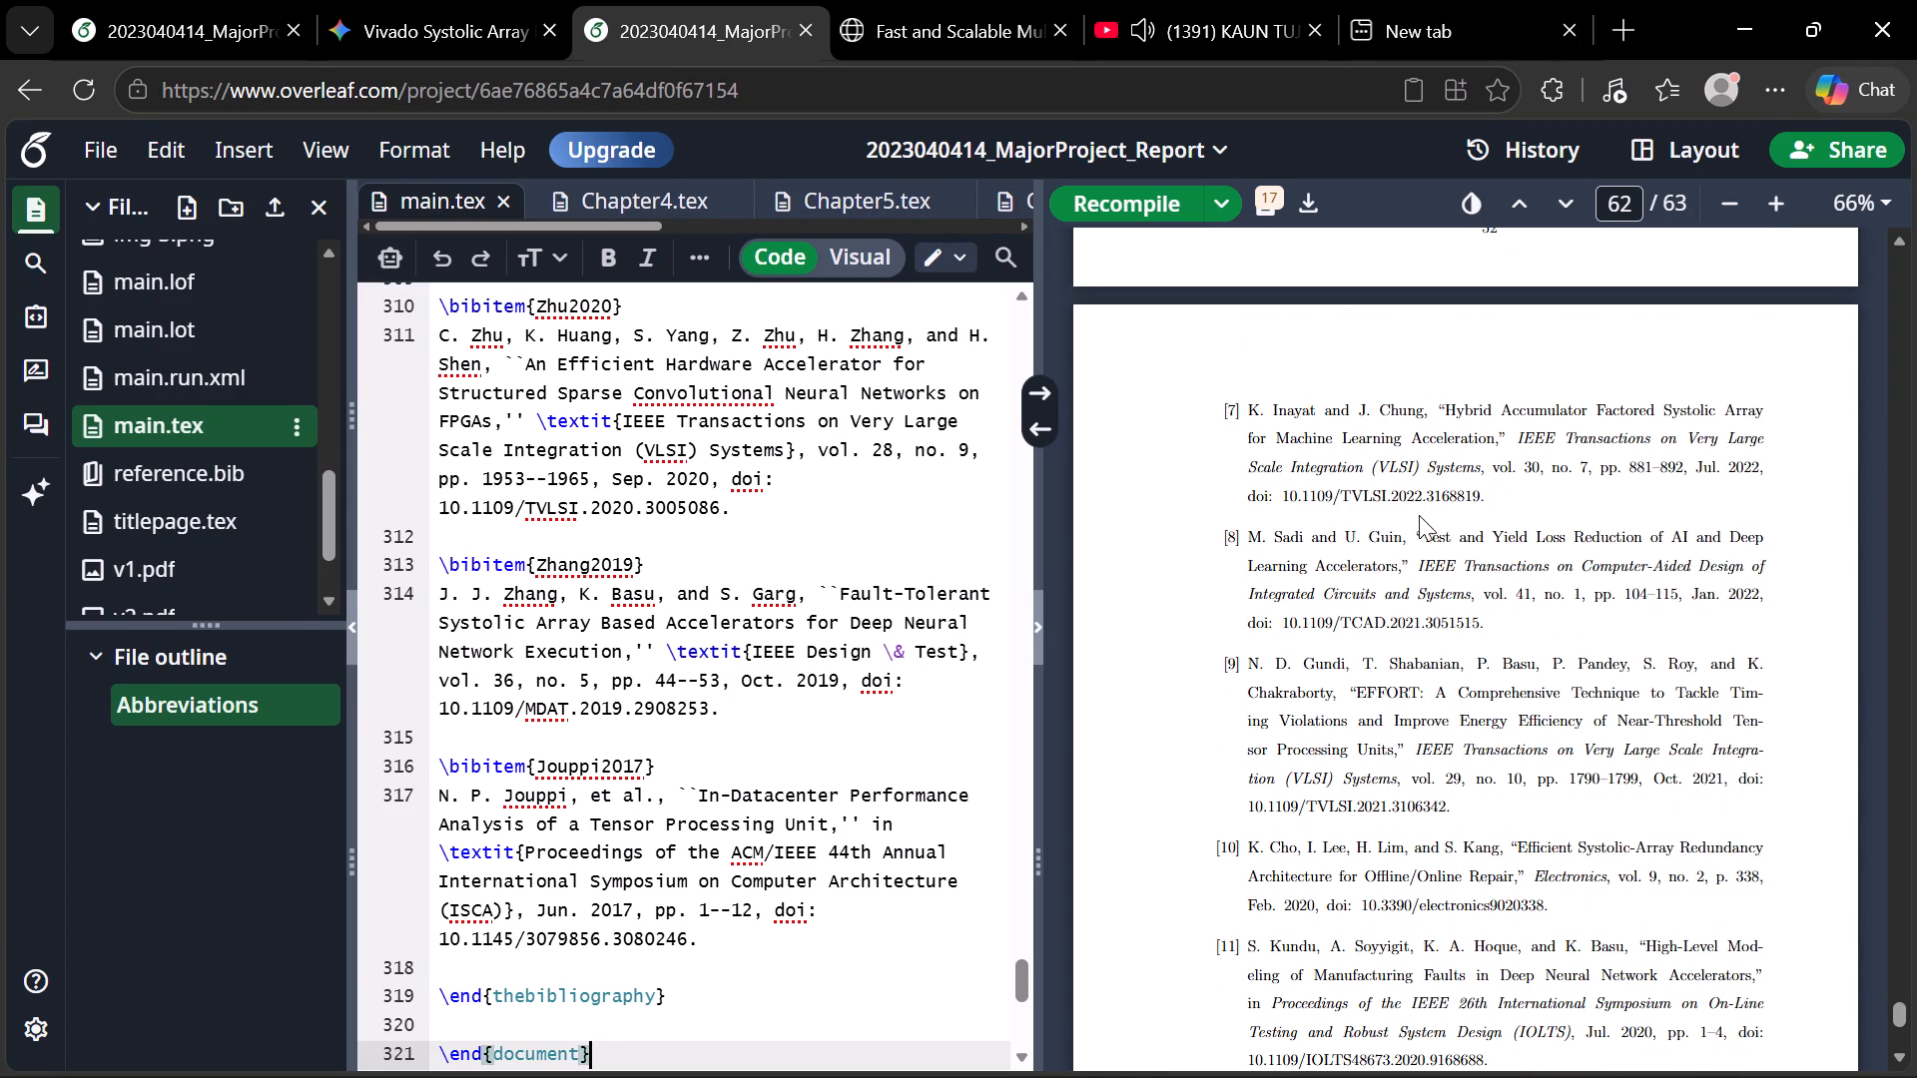
{"action": "double_click", "coordinate": [1421, 496]}
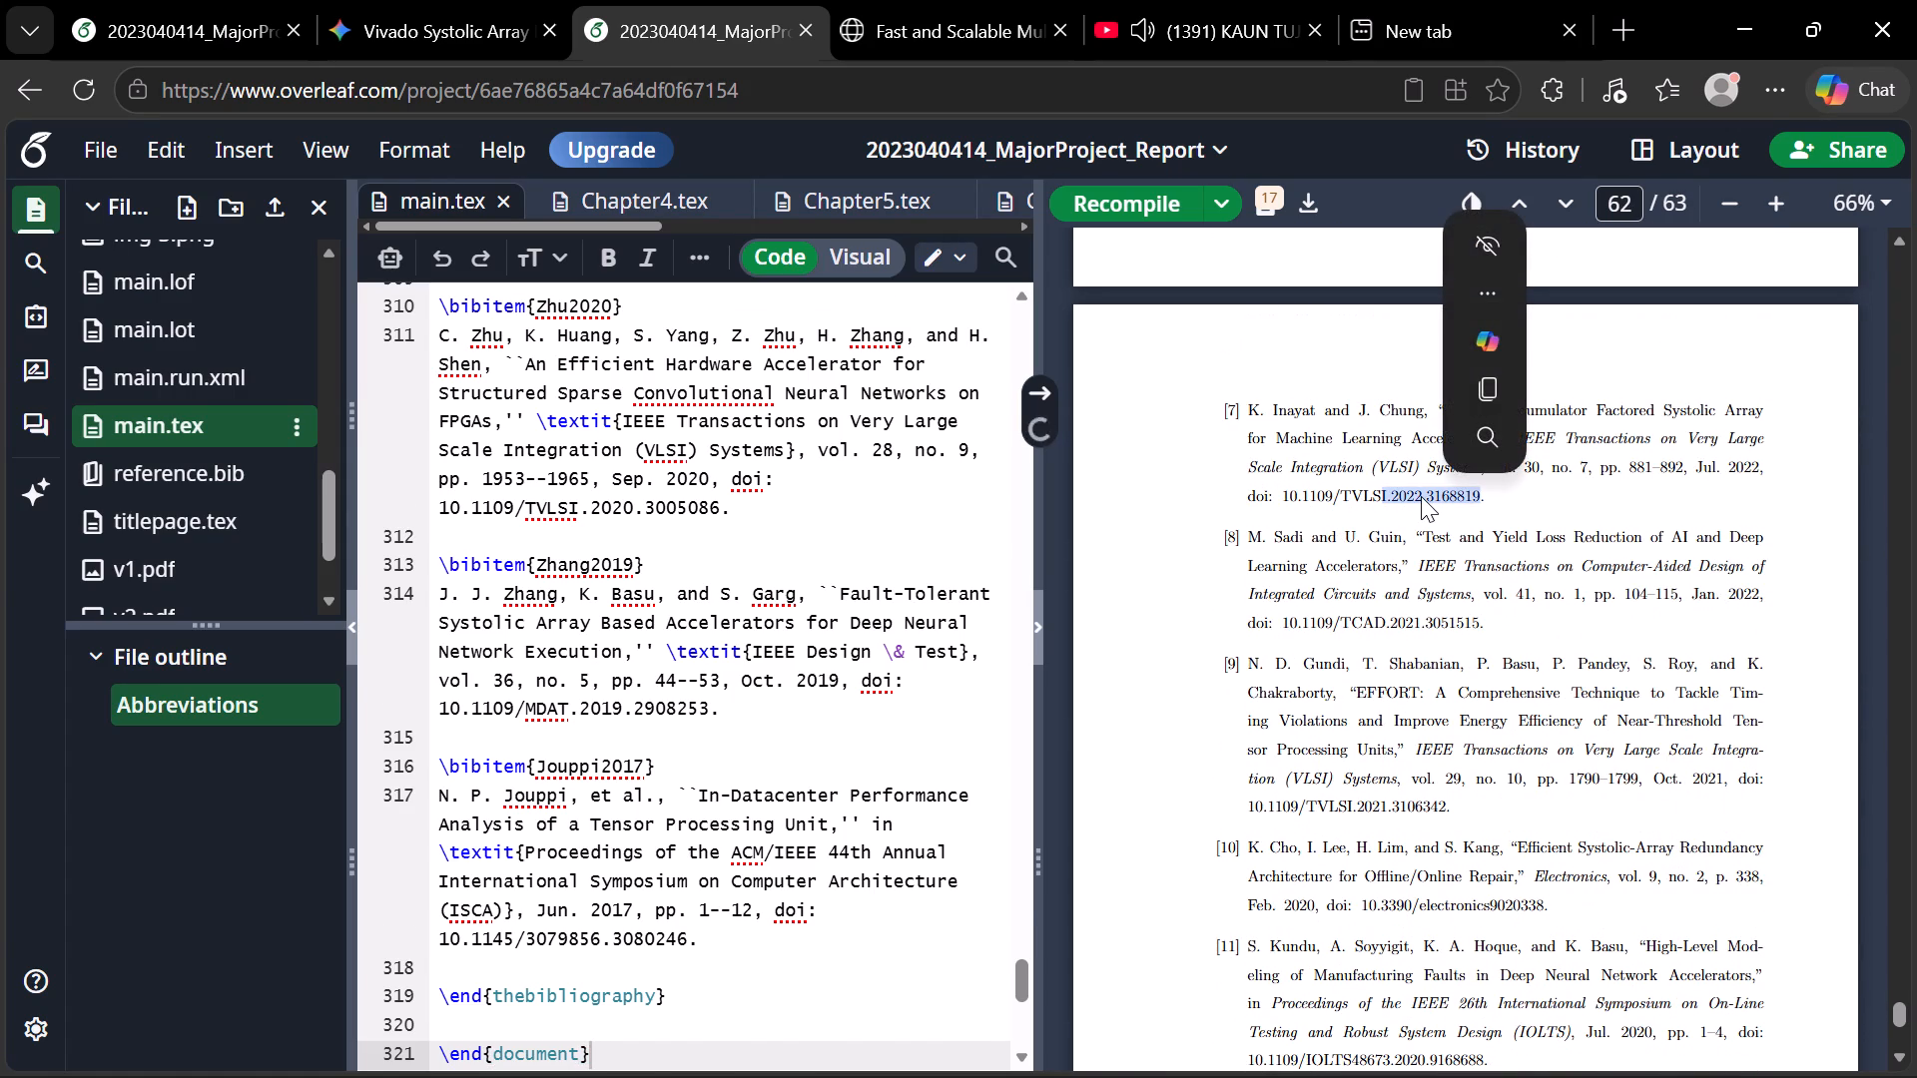
{"action": "left_click", "coordinate": [738, 692]}
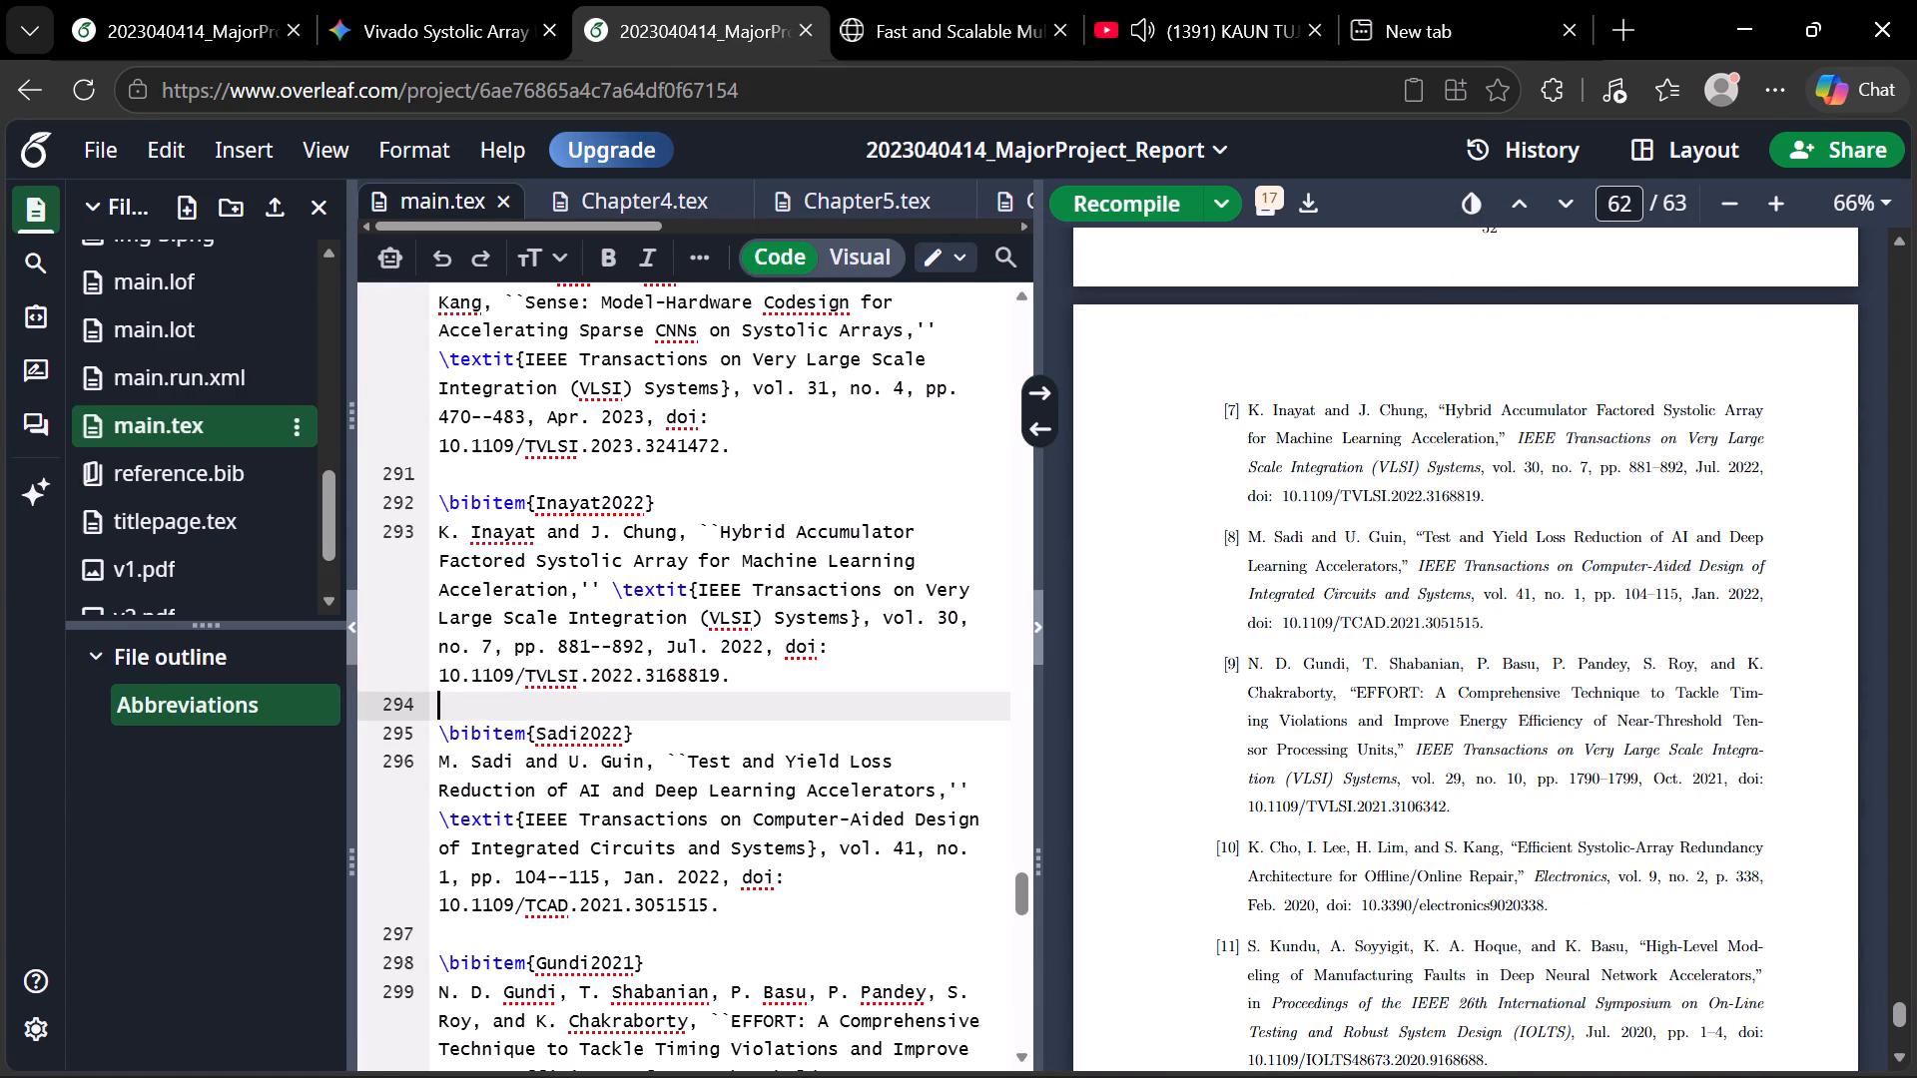
{"action": "left_click", "coordinate": [742, 676]}
{"action": "left_click_drag", "start_coordinate": [742, 676], "coordinate": [768, 649]}
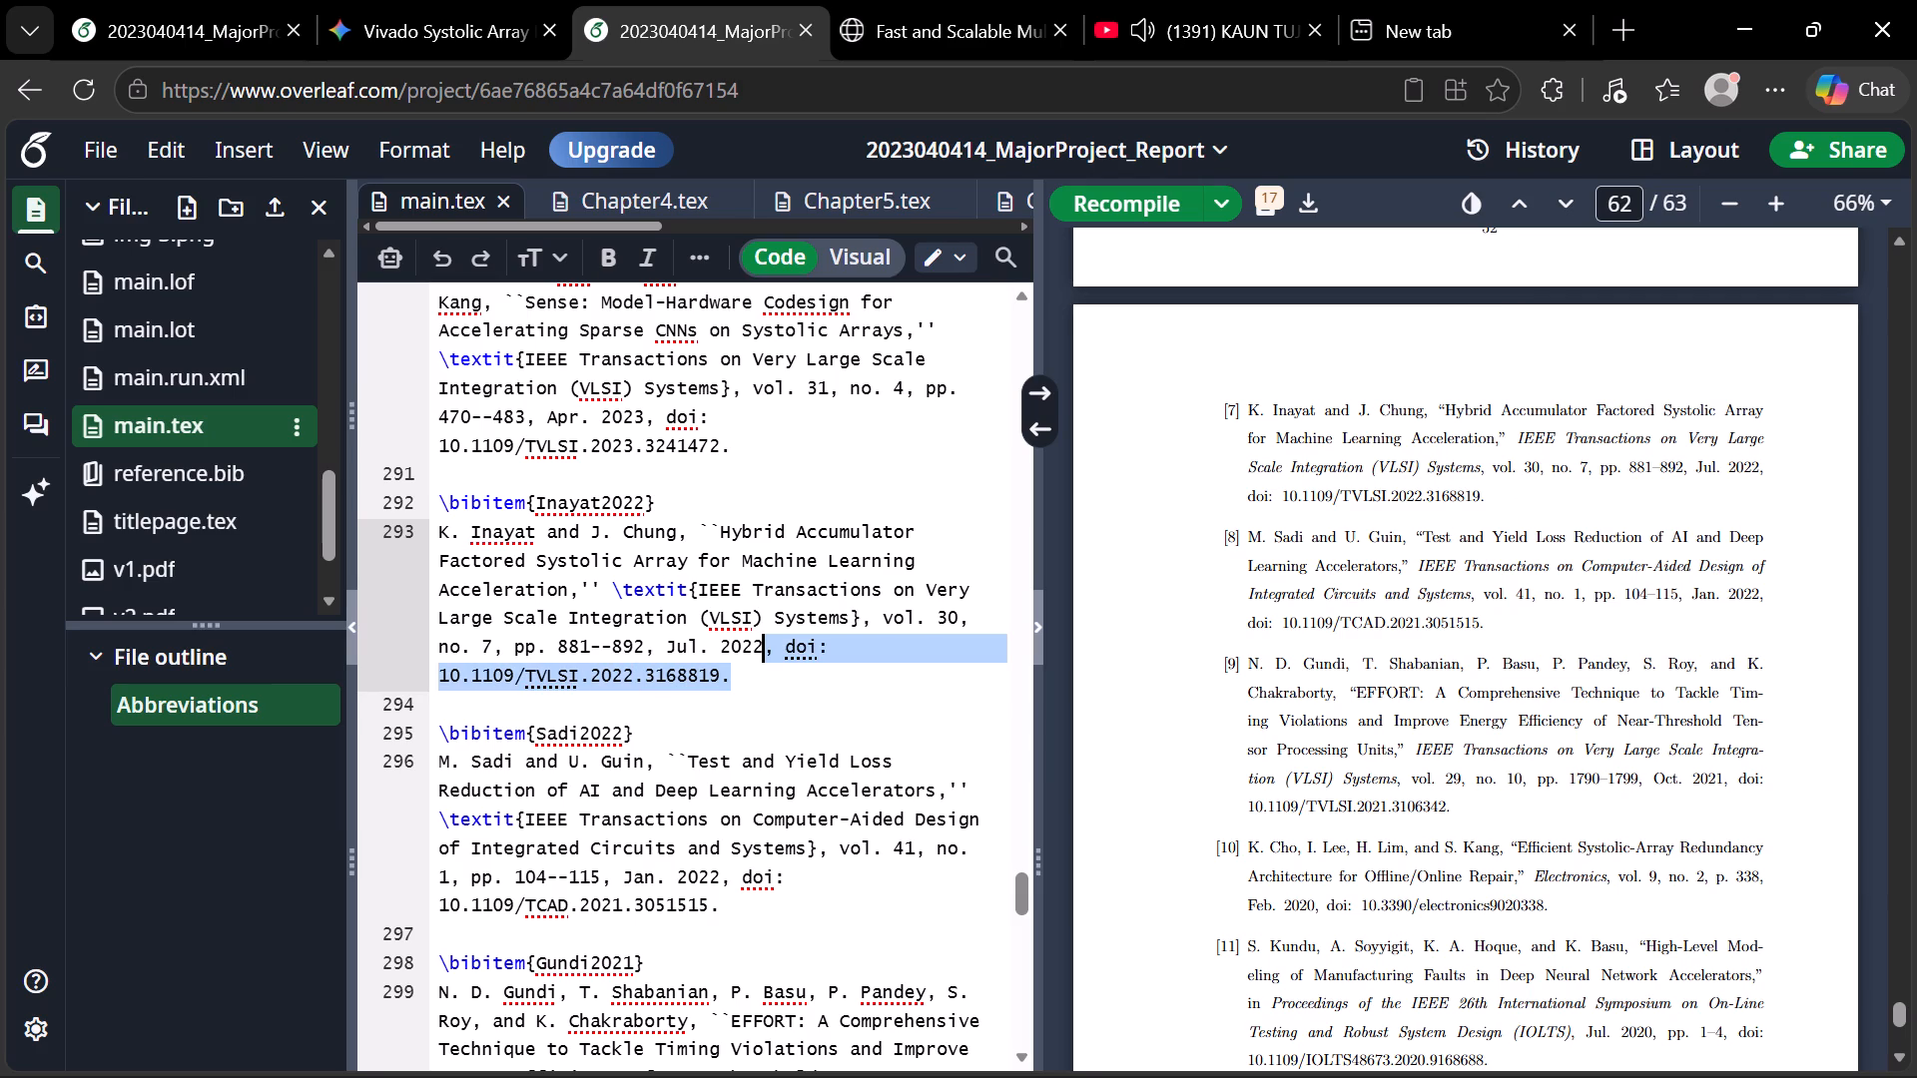
{"action": "left_click_drag", "start_coordinate": [768, 649], "coordinate": [772, 649]}
{"action": "key", "text": "BackSpace"}
{"action": "key", "text": "period"}
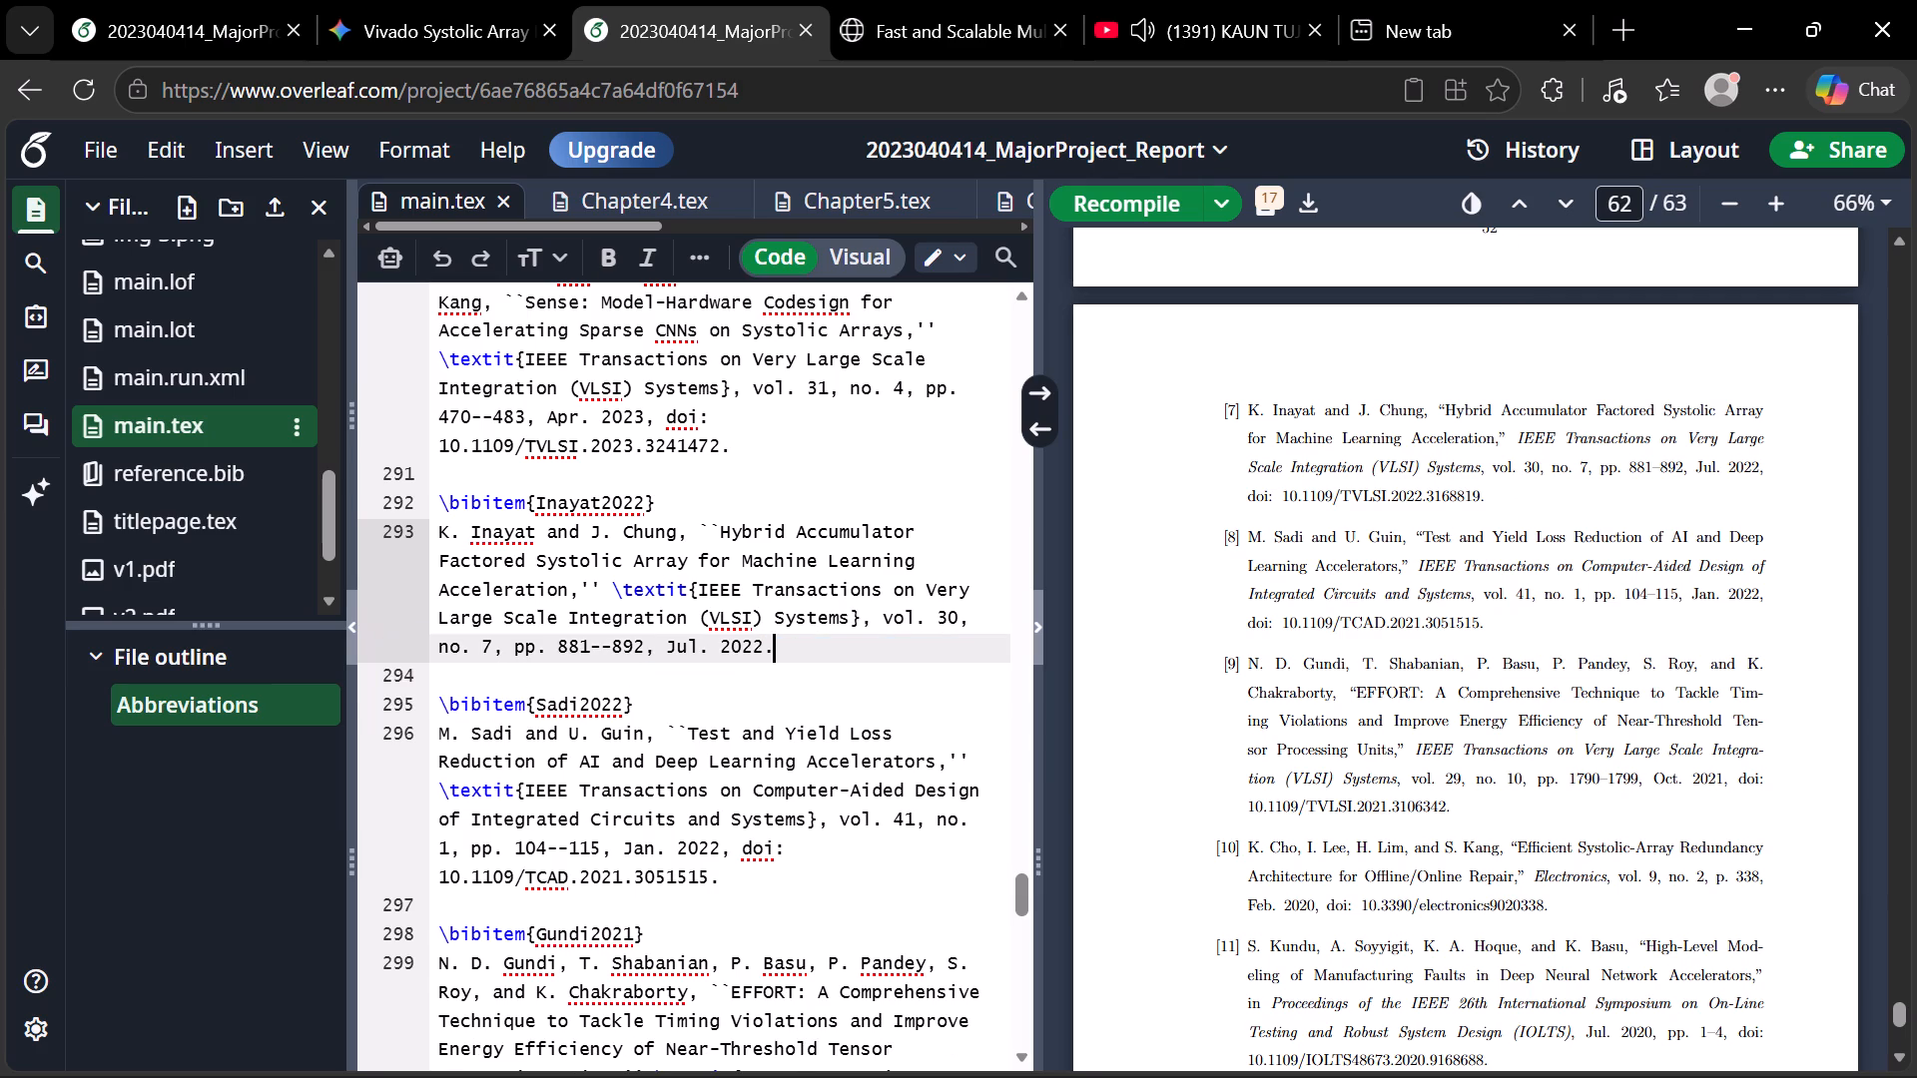
Remove the DOI from the "Sense: Model-Hardware Codesign" entry above Inayat2022 so it ends with "Apr. 2023.".
{"action": "scroll", "coordinate": [772, 649], "scroll_direction": "down", "scroll_amount": 1}
{"action": "left_click", "coordinate": [799, 398]}
{"action": "left_click_drag", "start_coordinate": [799, 398], "coordinate": [684, 392]}
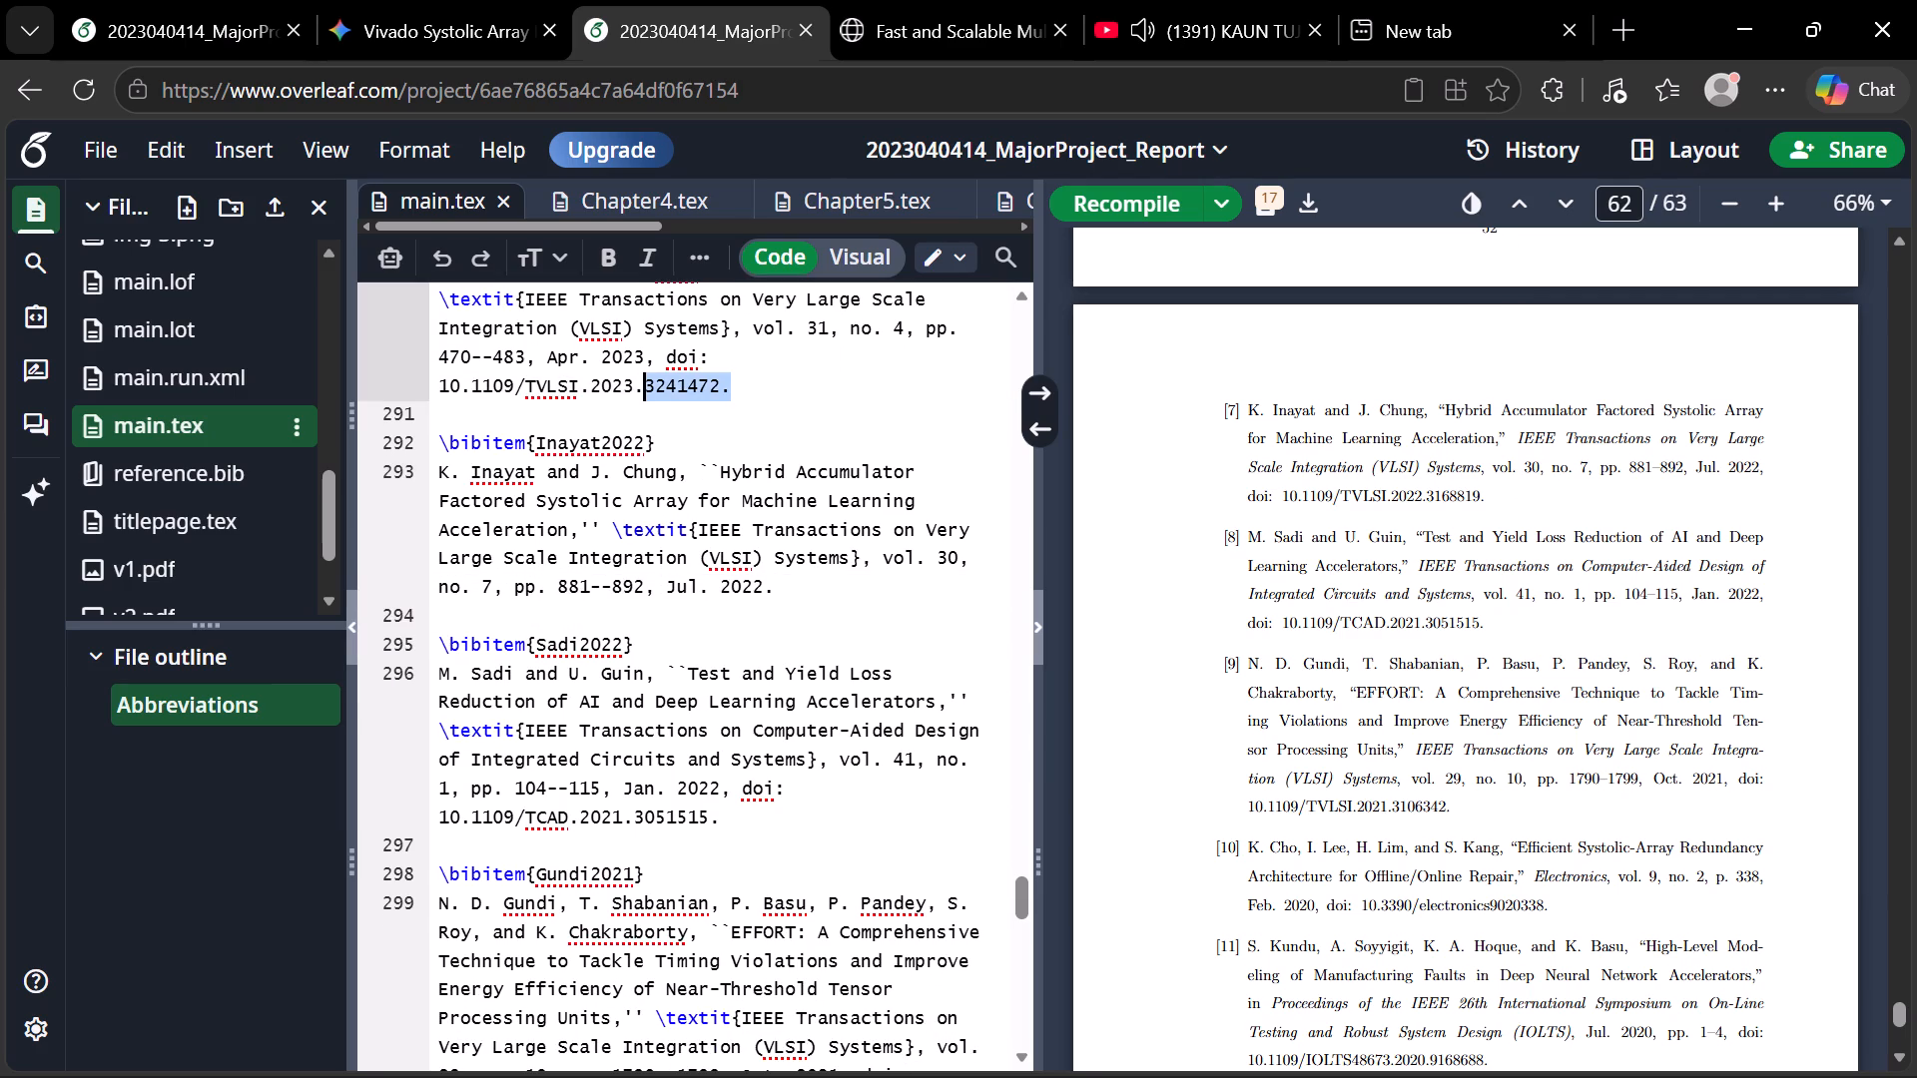
{"action": "left_click_drag", "start_coordinate": [684, 392], "coordinate": [650, 357]}
{"action": "key", "text": "BackSpace"}
{"action": "key", "text": "period"}
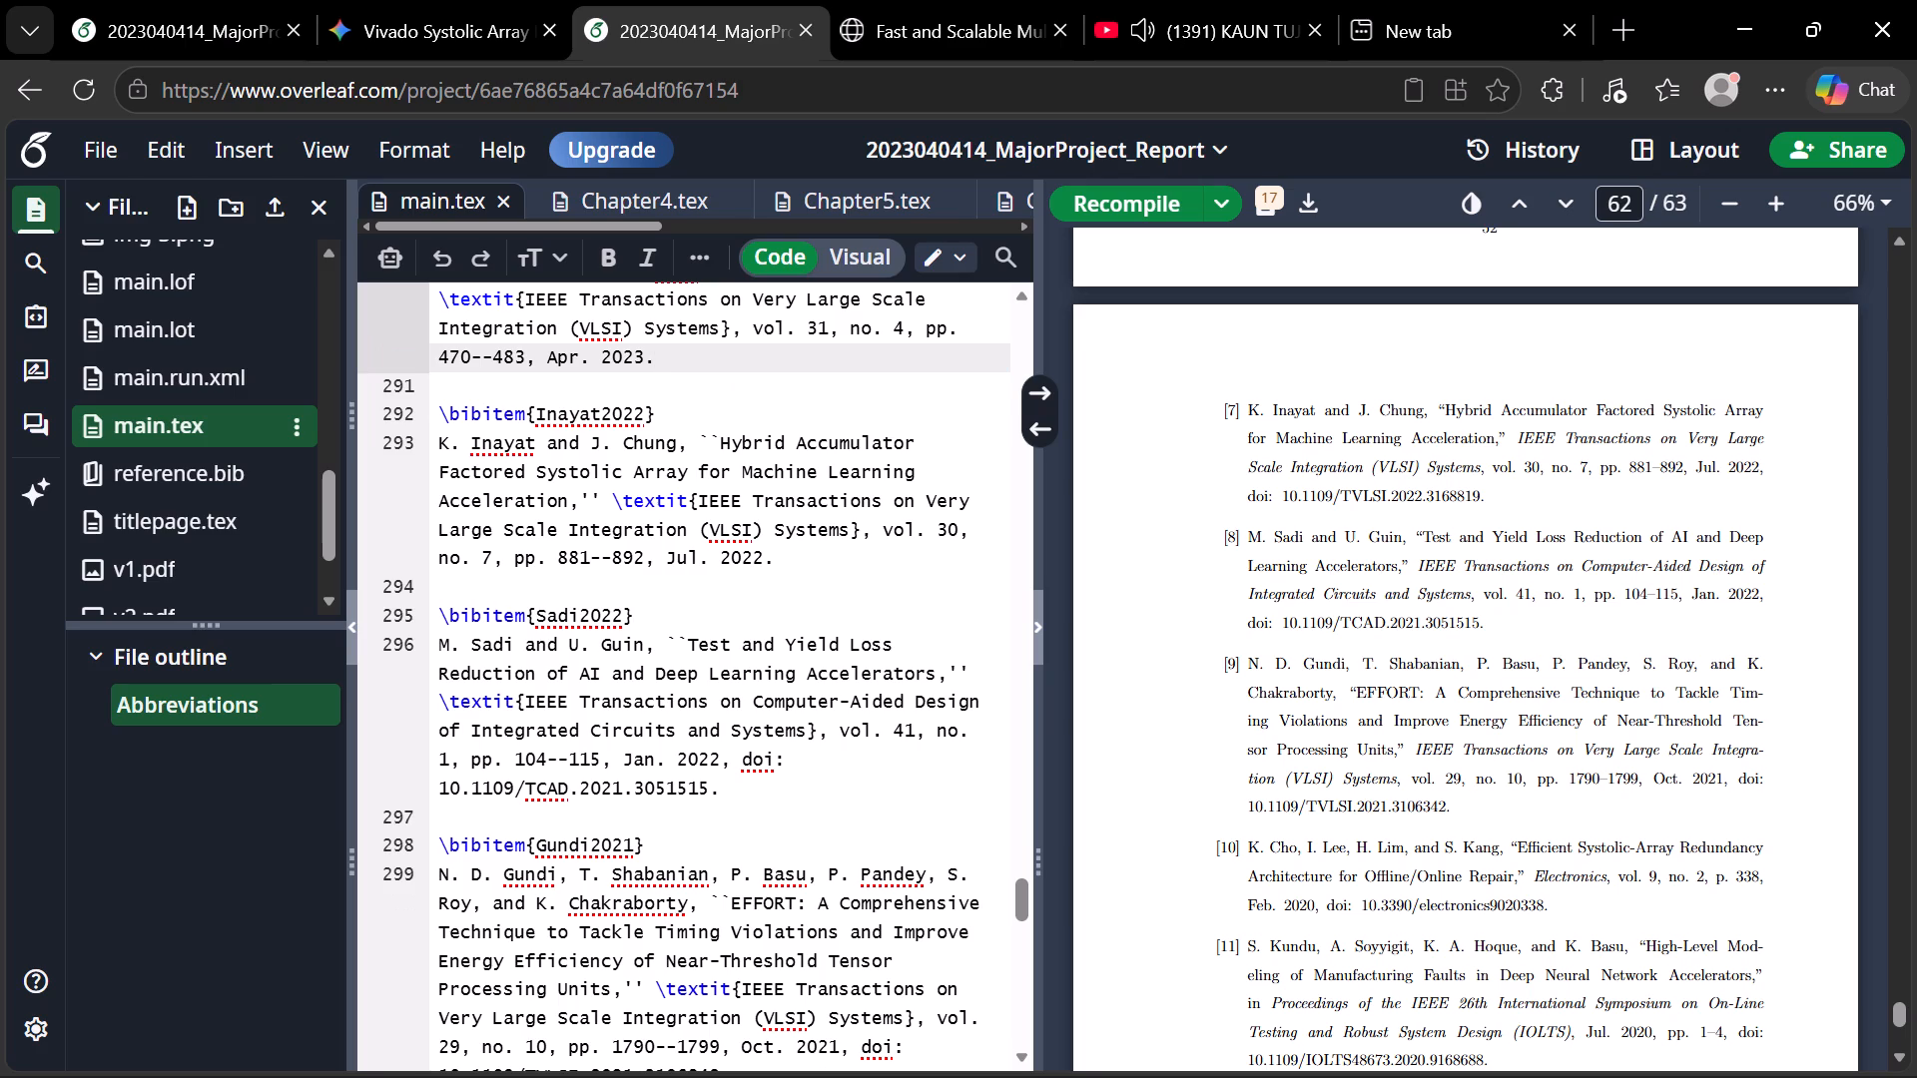
Remove the DOI from the Sadi2022 bibliography entry so it ends with "Jan. 2022.".
{"action": "left_click_drag", "start_coordinate": [719, 790], "coordinate": [728, 759]}
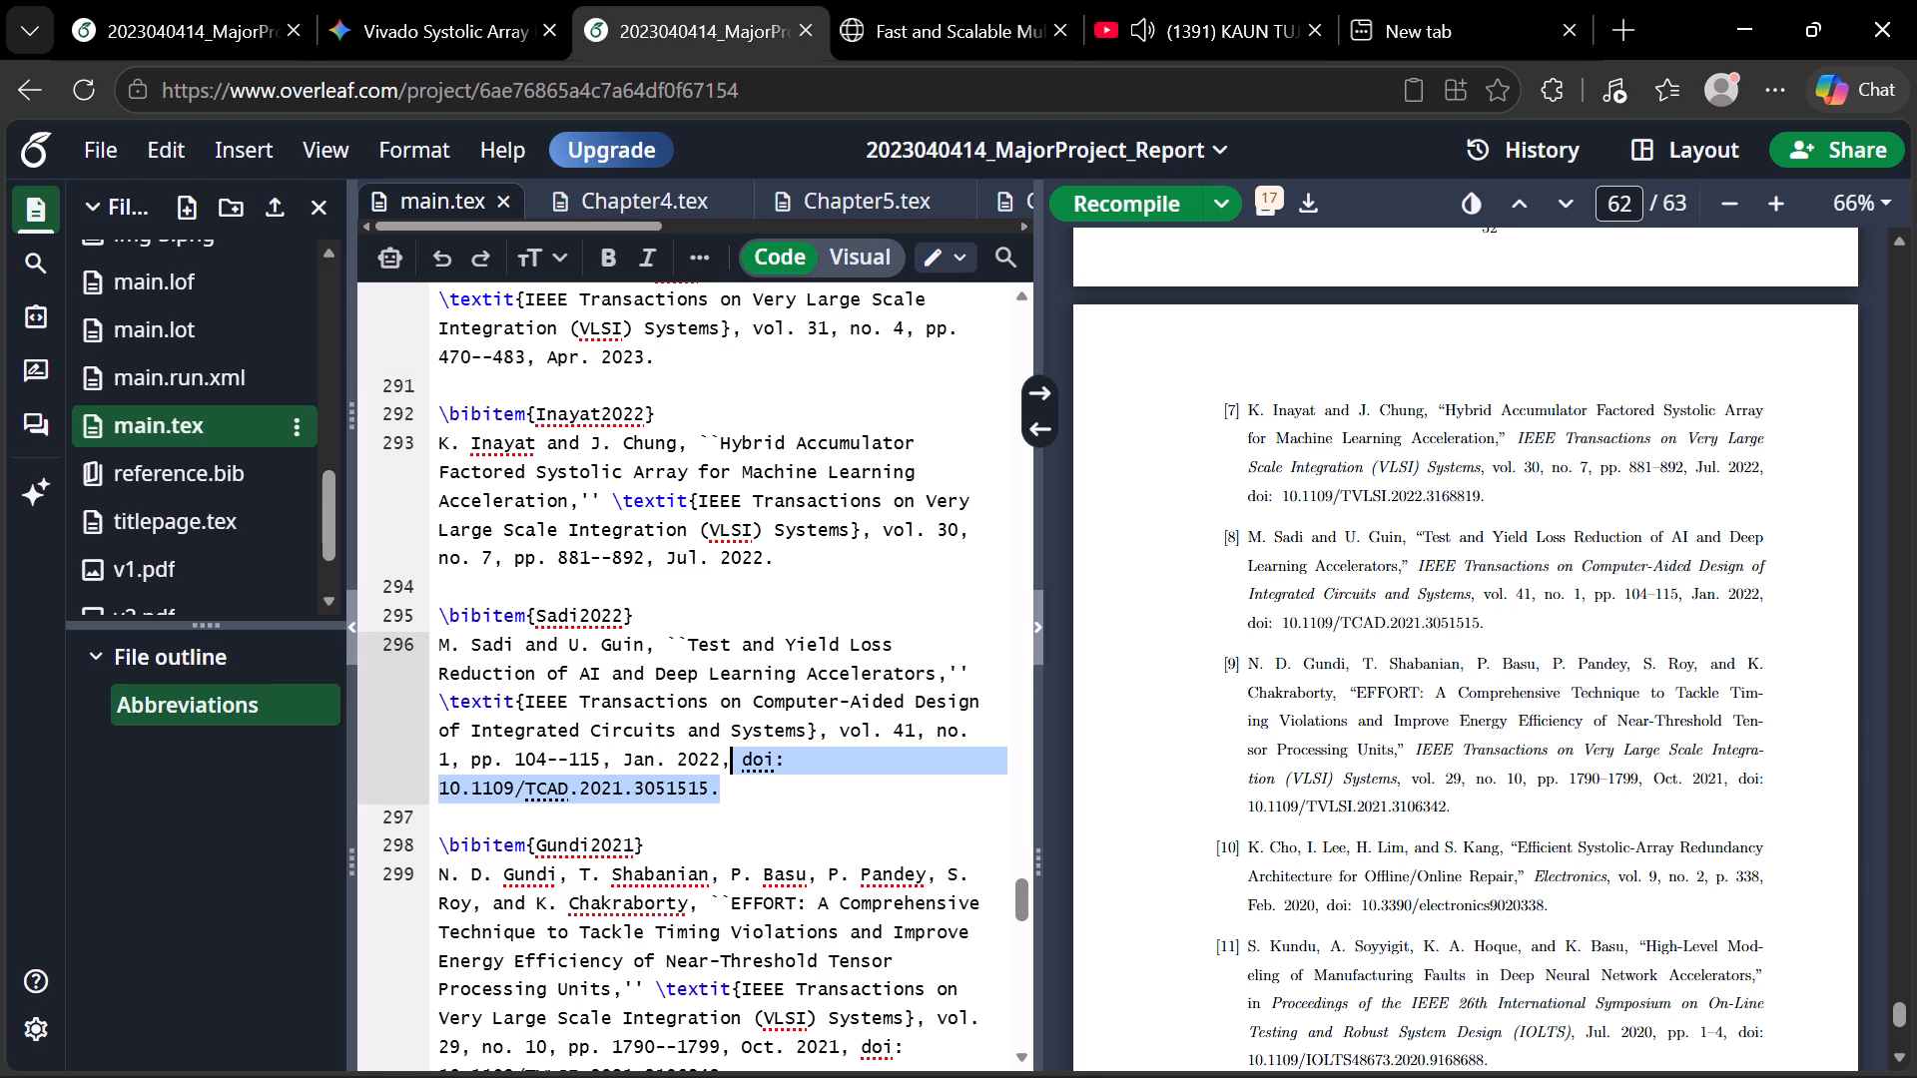
{"action": "left_click_drag", "start_coordinate": [728, 759], "coordinate": [724, 759]}
{"action": "key", "text": "BackSpace"}
{"action": "key", "text": "period"}
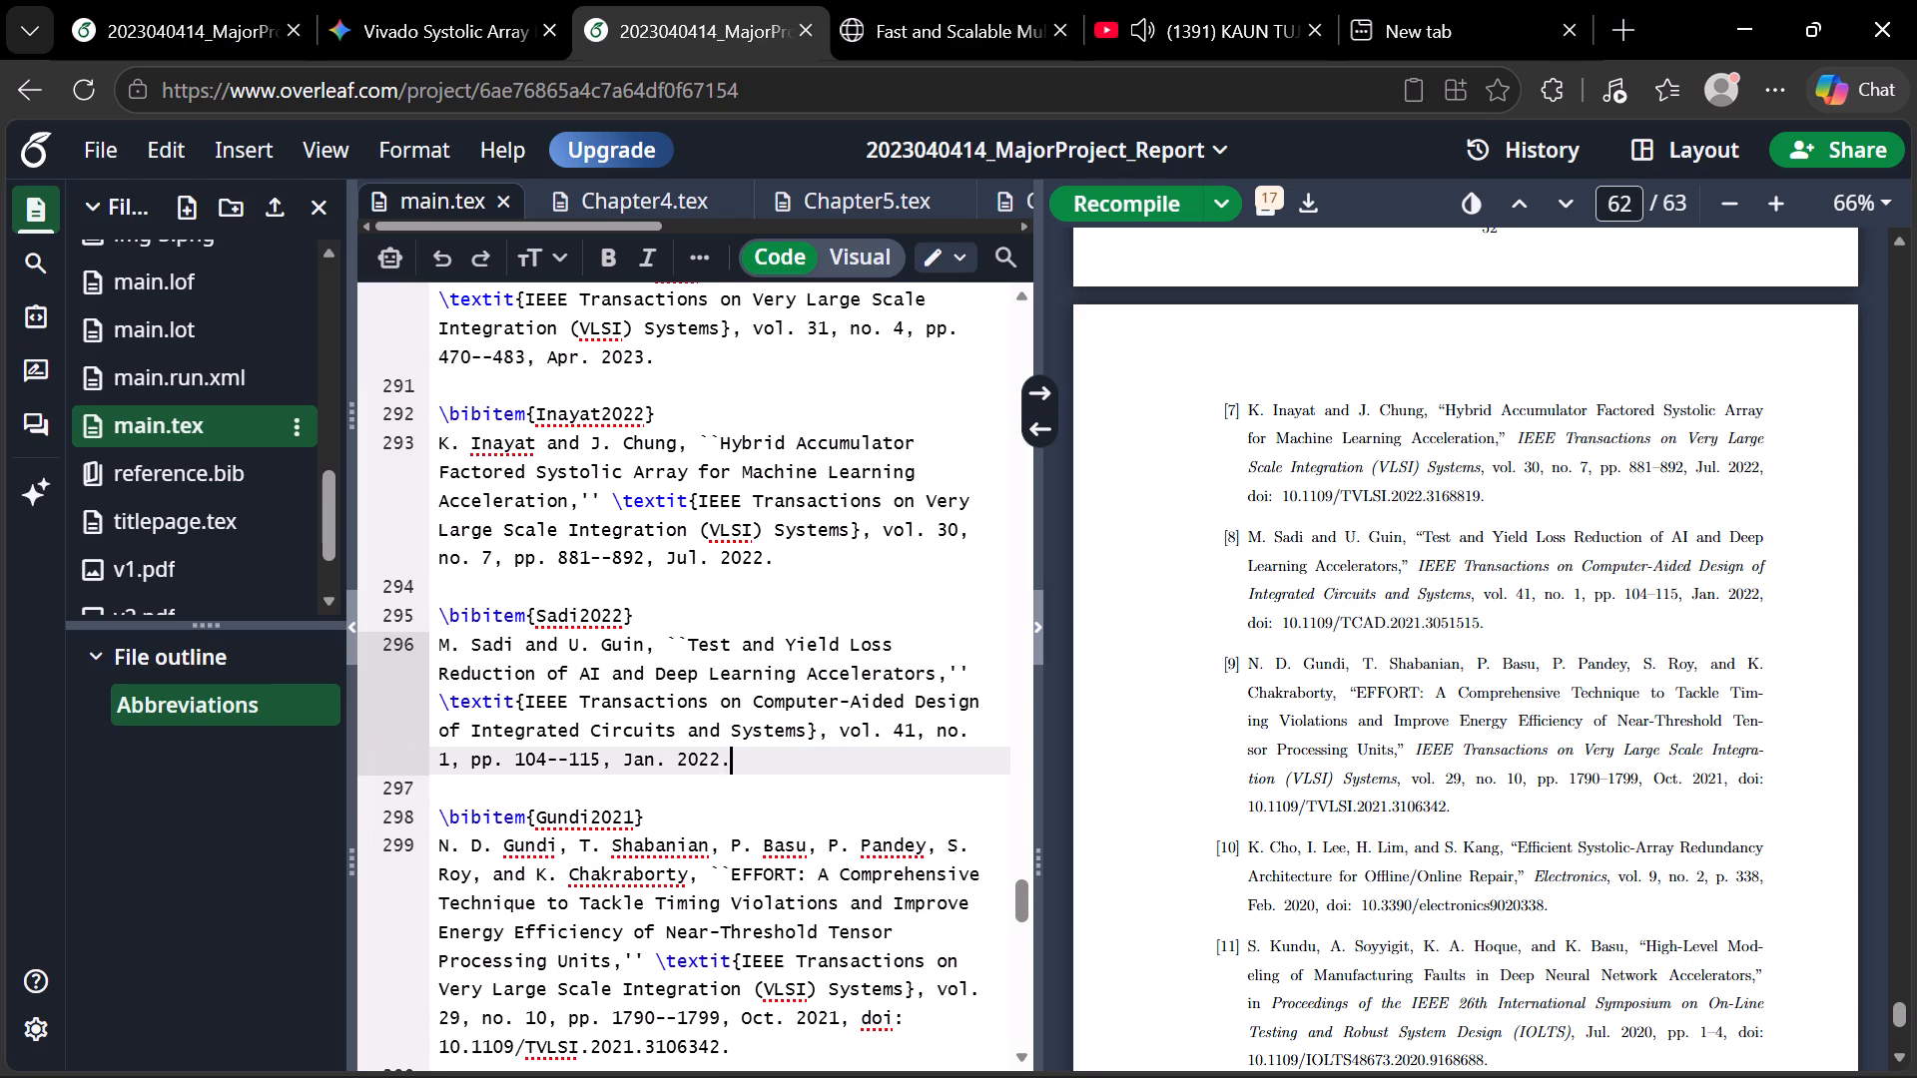
Remove the DOI from the Gundi2021 bibliography entry so it ends with "Oct. 2021.".
{"action": "scroll", "coordinate": [724, 759], "scroll_direction": "down", "scroll_amount": 4}
{"action": "left_click", "coordinate": [762, 579]}
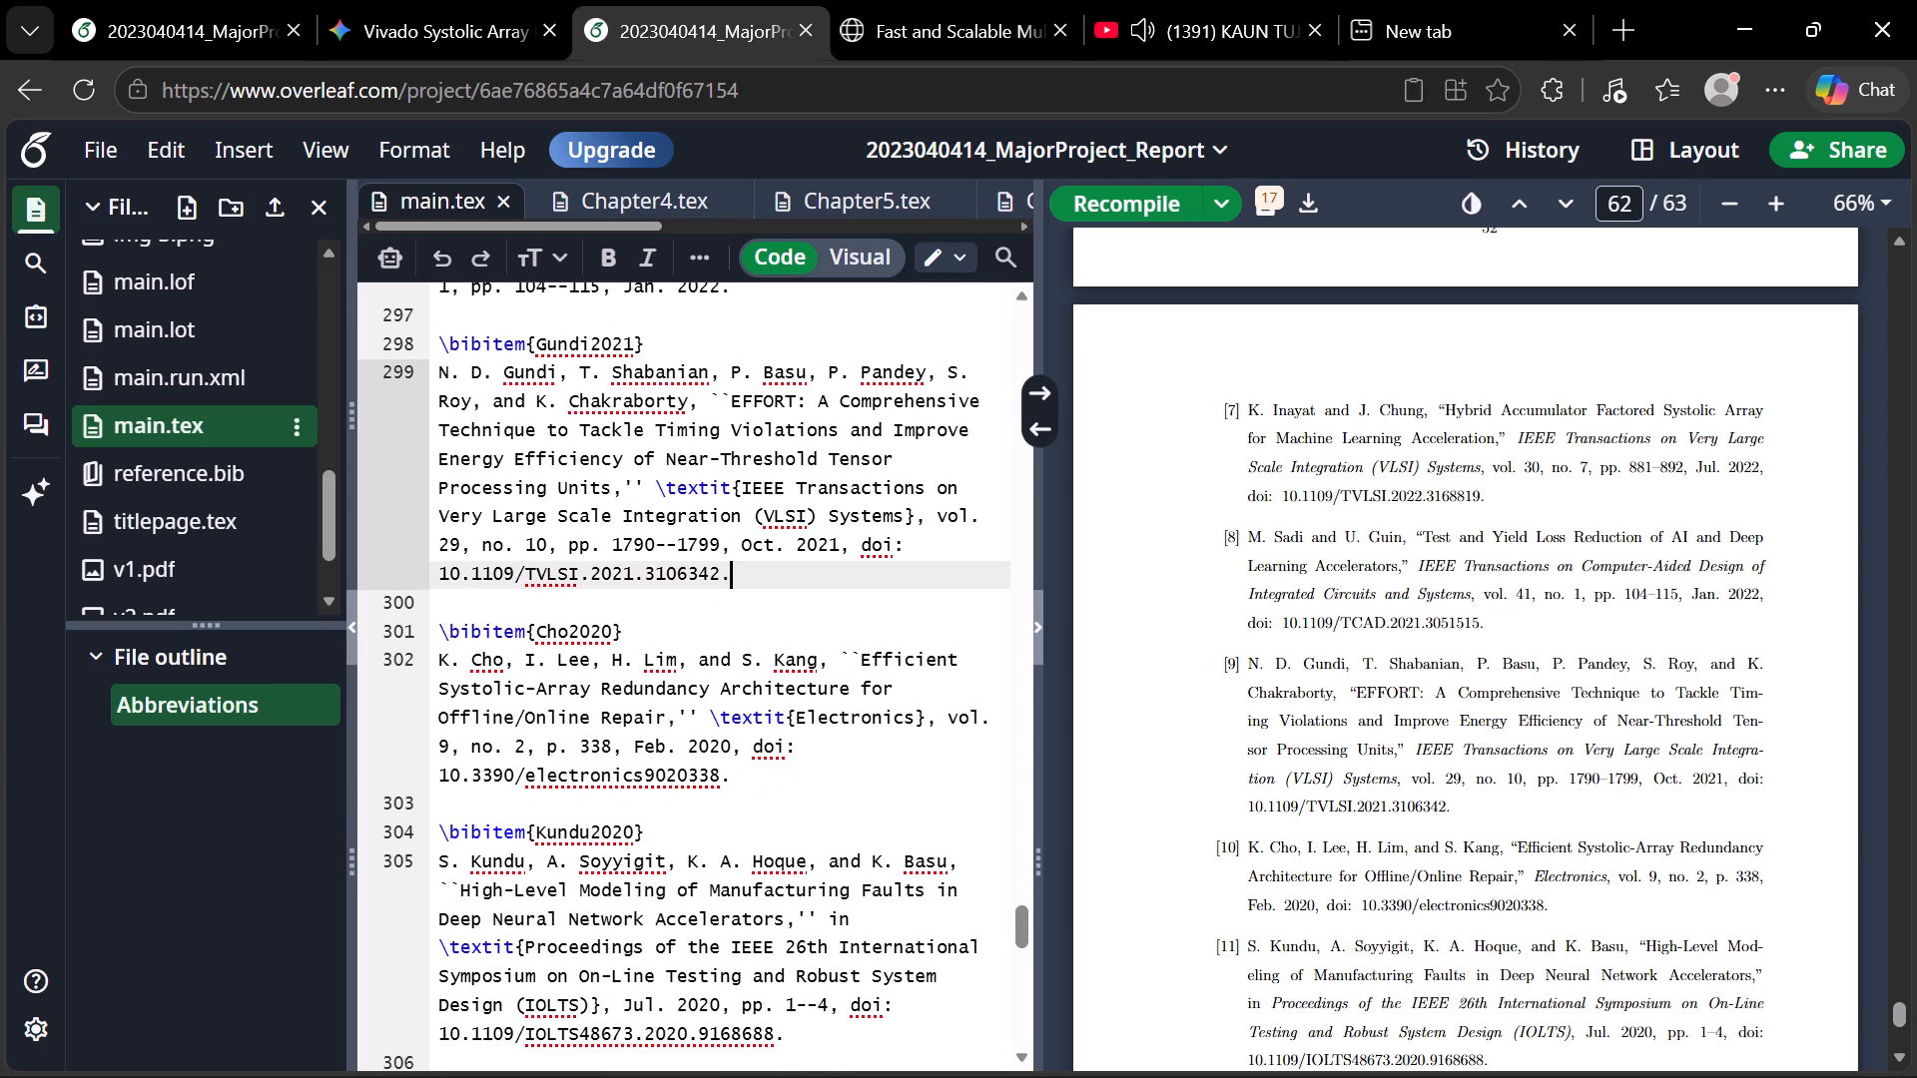
{"action": "left_click_drag", "start_coordinate": [762, 579], "coordinate": [854, 550]}
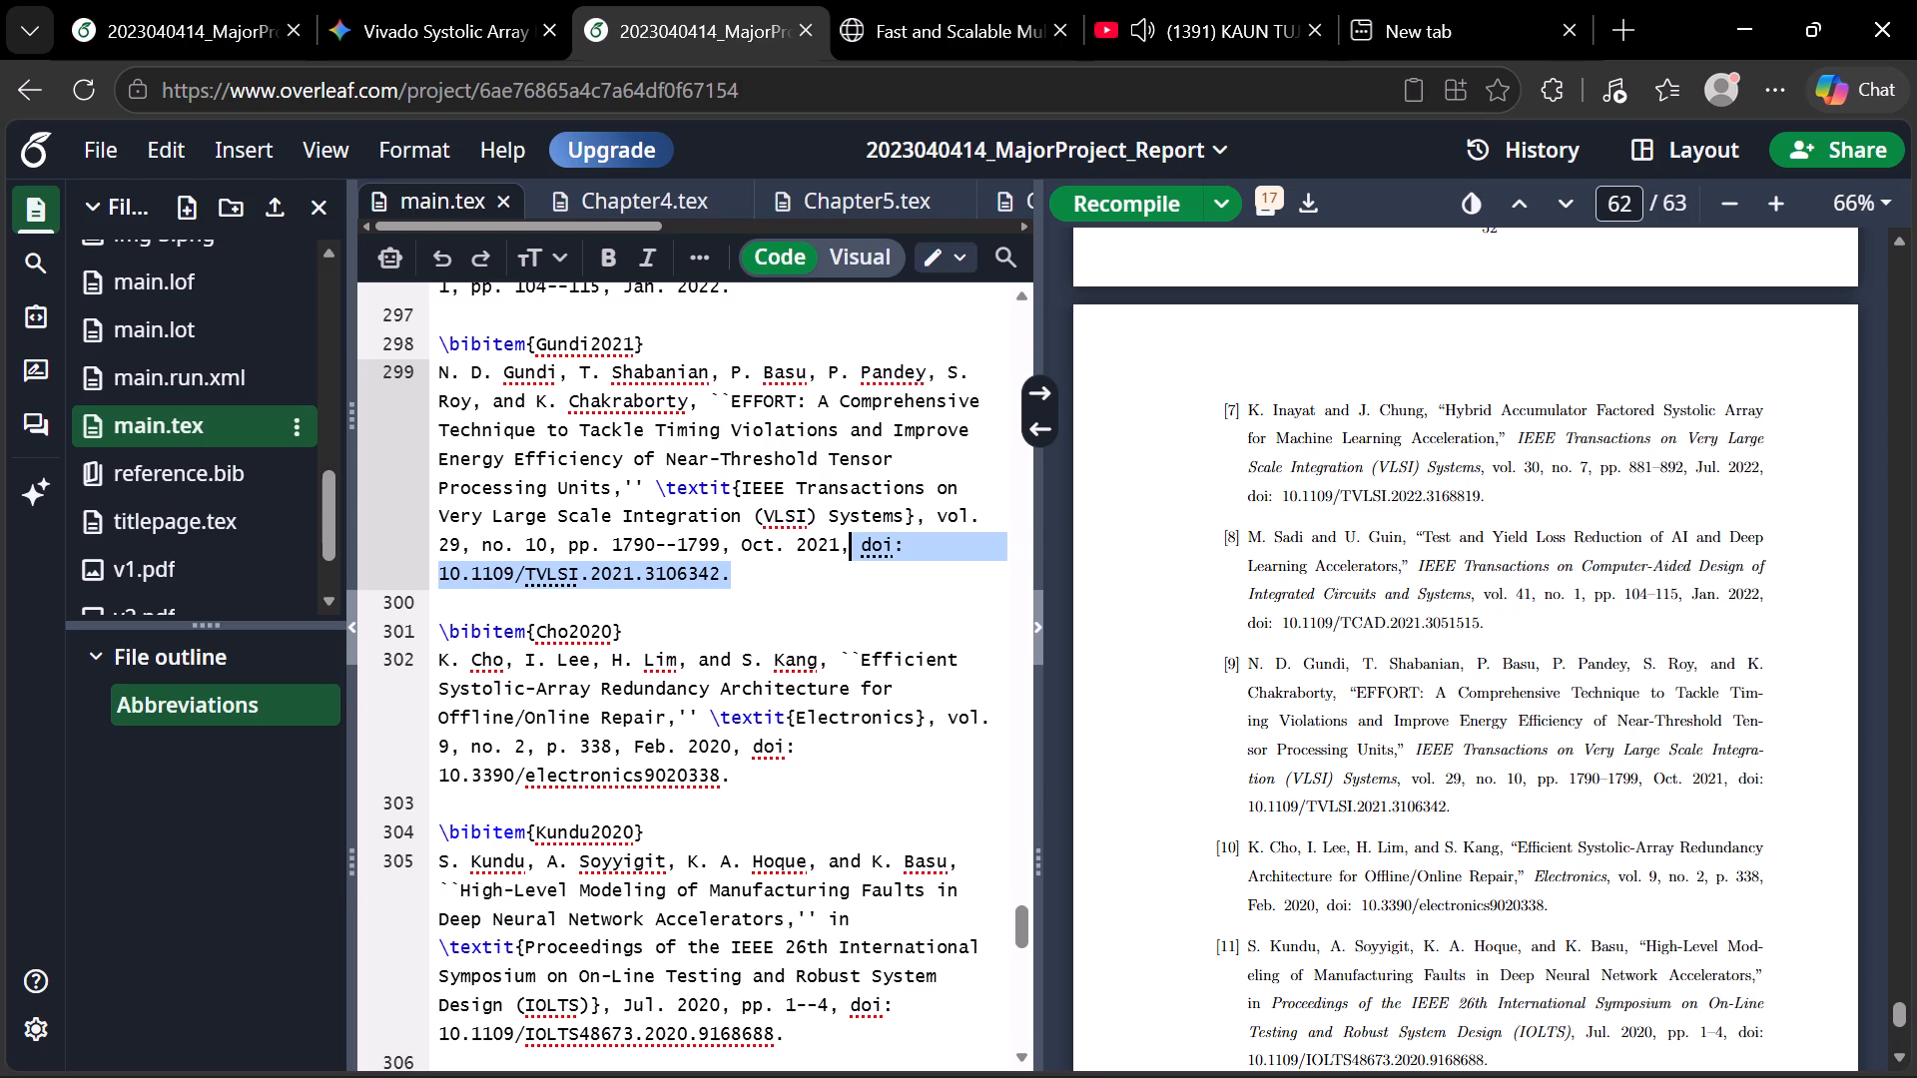
{"action": "left_click_drag", "start_coordinate": [854, 550], "coordinate": [852, 549]}
{"action": "key", "text": "BackSpace"}
{"action": "key", "text": "BackSpace"}
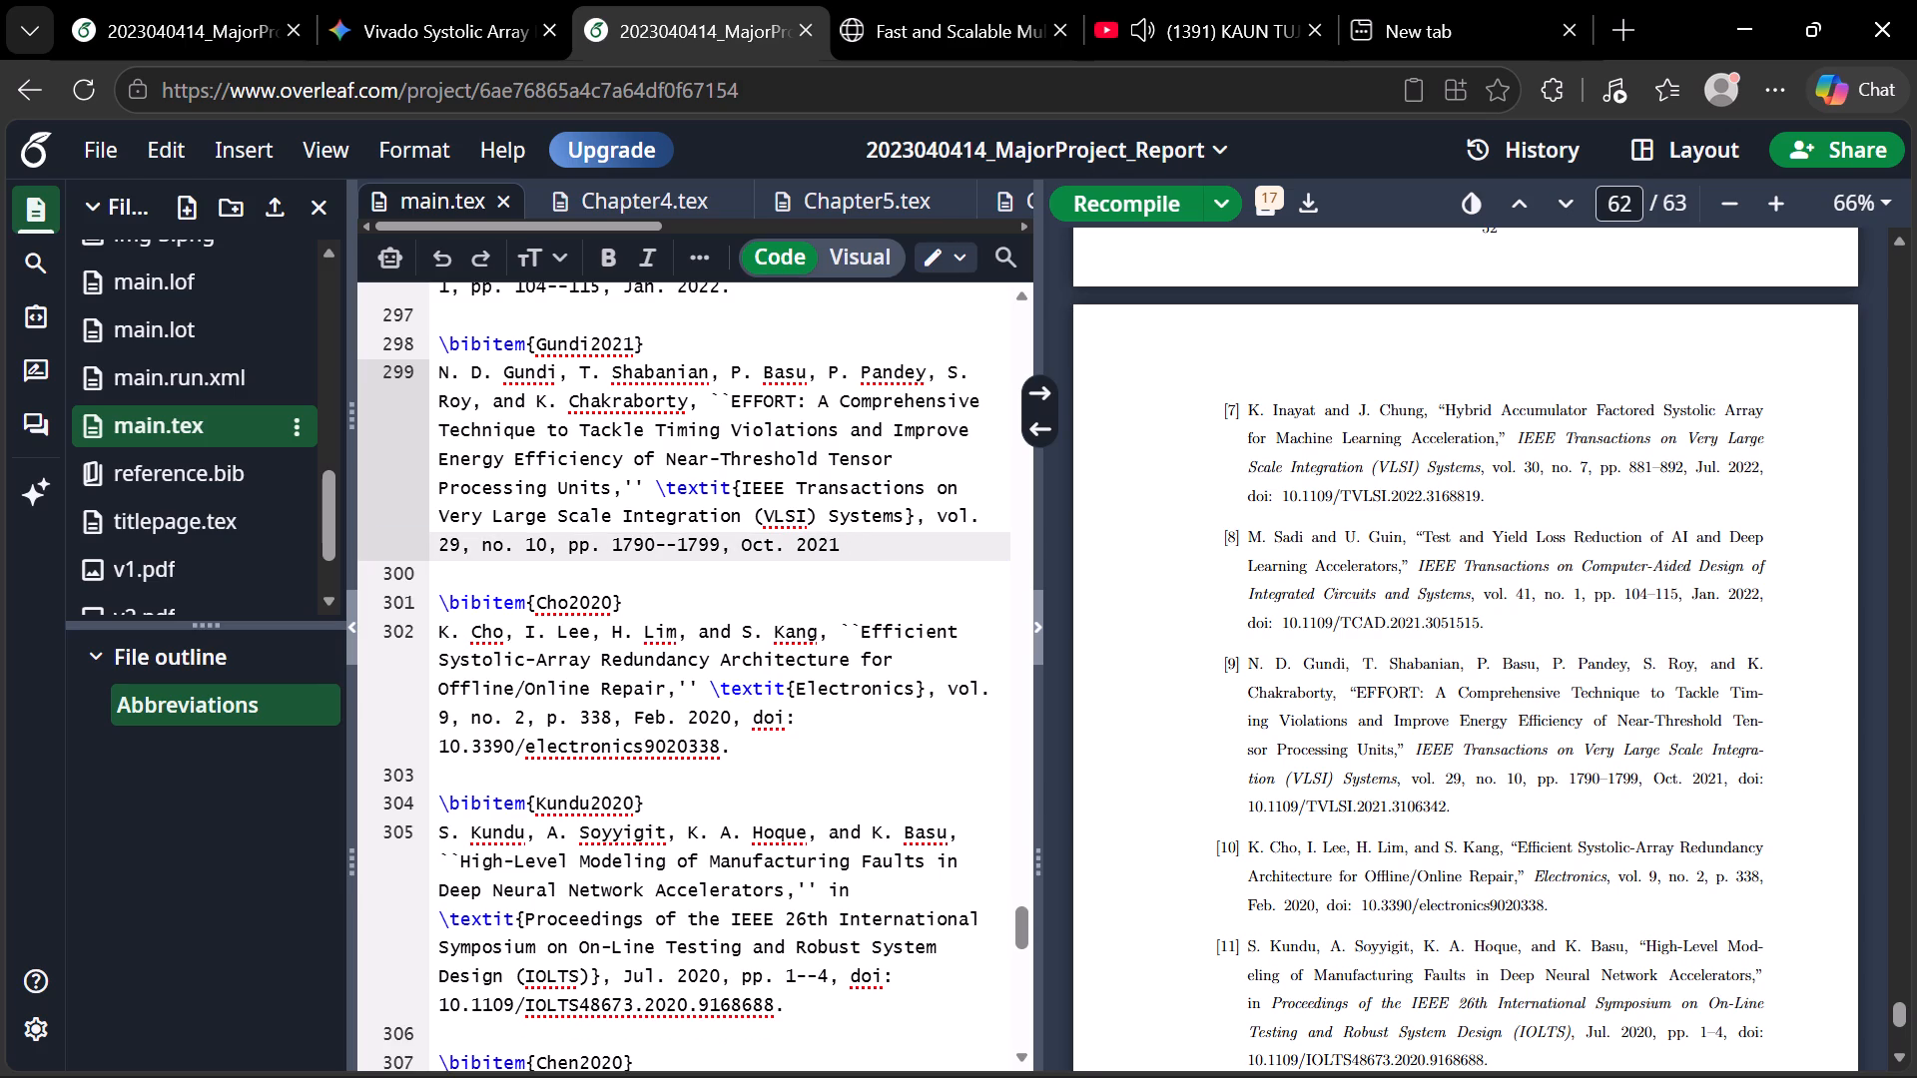
{"action": "key", "text": "period"}
Remove the DOI from the Cho2020 bibliography entry so it ends with "Feb. 2020.".
{"action": "scroll", "coordinate": [852, 549], "scroll_direction": "down", "scroll_amount": 1}
{"action": "left_click", "coordinate": [756, 527]}
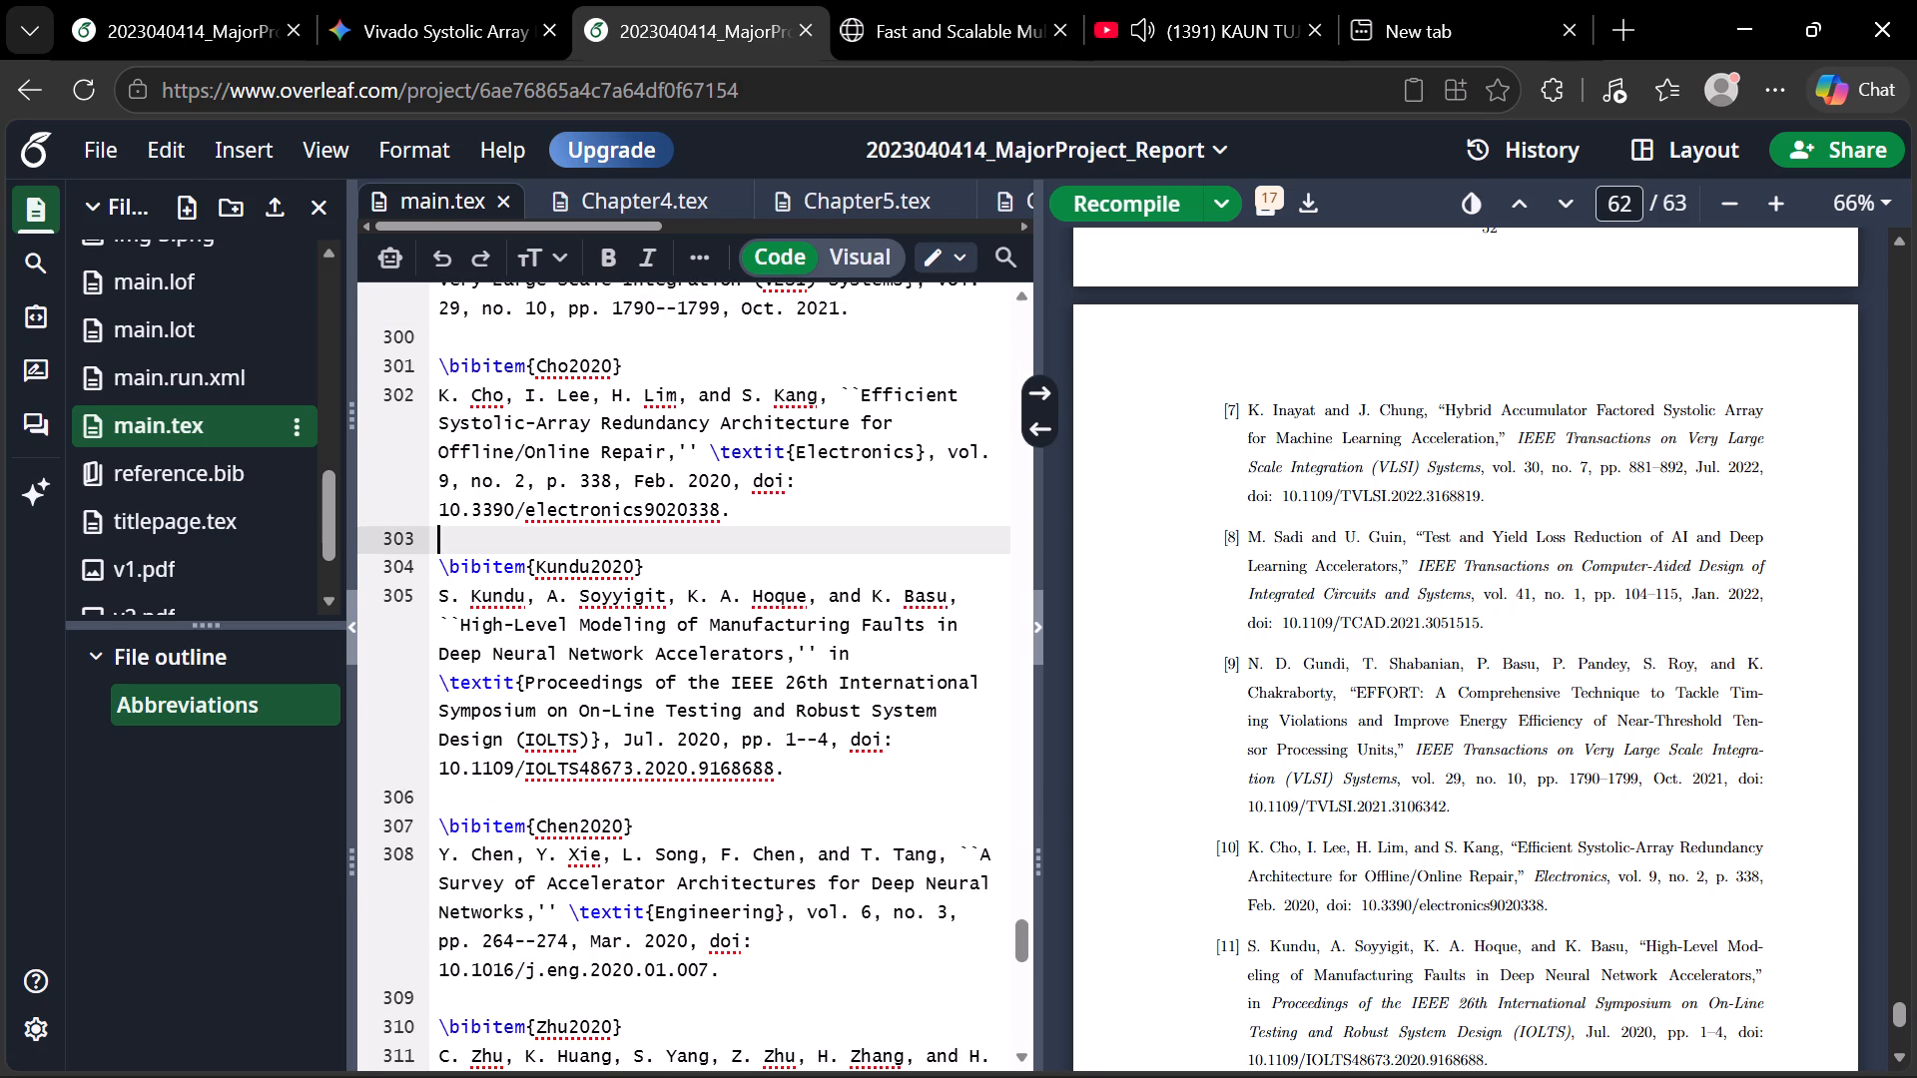
{"action": "left_click", "coordinate": [749, 519]}
{"action": "left_click_drag", "start_coordinate": [749, 519], "coordinate": [736, 485]}
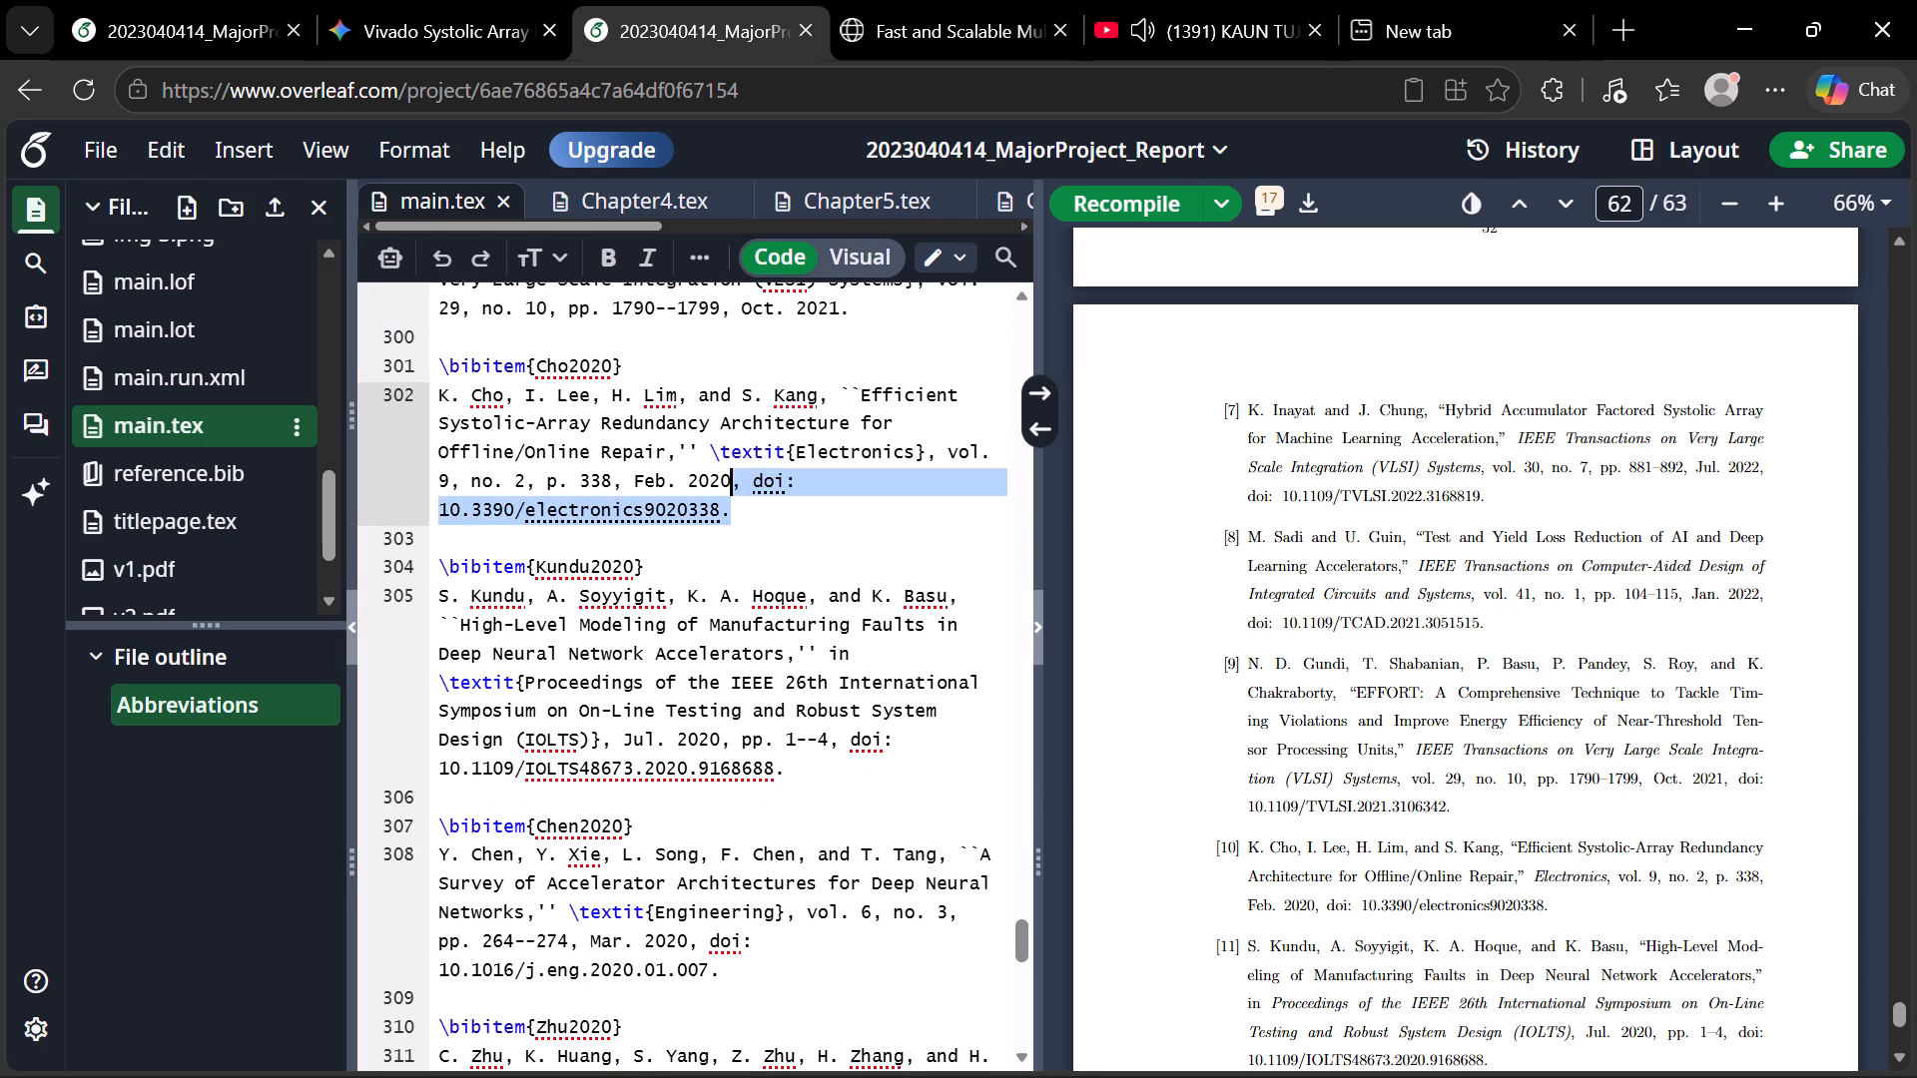
{"action": "left_click_drag", "start_coordinate": [736, 485], "coordinate": [733, 485]}
{"action": "key", "text": "BackSpace"}
{"action": "key", "text": "period"}
Remove the page range and DOI from the Kundu2020 bibliography entry so it ends with "Jul. 2020.".
{"action": "scroll", "coordinate": [733, 485], "scroll_direction": "down", "scroll_amount": 1}
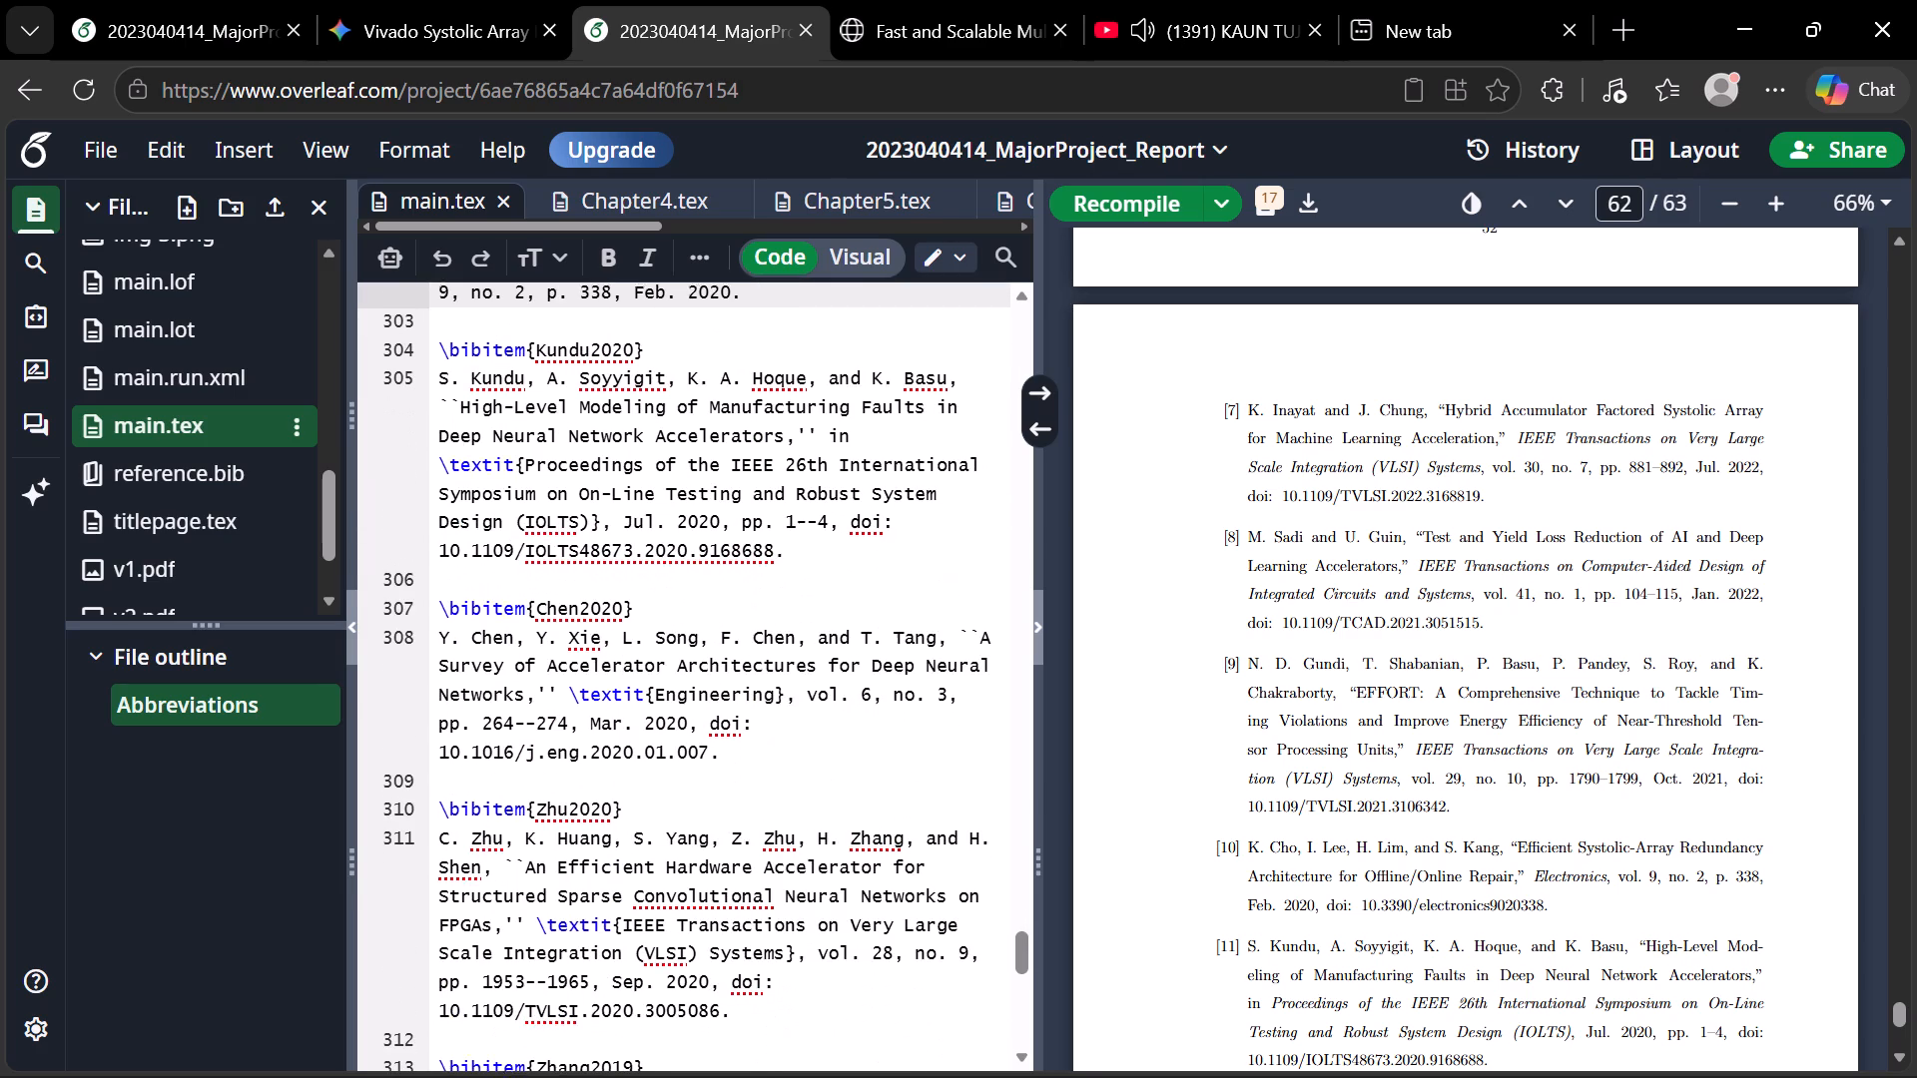
{"action": "left_click_drag", "start_coordinate": [812, 552], "coordinate": [723, 525]}
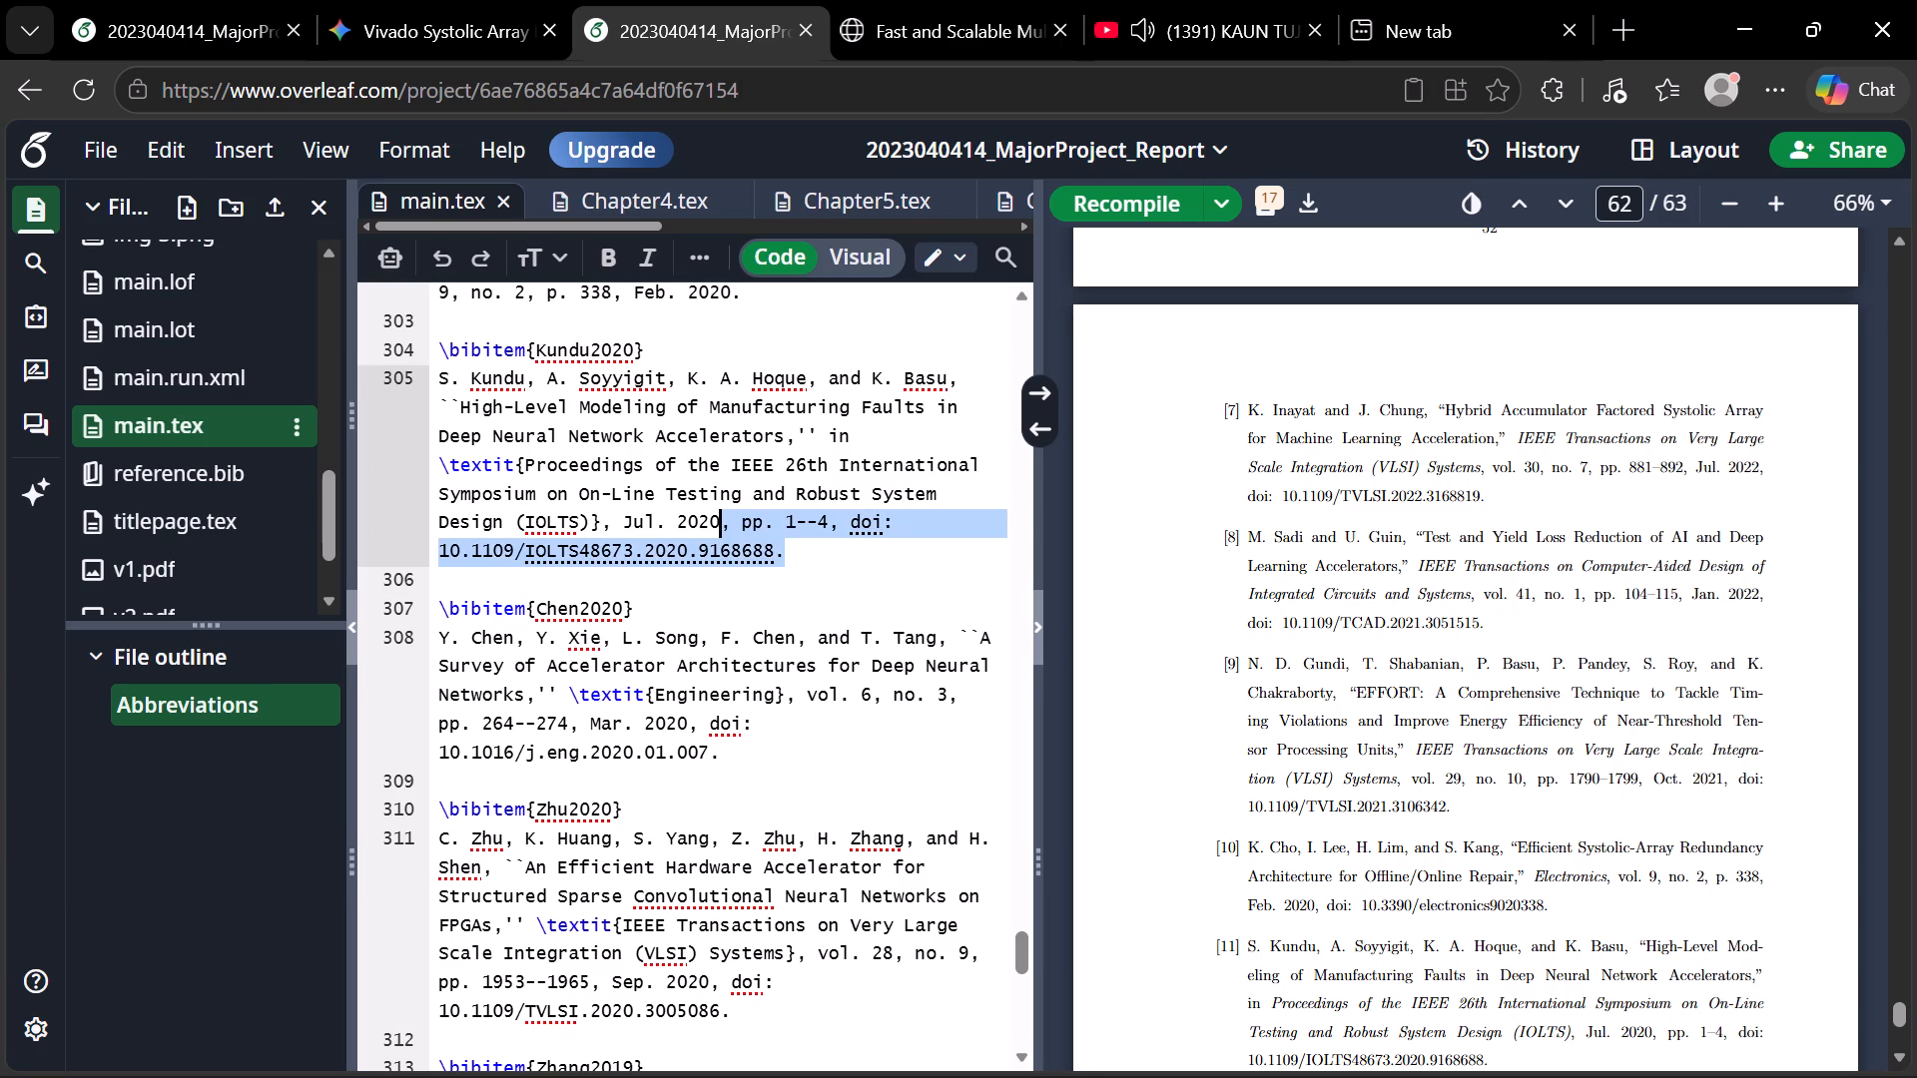
{"action": "key", "text": "BackSpace"}
{"action": "key", "text": "period"}
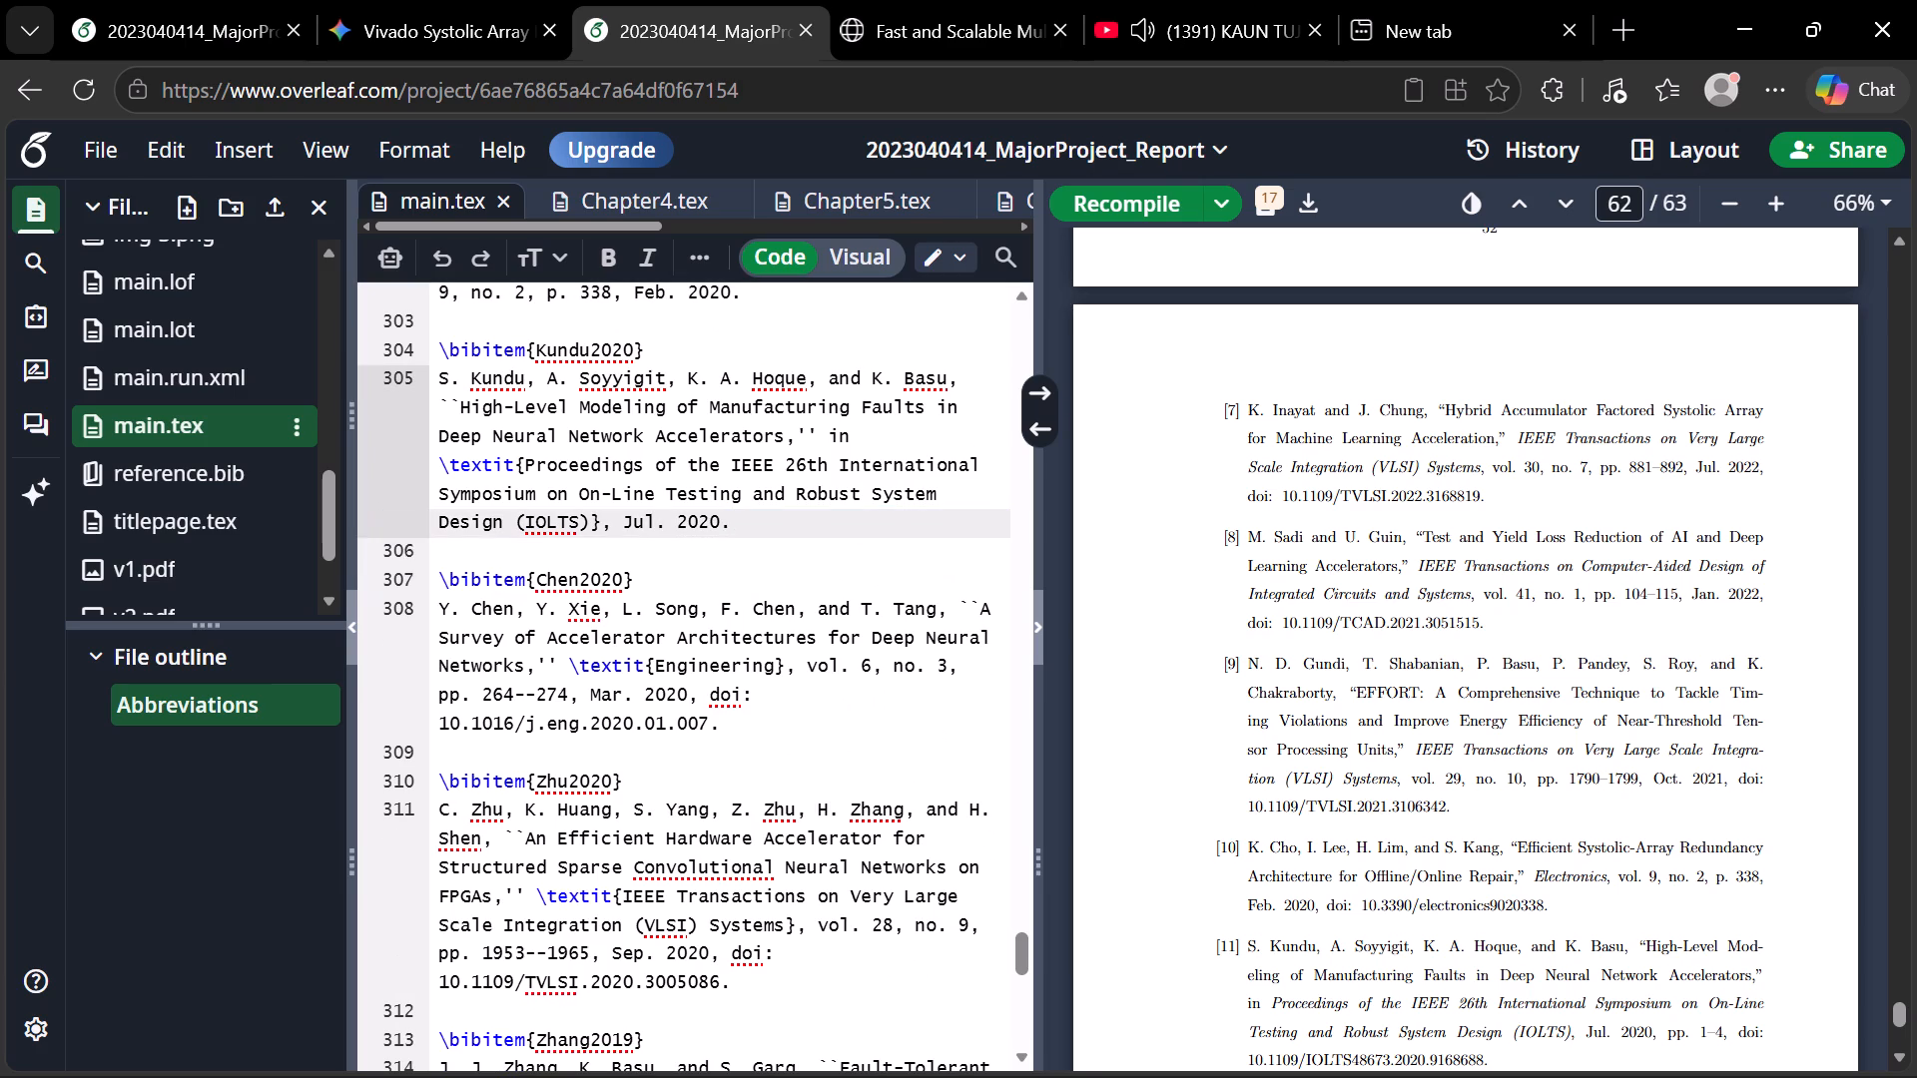
Remove the DOI from the Chen2020 bibliography entry so it ends with "Mar. 2020.".
{"action": "left_click", "coordinate": [763, 739]}
{"action": "left_click_drag", "start_coordinate": [763, 739], "coordinate": [695, 704]}
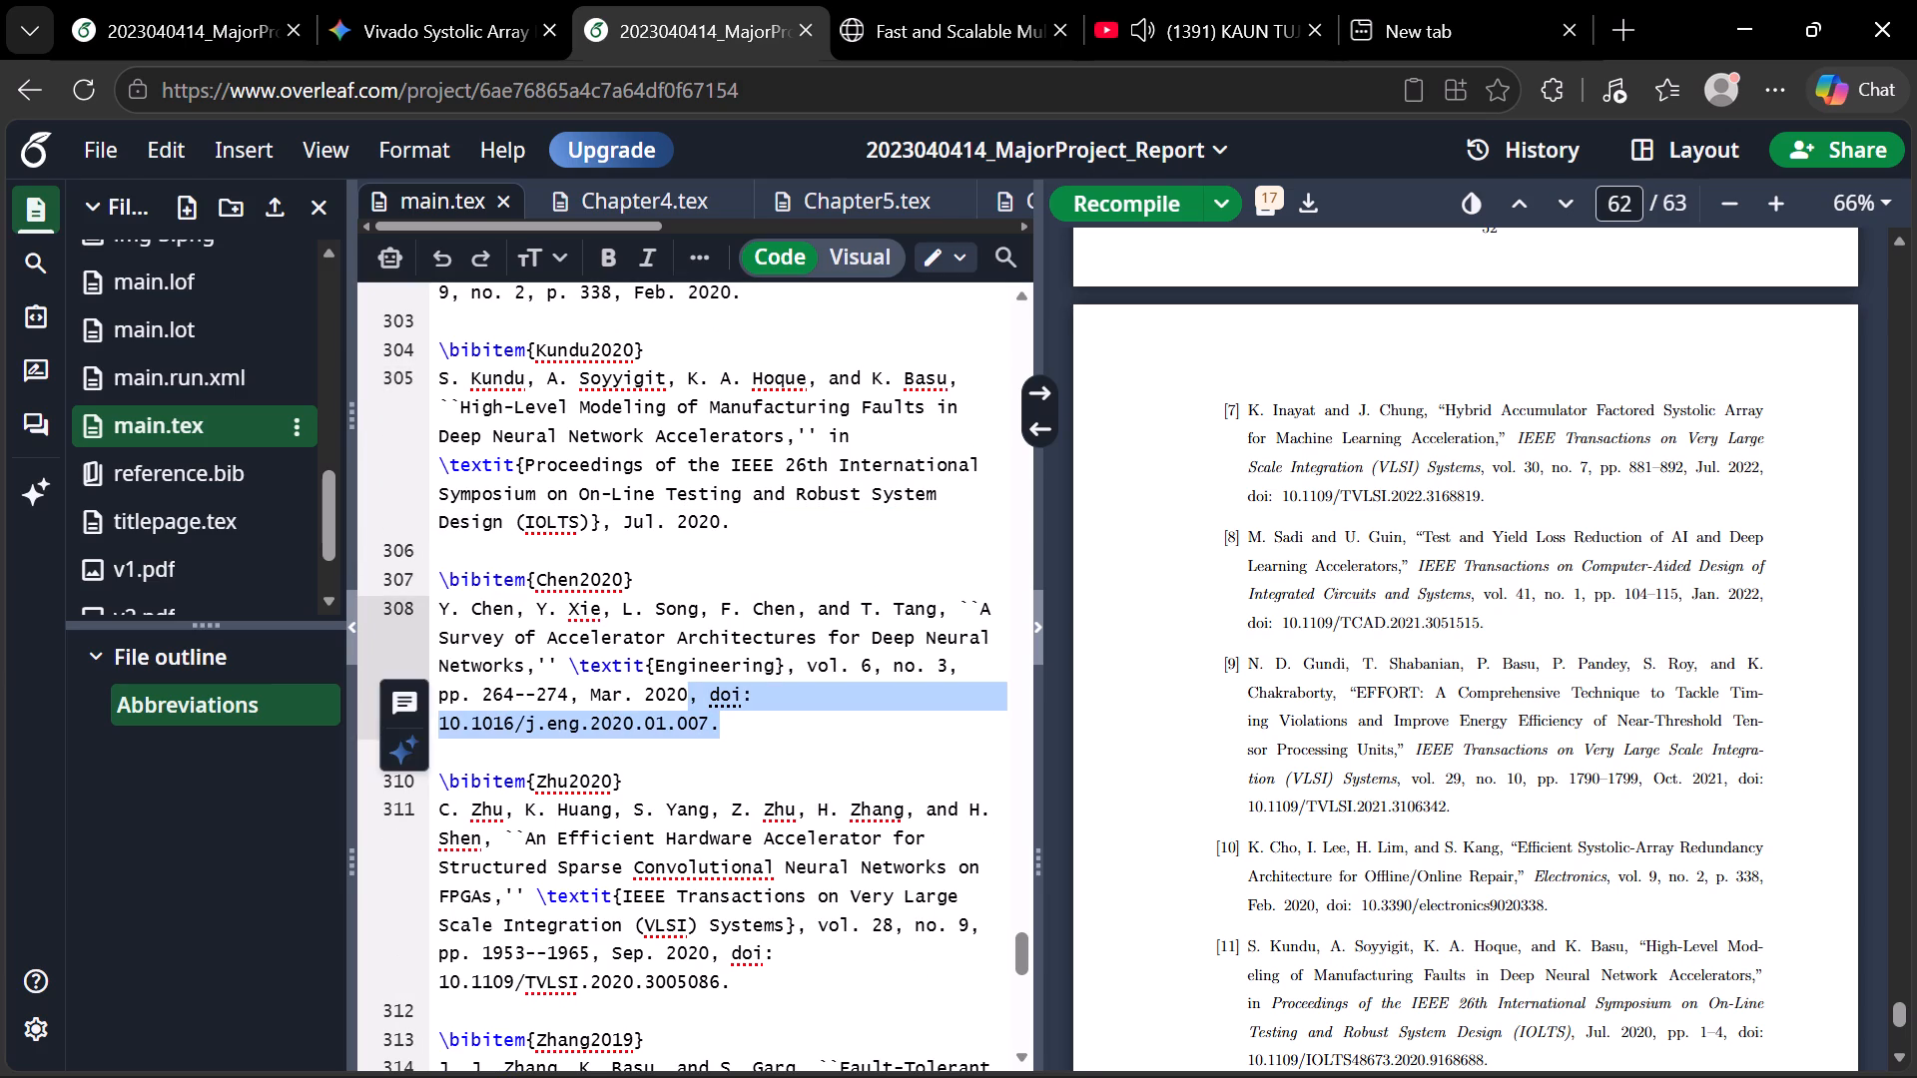
{"action": "key", "text": "BackSpace"}
{"action": "key", "text": "period"}
Remove the DOI from the Zhu2020 bibliography entry so it ends with "Sep. 2020." and recompile the report.
{"action": "scroll", "coordinate": [695, 704], "scroll_direction": "down", "scroll_amount": 2}
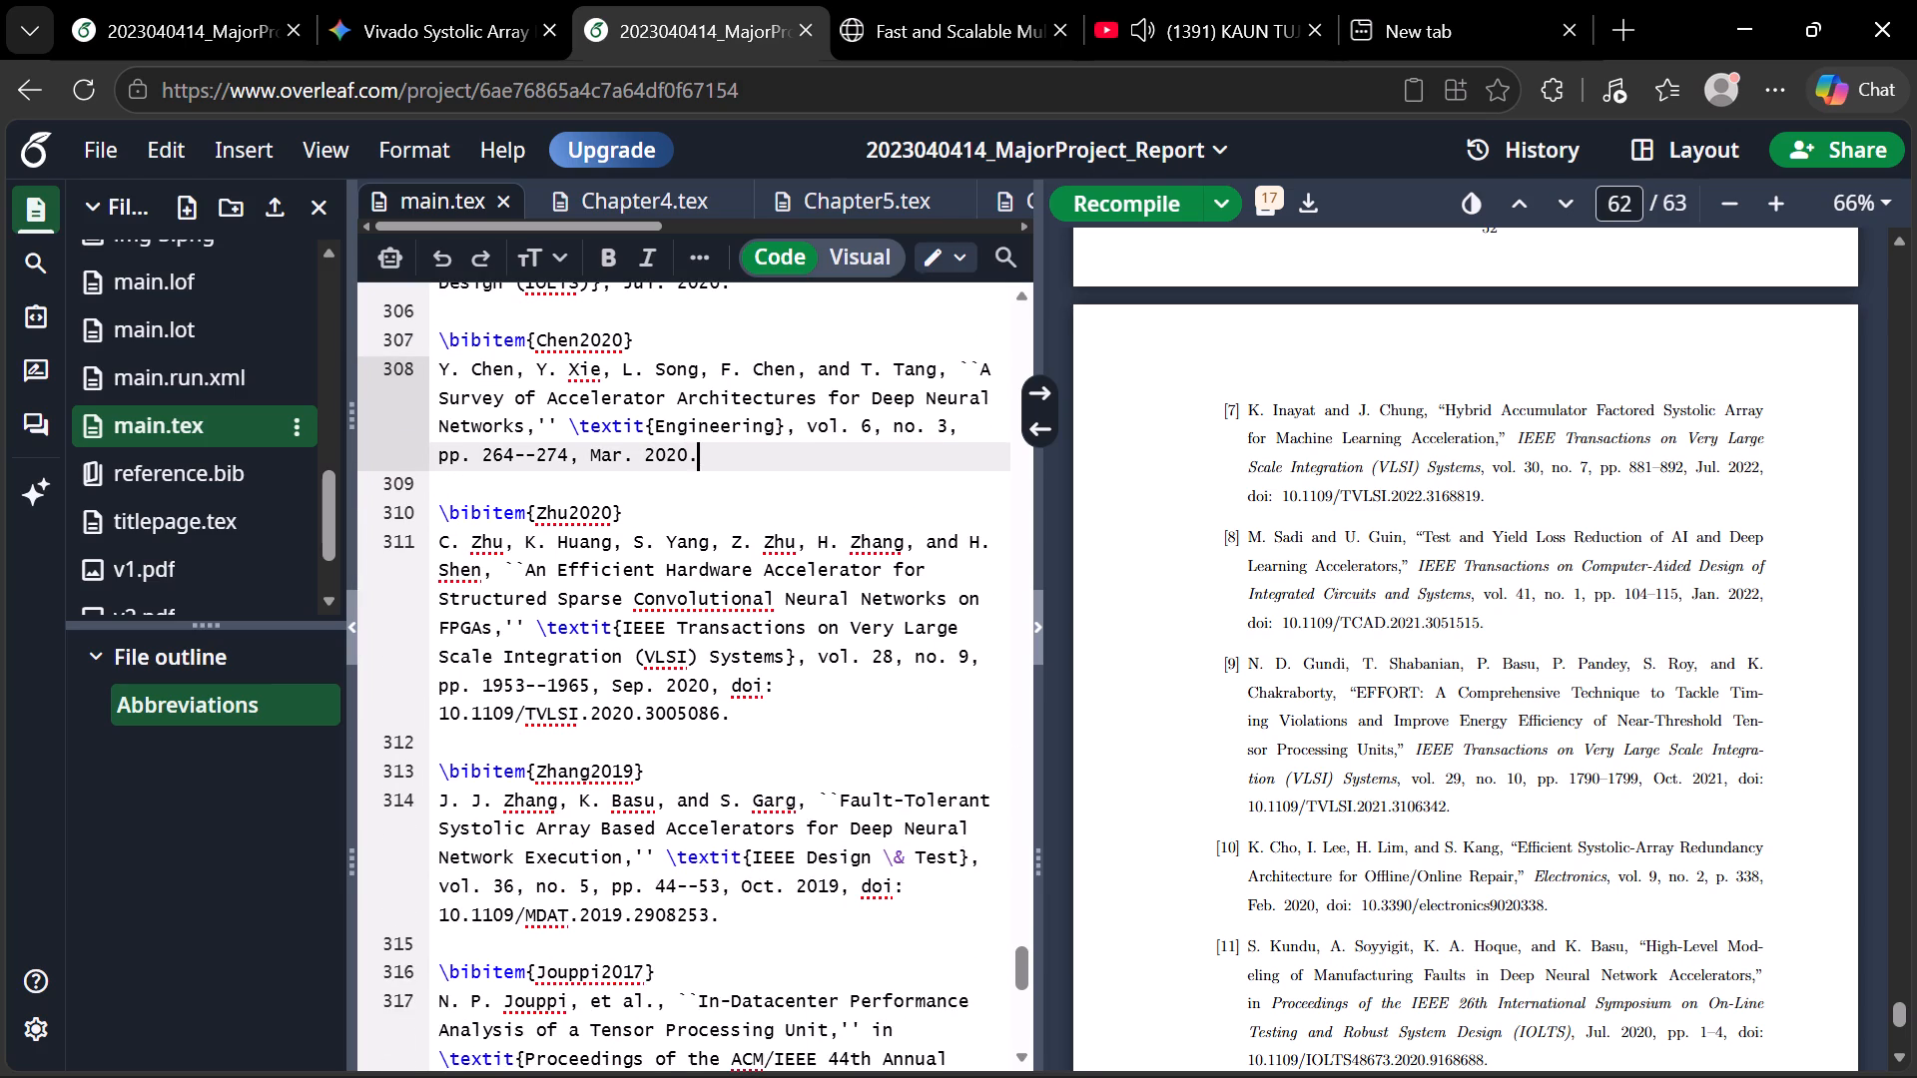
{"action": "left_click", "coordinate": [763, 735]}
{"action": "left_click", "coordinate": [751, 722]}
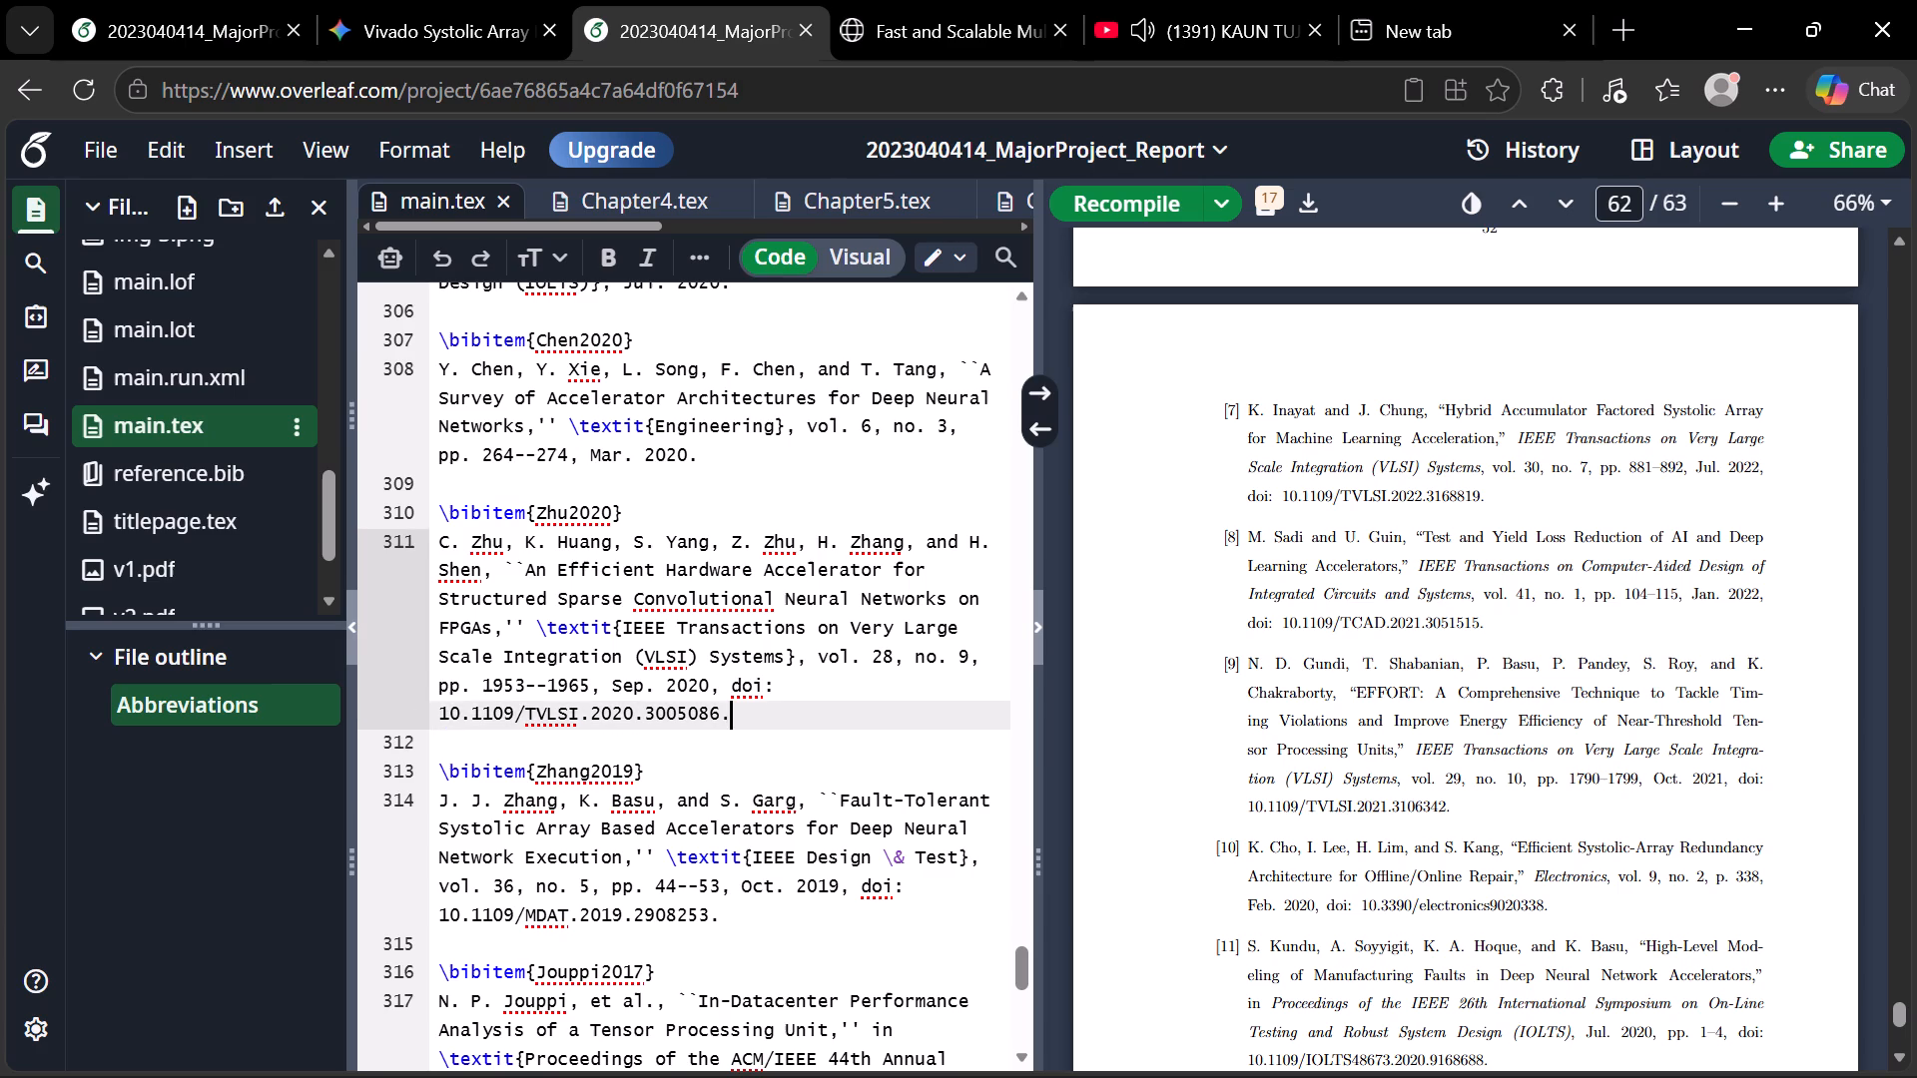
{"action": "left_click_drag", "start_coordinate": [751, 722], "coordinate": [712, 696]}
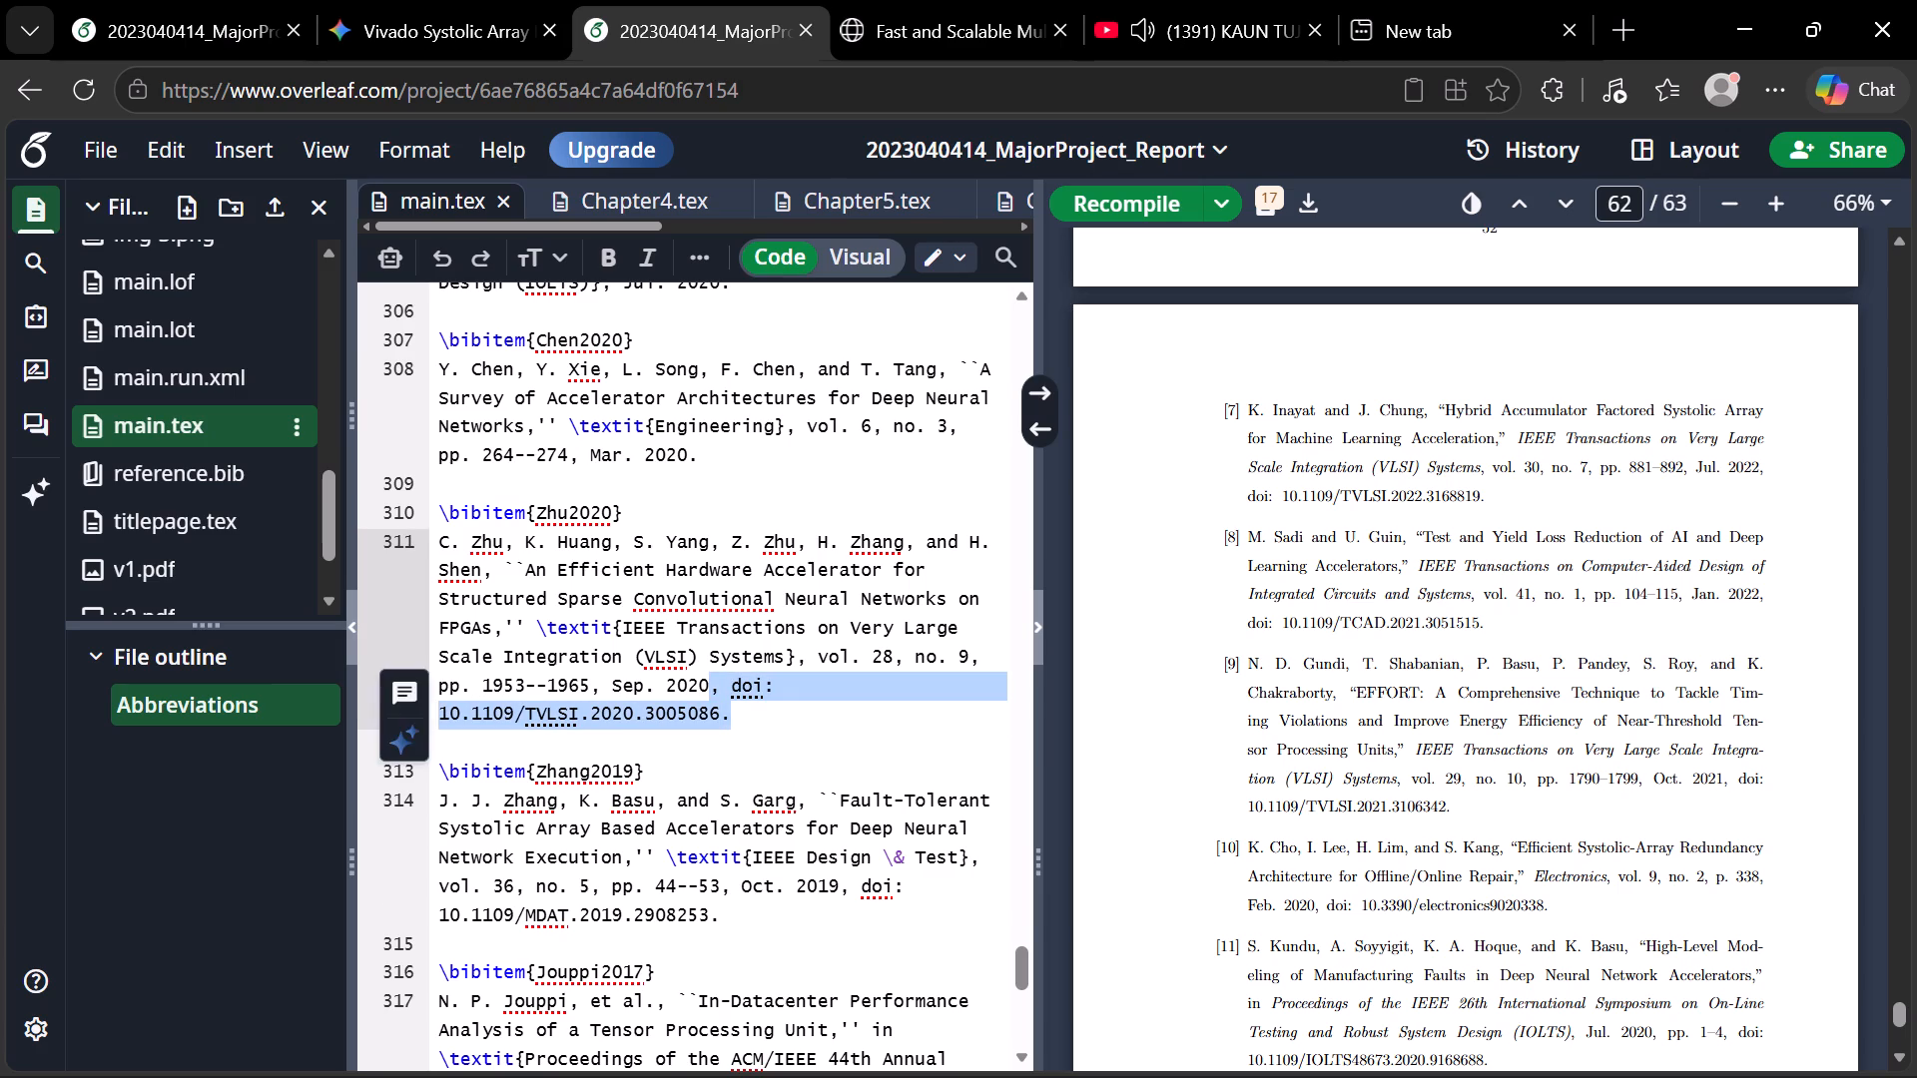
{"action": "key", "text": "BackSpace"}
{"action": "key", "text": "period"}
{"action": "key", "text": "ctrl+s"}
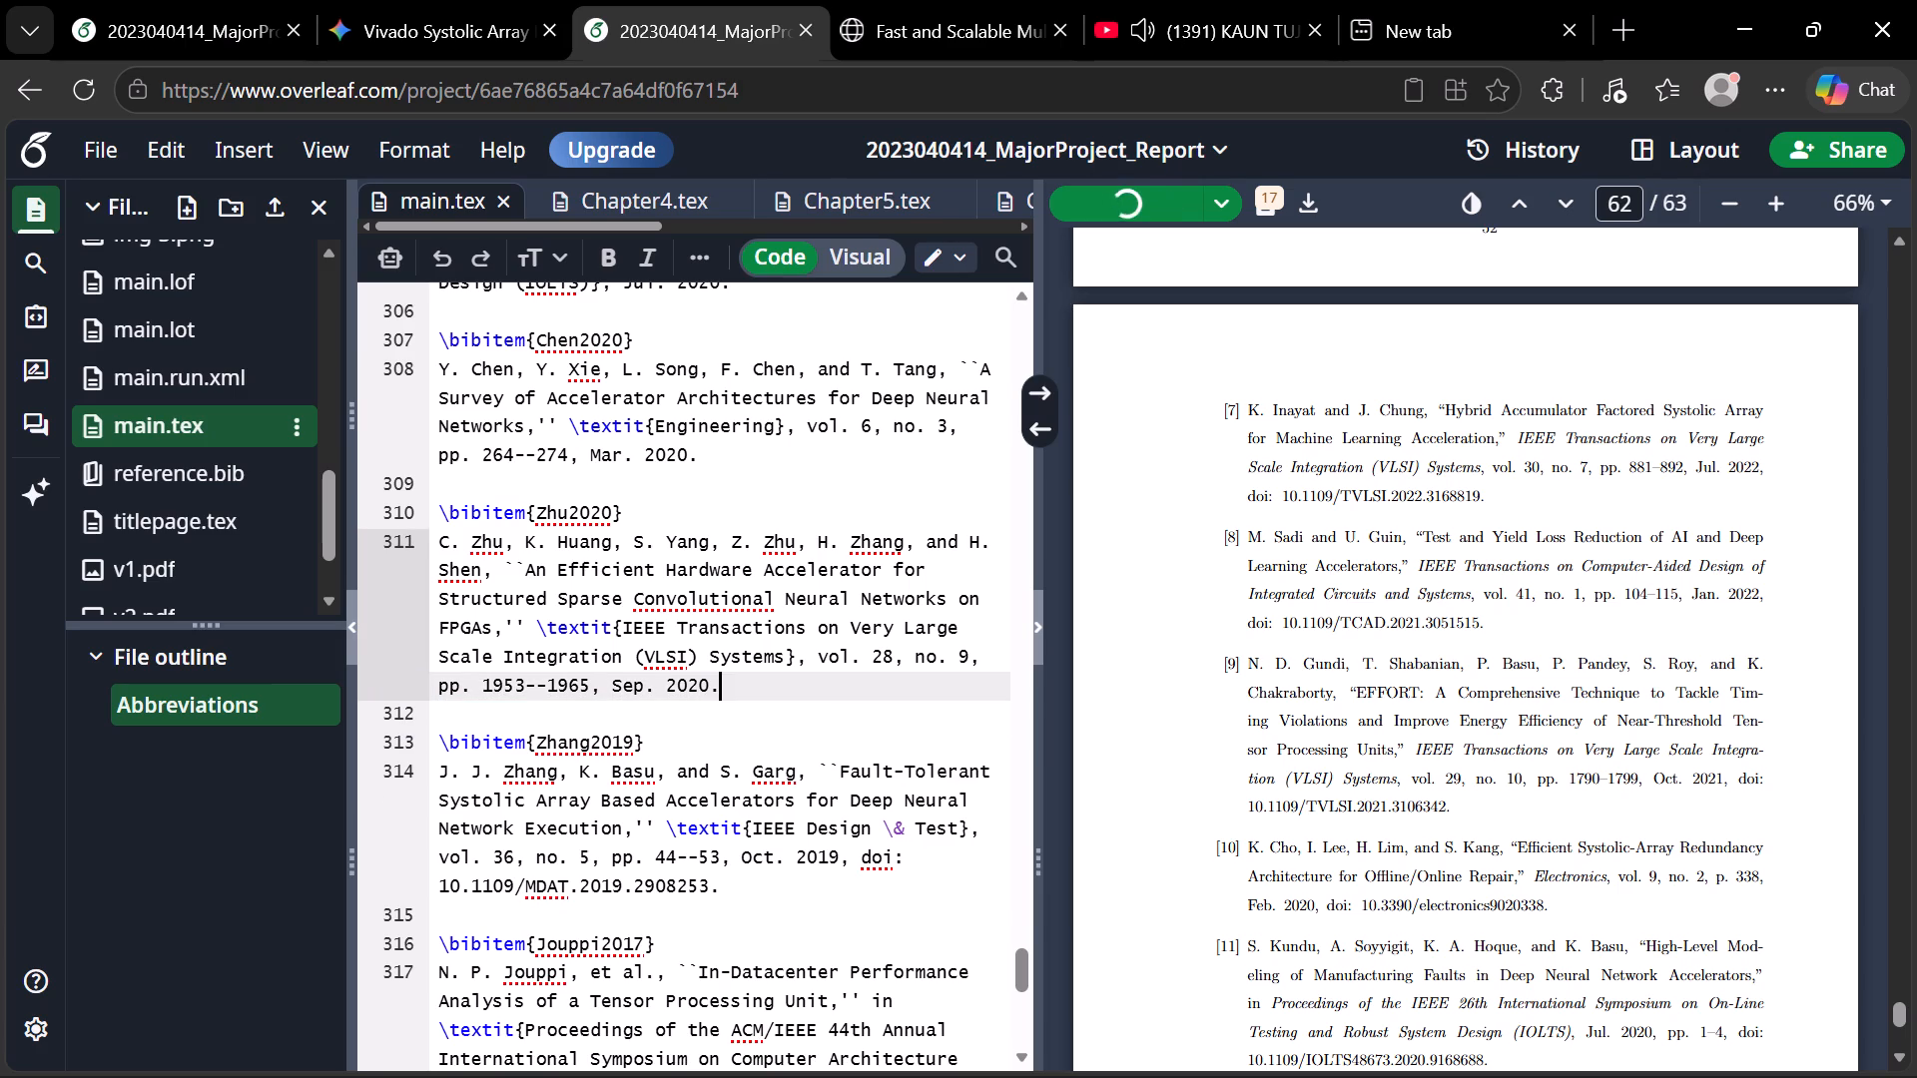
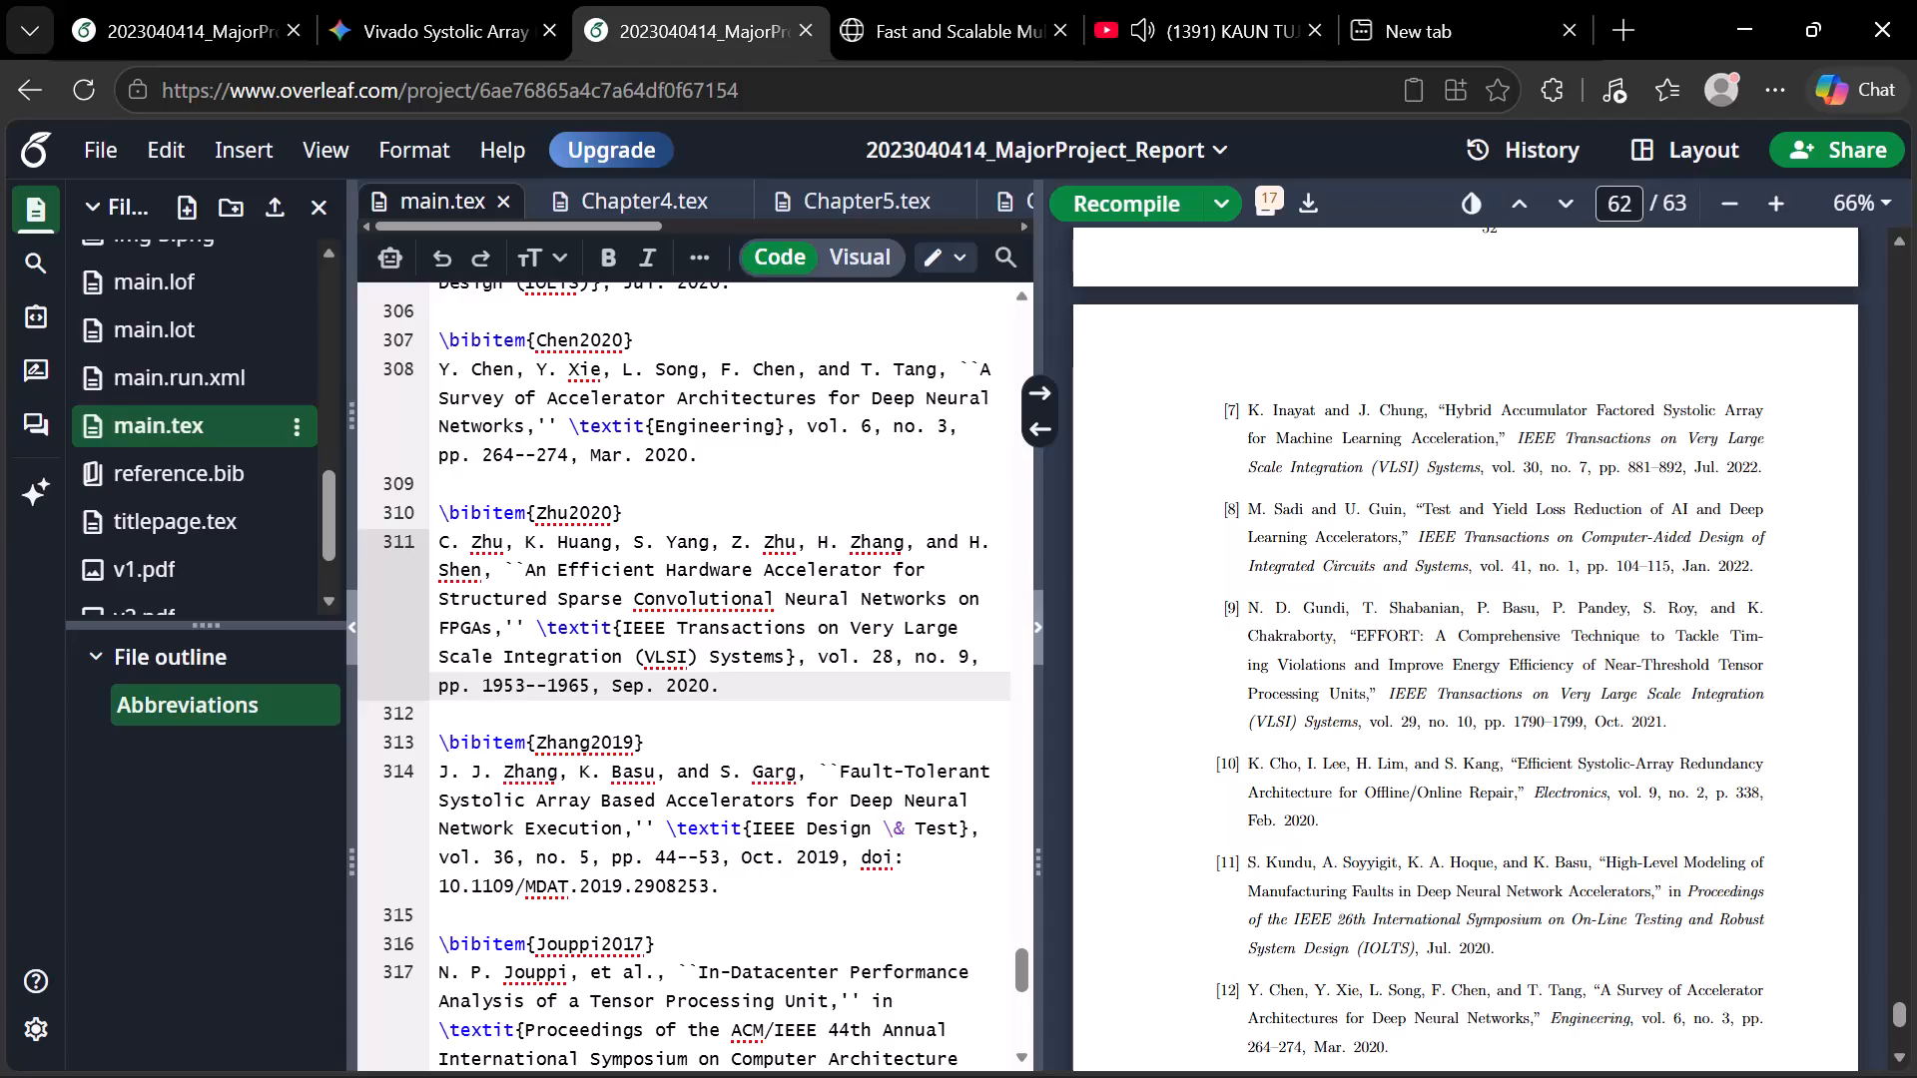
Remove the page range and DOI from the Jouppi2017 bibliography entry so it ends with "Jun. 2017.".
{"action": "scroll", "coordinate": [1331, 508], "scroll_direction": "down", "scroll_amount": 3}
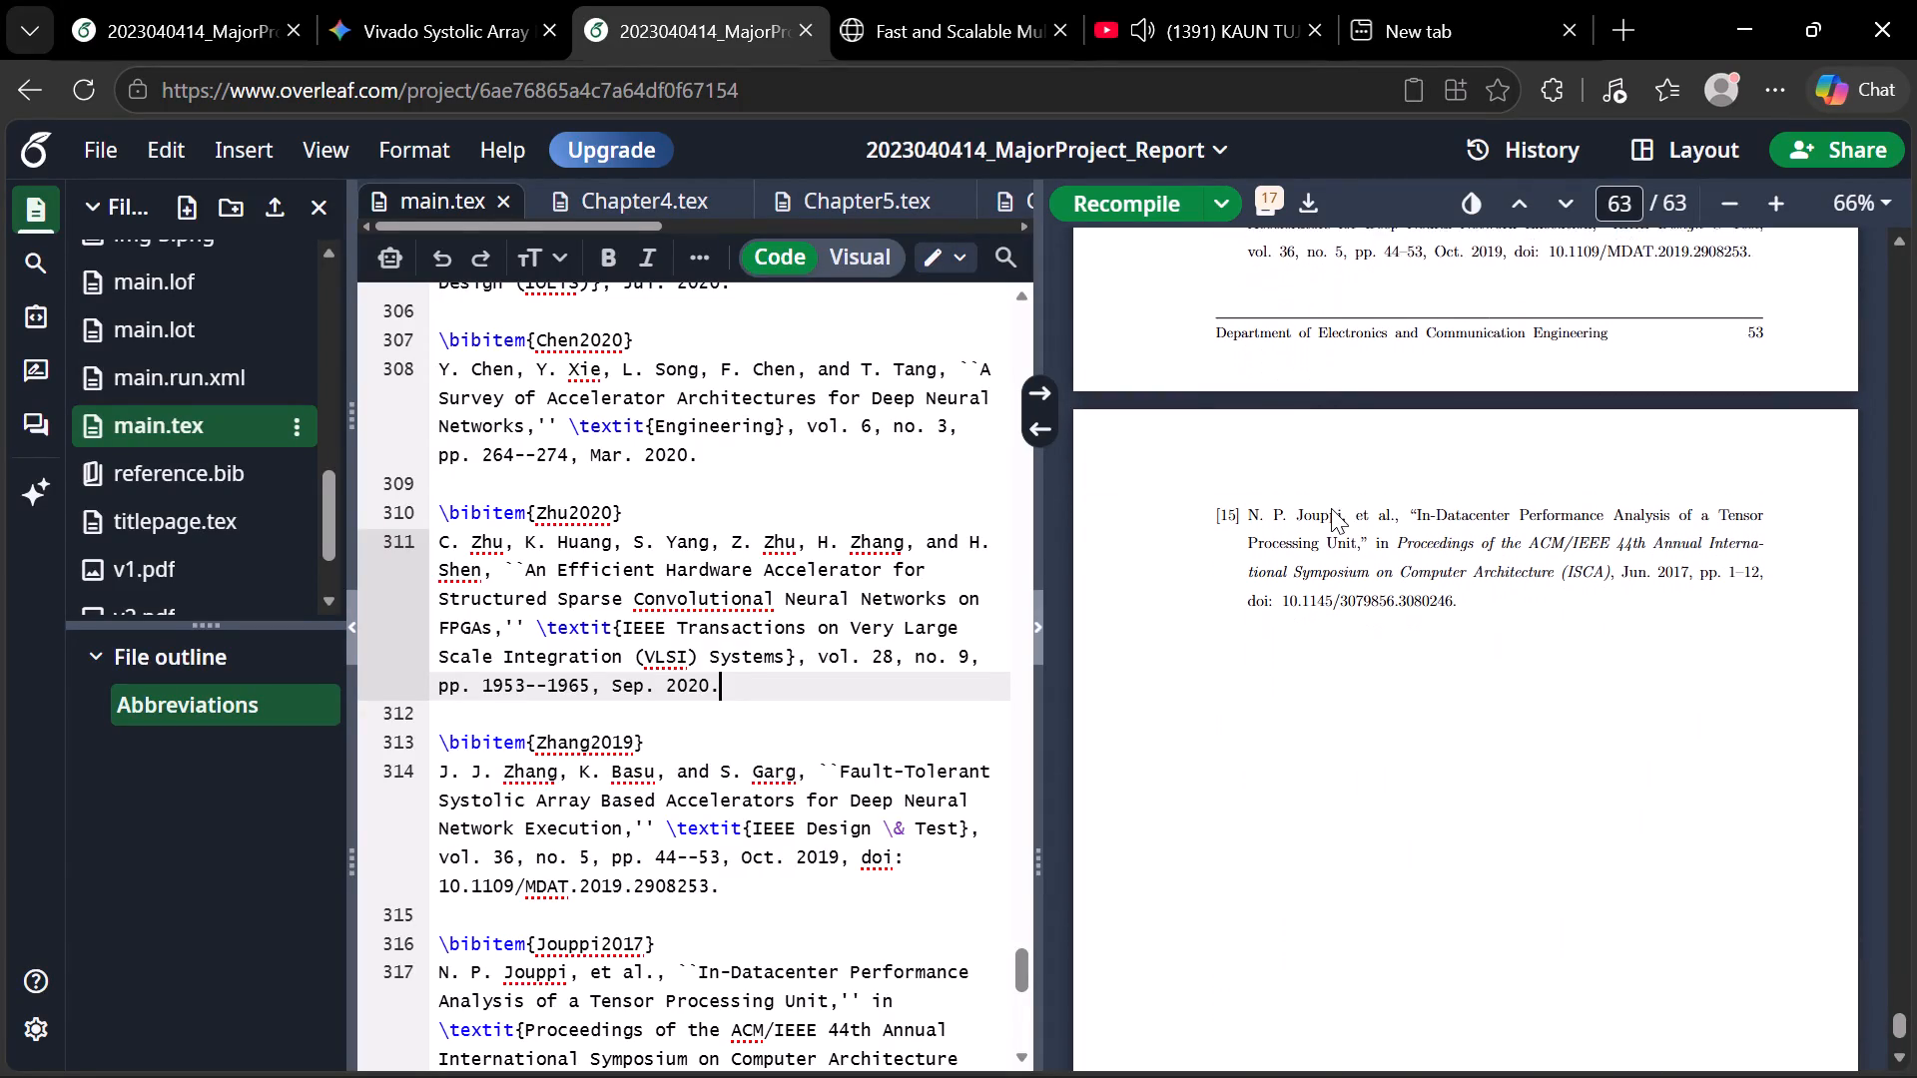
{"action": "double_click", "coordinate": [1348, 566]}
{"action": "scroll", "coordinate": [831, 709], "scroll_direction": "down", "scroll_amount": 2}
{"action": "left_click", "coordinate": [753, 562]}
{"action": "left_click_drag", "start_coordinate": [705, 552], "coordinate": [673, 546]}
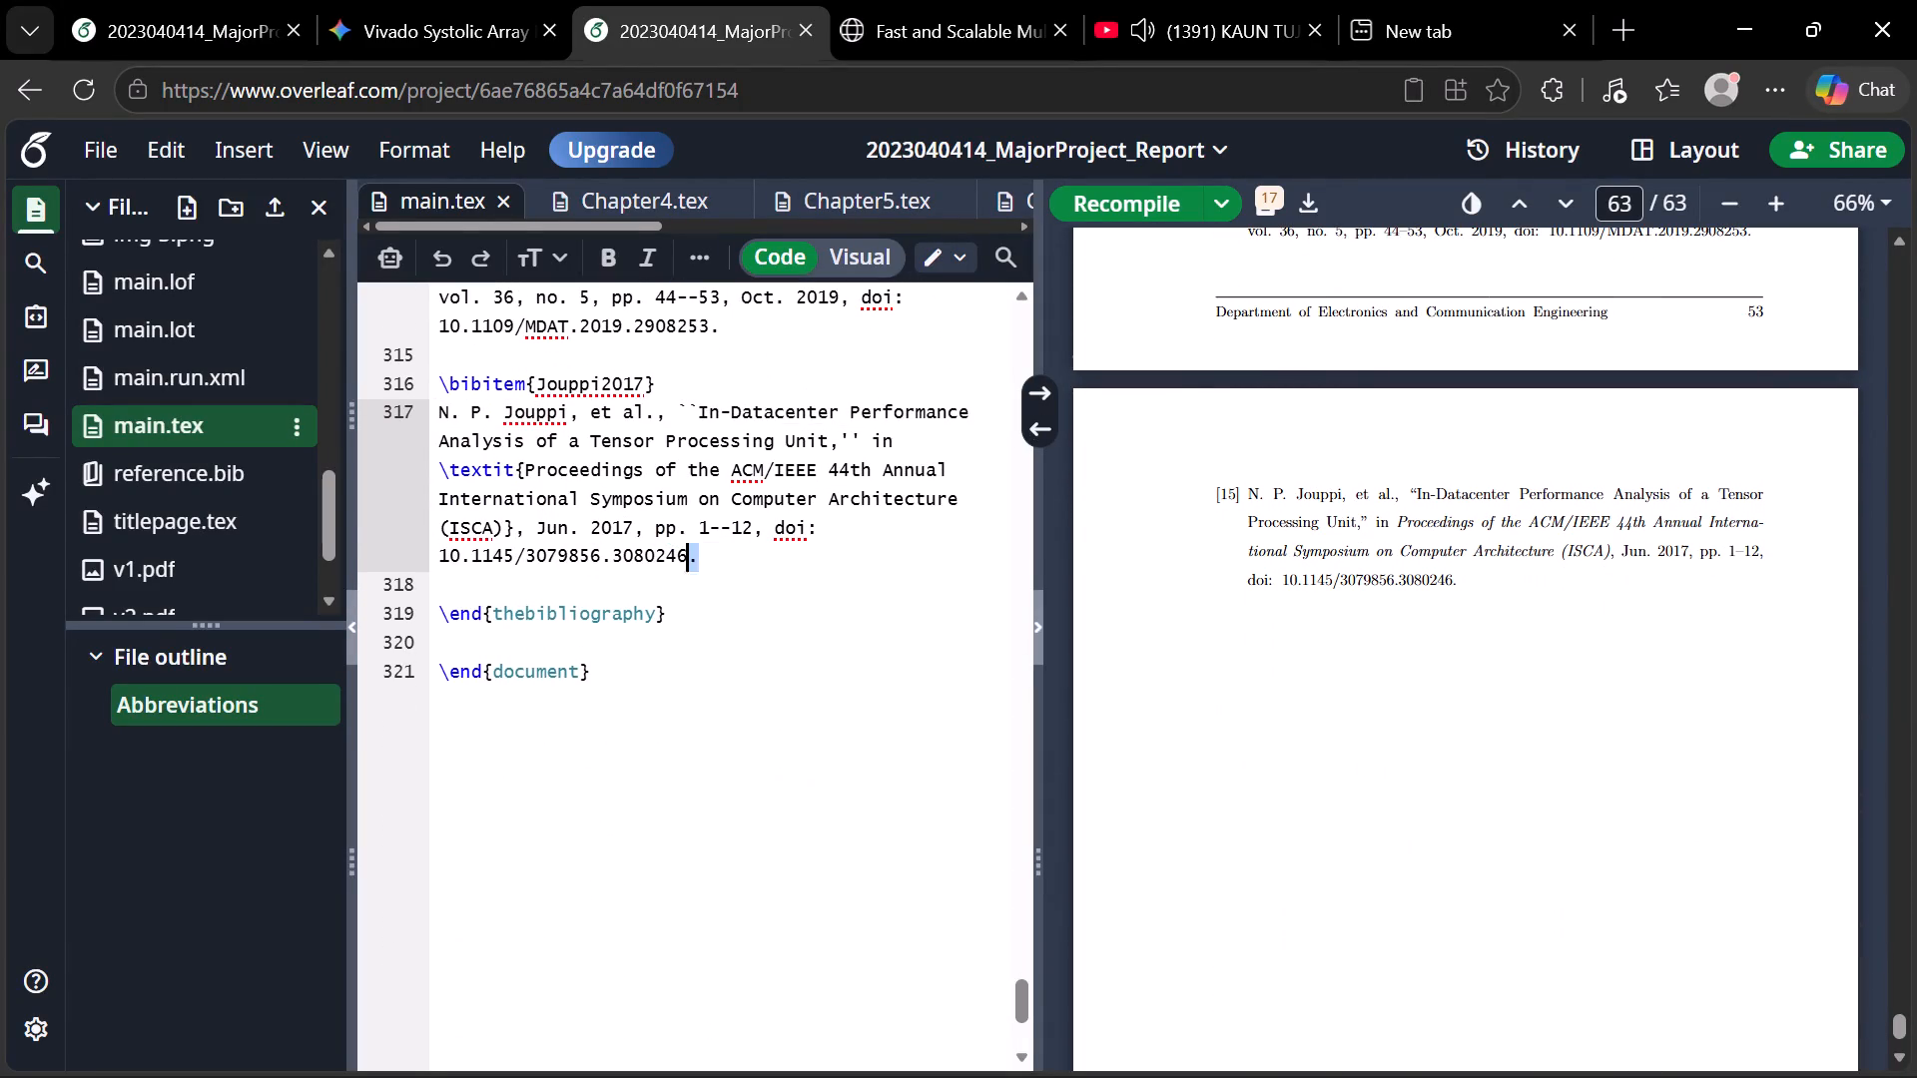
{"action": "left_click_drag", "start_coordinate": [673, 546], "coordinate": [636, 525]}
{"action": "key", "text": "BackSpace"}
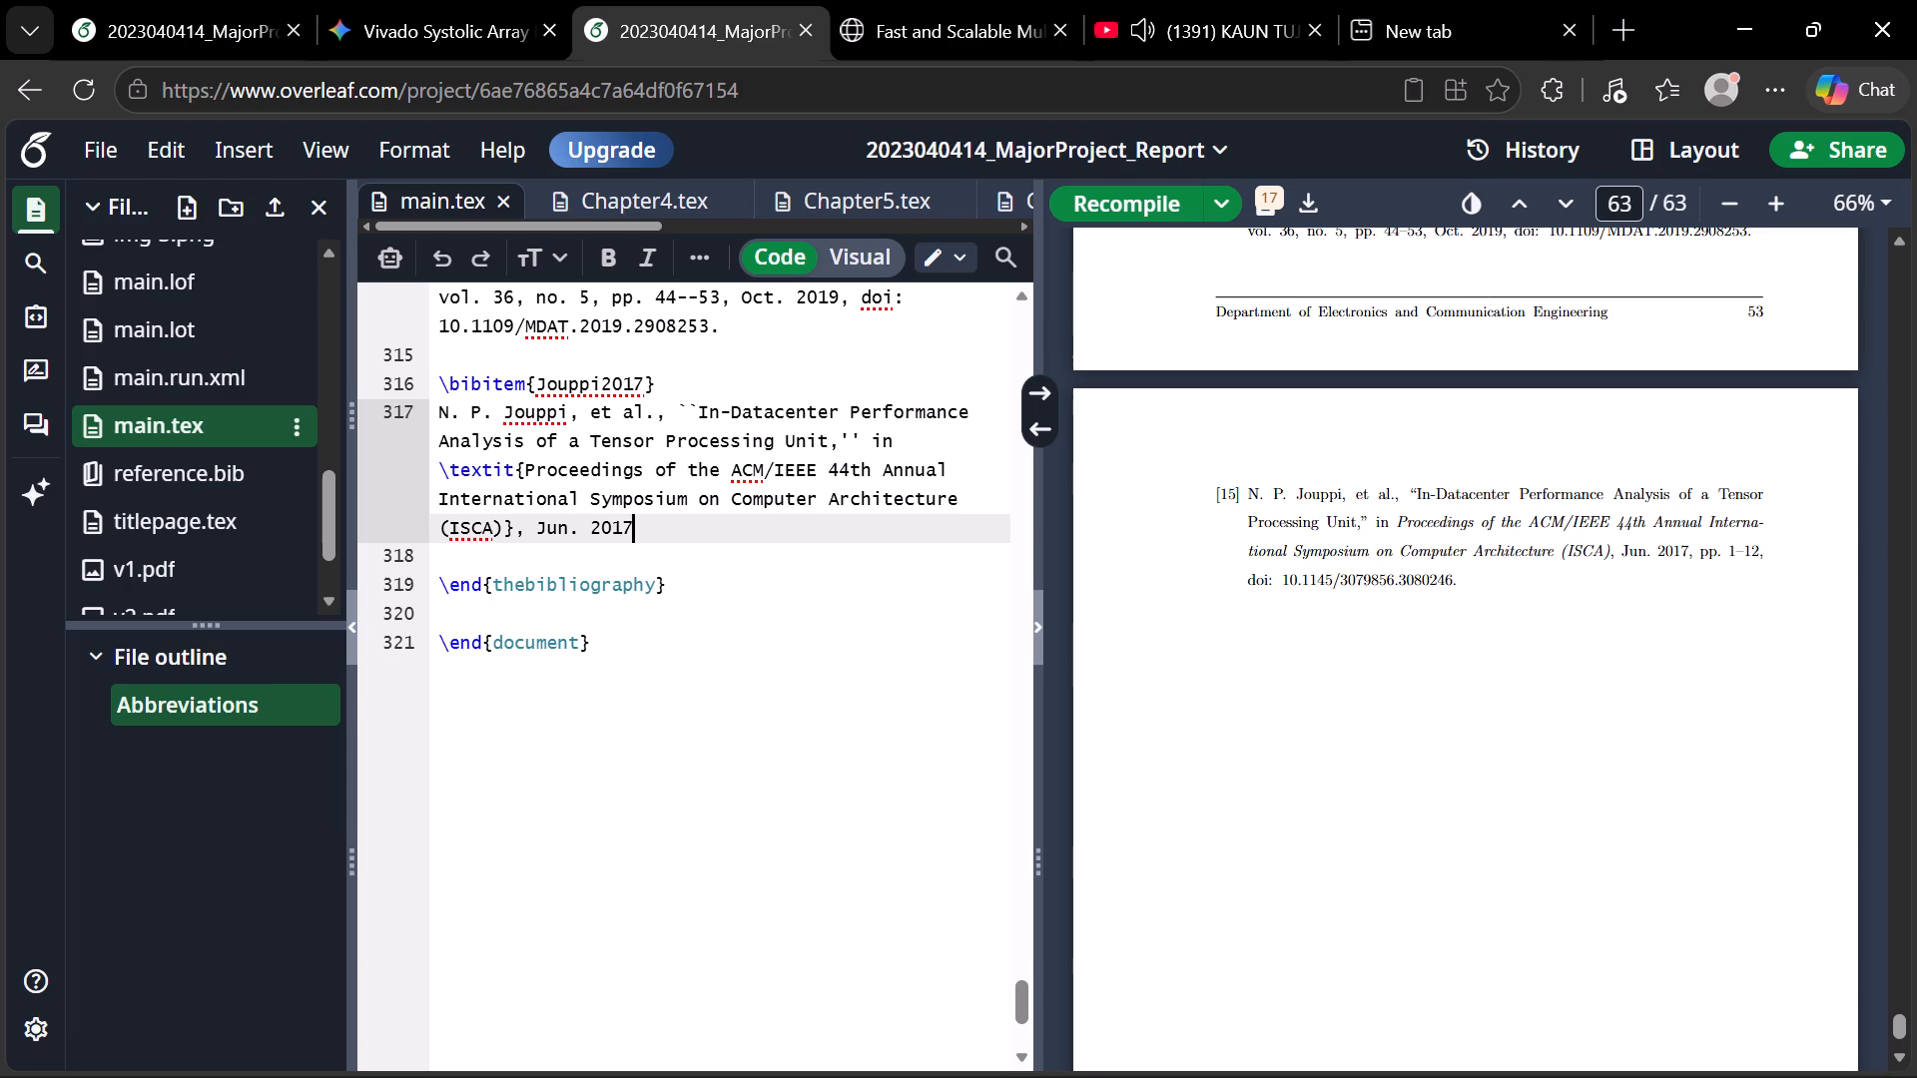
{"action": "key", "text": "period"}
Remove the DOI from the Zhang2019 bibliography entry so it ends with "Oct. 2019.".
{"action": "scroll", "coordinate": [636, 525], "scroll_direction": "up", "scroll_amount": 1}
{"action": "left_click", "coordinate": [730, 419]}
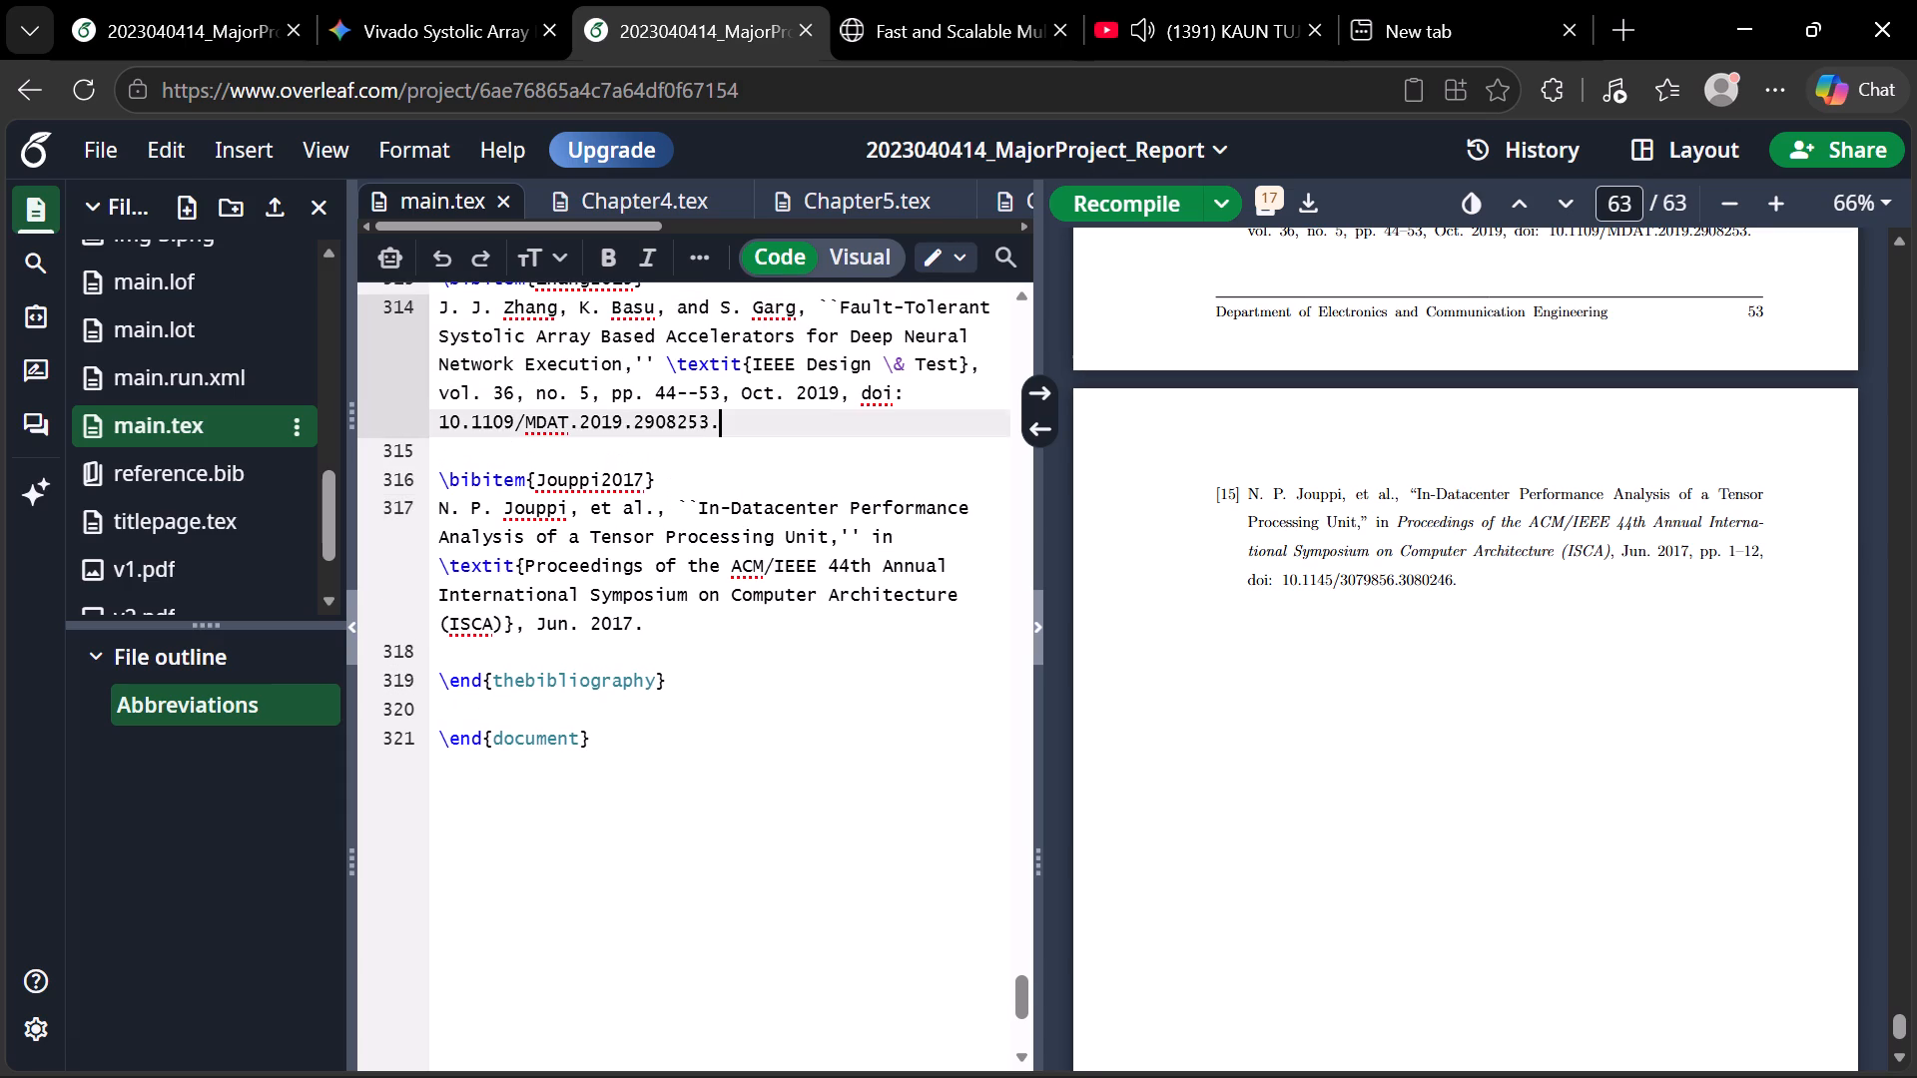
{"action": "left_click_drag", "start_coordinate": [730, 419], "coordinate": [847, 395]}
{"action": "key", "text": "BackSpace"}
{"action": "key", "text": "period"}
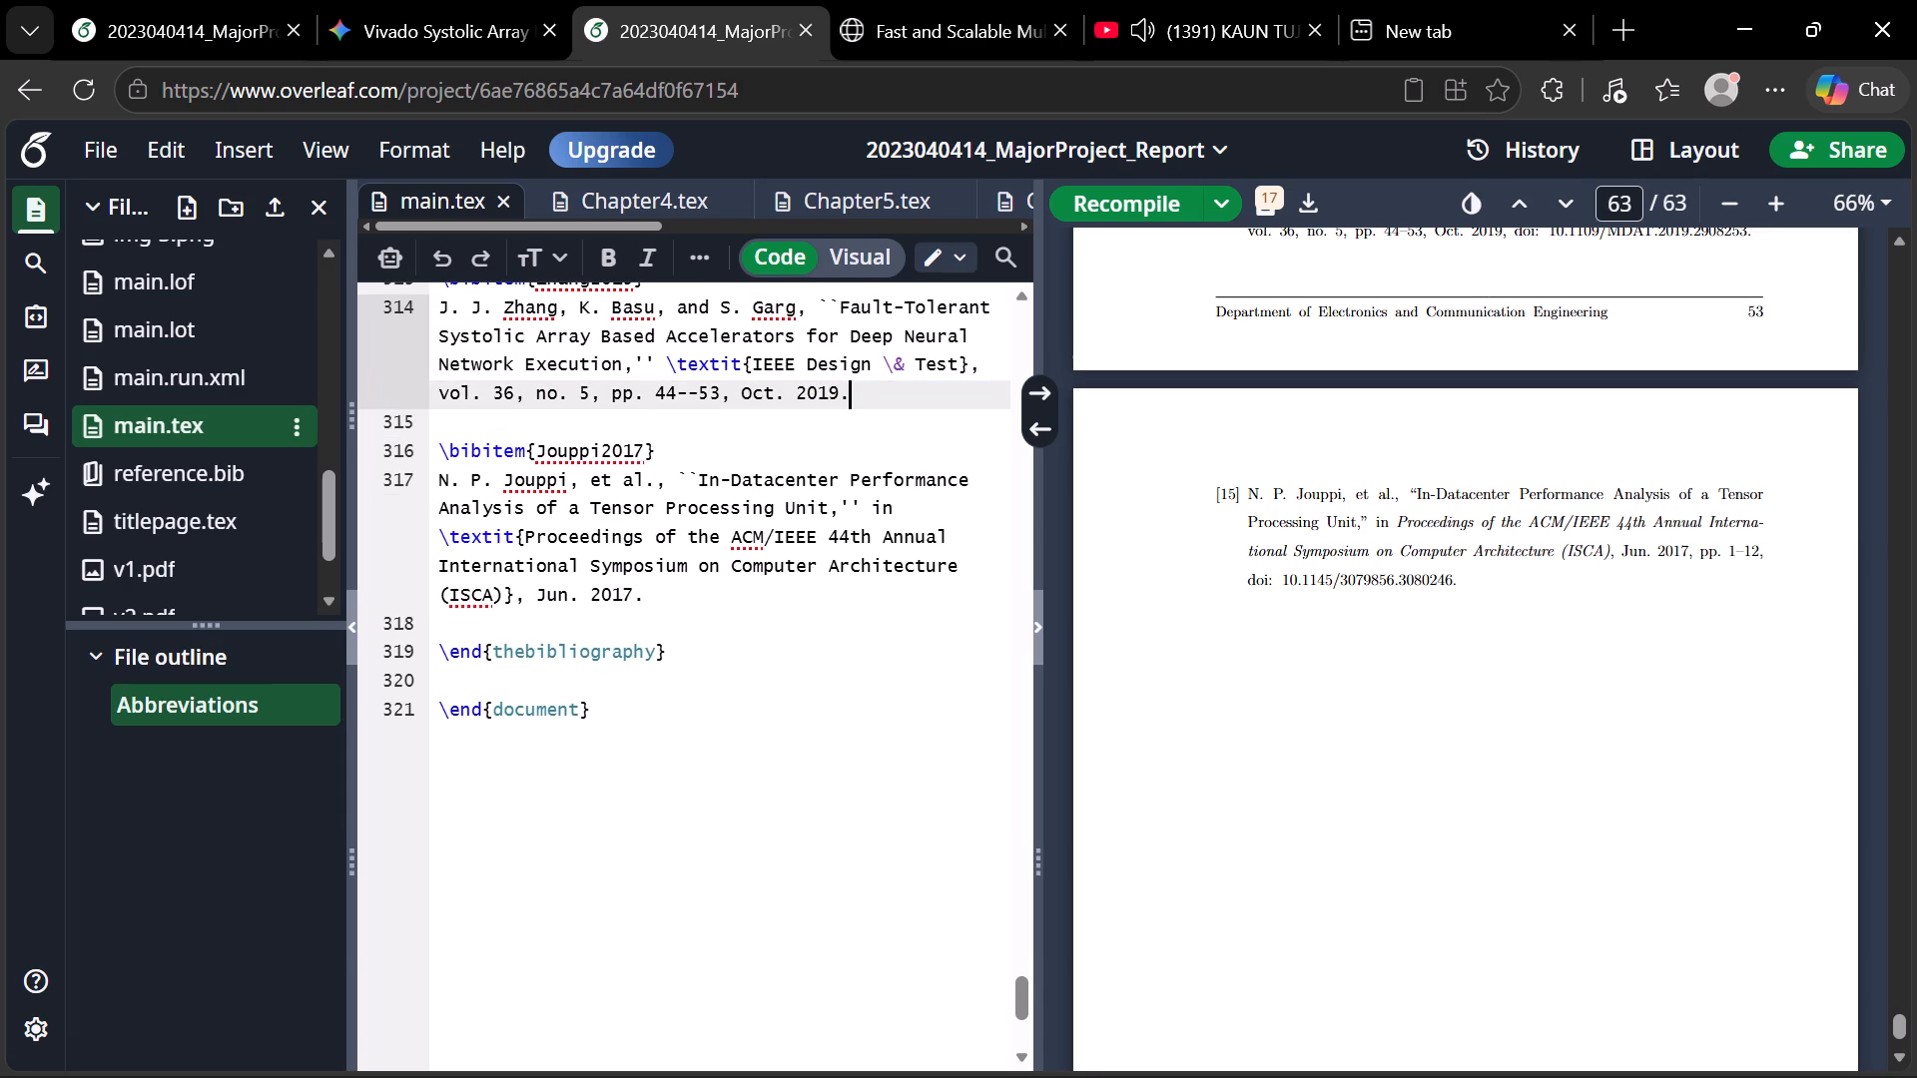
Remove the DOI from the Lee2023 bibliography entry so it ends with "Sep. 2023.".
{"action": "scroll", "coordinate": [847, 395], "scroll_direction": "up", "scroll_amount": 3}
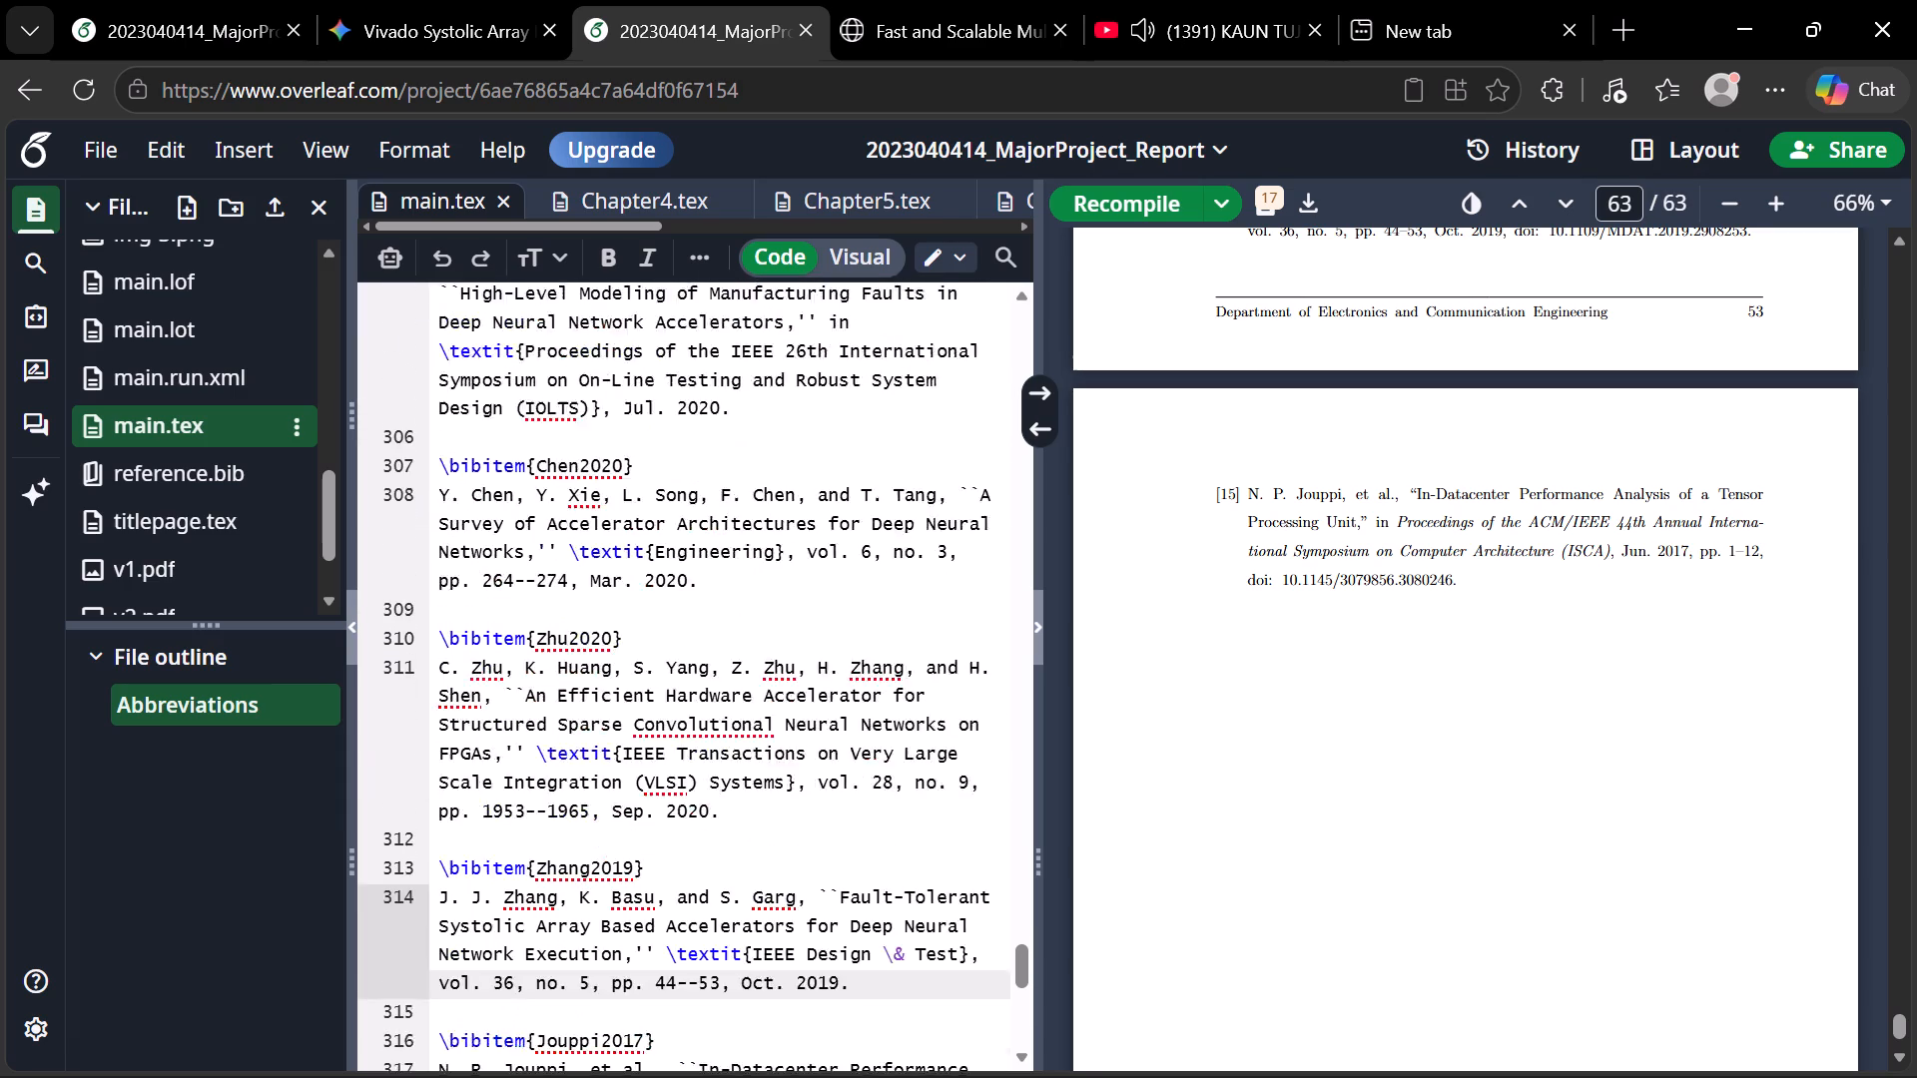
{"action": "scroll", "coordinate": [847, 395], "scroll_direction": "up", "scroll_amount": 3}
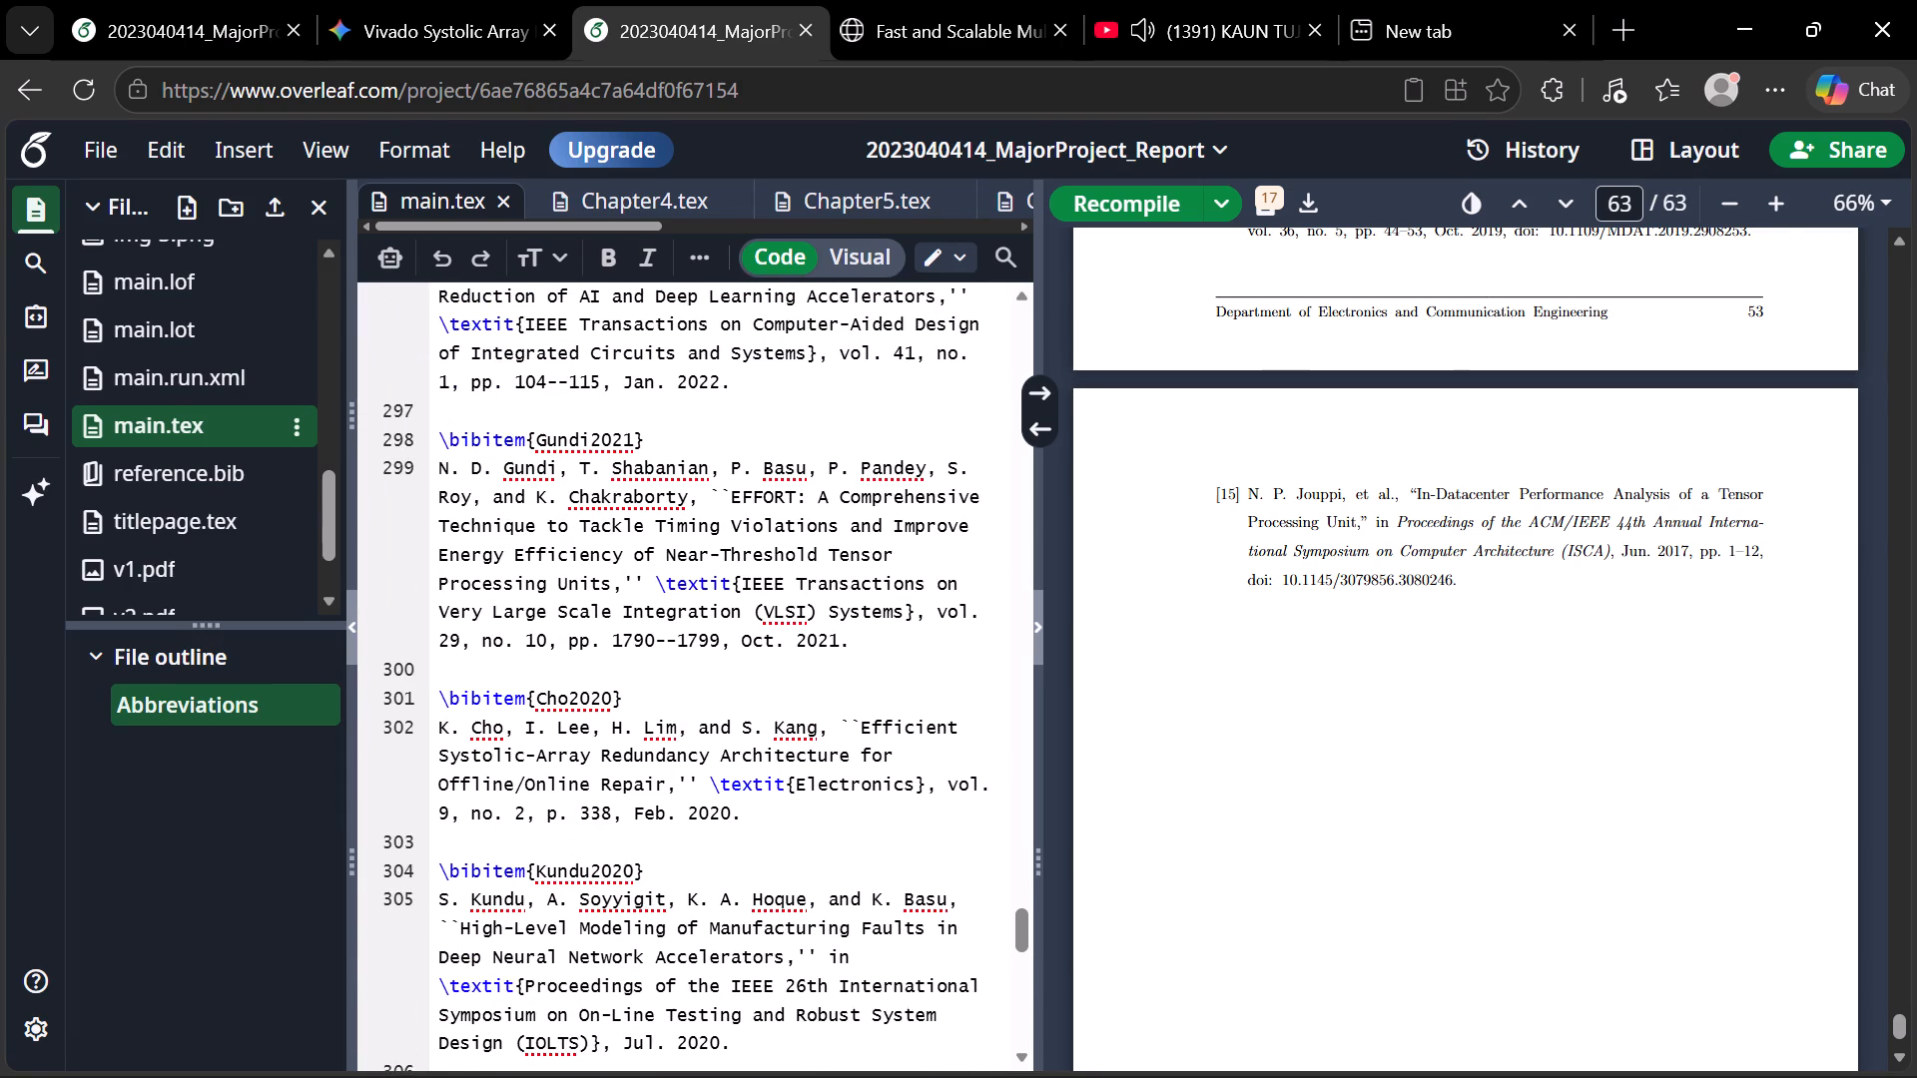
{"action": "scroll", "coordinate": [774, 503], "scroll_direction": "up", "scroll_amount": 4}
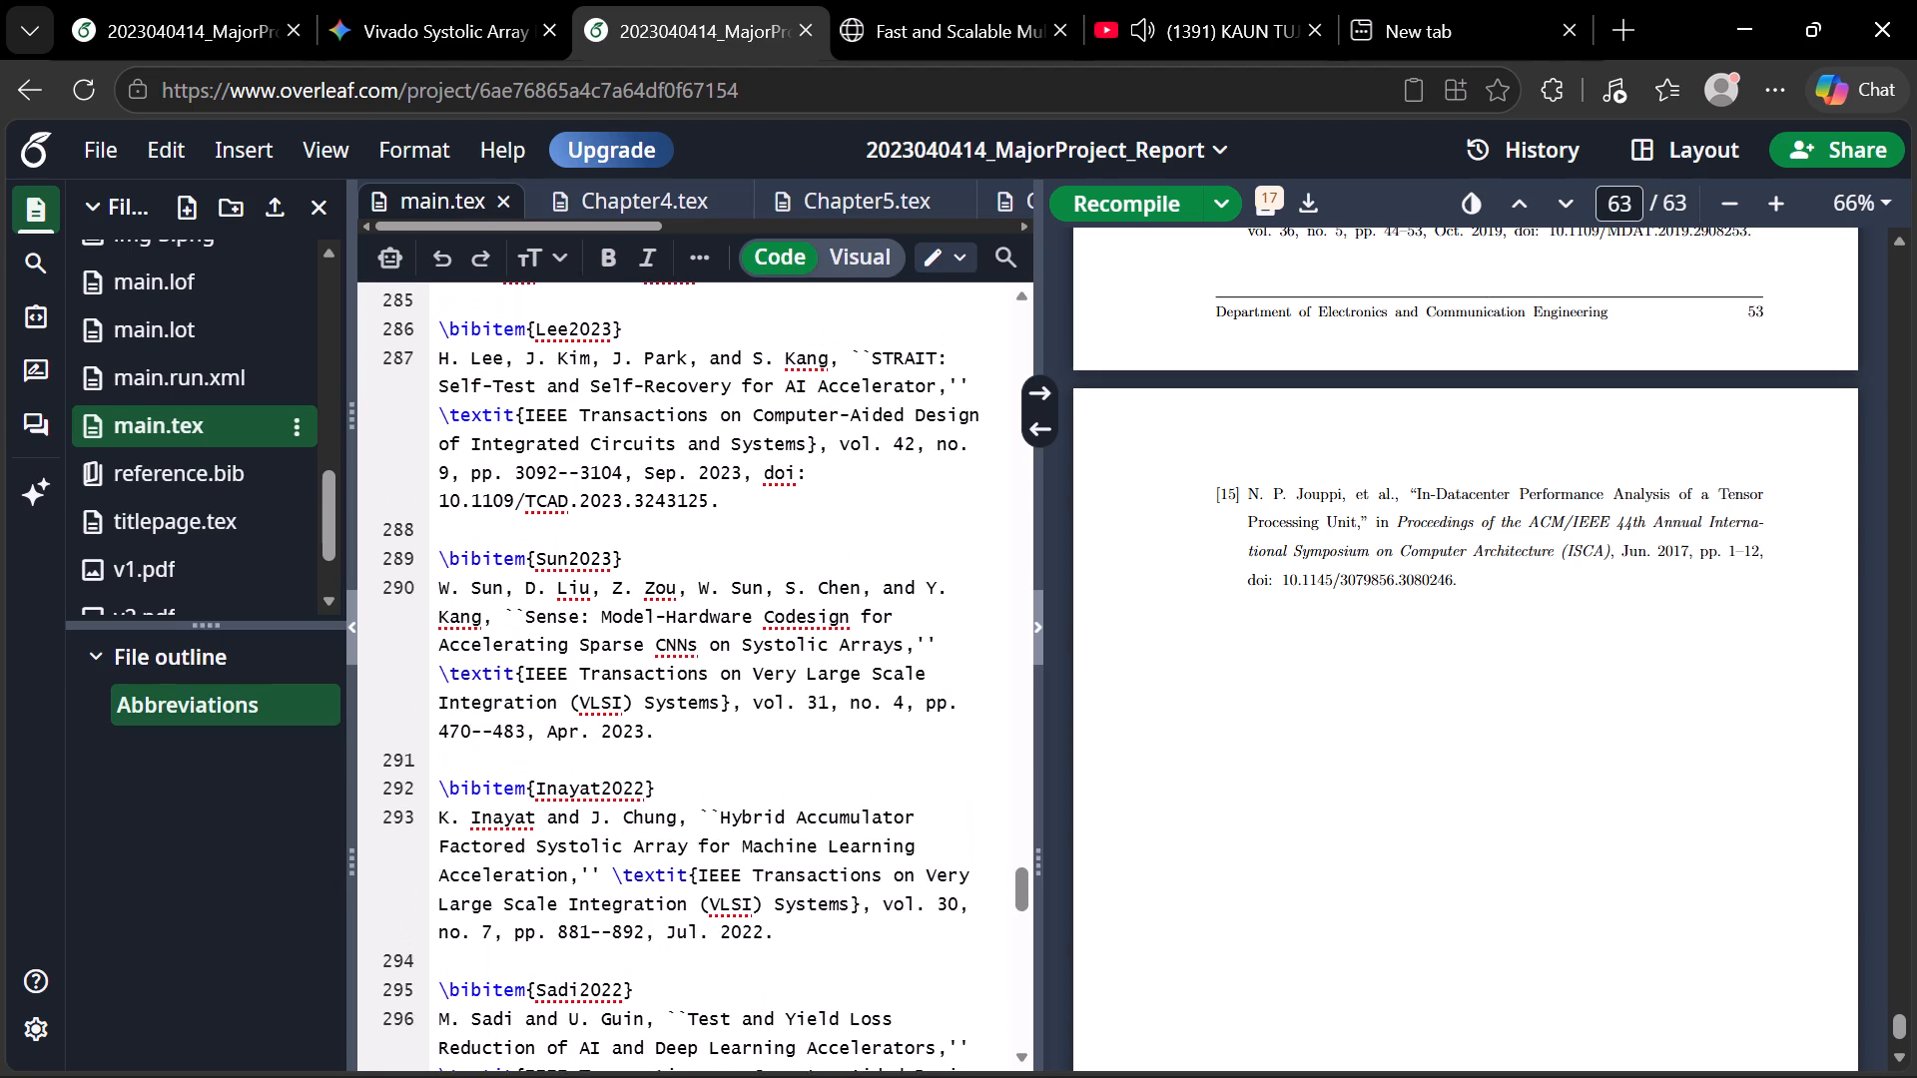
{"action": "right_click", "coordinate": [774, 503]}
{"action": "left_click", "coordinate": [742, 503]}
{"action": "left_click_drag", "start_coordinate": [742, 503], "coordinate": [745, 480]}
{"action": "key", "text": "BackSpace"}
{"action": "key", "text": "period"}
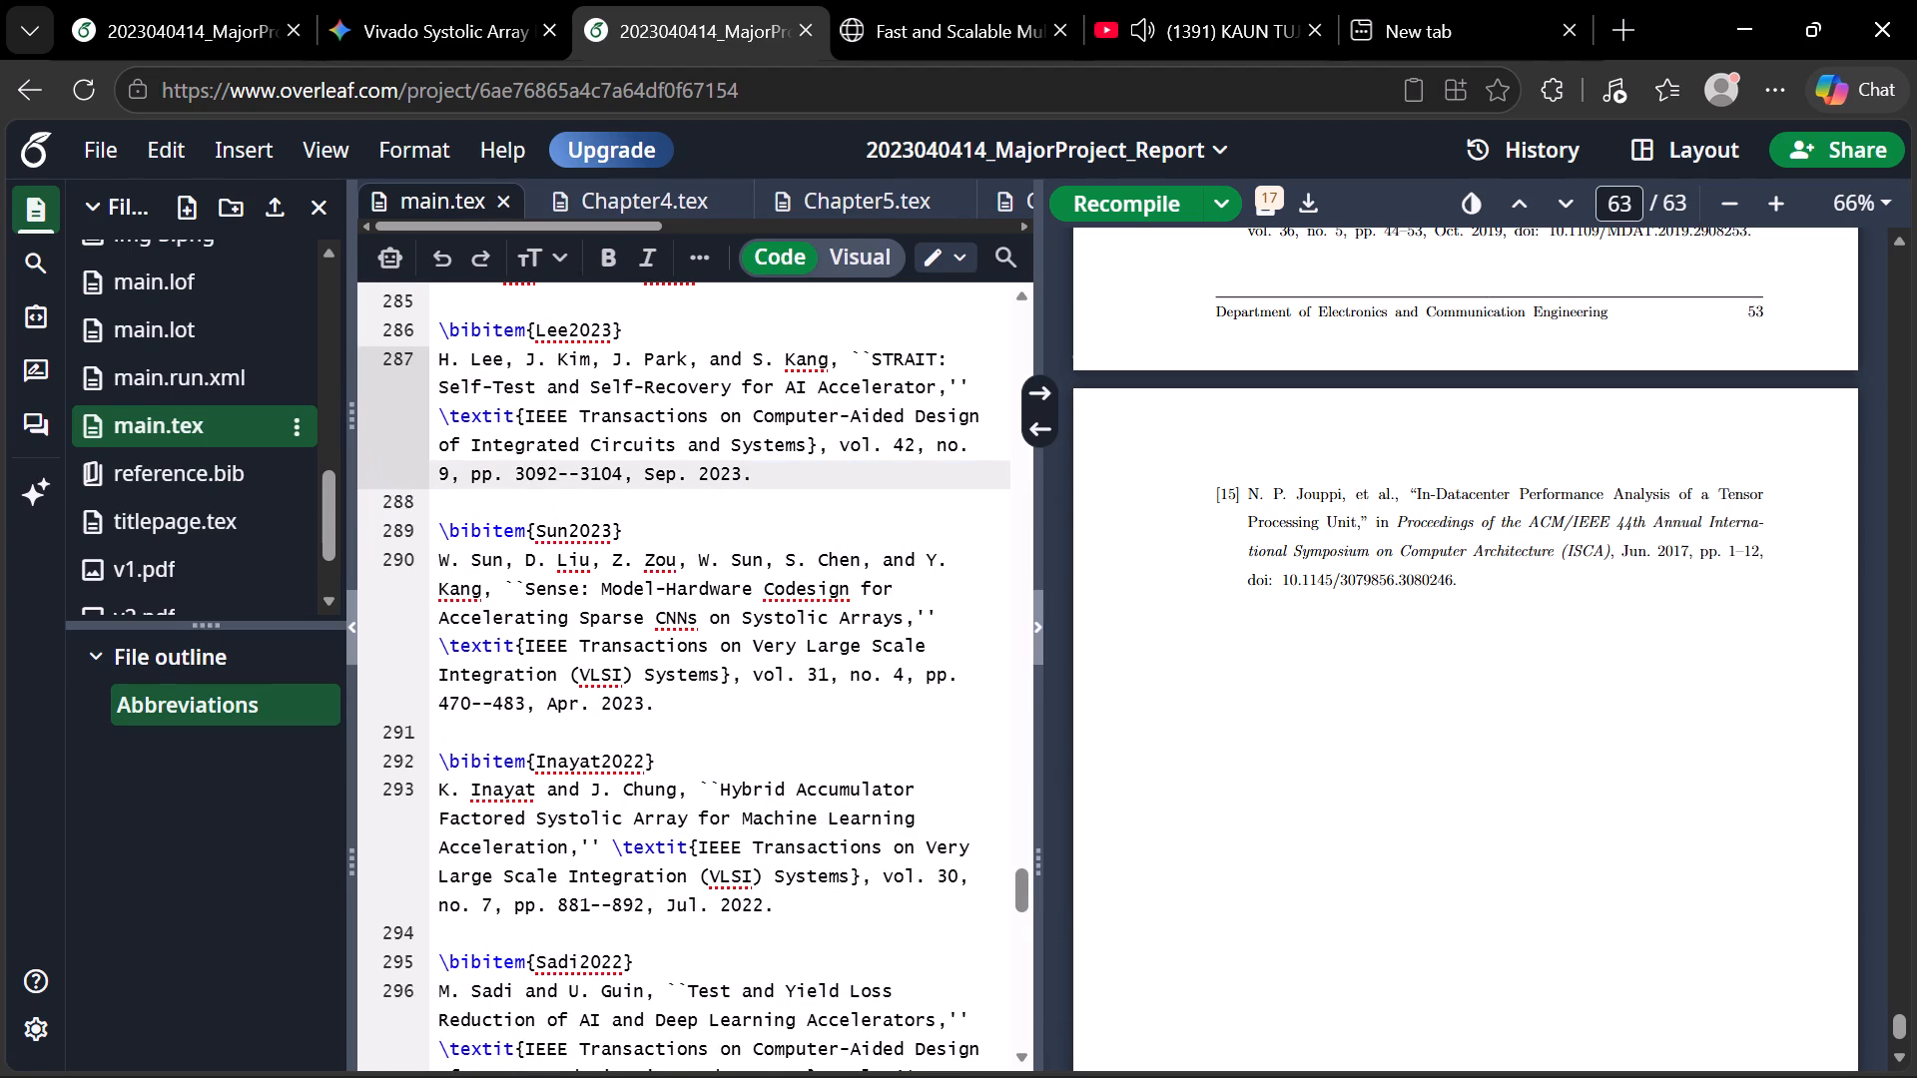
Remove the DOI from the Adiono2023 bibliography entry so it ends with "Nov. 2023.".
{"action": "scroll", "coordinate": [745, 480], "scroll_direction": "up", "scroll_amount": 2}
{"action": "left_click", "coordinate": [863, 467]}
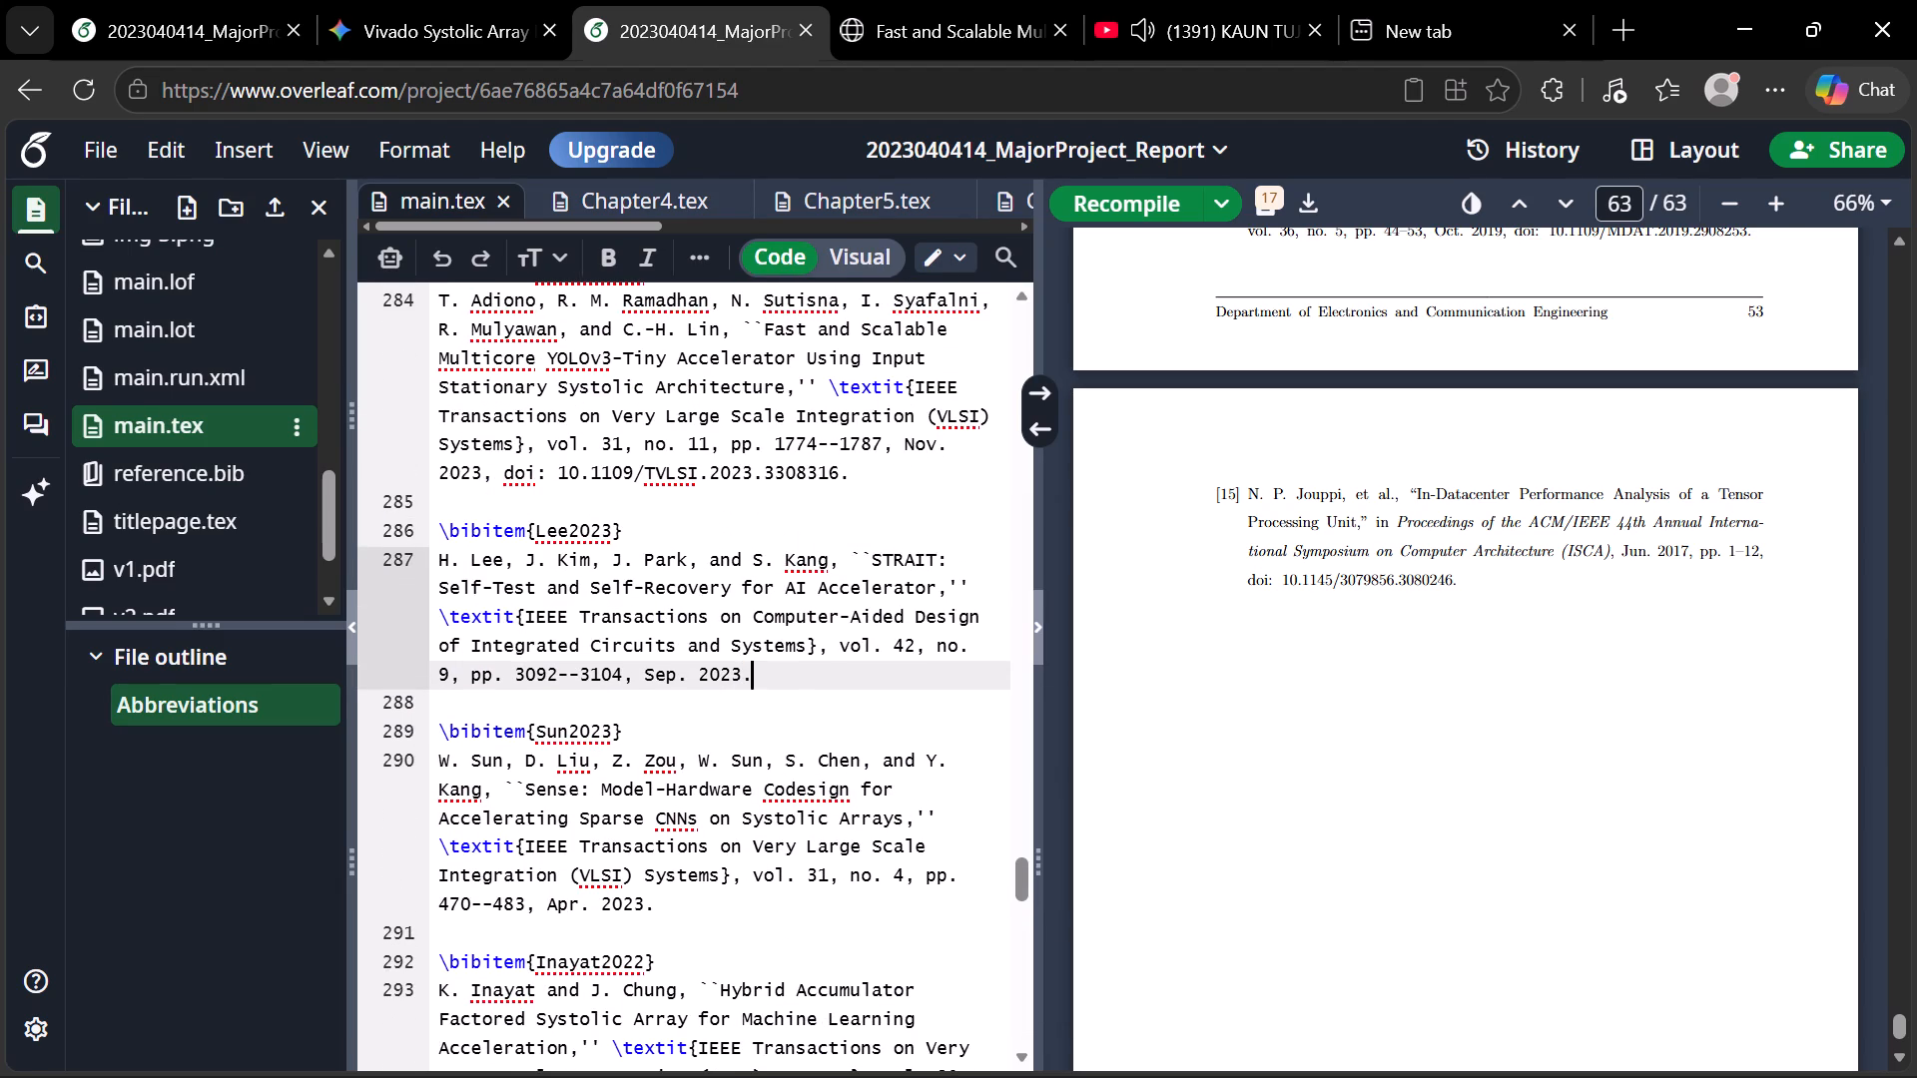
{"action": "left_click_drag", "start_coordinate": [863, 467], "coordinate": [487, 464]}
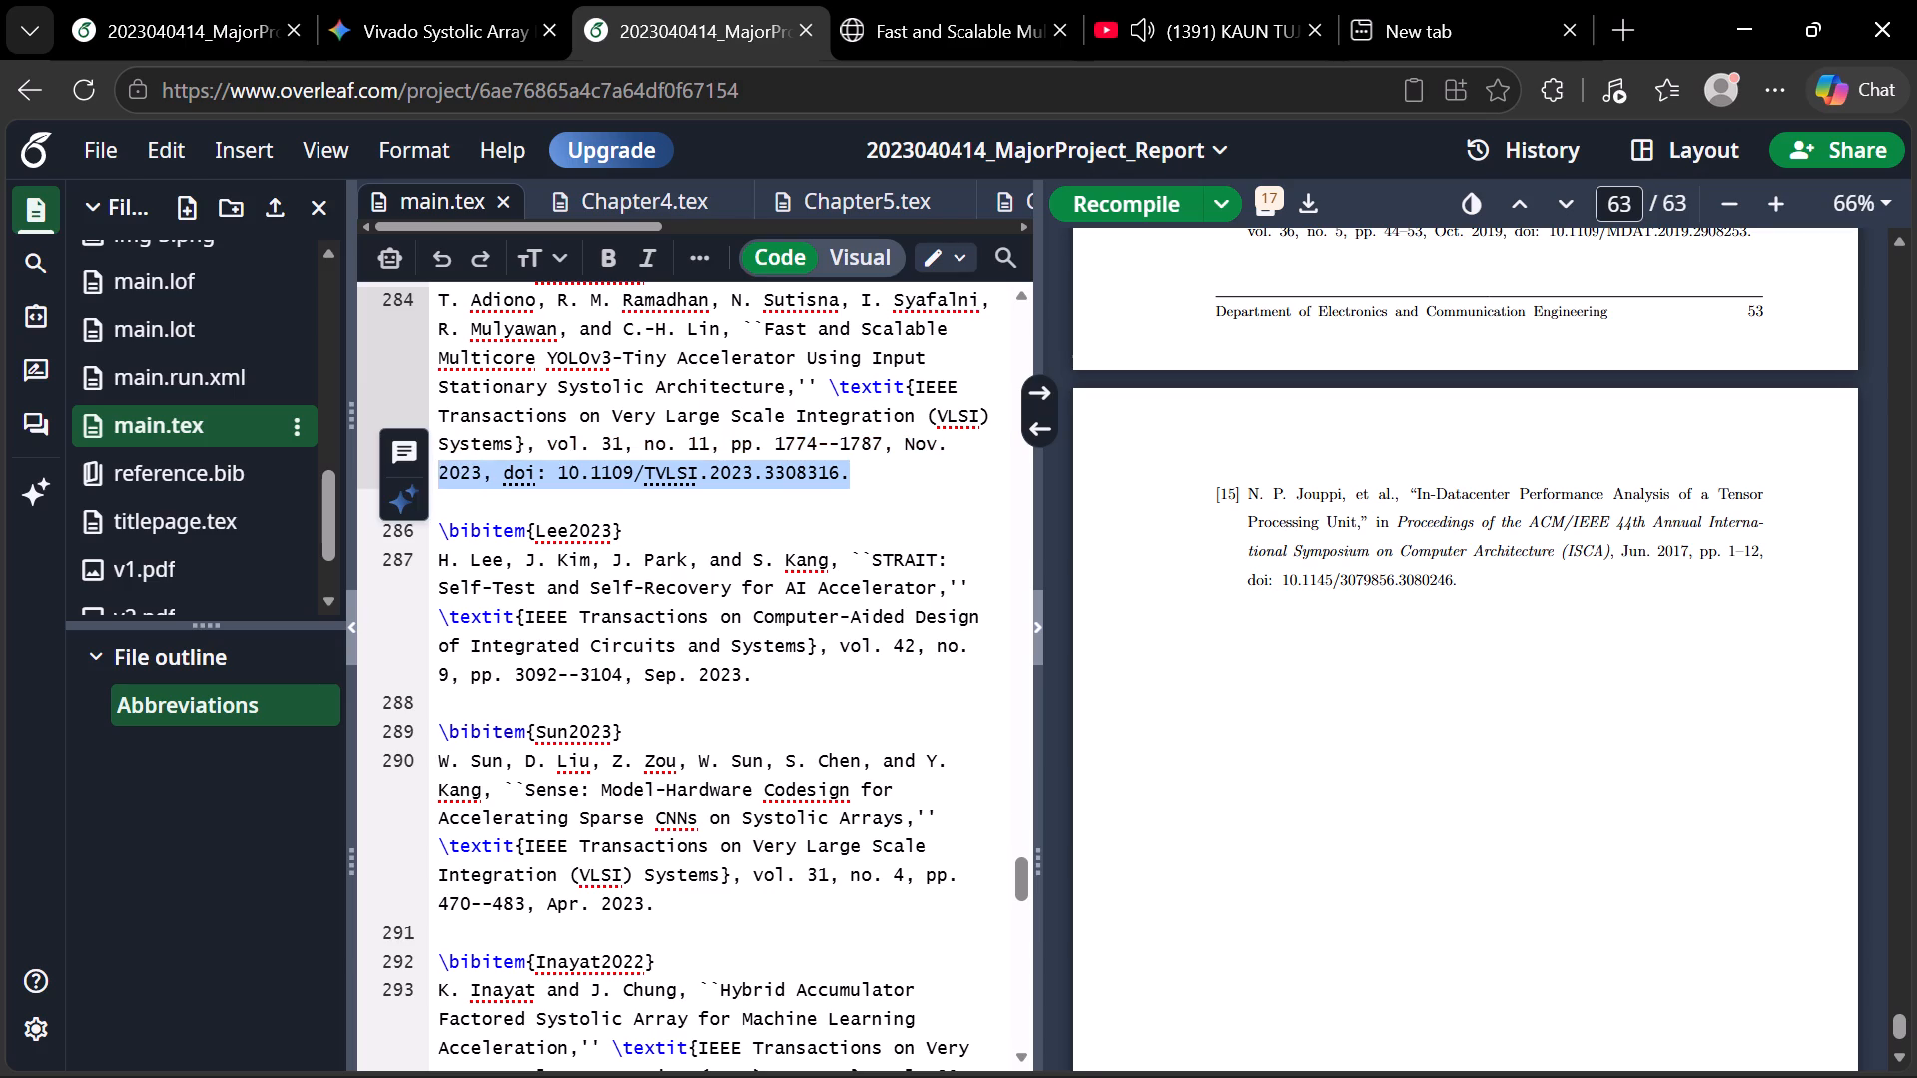
{"action": "left_click", "coordinate": [481, 477]}
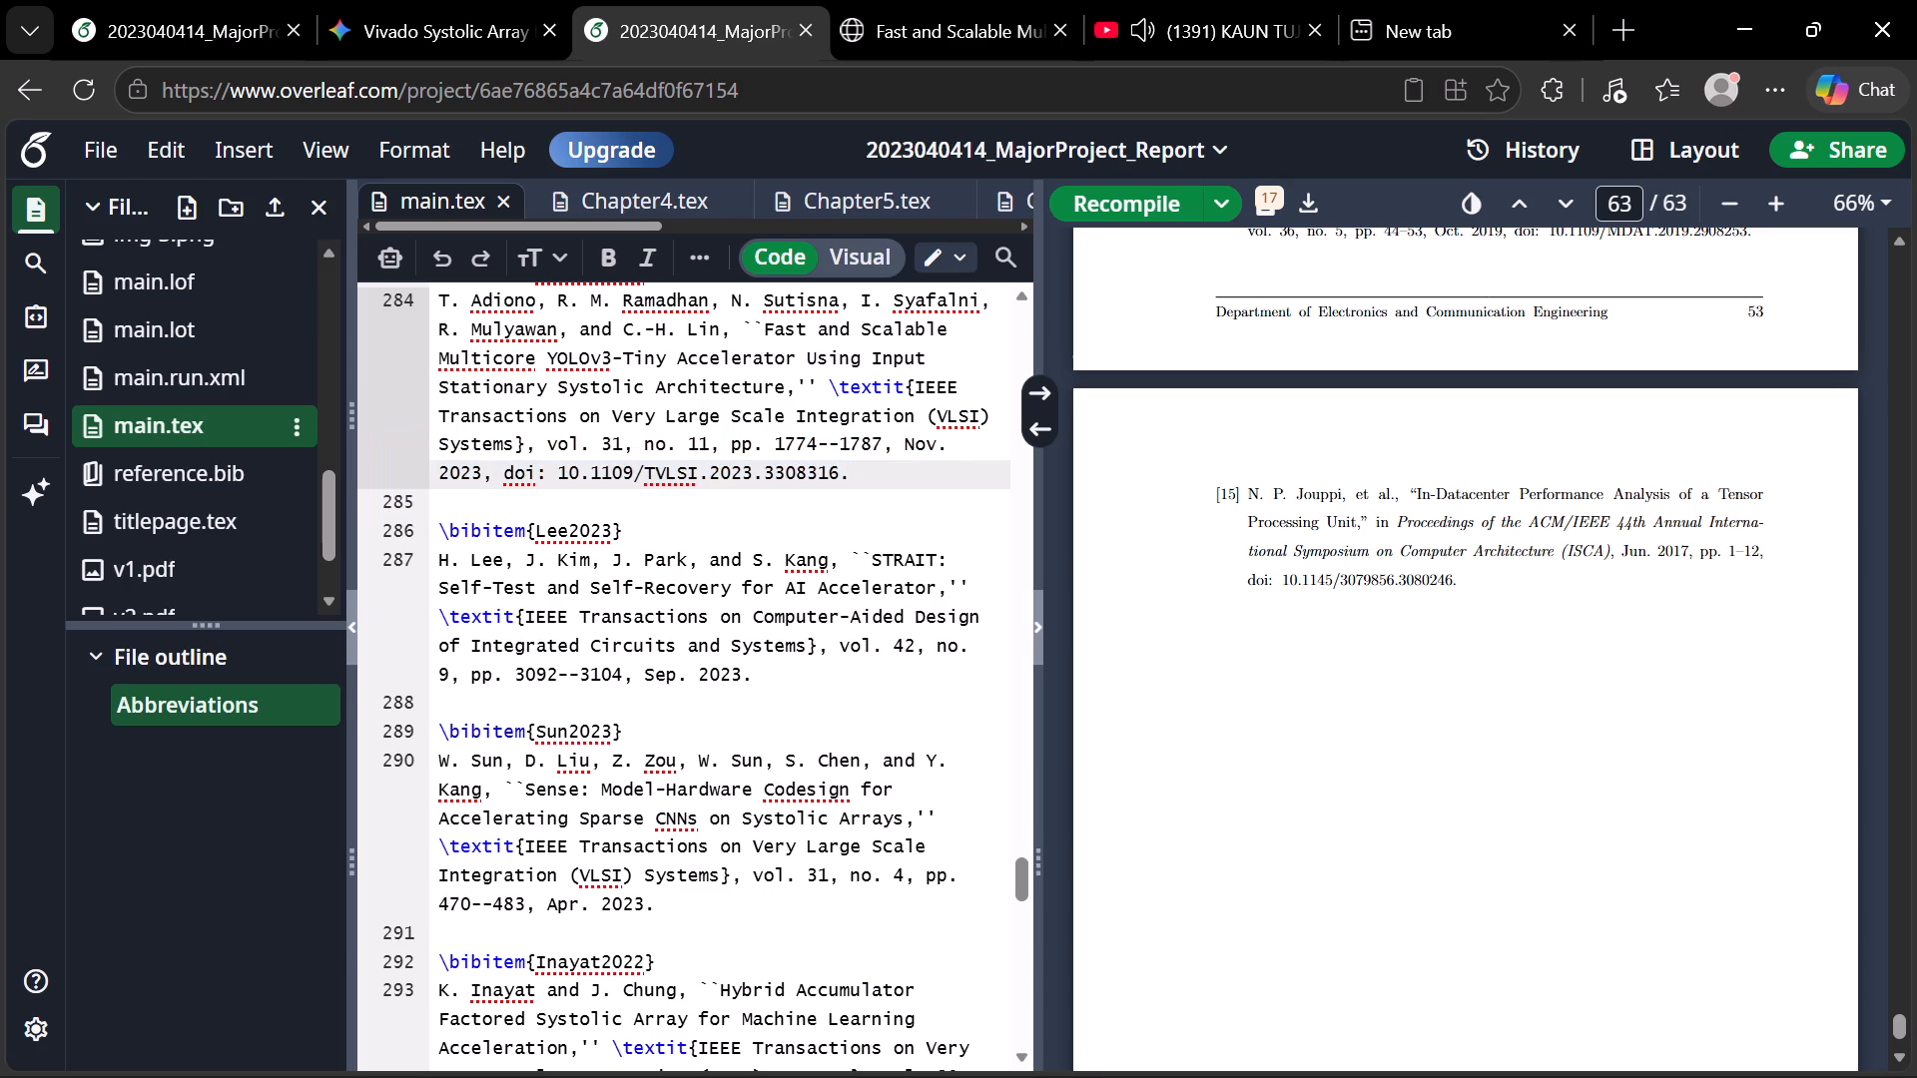
{"action": "left_click_drag", "start_coordinate": [889, 469], "coordinate": [486, 472]}
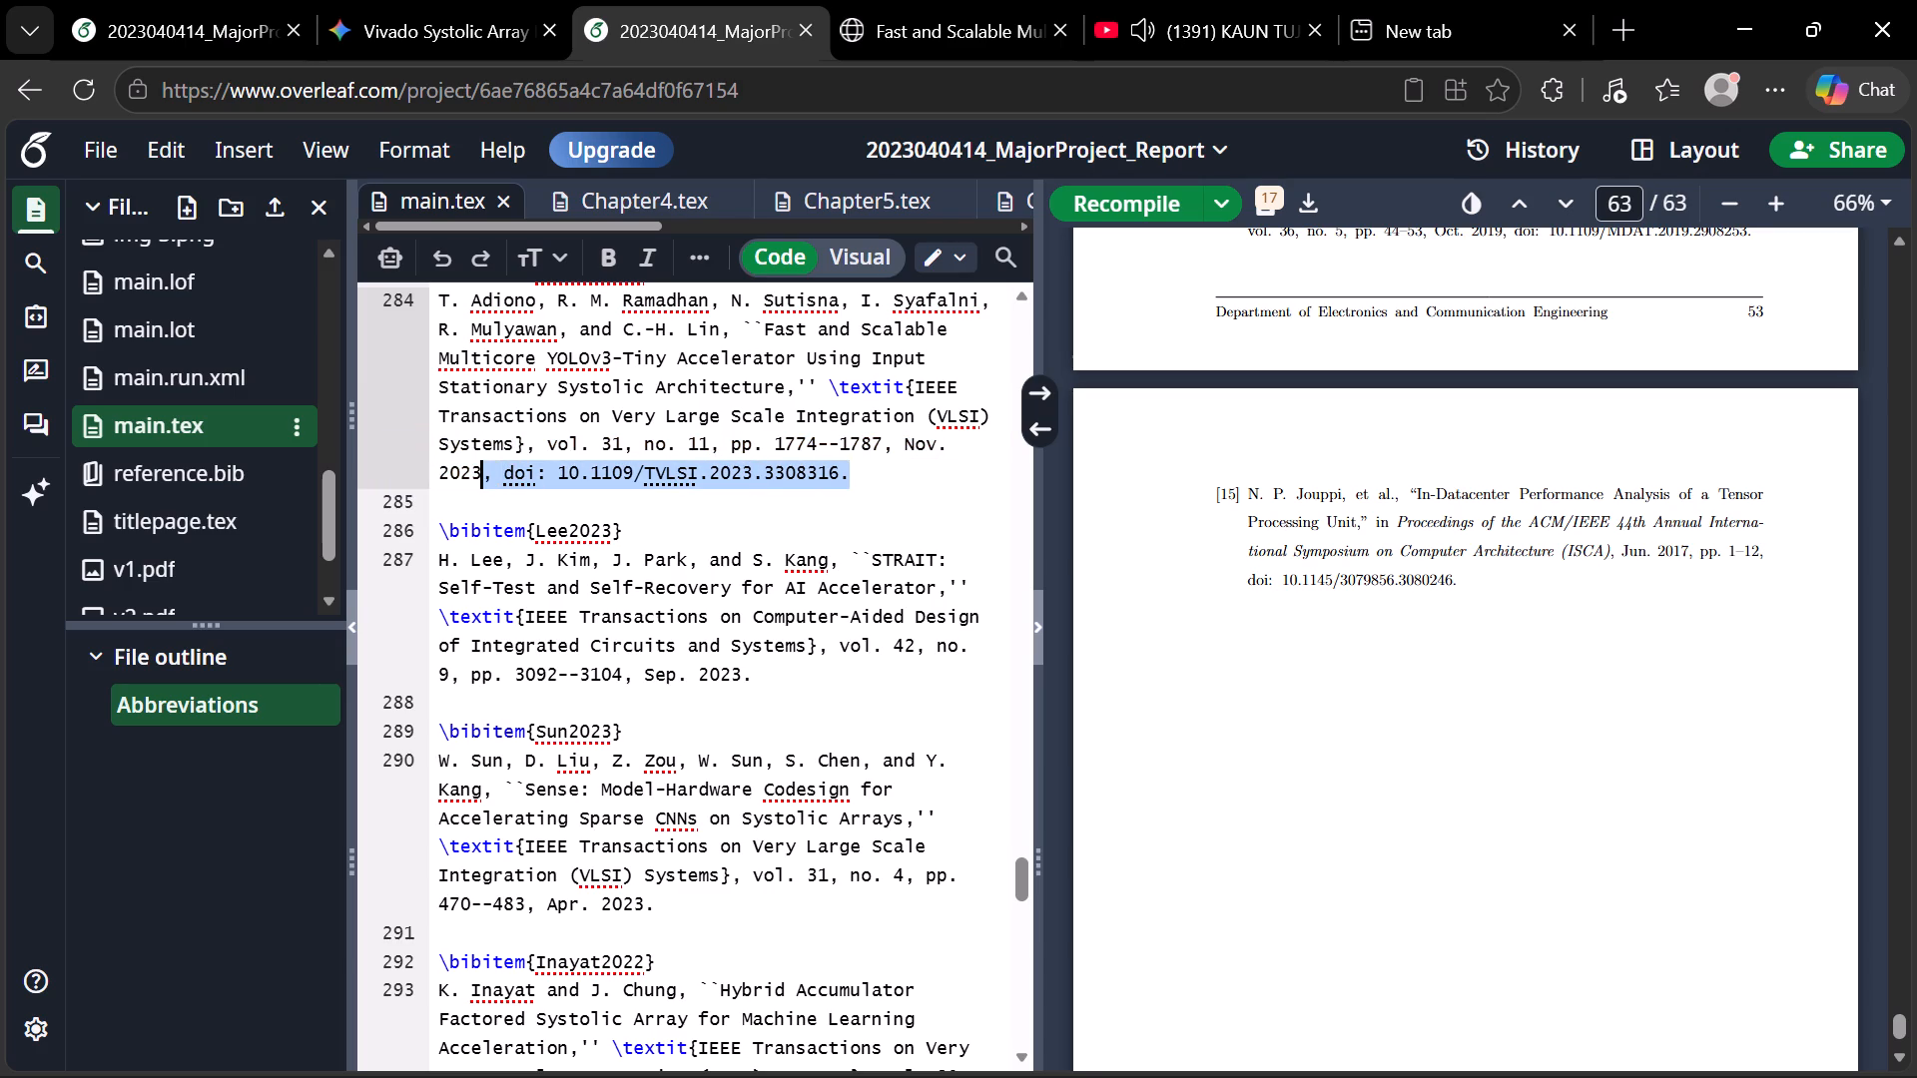
{"action": "key", "text": "BackSpace"}
{"action": "key", "text": "period"}
Remove the DOI from the Lee2024 bibliography entry so it ends with "Oct. 2024.".
{"action": "scroll", "coordinate": [486, 472], "scroll_direction": "up", "scroll_amount": 2}
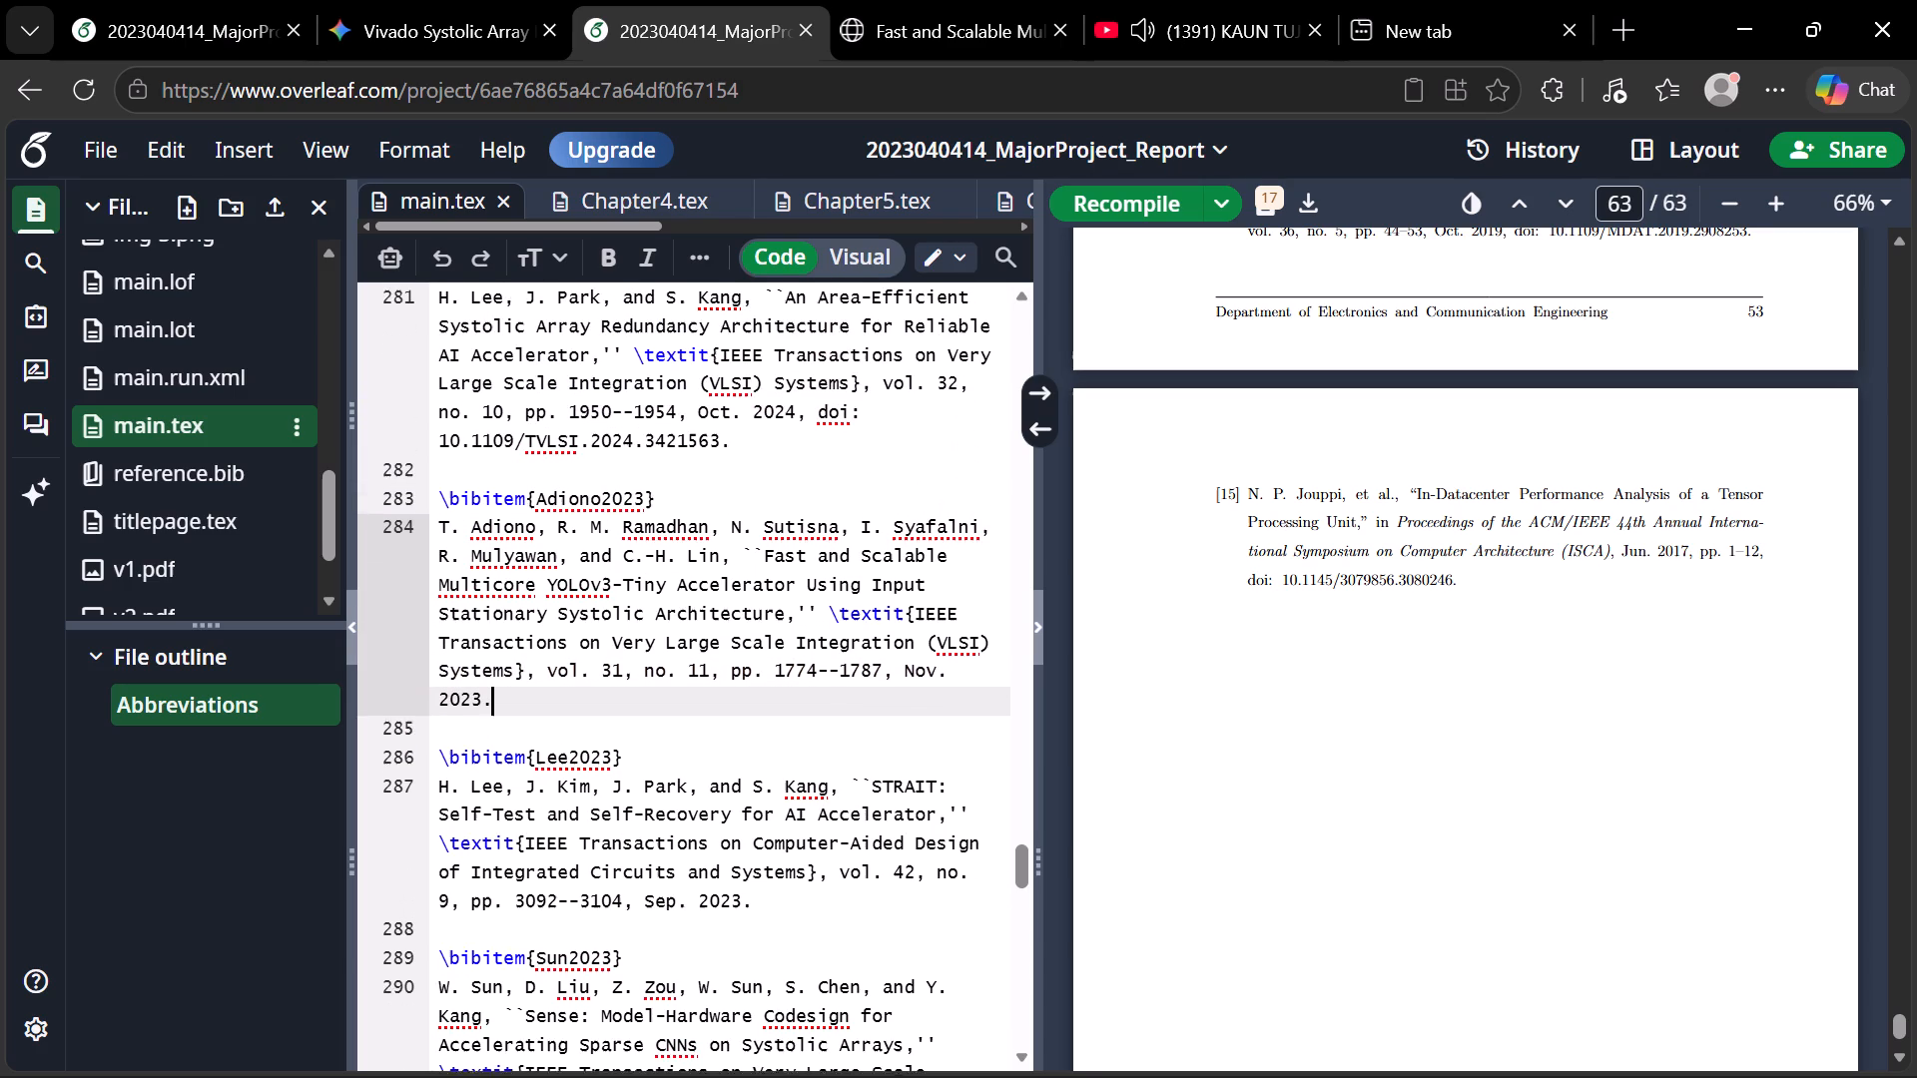
{"action": "scroll", "coordinate": [486, 472], "scroll_direction": "up", "scroll_amount": 1}
{"action": "left_click_drag", "start_coordinate": [750, 449], "coordinate": [799, 423]}
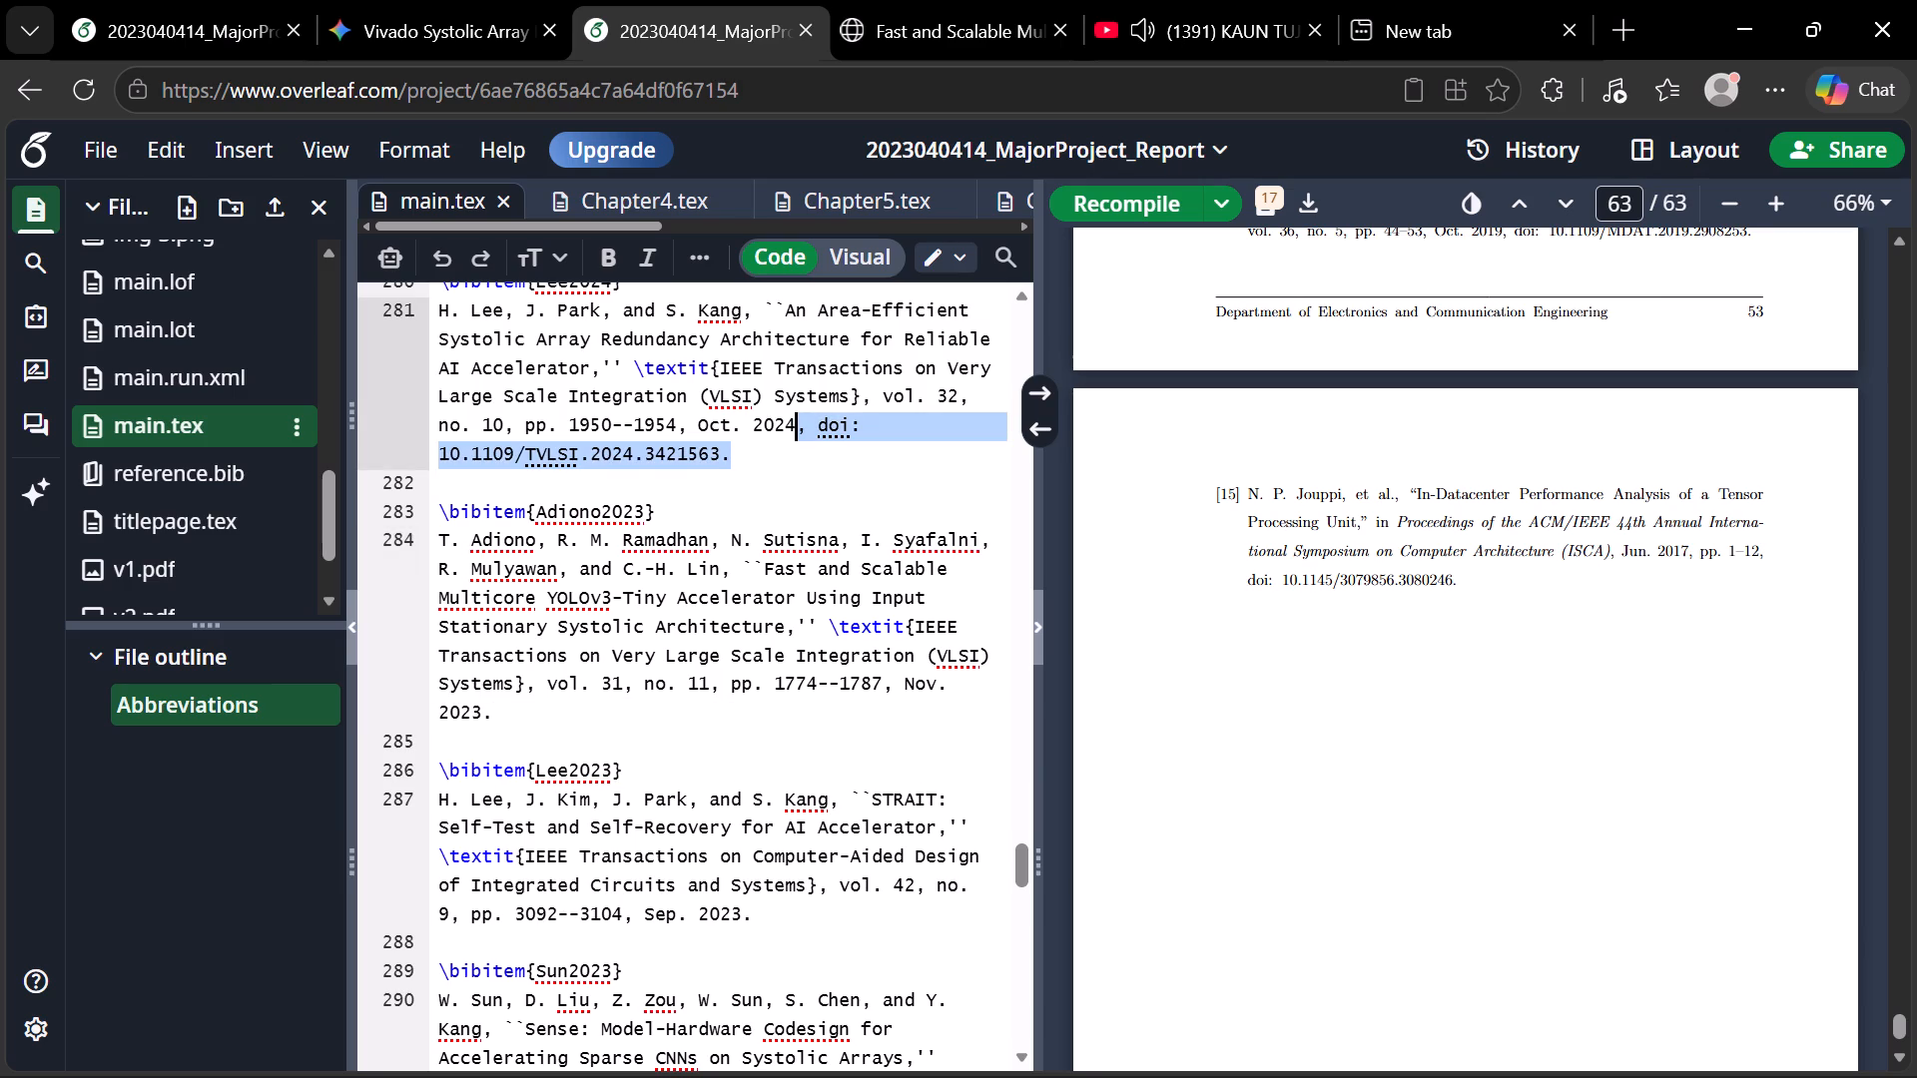
{"action": "left_click_drag", "start_coordinate": [799, 423], "coordinate": [800, 423]}
{"action": "key", "text": "BackSpace"}
{"action": "key", "text": "period"}
Remove the DOI from the Yang2025 bibliography entry so it ends with "Apr. 2025.".
{"action": "scroll", "coordinate": [800, 423], "scroll_direction": "up", "scroll_amount": 1}
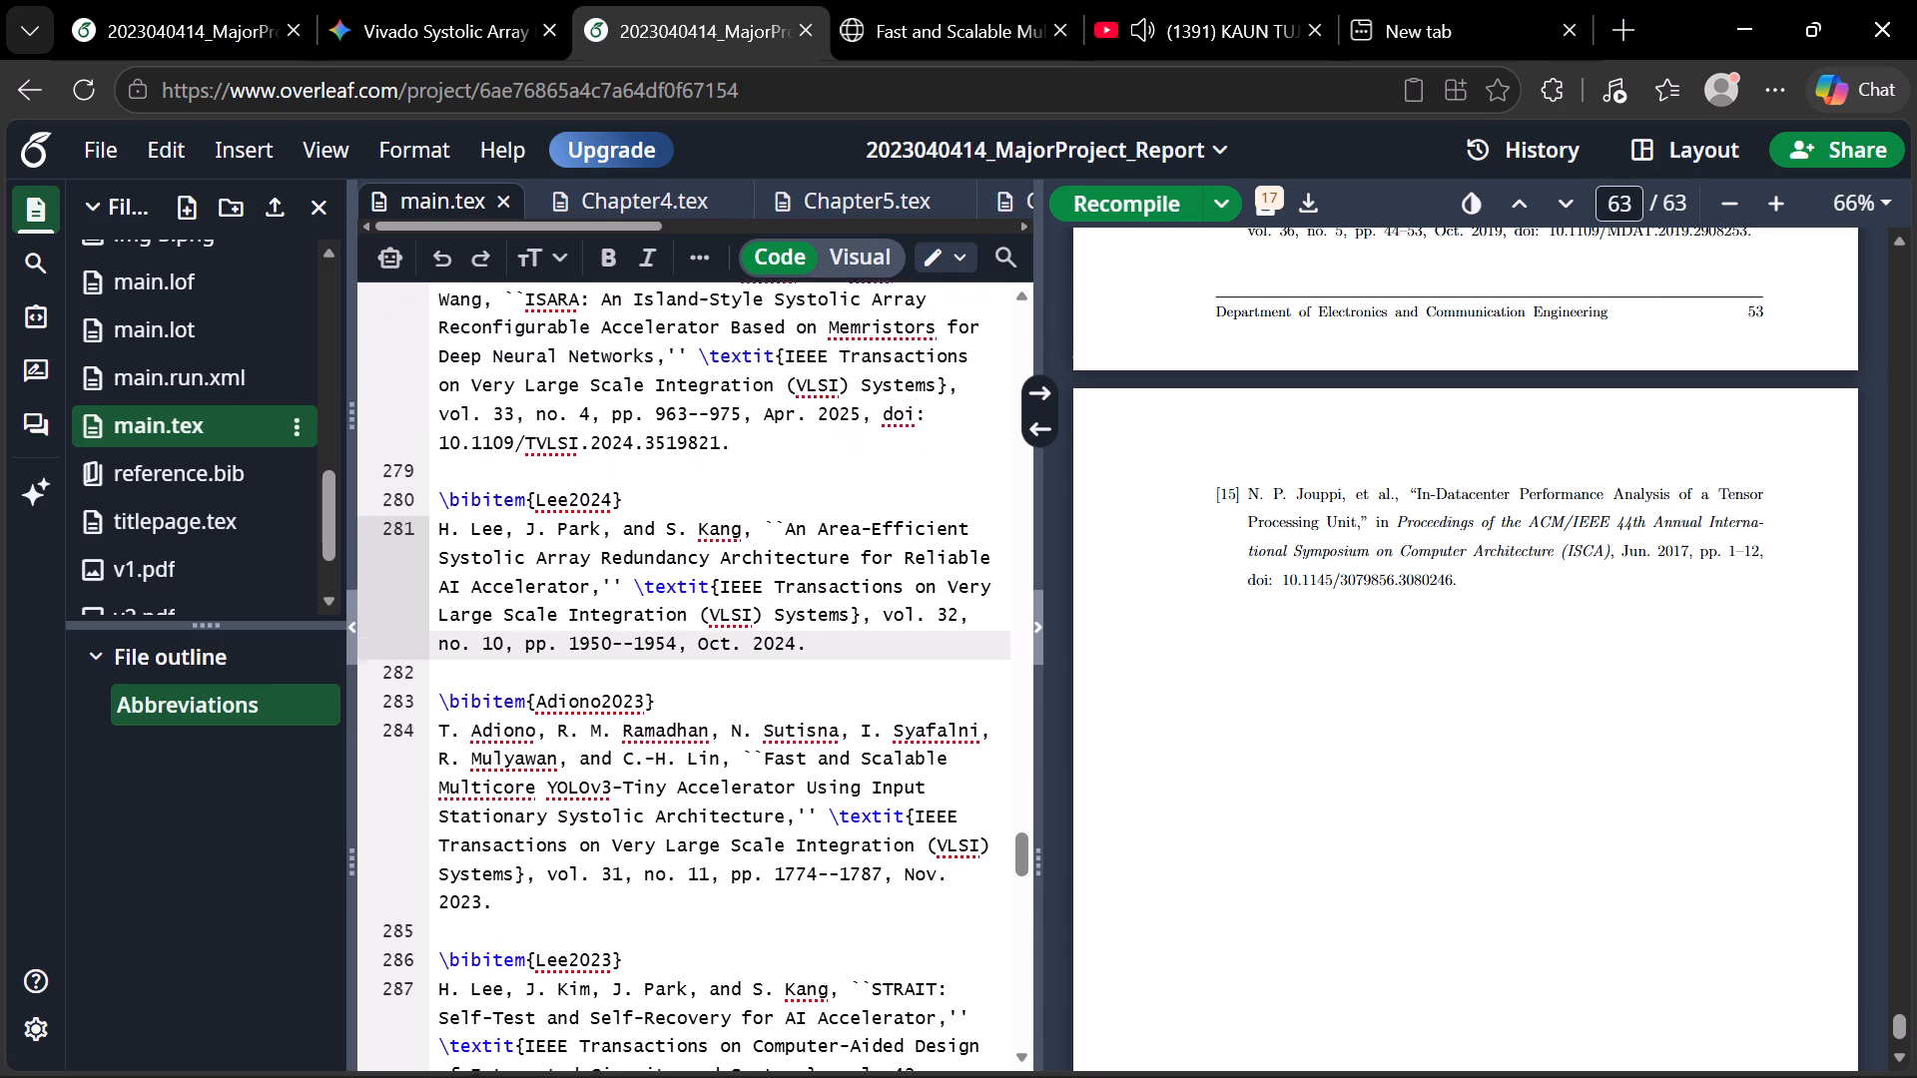
{"action": "scroll", "coordinate": [800, 423], "scroll_direction": "up", "scroll_amount": 1}
{"action": "left_click_drag", "start_coordinate": [733, 444], "coordinate": [849, 409]}
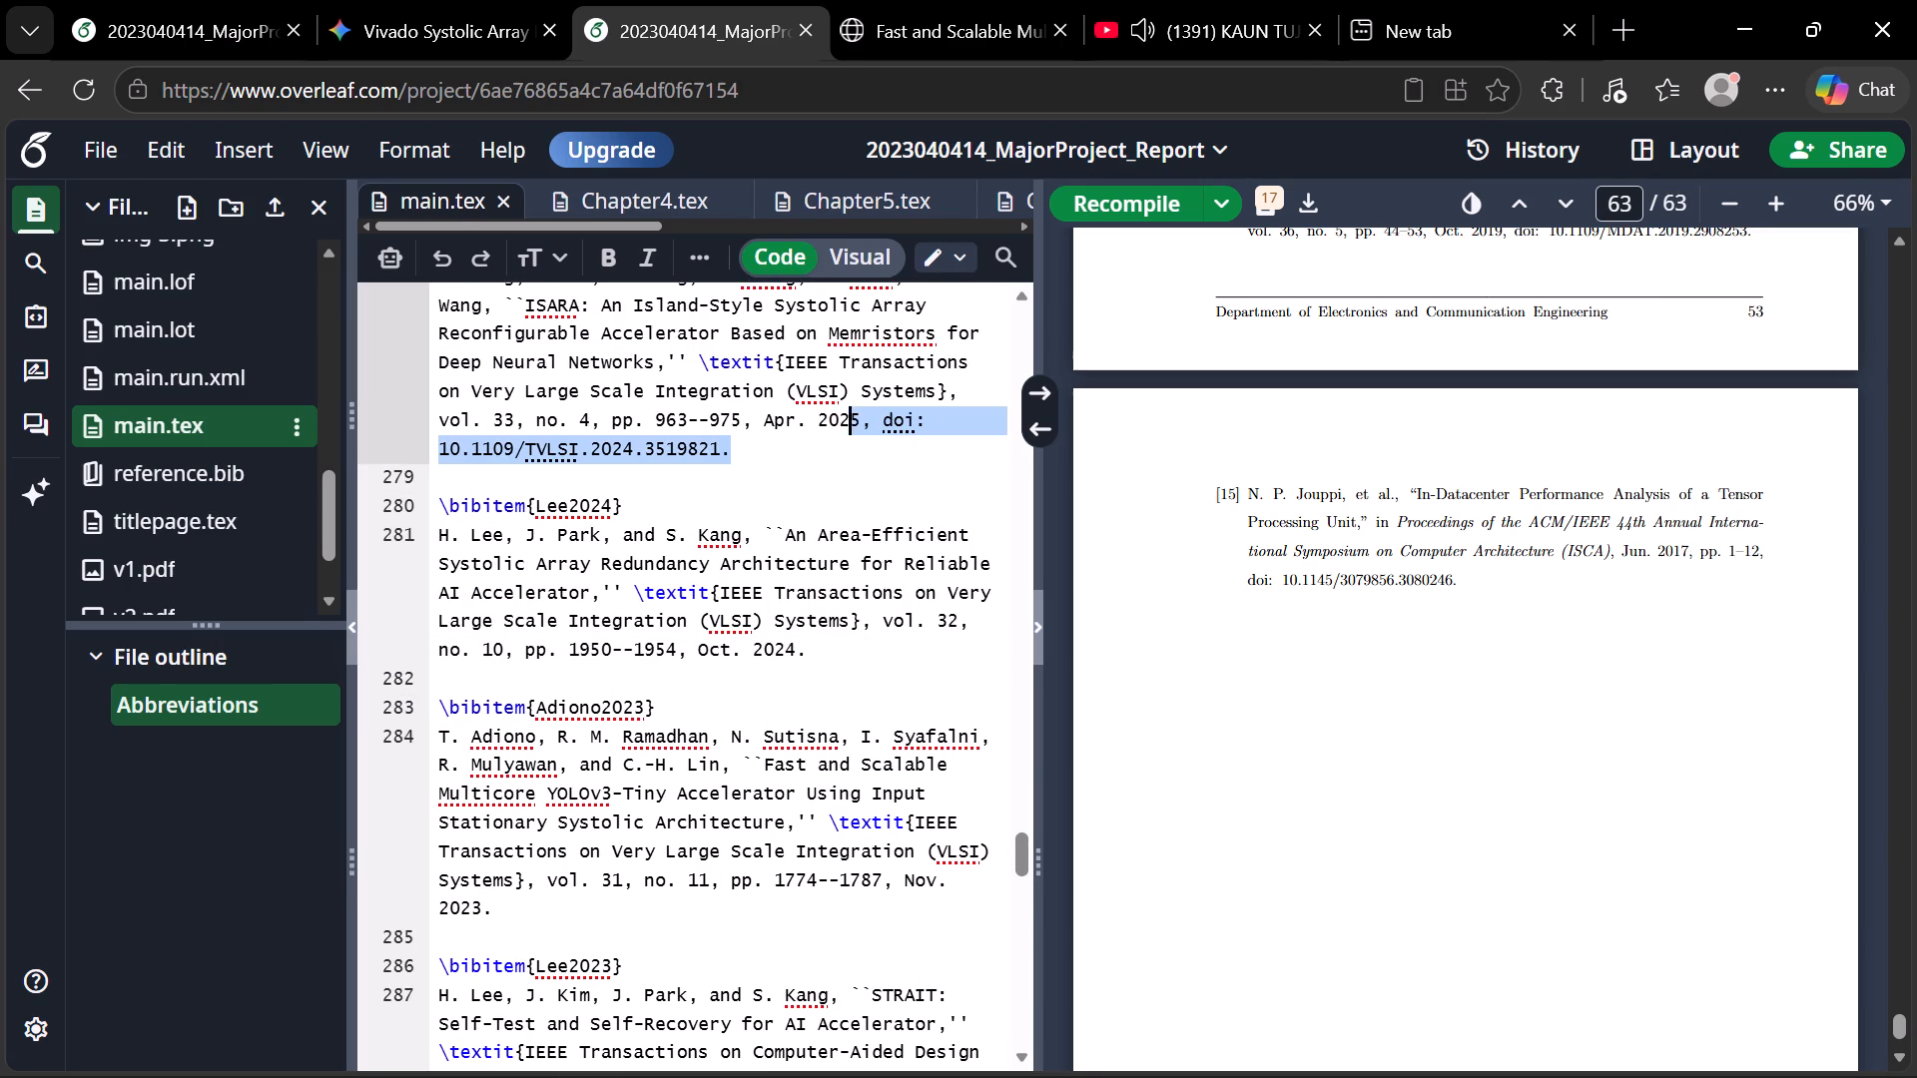
{"action": "left_click_drag", "start_coordinate": [849, 409], "coordinate": [865, 409]}
{"action": "key", "text": "BackSpace"}
{"action": "key", "text": "period"}
Remove the DOI from the Sun2025 bibliography entry so it ends with "Apr. 2025." and recompile the report.
{"action": "scroll", "coordinate": [865, 409], "scroll_direction": "up", "scroll_amount": 1}
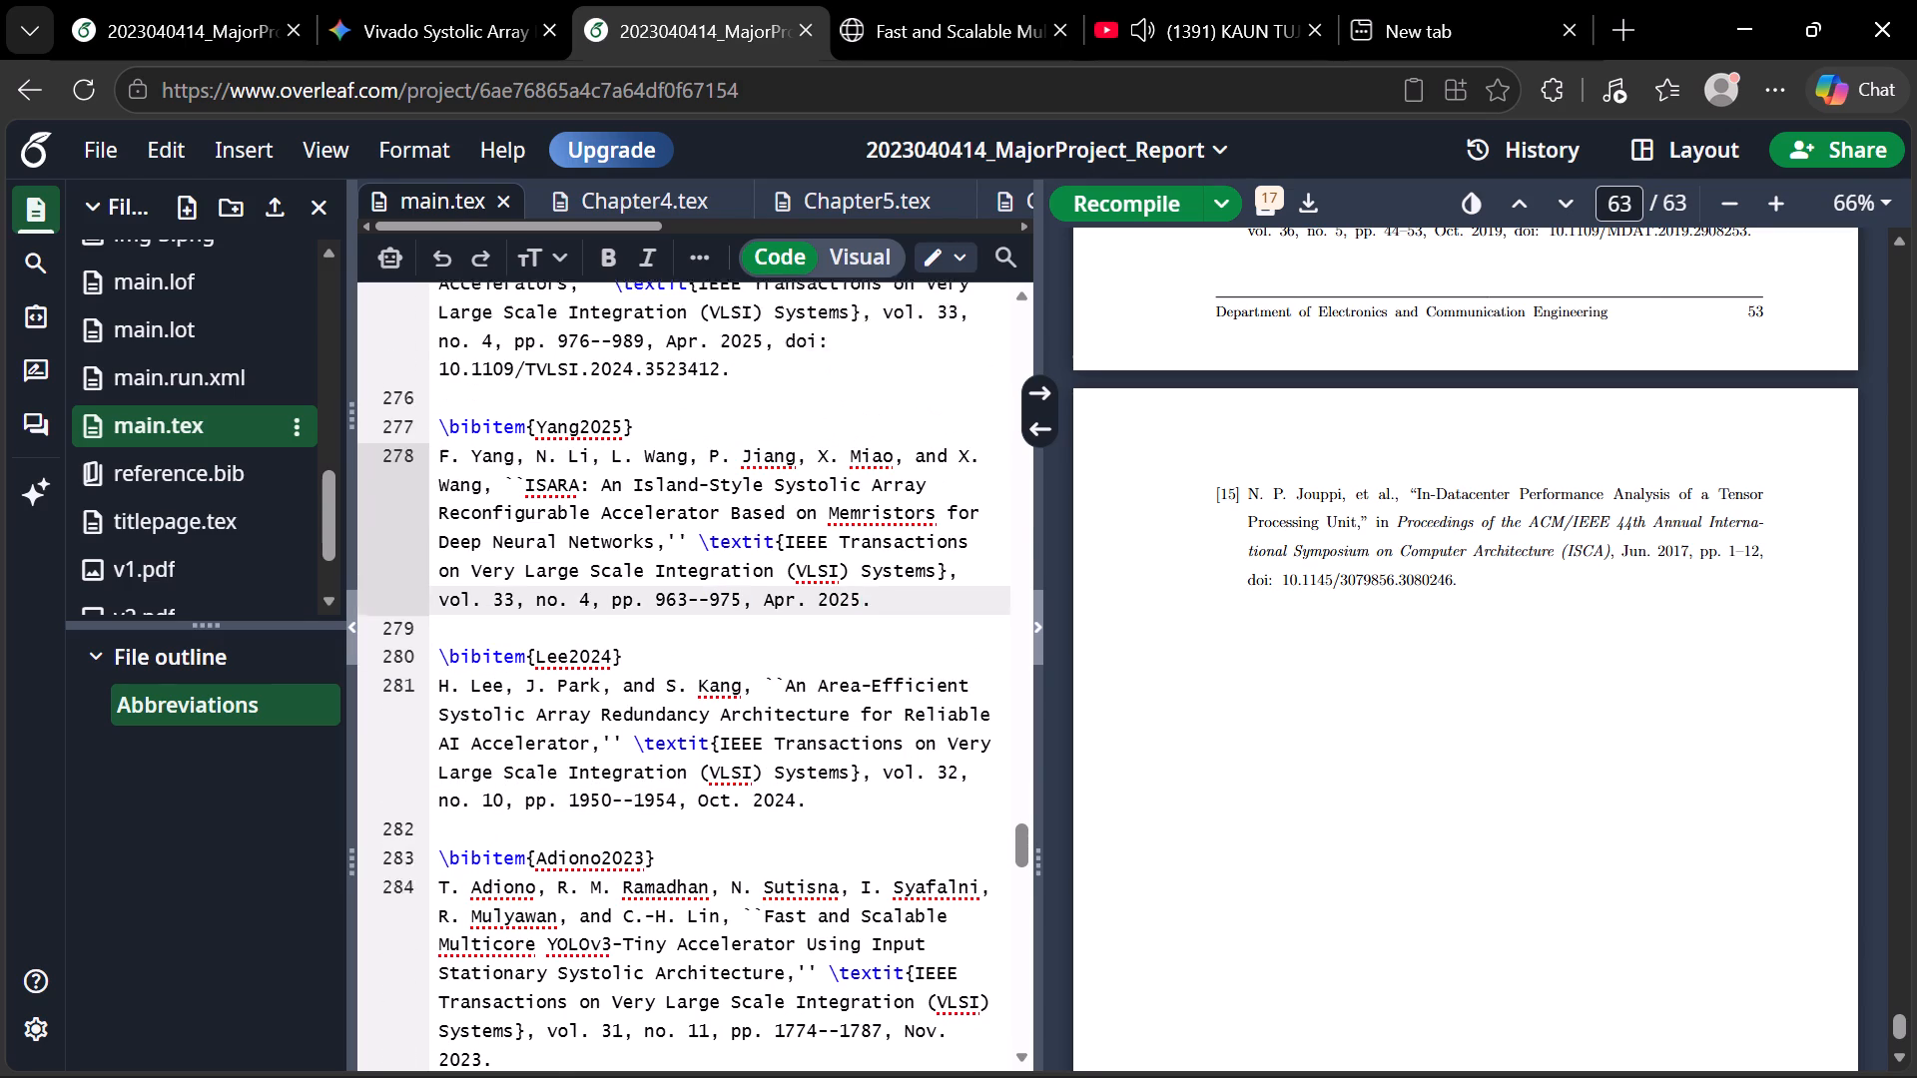
{"action": "scroll", "coordinate": [865, 409], "scroll_direction": "up", "scroll_amount": 1}
{"action": "left_click", "coordinate": [774, 410]}
{"action": "left_click_drag", "start_coordinate": [774, 410], "coordinate": [764, 396]}
{"action": "key", "text": "BackSpace"}
{"action": "key", "text": "period"}
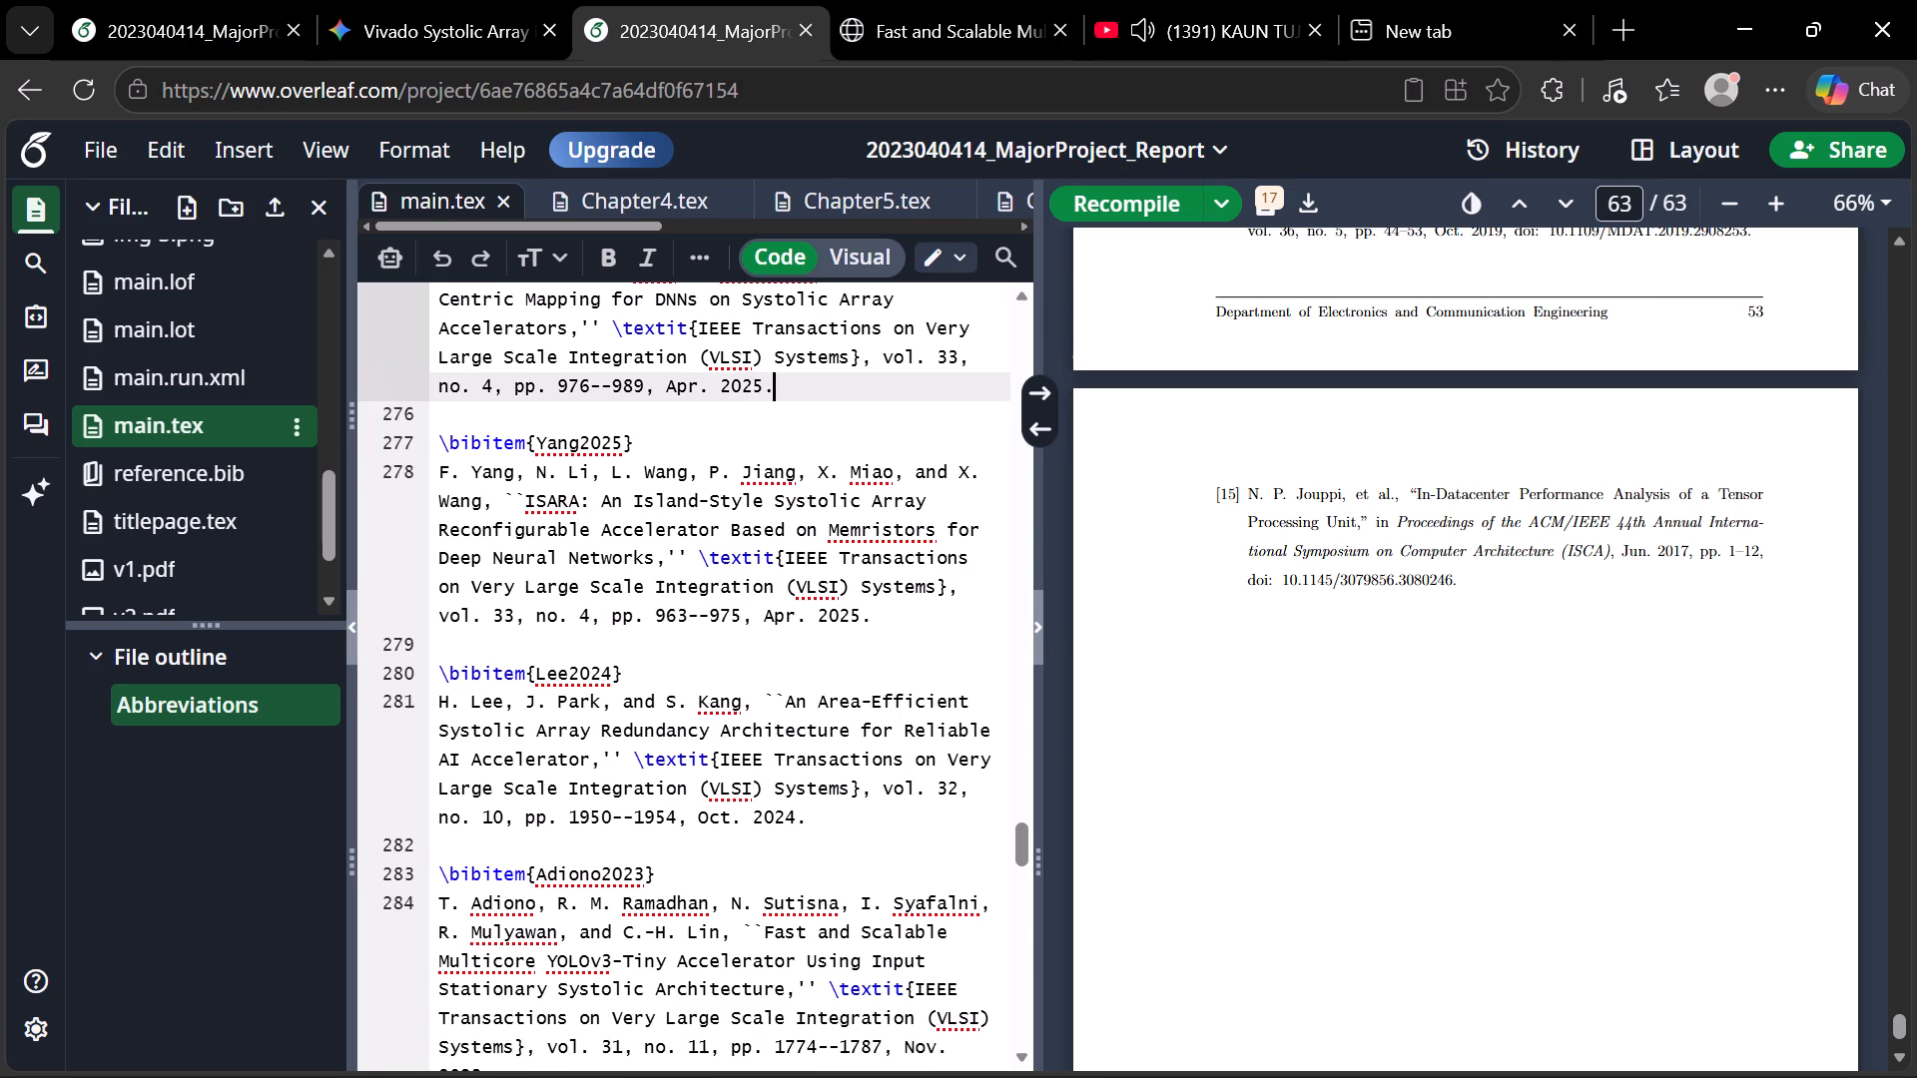
{"action": "scroll", "coordinate": [802, 486], "scroll_direction": "up", "scroll_amount": 2}
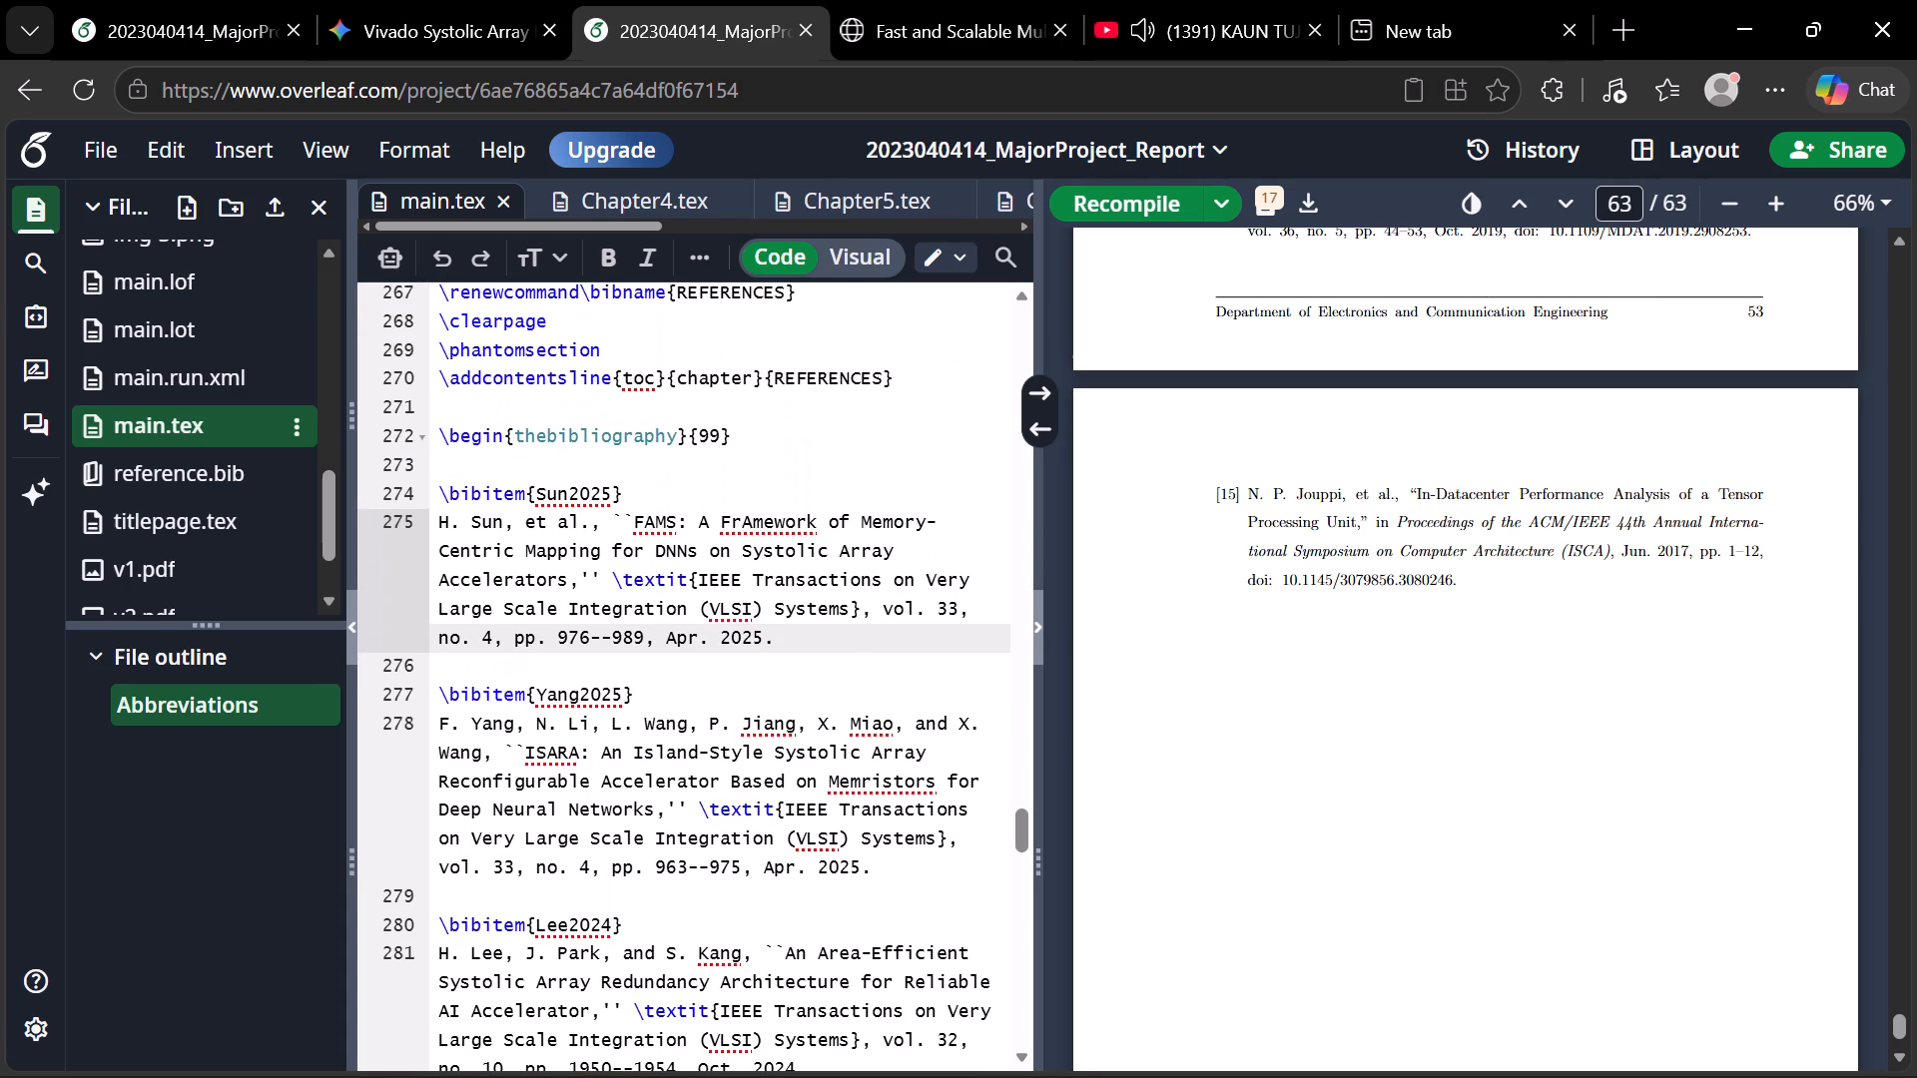
{"action": "key", "text": "ctrl+s"}
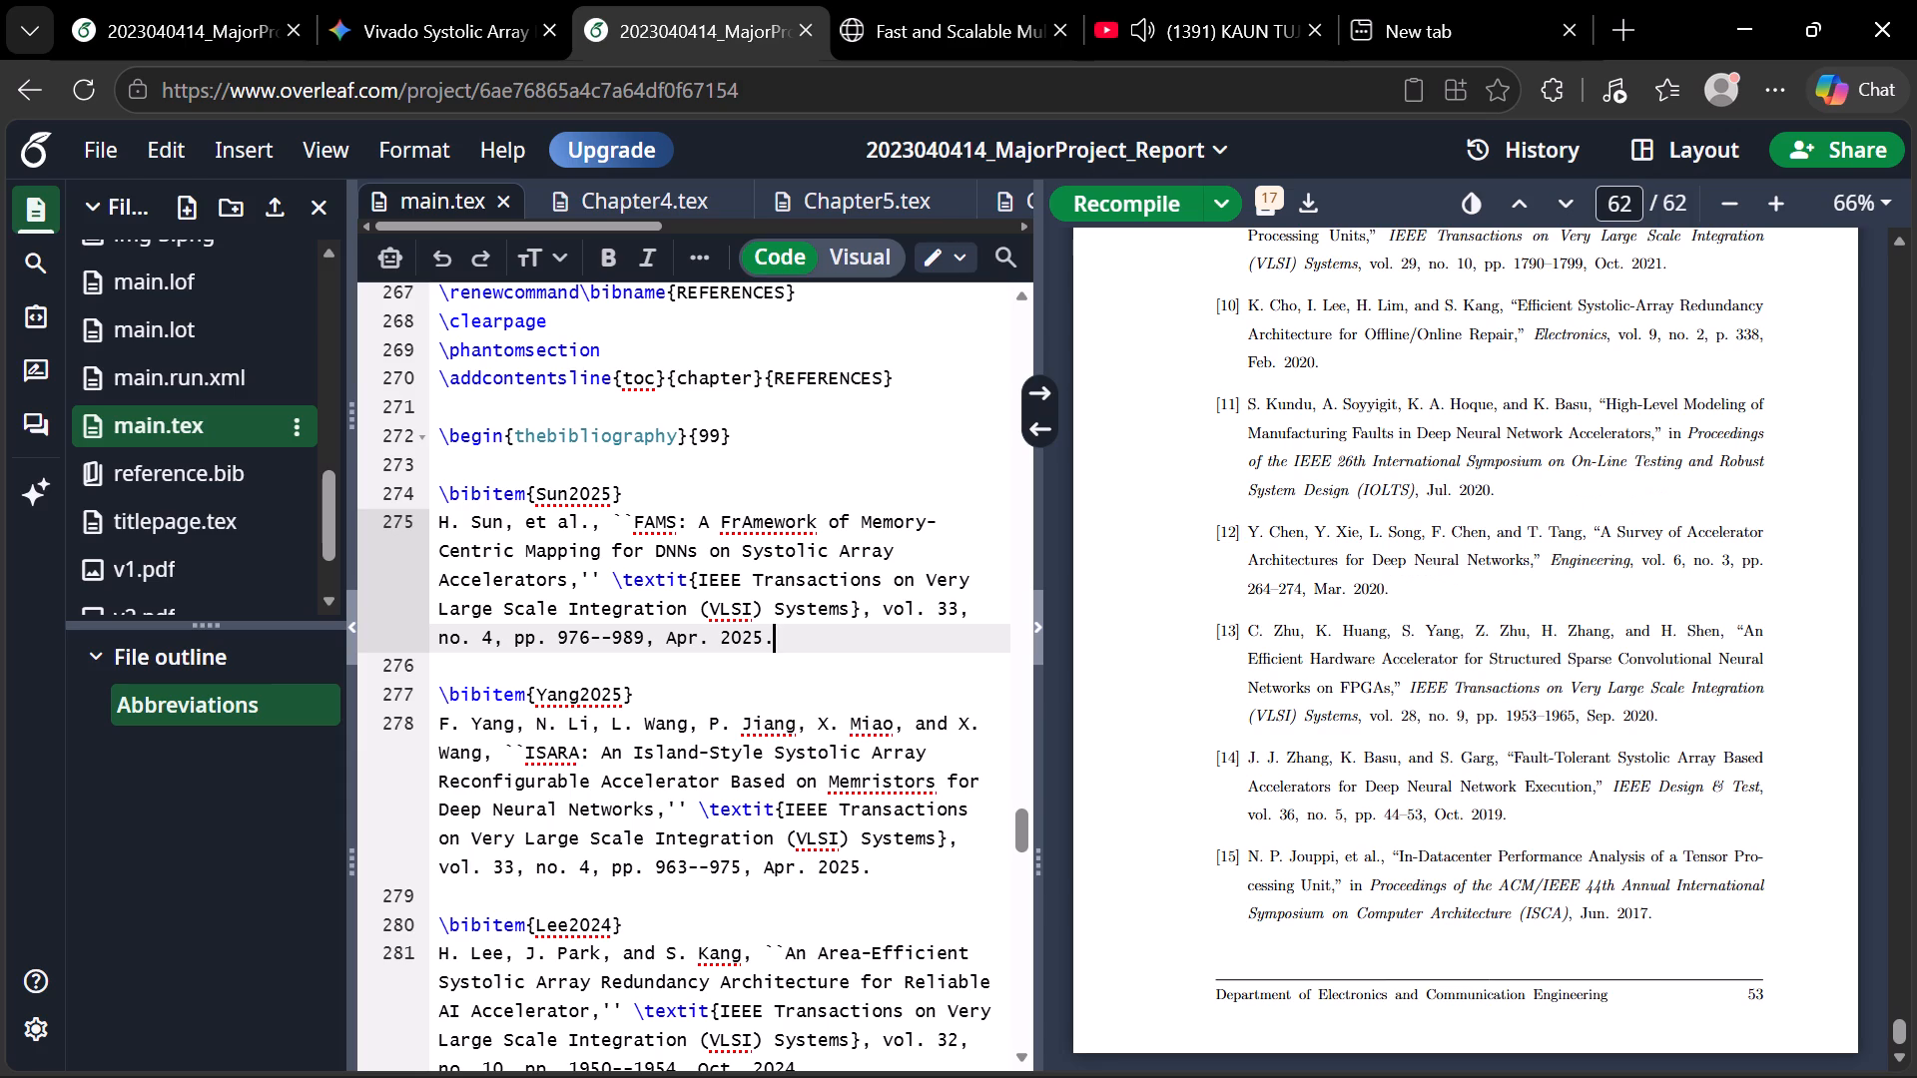
{"action": "scroll", "coordinate": [189, 435], "scroll_direction": "up", "scroll_amount": 3}
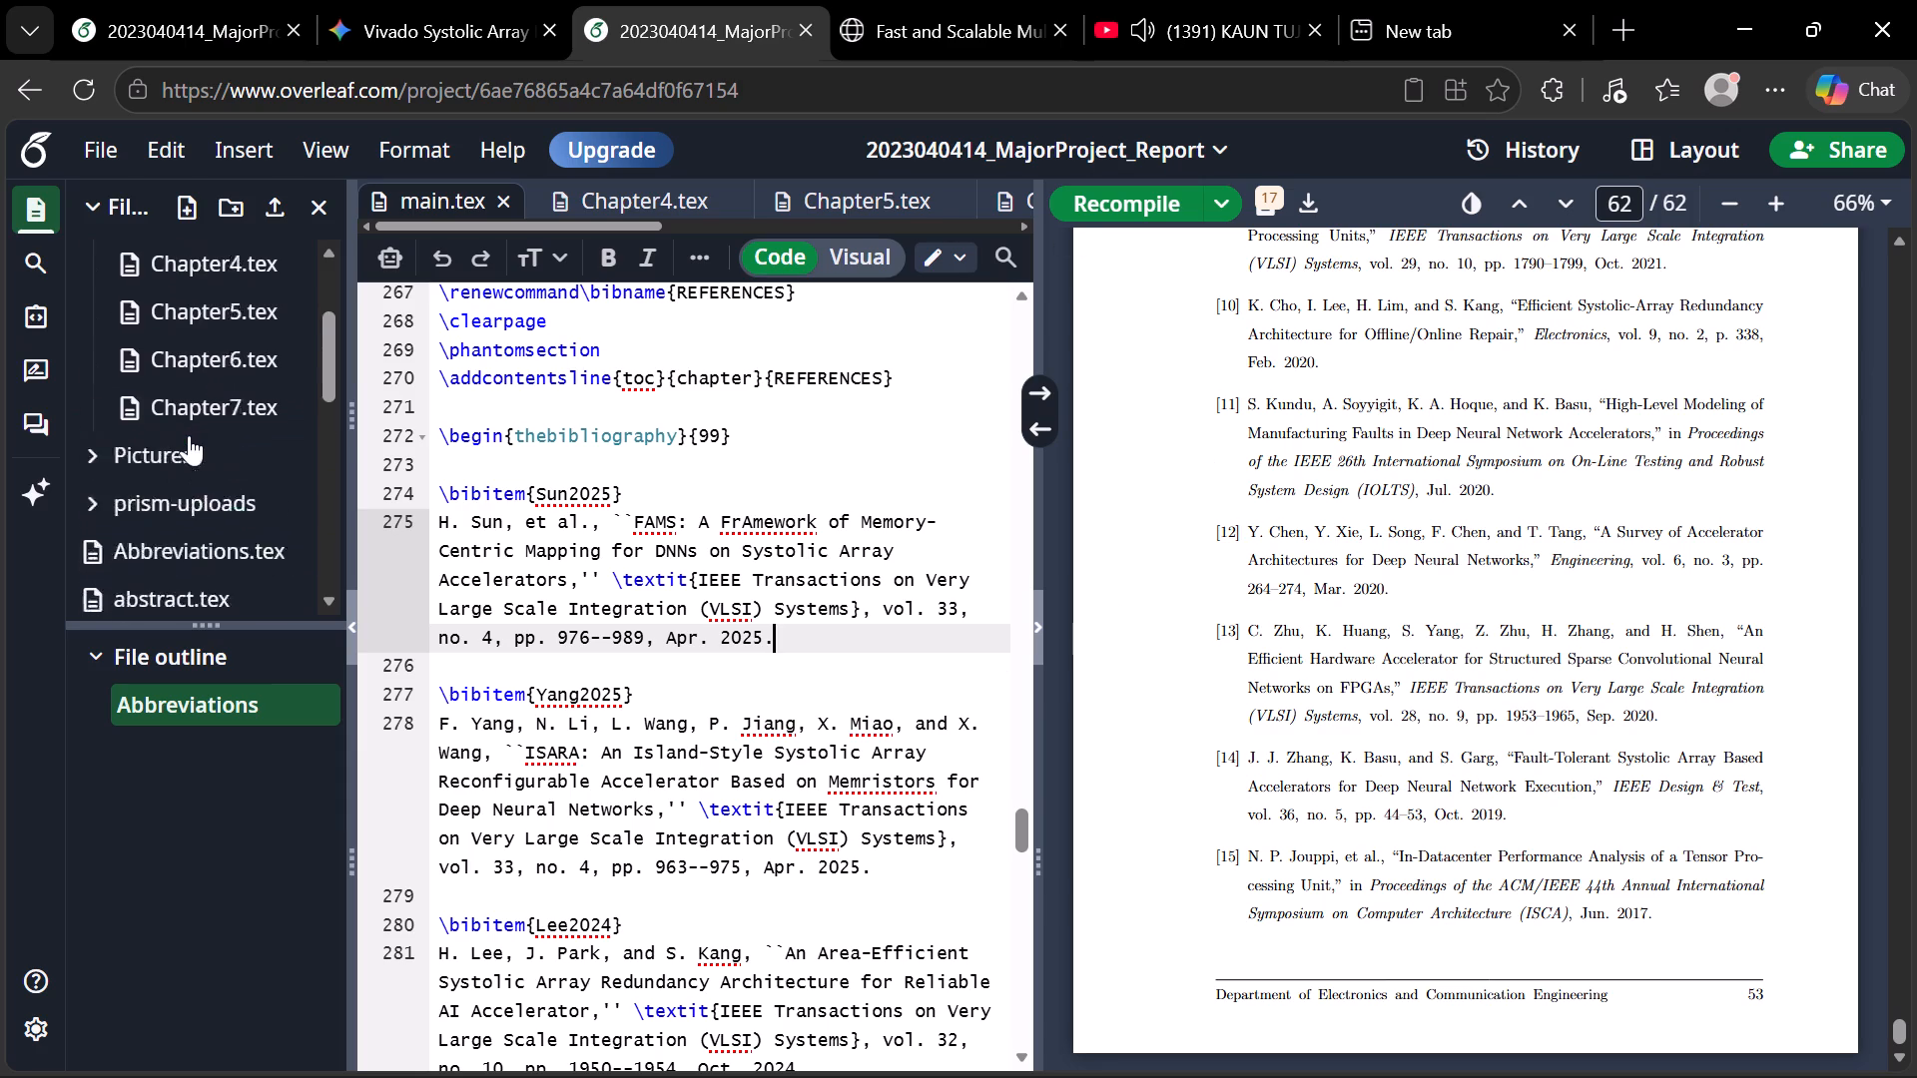
{"action": "left_click", "coordinate": [194, 327]}
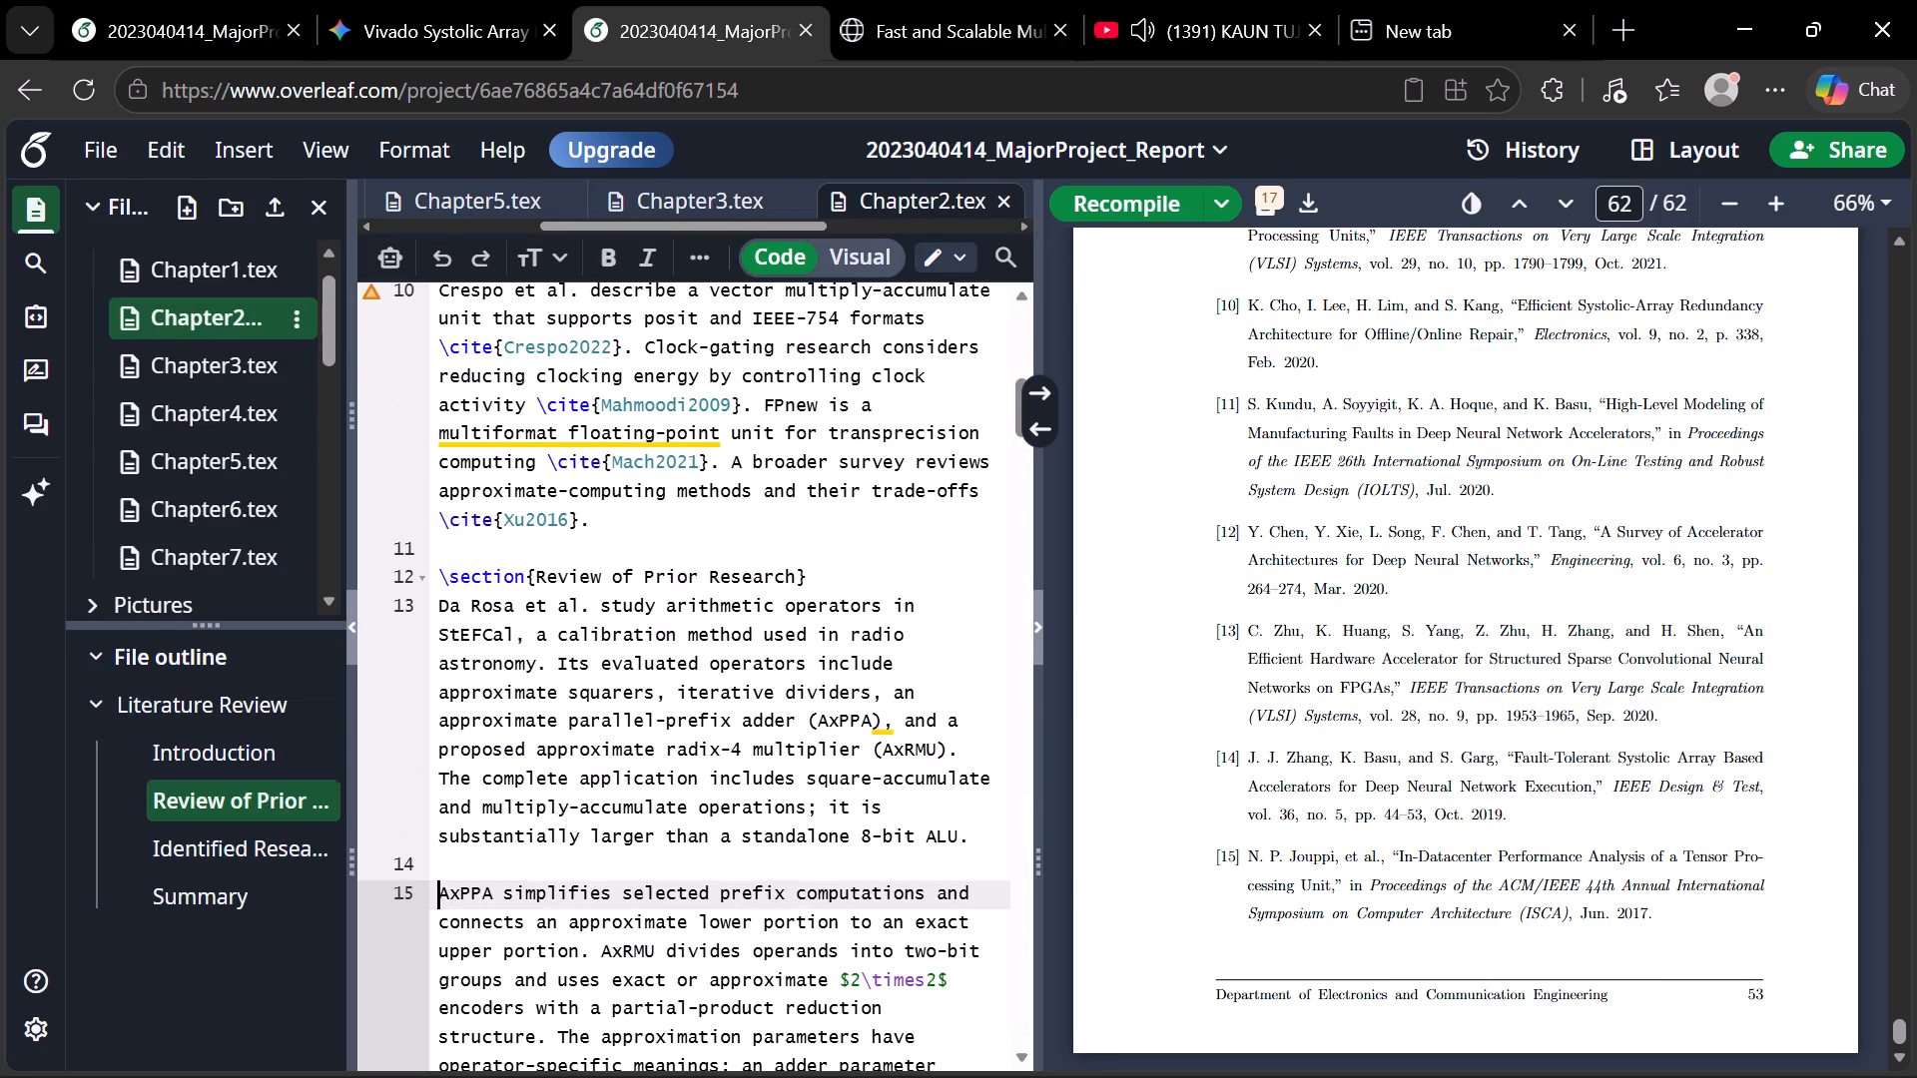
{"action": "scroll", "coordinate": [581, 550], "scroll_direction": "up", "scroll_amount": 9}
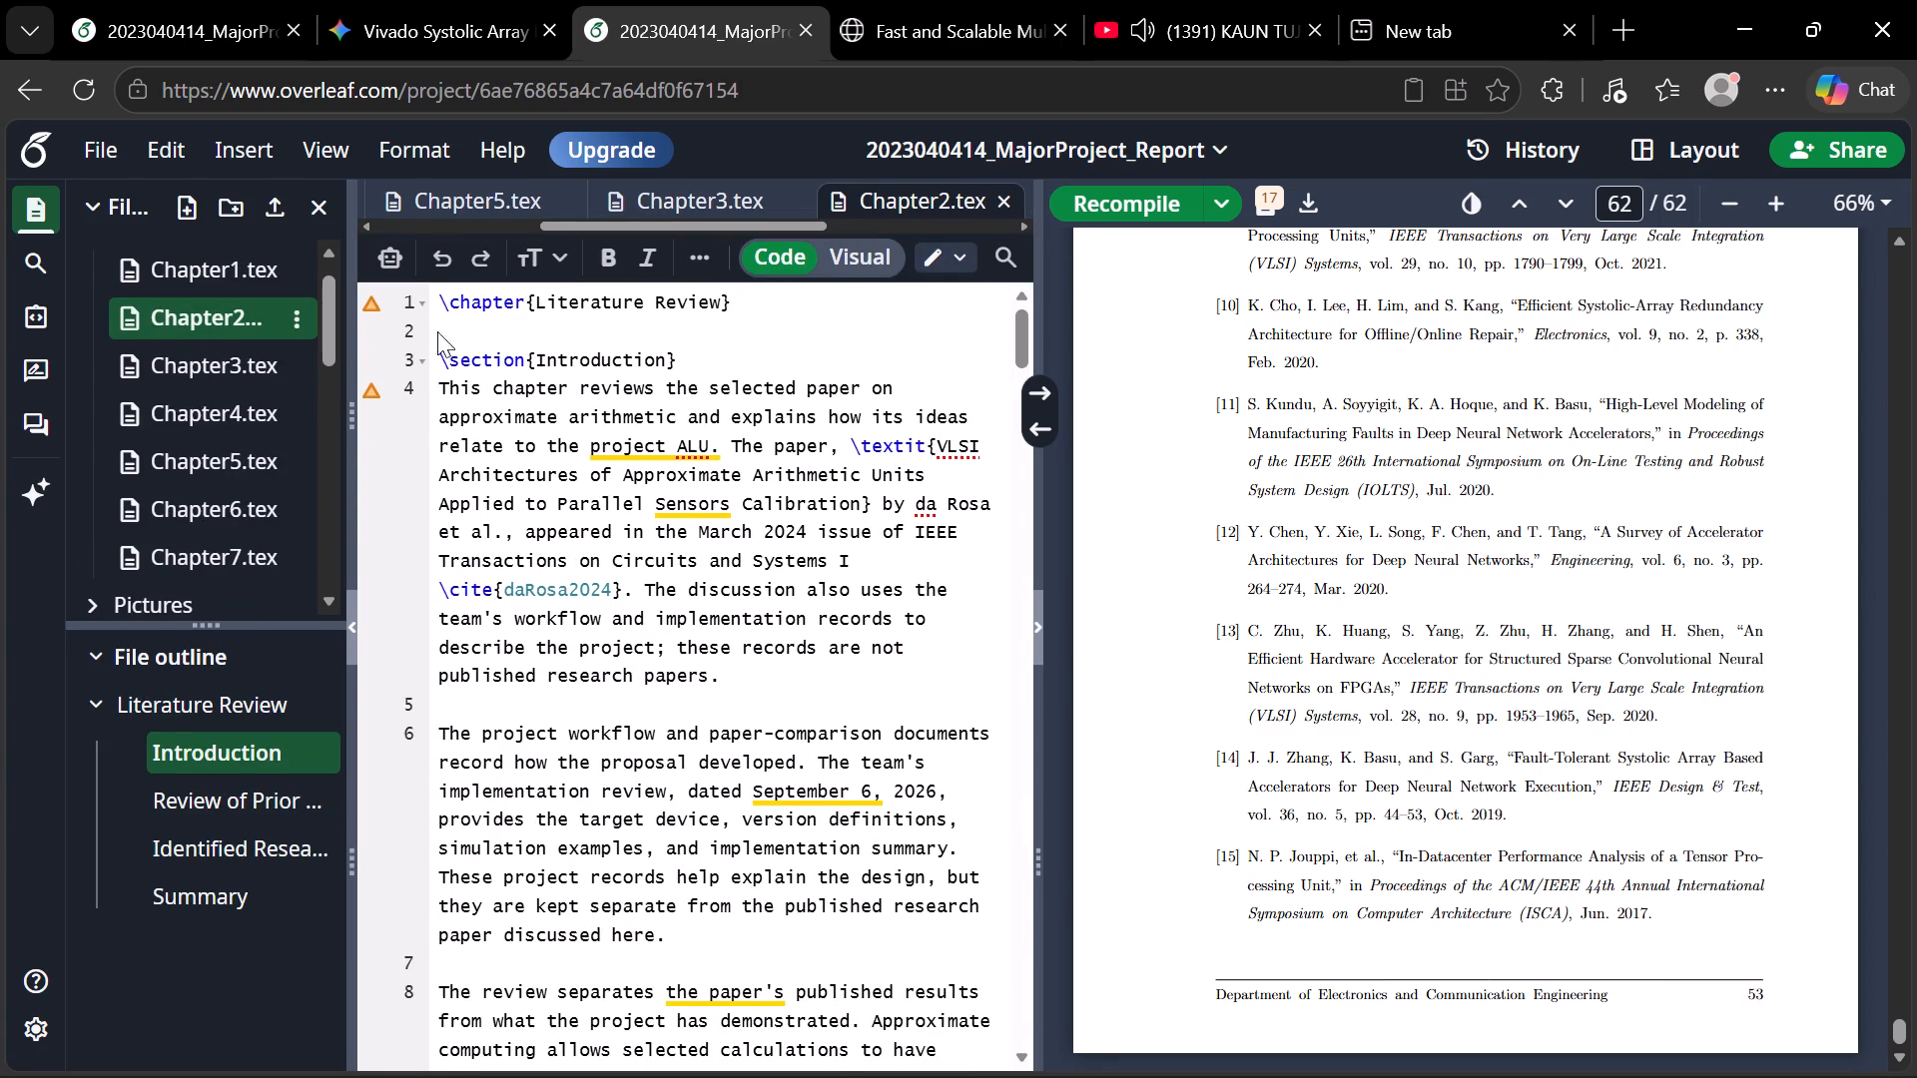
{"action": "left_click", "coordinate": [434, 306]}
{"action": "left_click_drag", "start_coordinate": [434, 306], "coordinate": [566, 1077]}
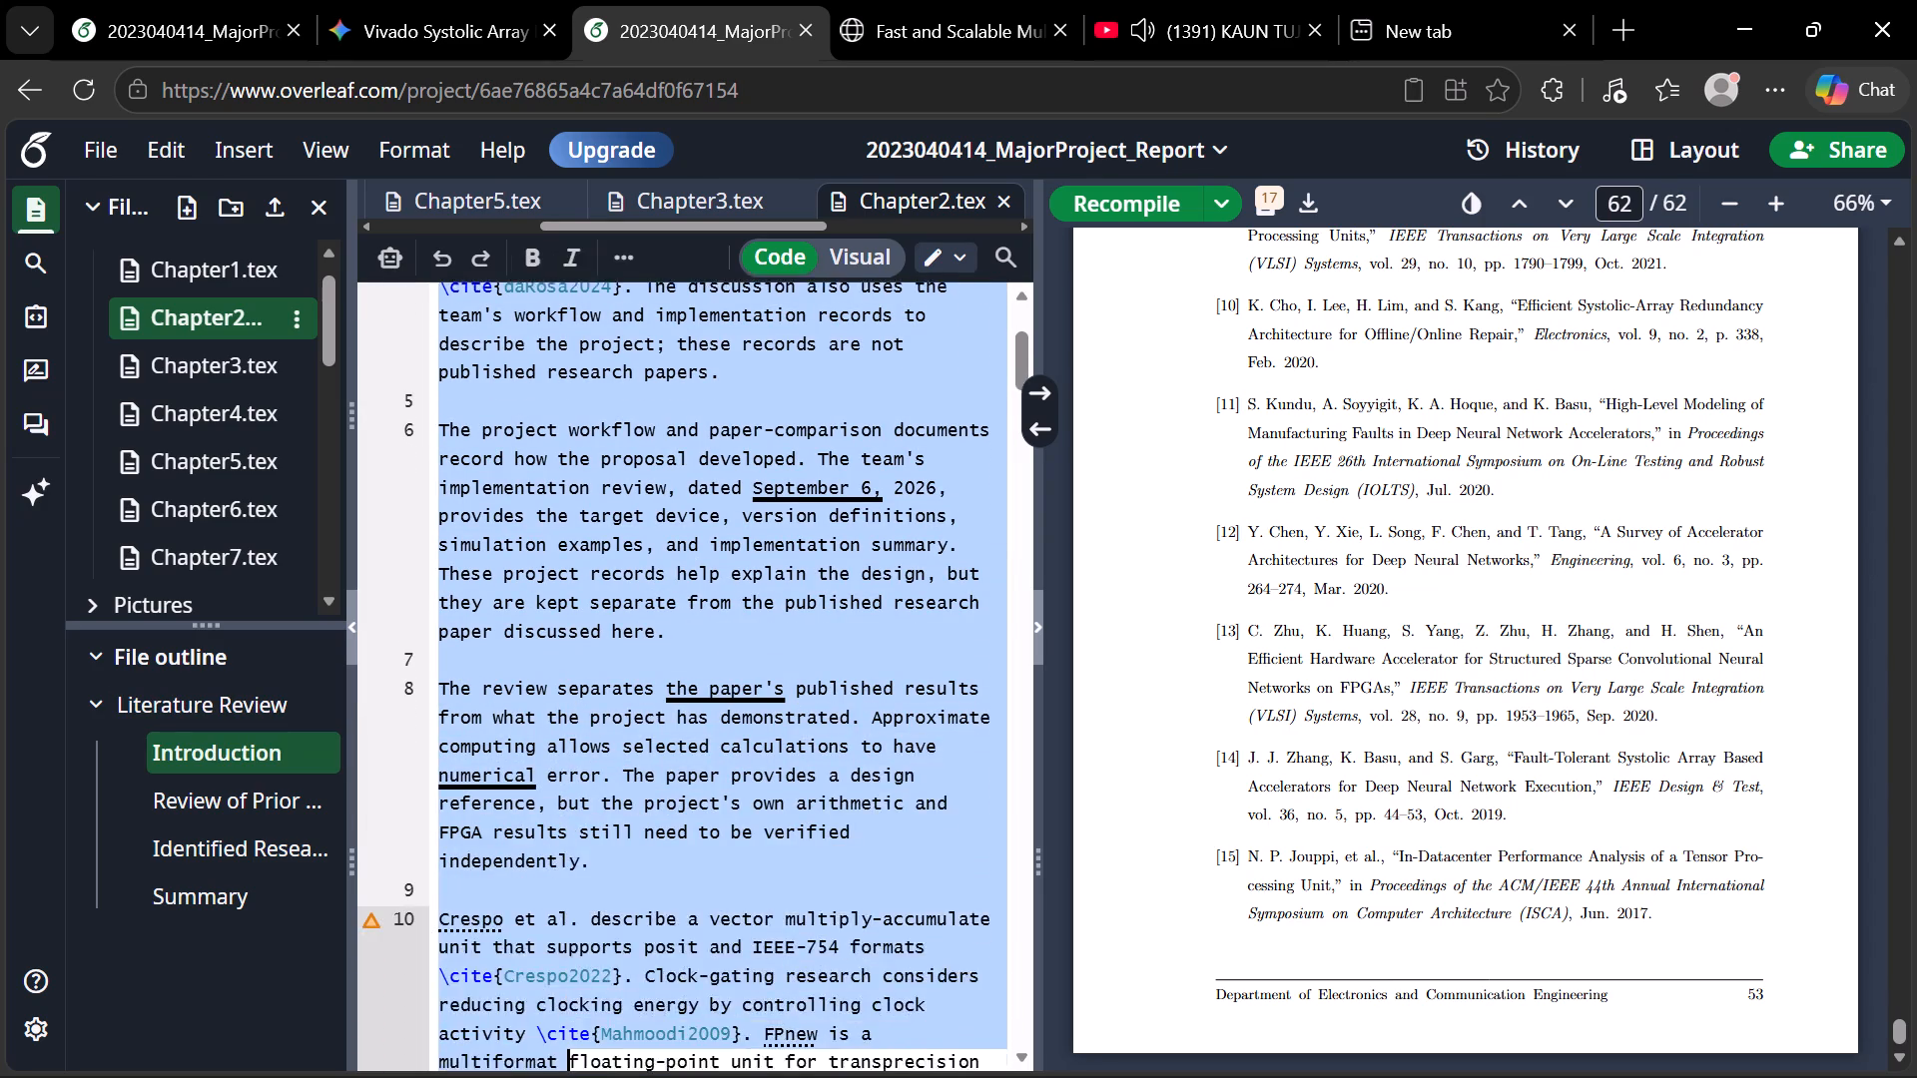
{"action": "left_click_drag", "start_coordinate": [566, 1077], "coordinate": [569, 1077]}
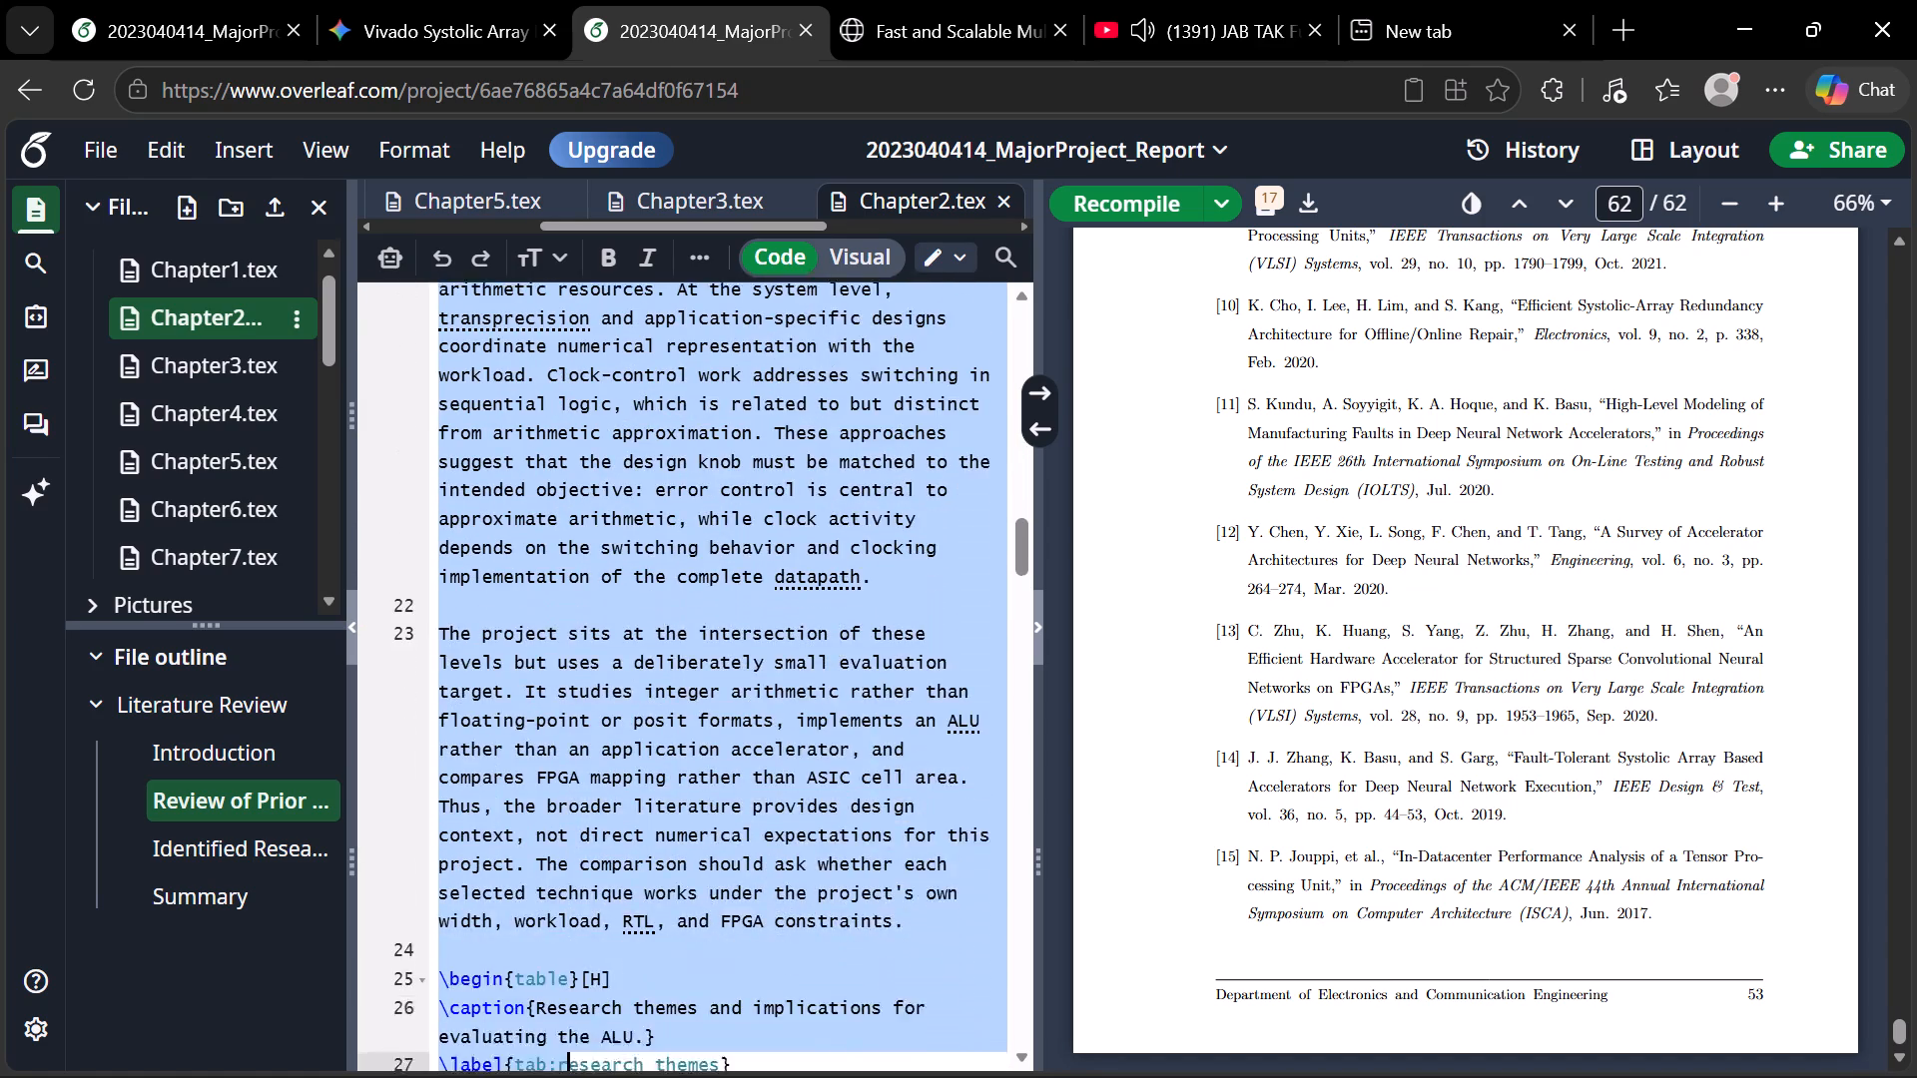
{"action": "left_click_drag", "start_coordinate": [569, 1077], "coordinate": [570, 1077]}
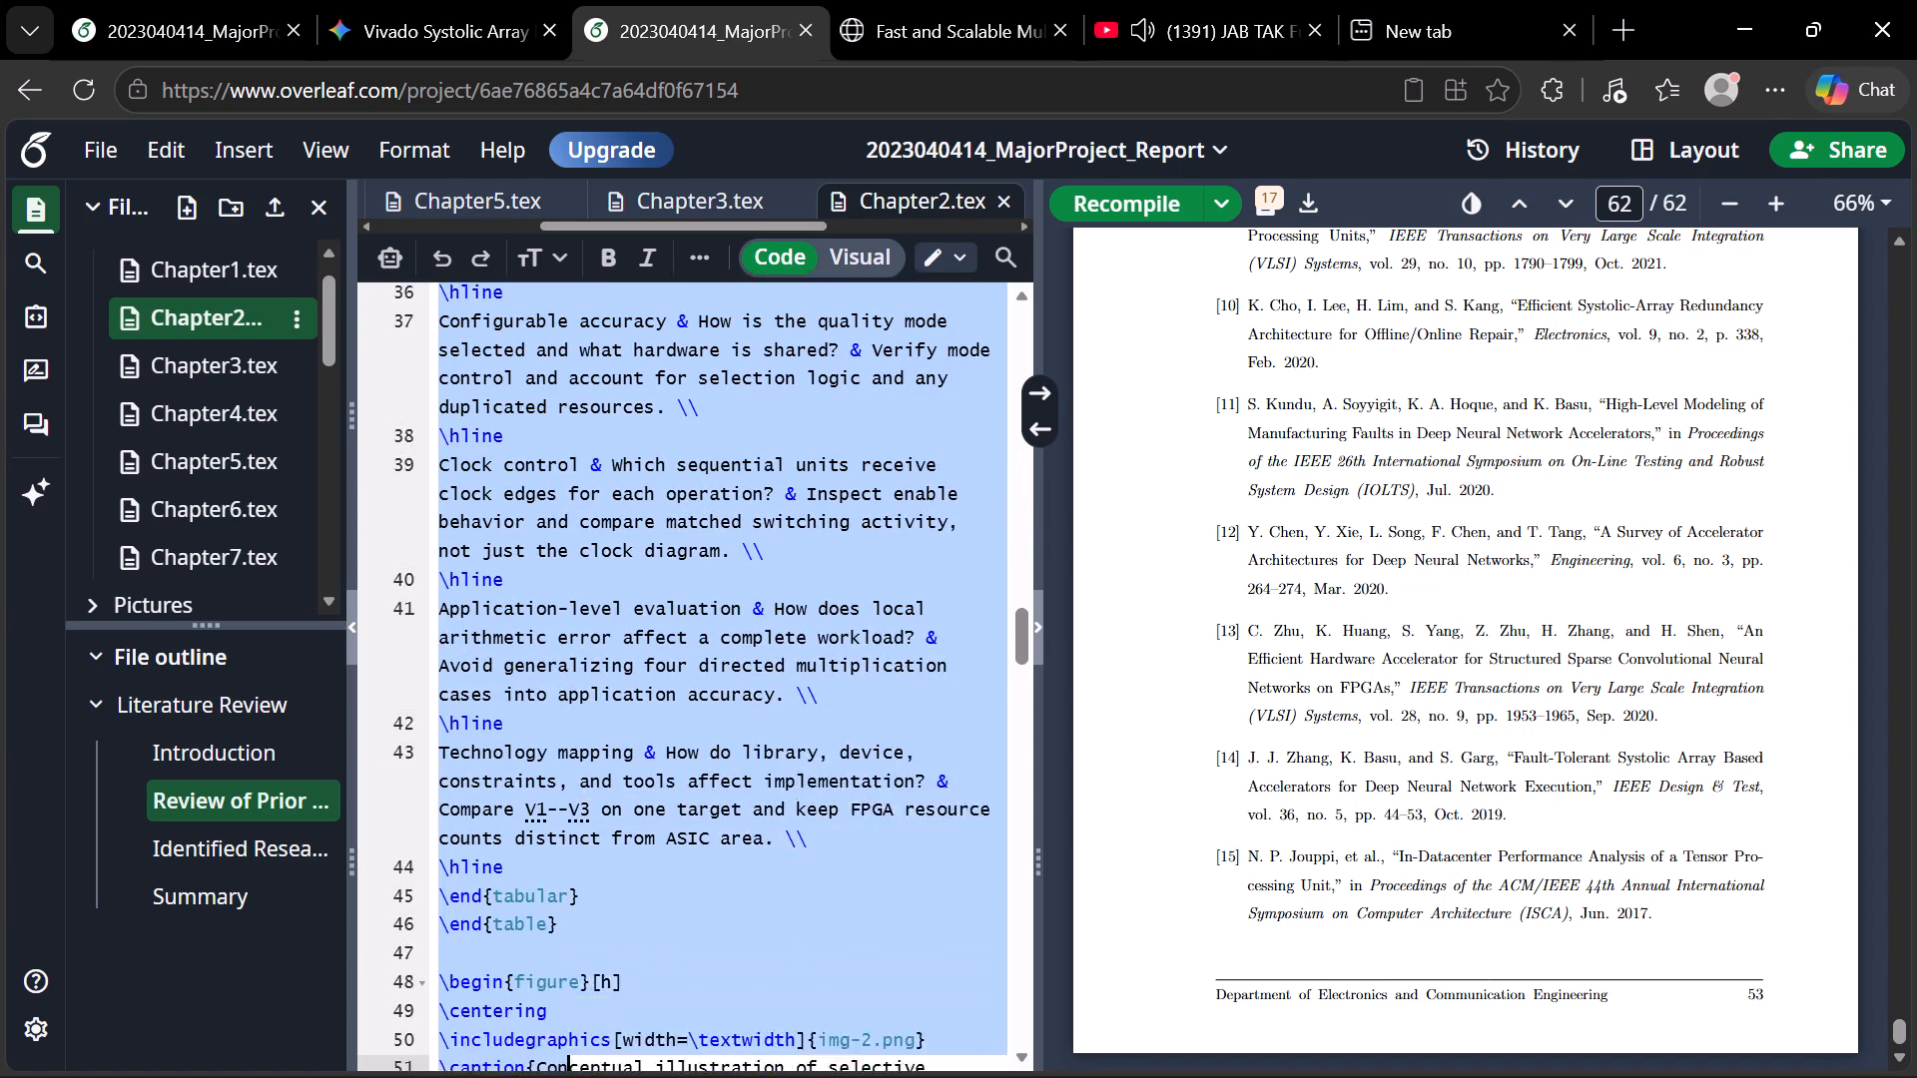
{"action": "left_click_drag", "start_coordinate": [570, 1077], "coordinate": [568, 1077]}
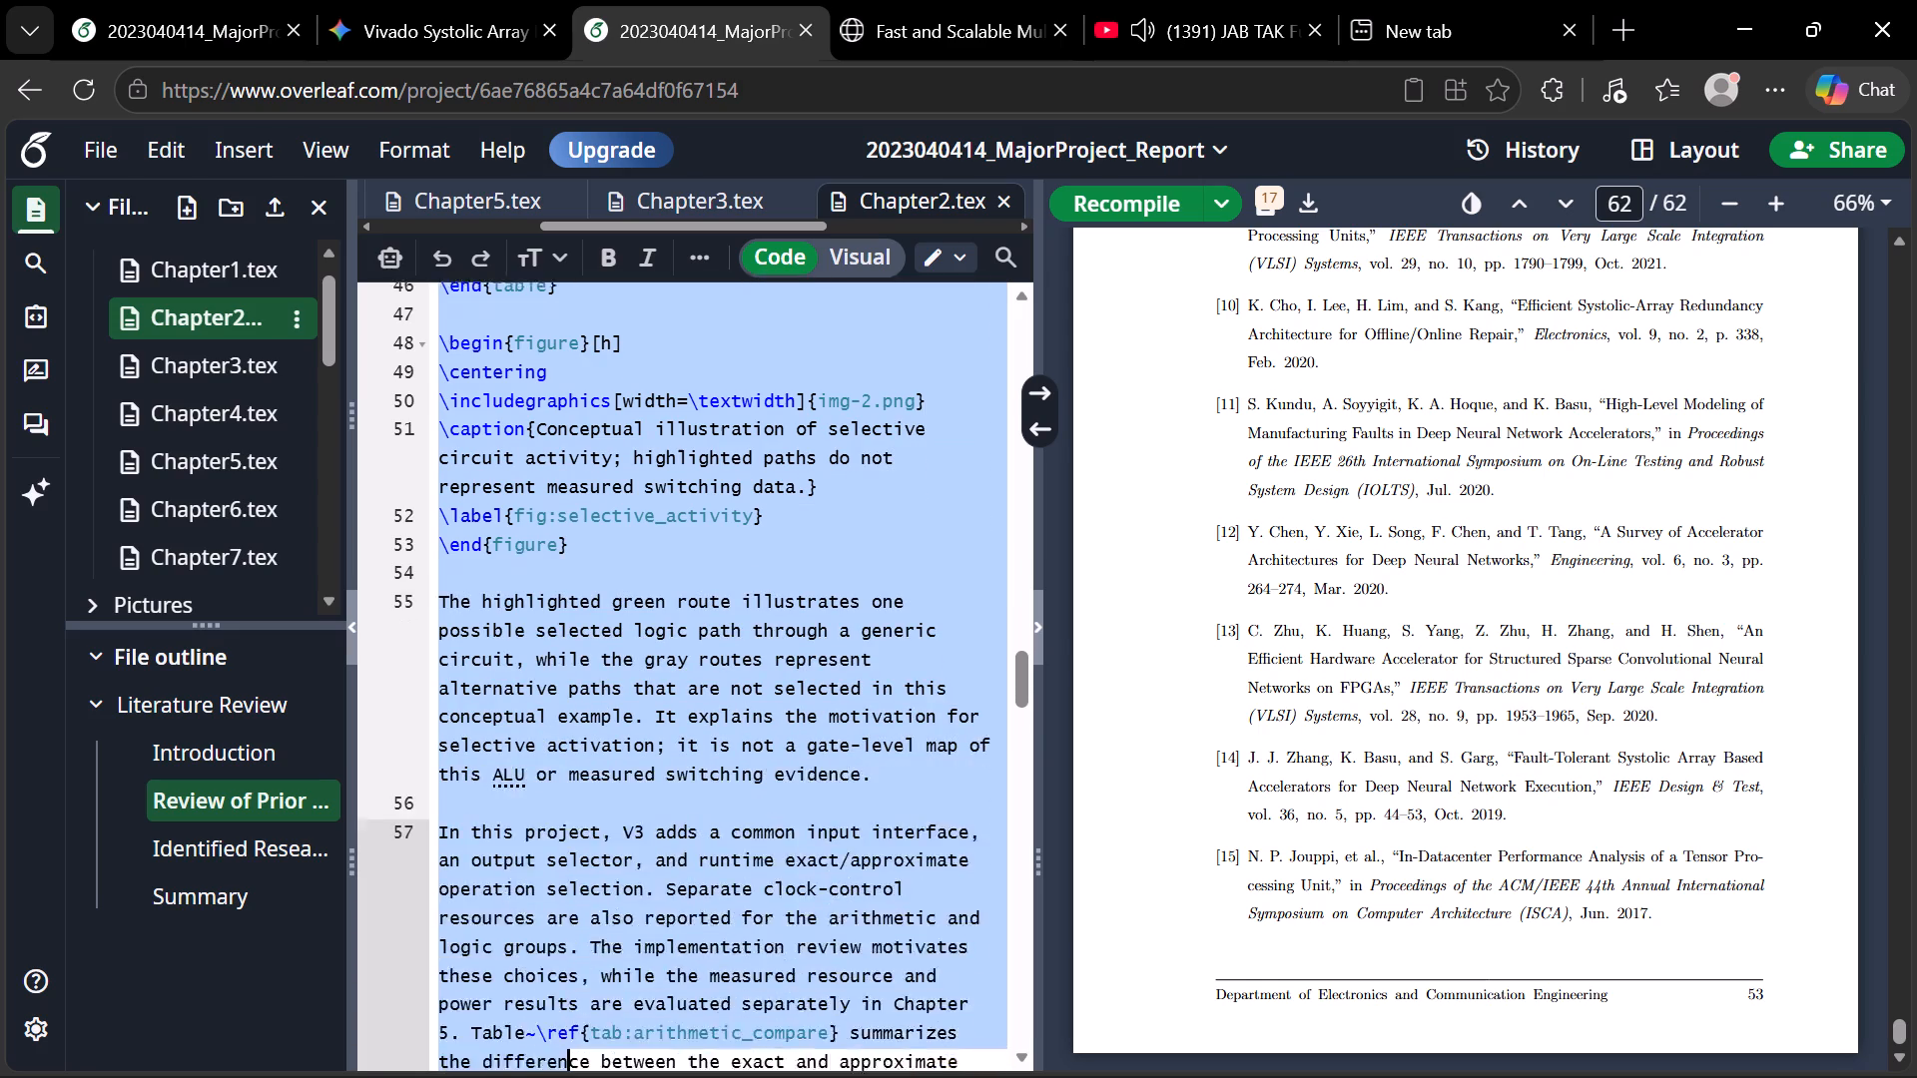
{"action": "left_click_drag", "start_coordinate": [568, 1077], "coordinate": [573, 1077]}
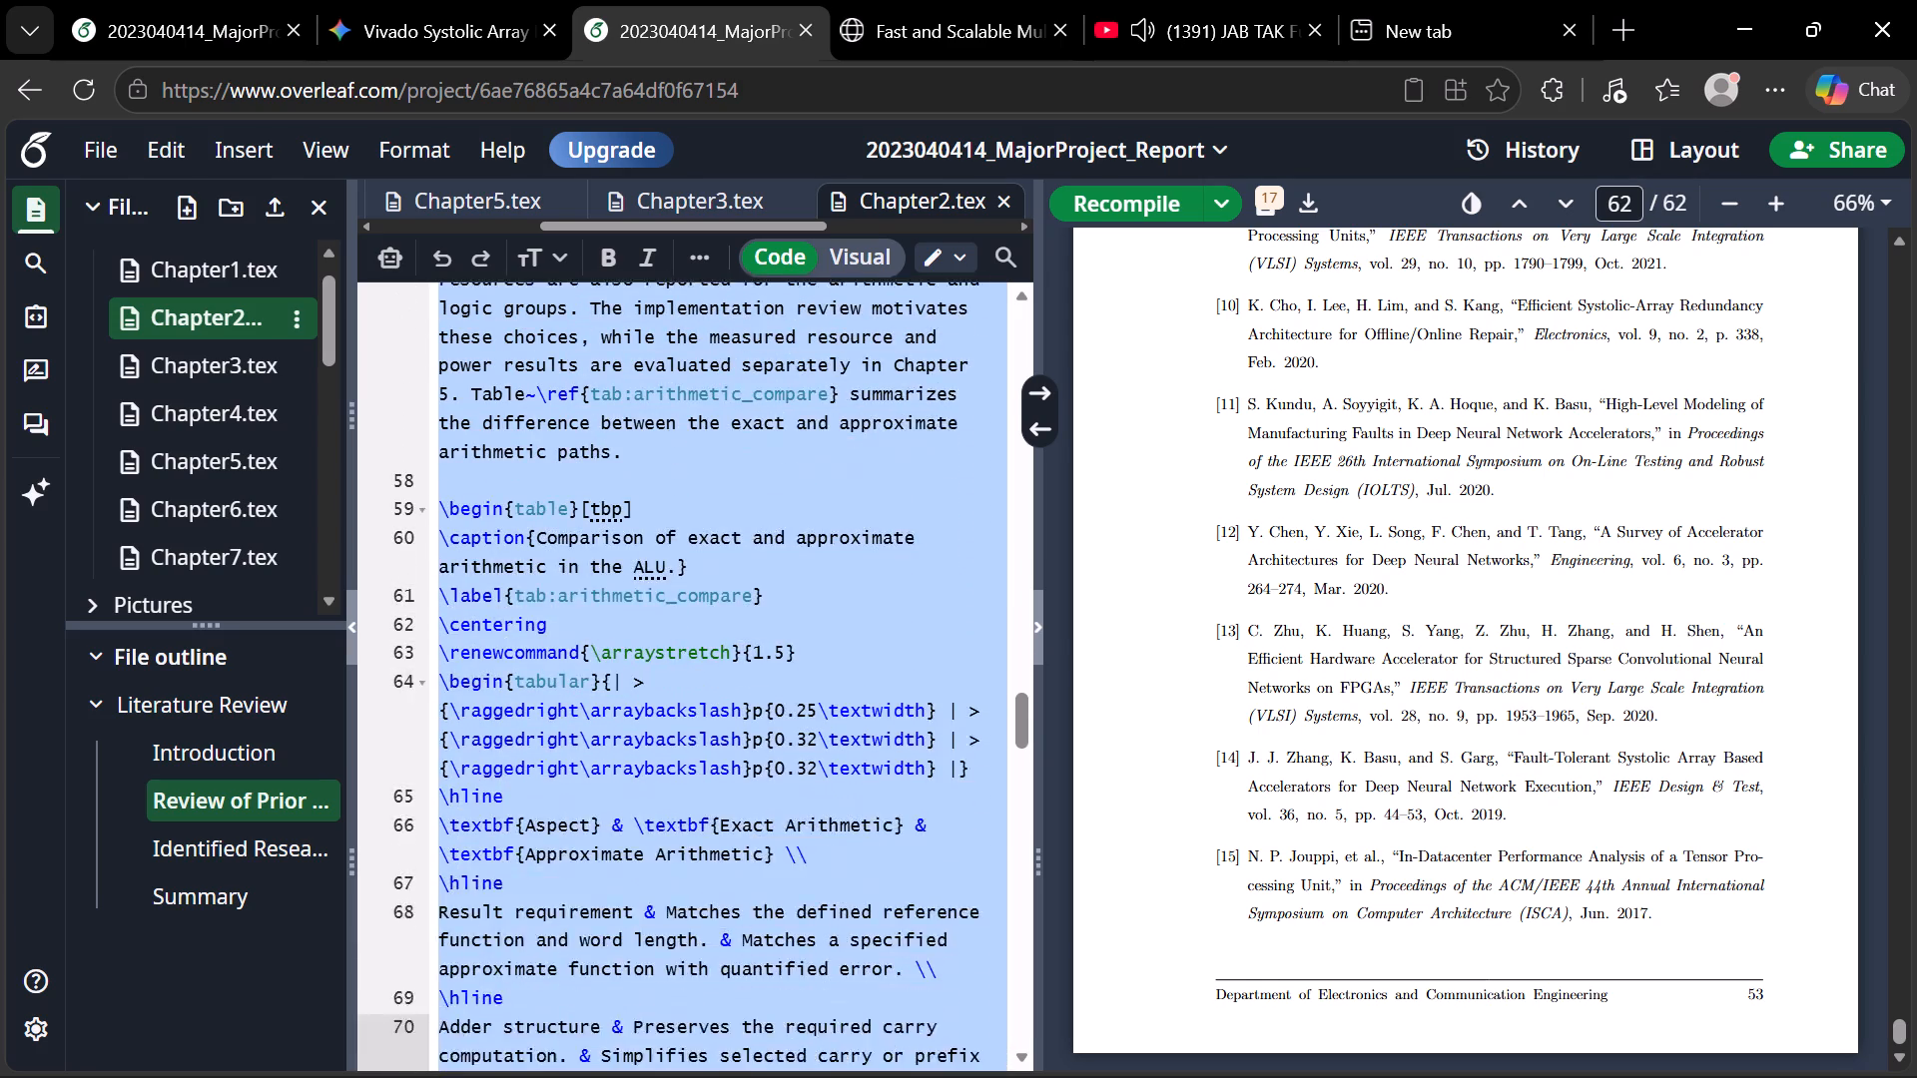
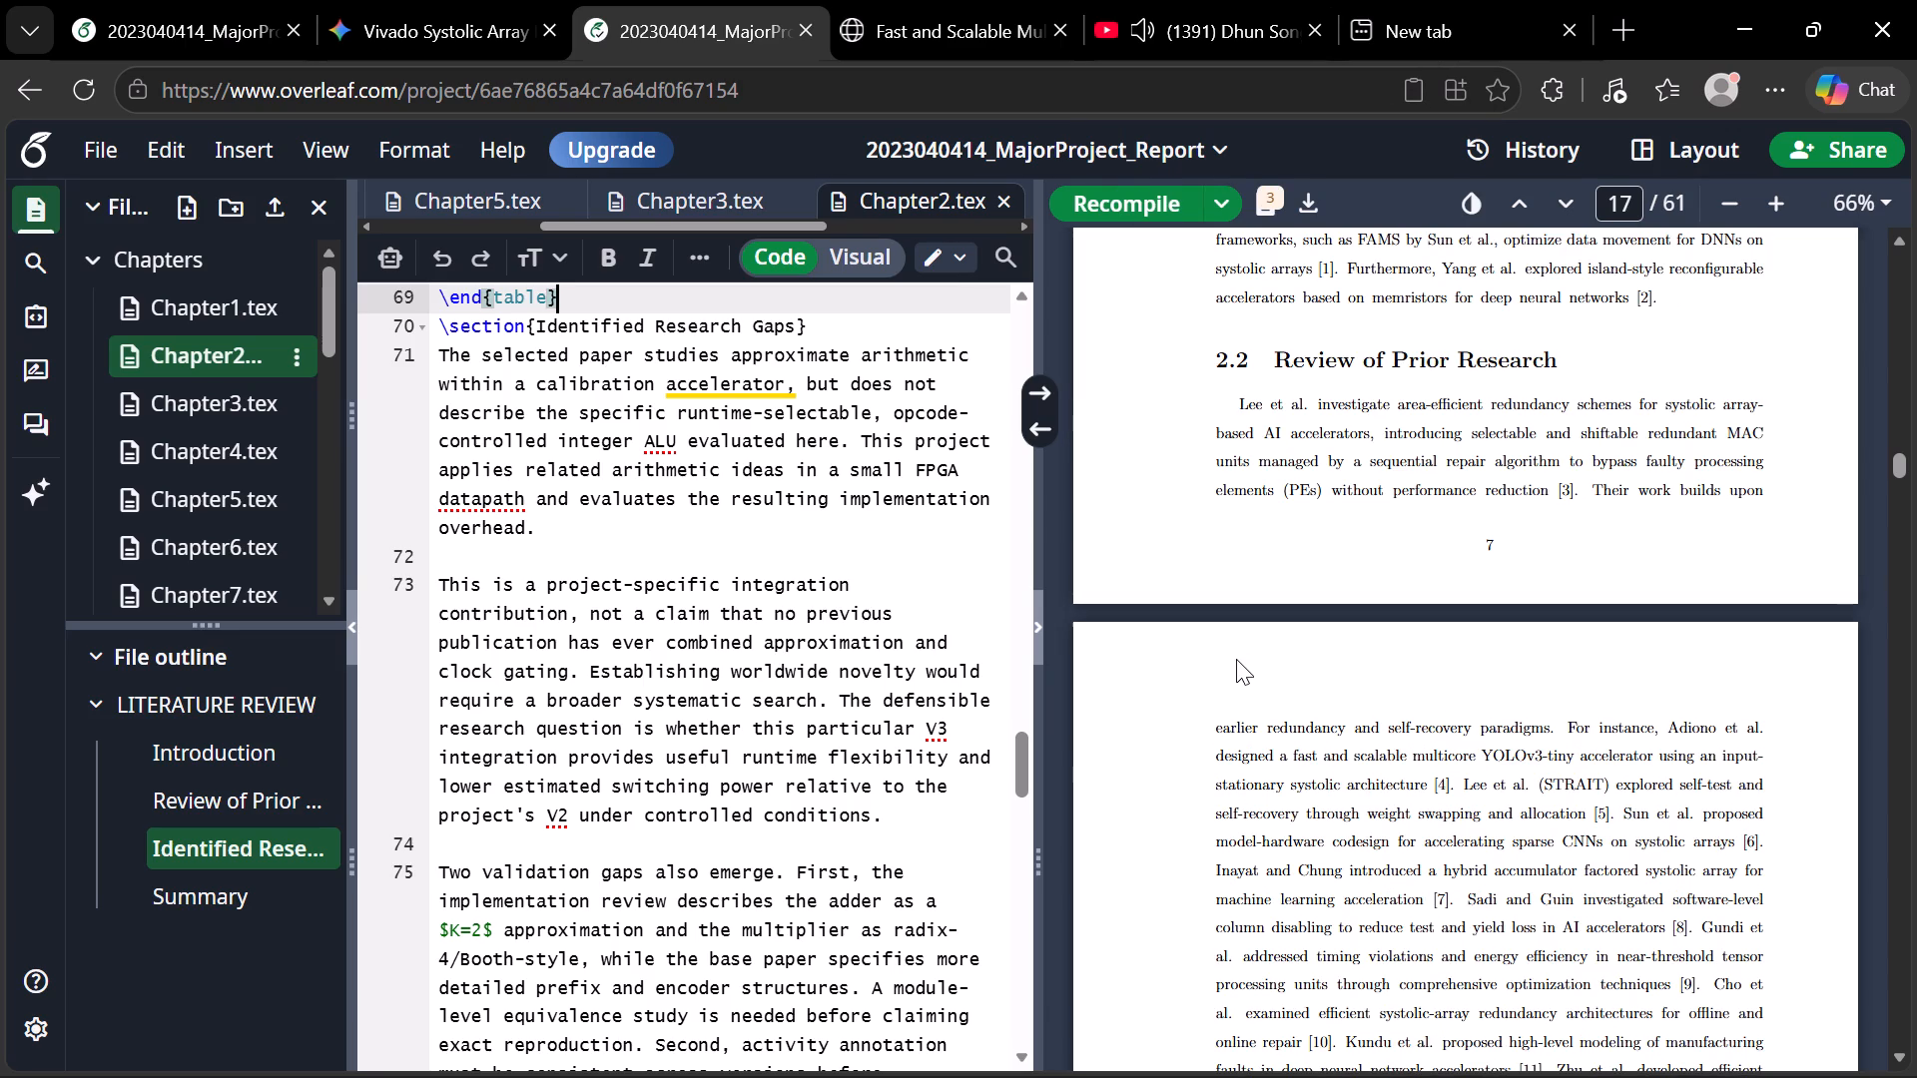
Examine the bracketed citations in the recompiled Chapter 2 from the Introduction to Table 2.2, following the [2] citation link.
{"action": "scroll", "coordinate": [1455, 495], "scroll_direction": "up", "scroll_amount": 1}
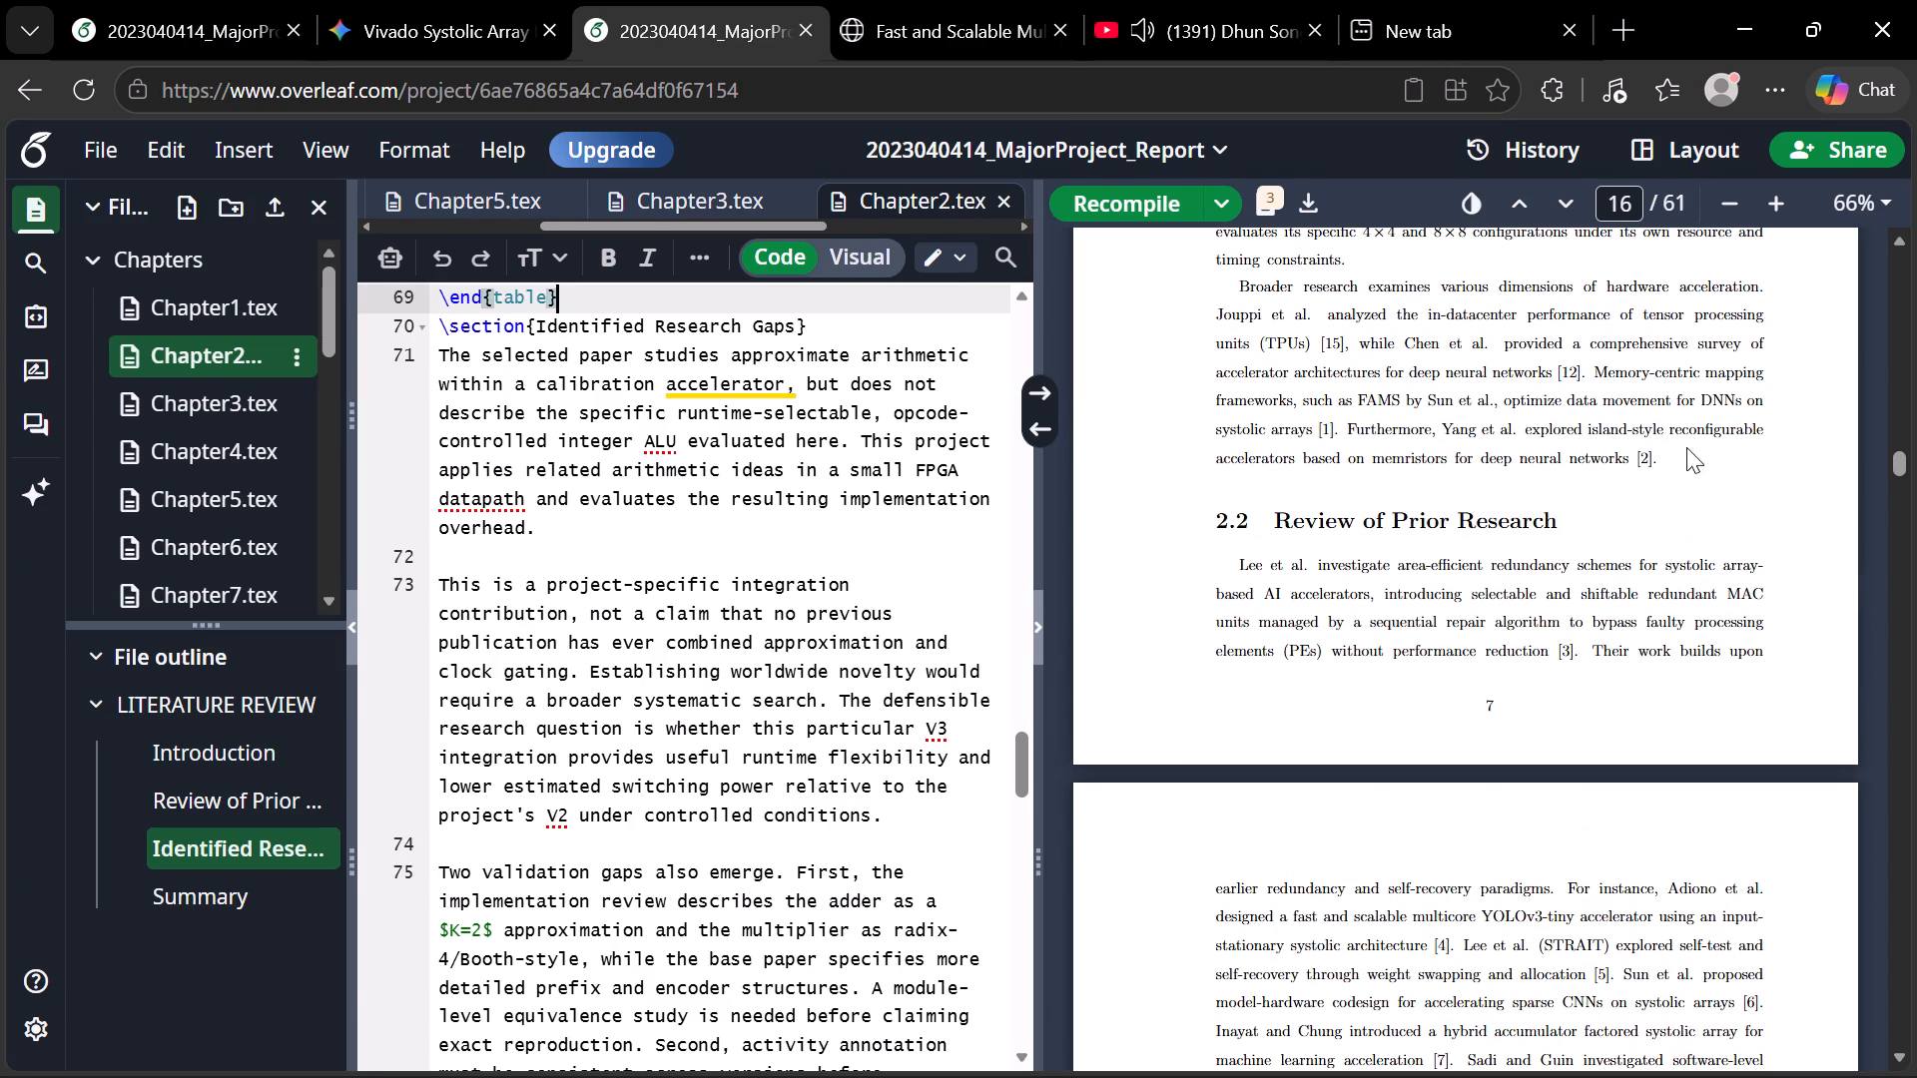
{"action": "left_click", "coordinate": [1640, 456]}
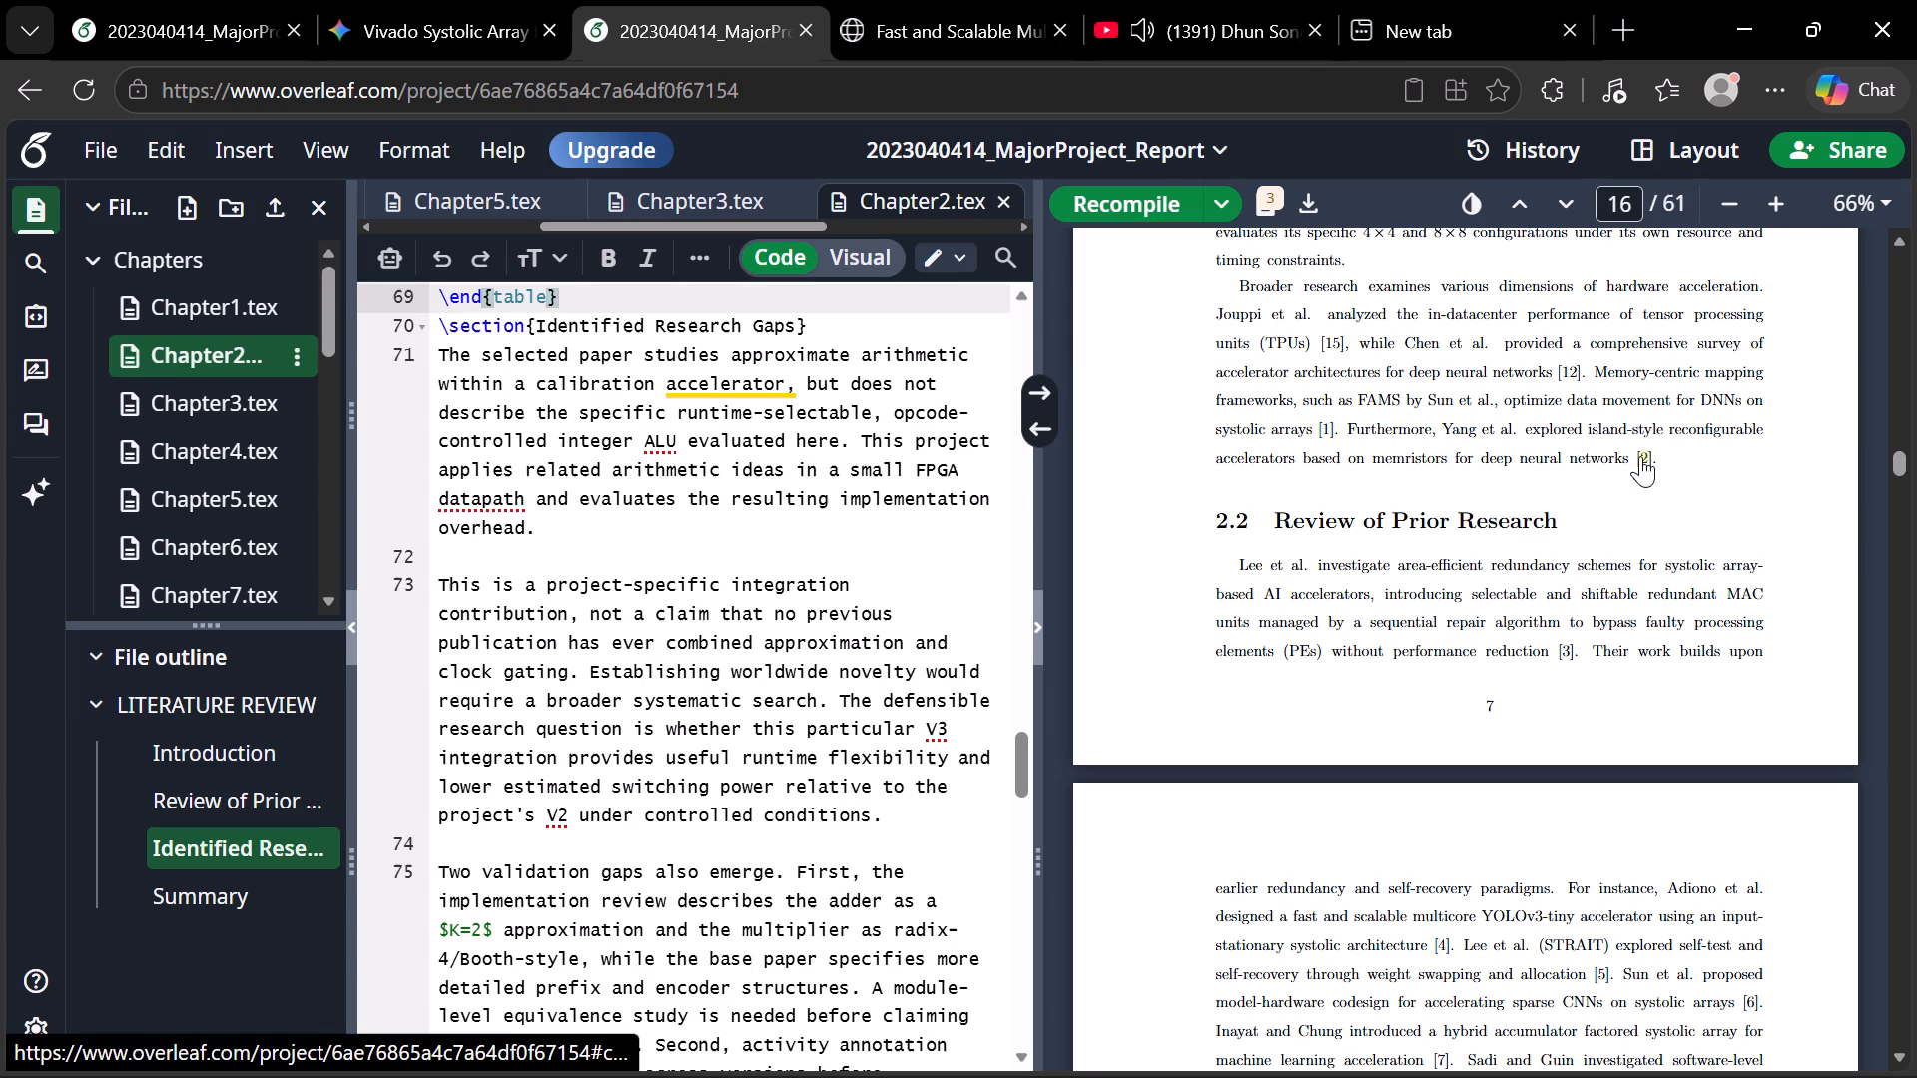
{"action": "scroll", "coordinate": [1180, 361], "scroll_direction": "up", "scroll_amount": 7}
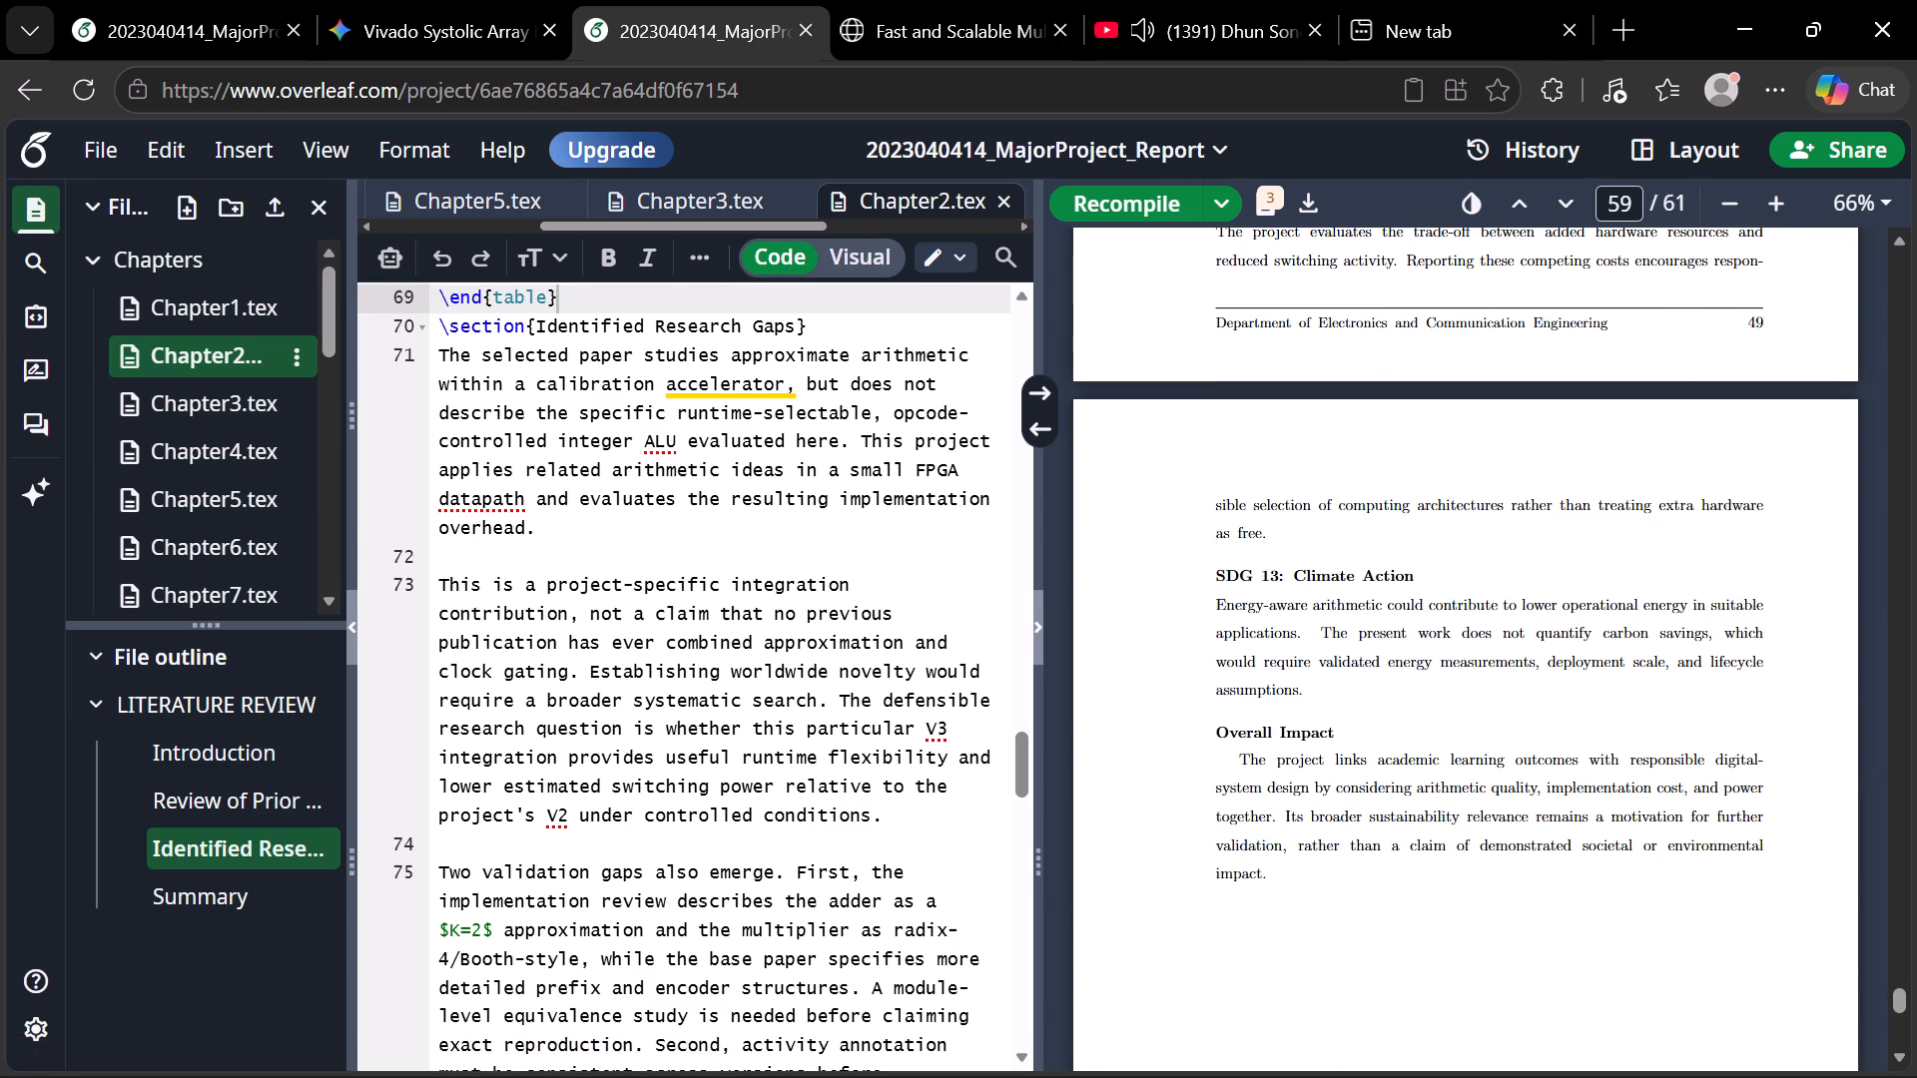
{"action": "double_click", "coordinate": [722, 461]}
{"action": "scroll", "coordinate": [1335, 505], "scroll_direction": "up", "scroll_amount": 9}
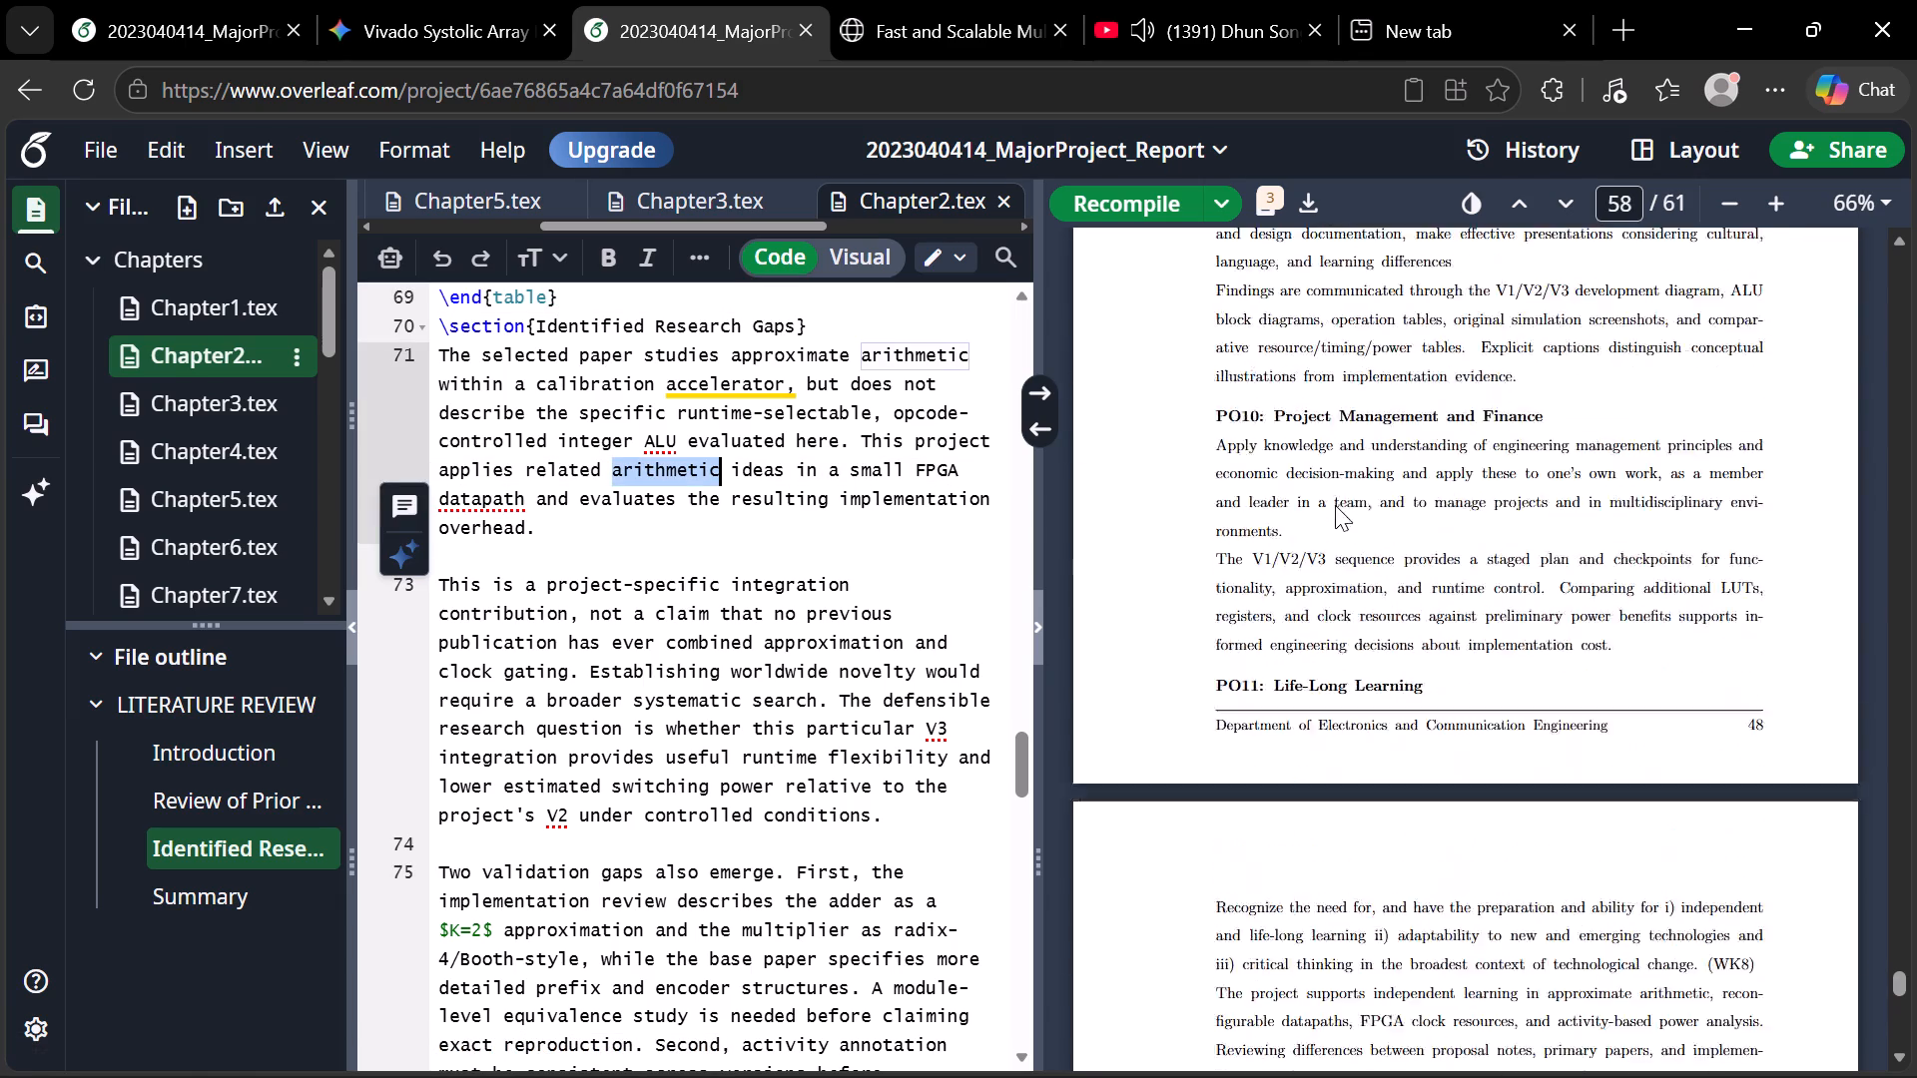
{"action": "scroll", "coordinate": [1335, 505], "scroll_direction": "up", "scroll_amount": 12}
{"action": "double_click", "coordinate": [218, 354]}
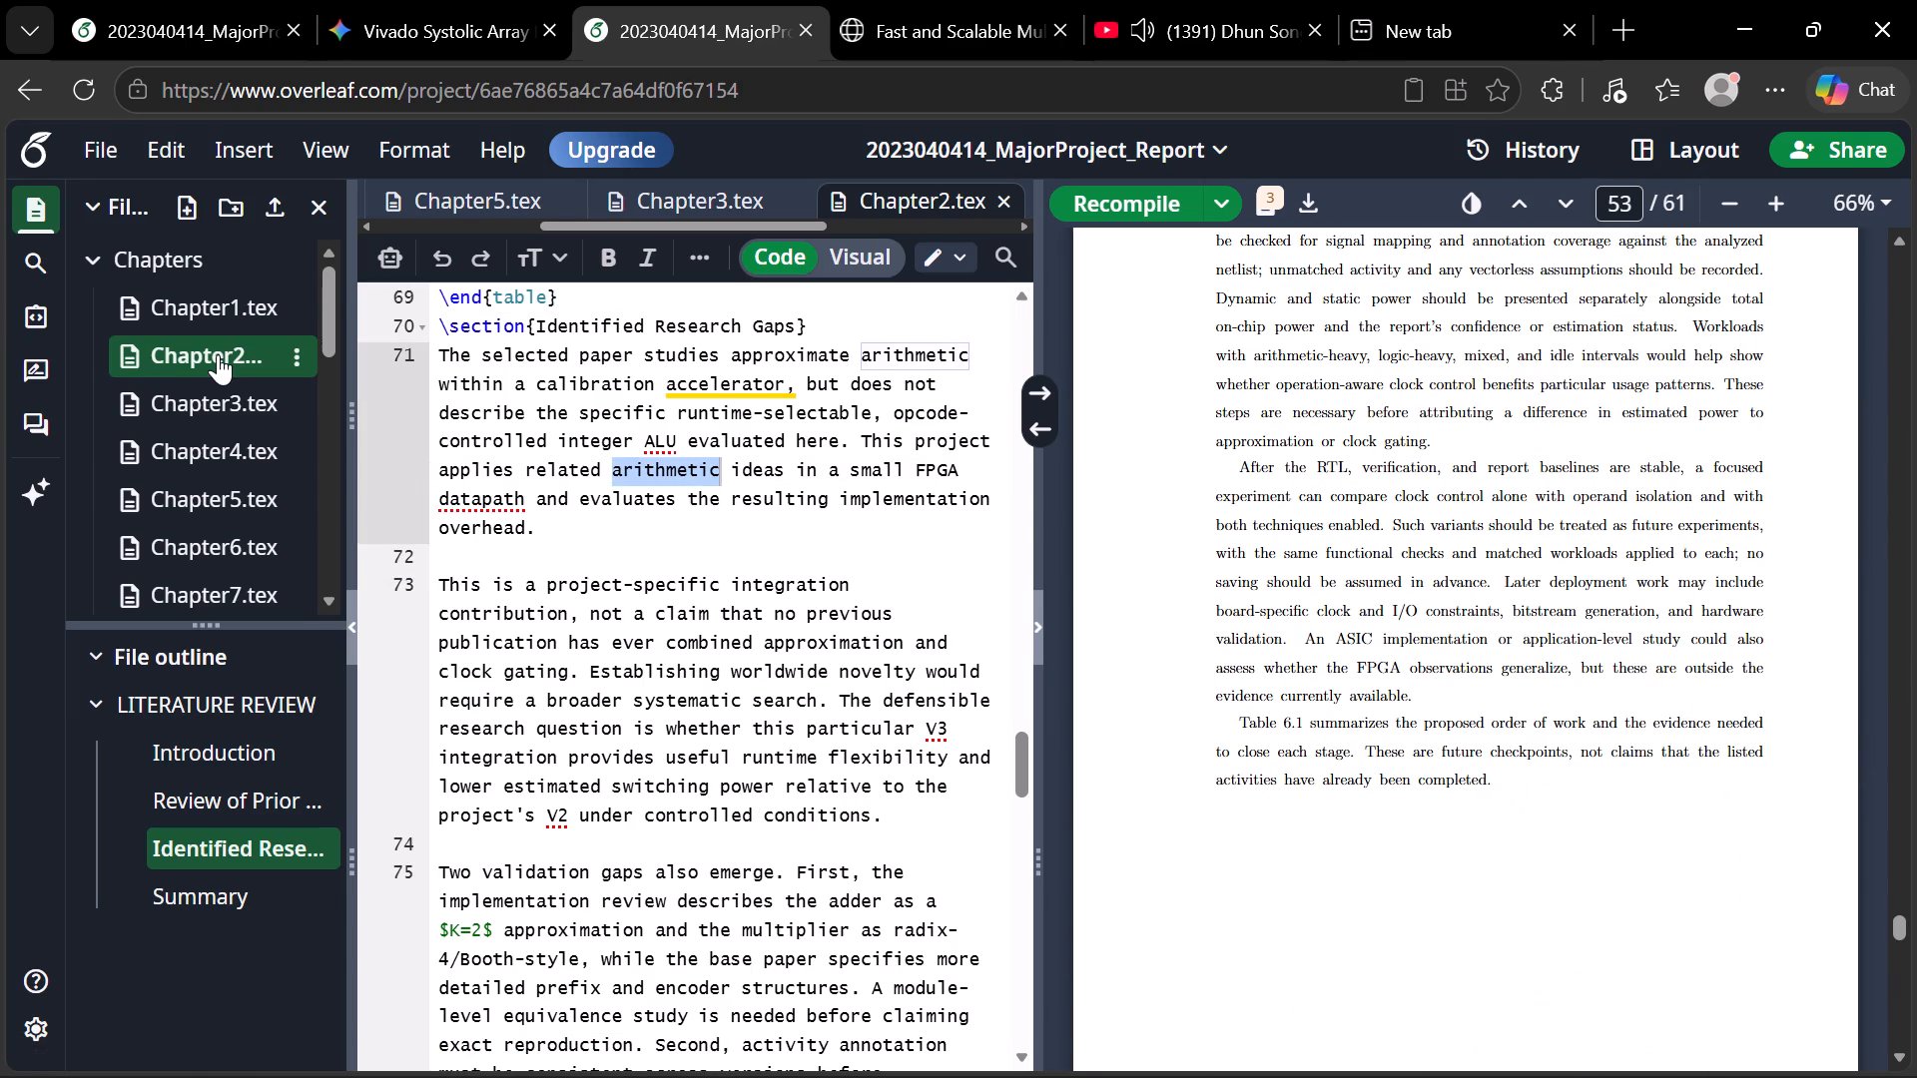
{"action": "left_click", "coordinate": [1894, 360]}
{"action": "left_click", "coordinate": [1894, 360]}
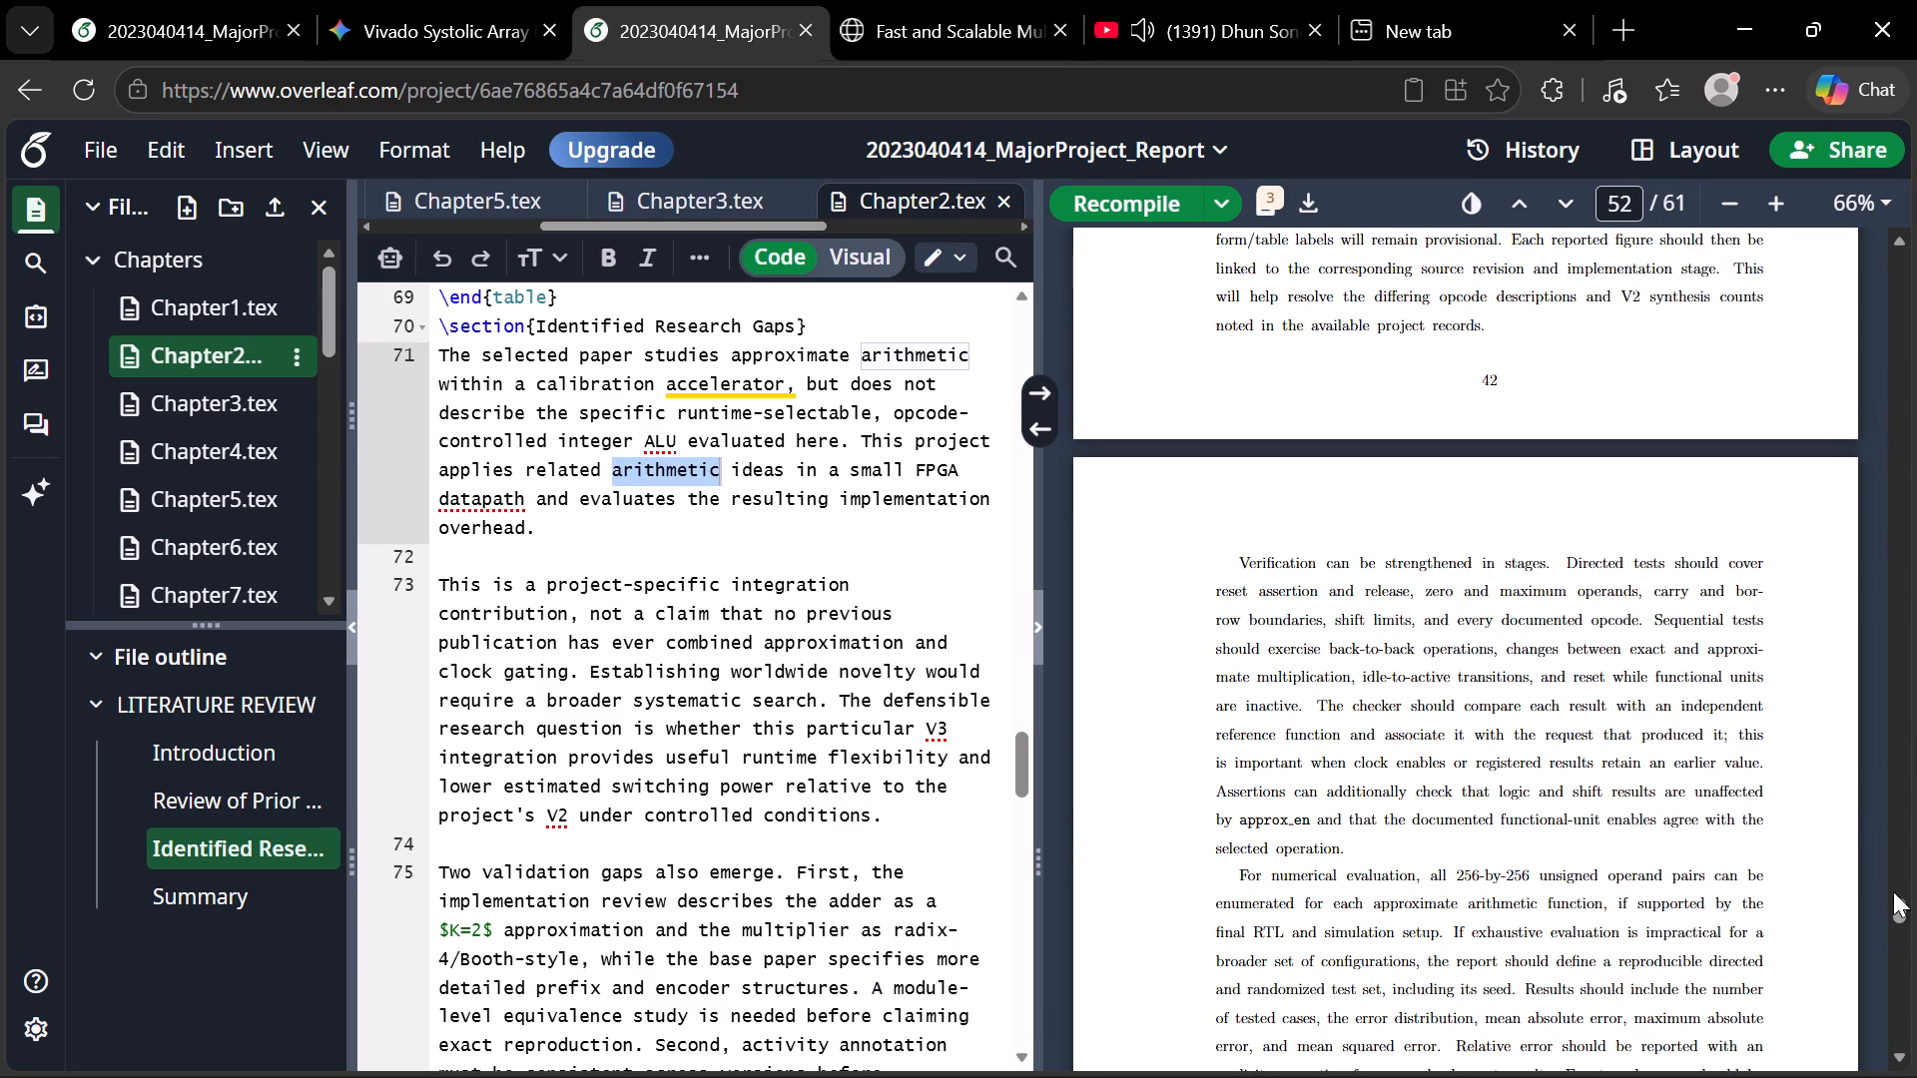
{"action": "left_click_drag", "start_coordinate": [1895, 908], "coordinate": [1839, 463]}
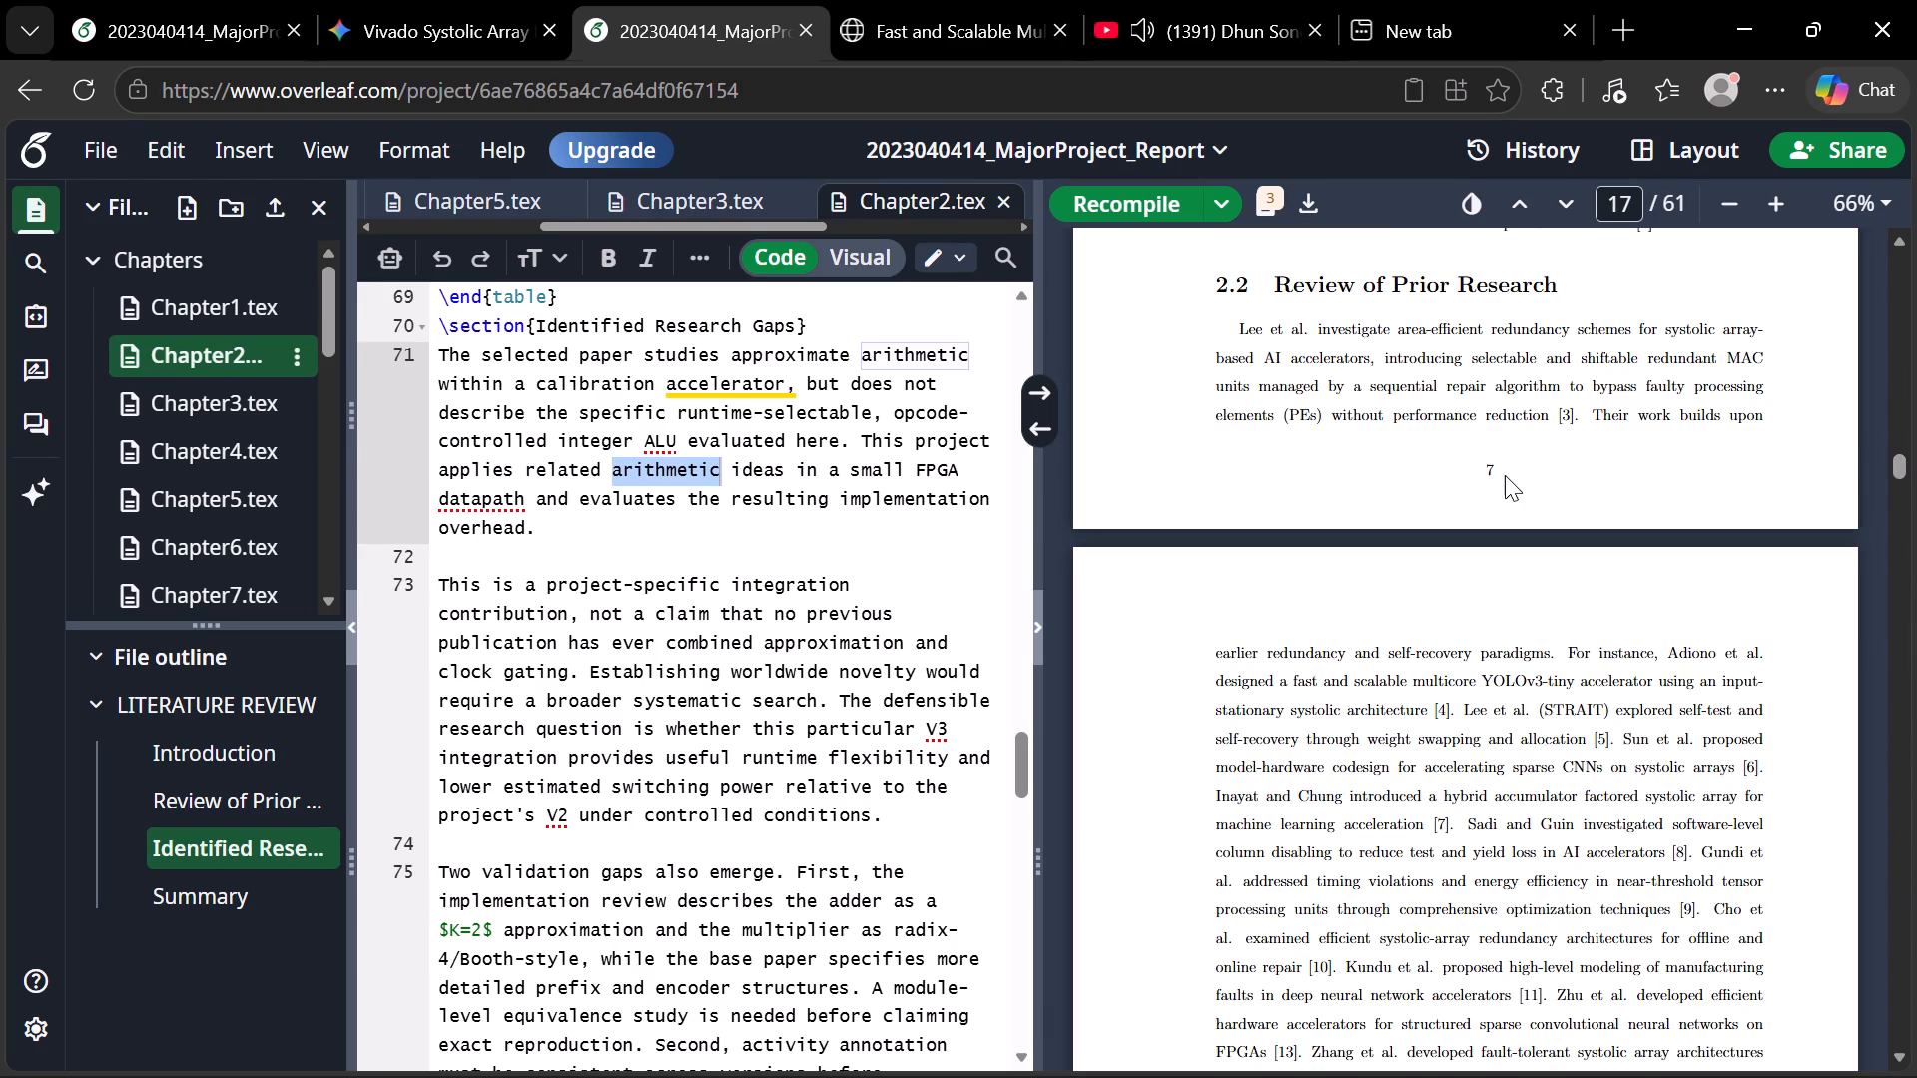
{"action": "scroll", "coordinate": [1505, 475], "scroll_direction": "down", "scroll_amount": 2}
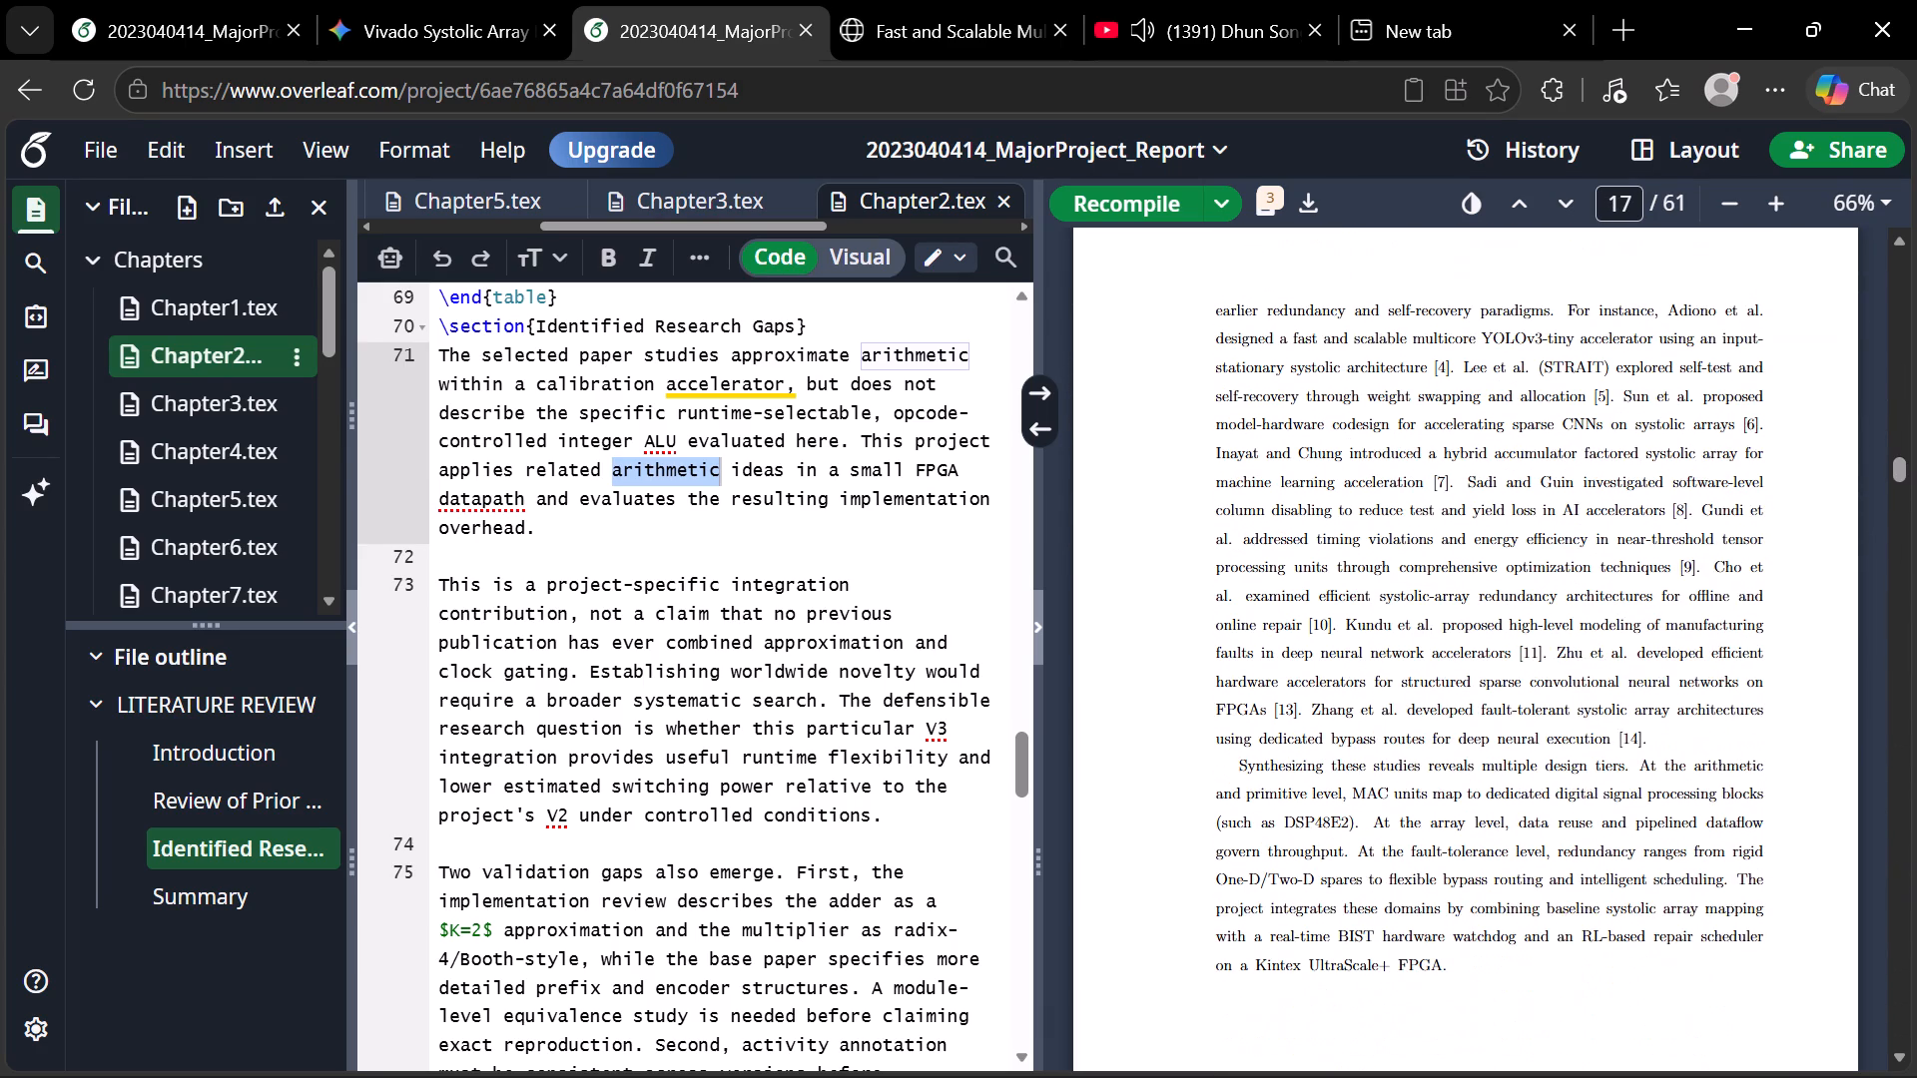
{"action": "scroll", "coordinate": [1505, 475], "scroll_direction": "down", "scroll_amount": 1}
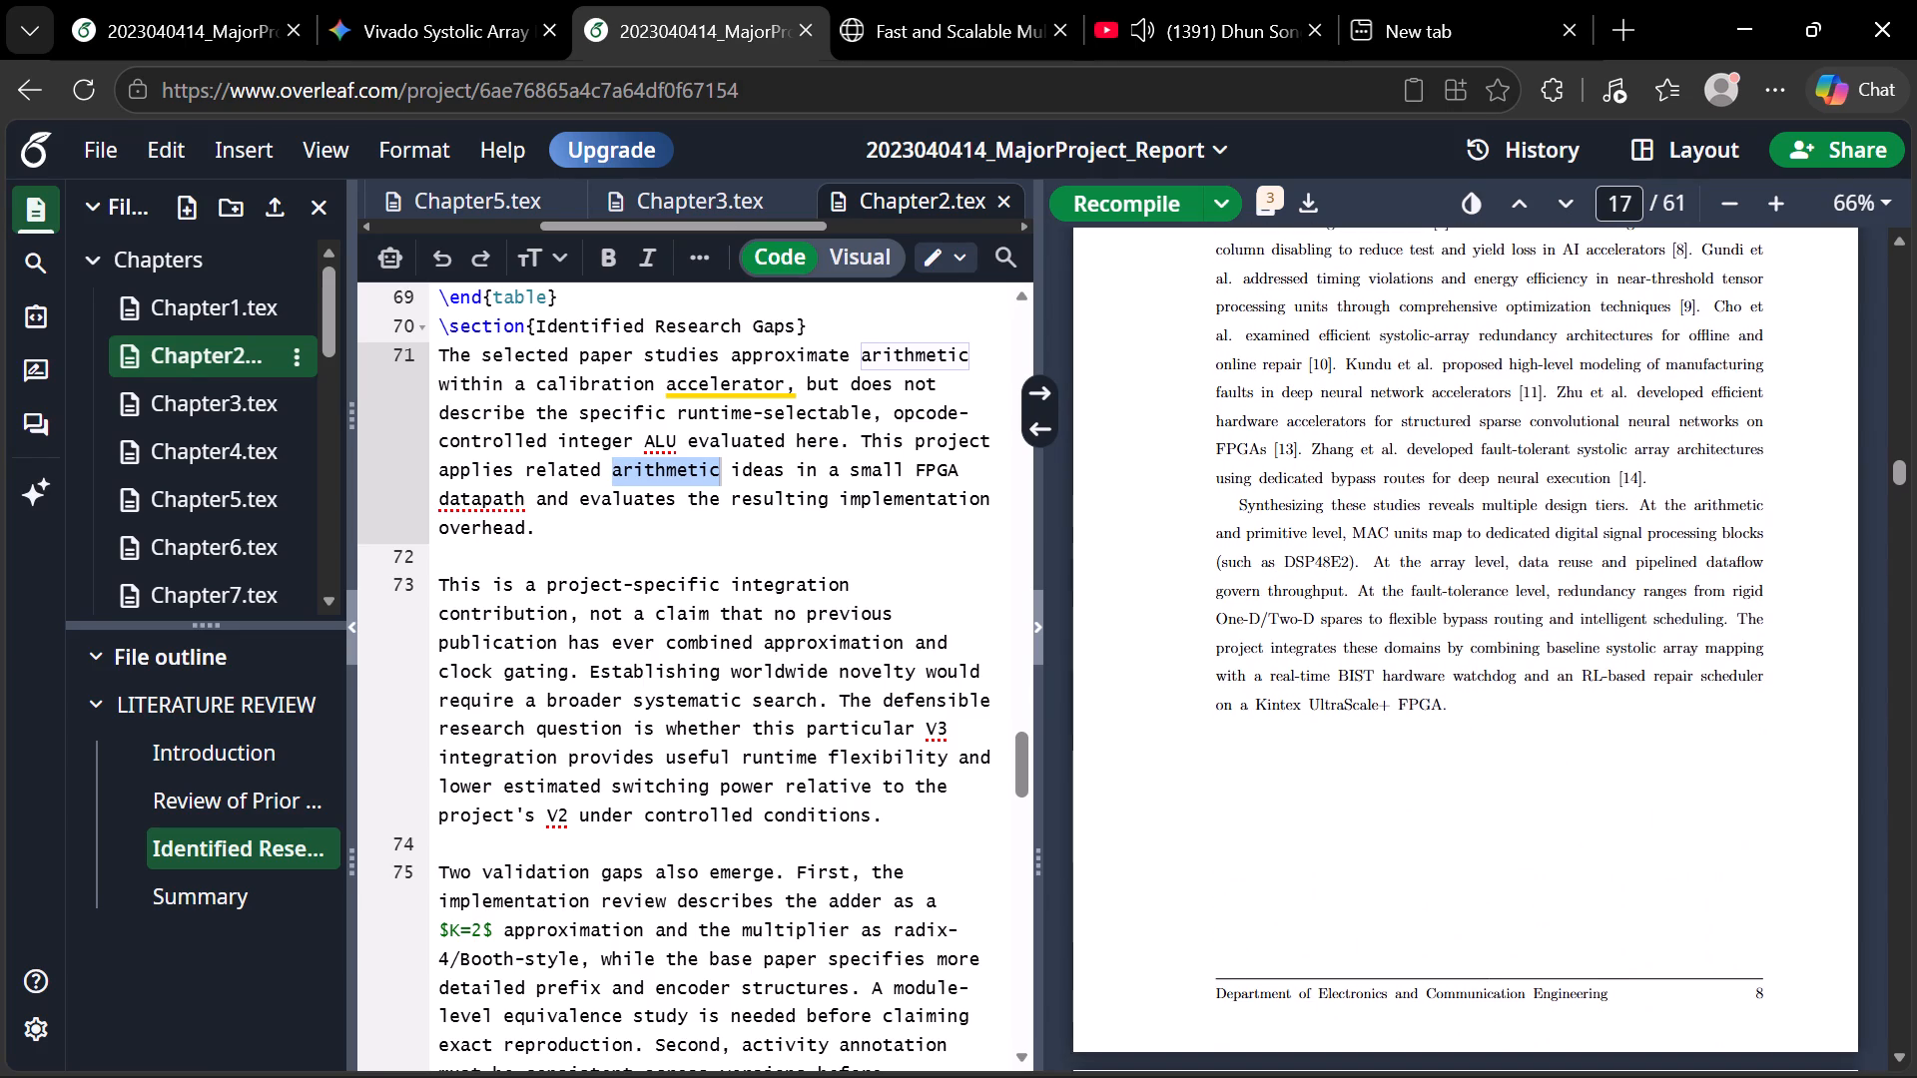
{"action": "scroll", "coordinate": [1505, 475], "scroll_direction": "down", "scroll_amount": 1}
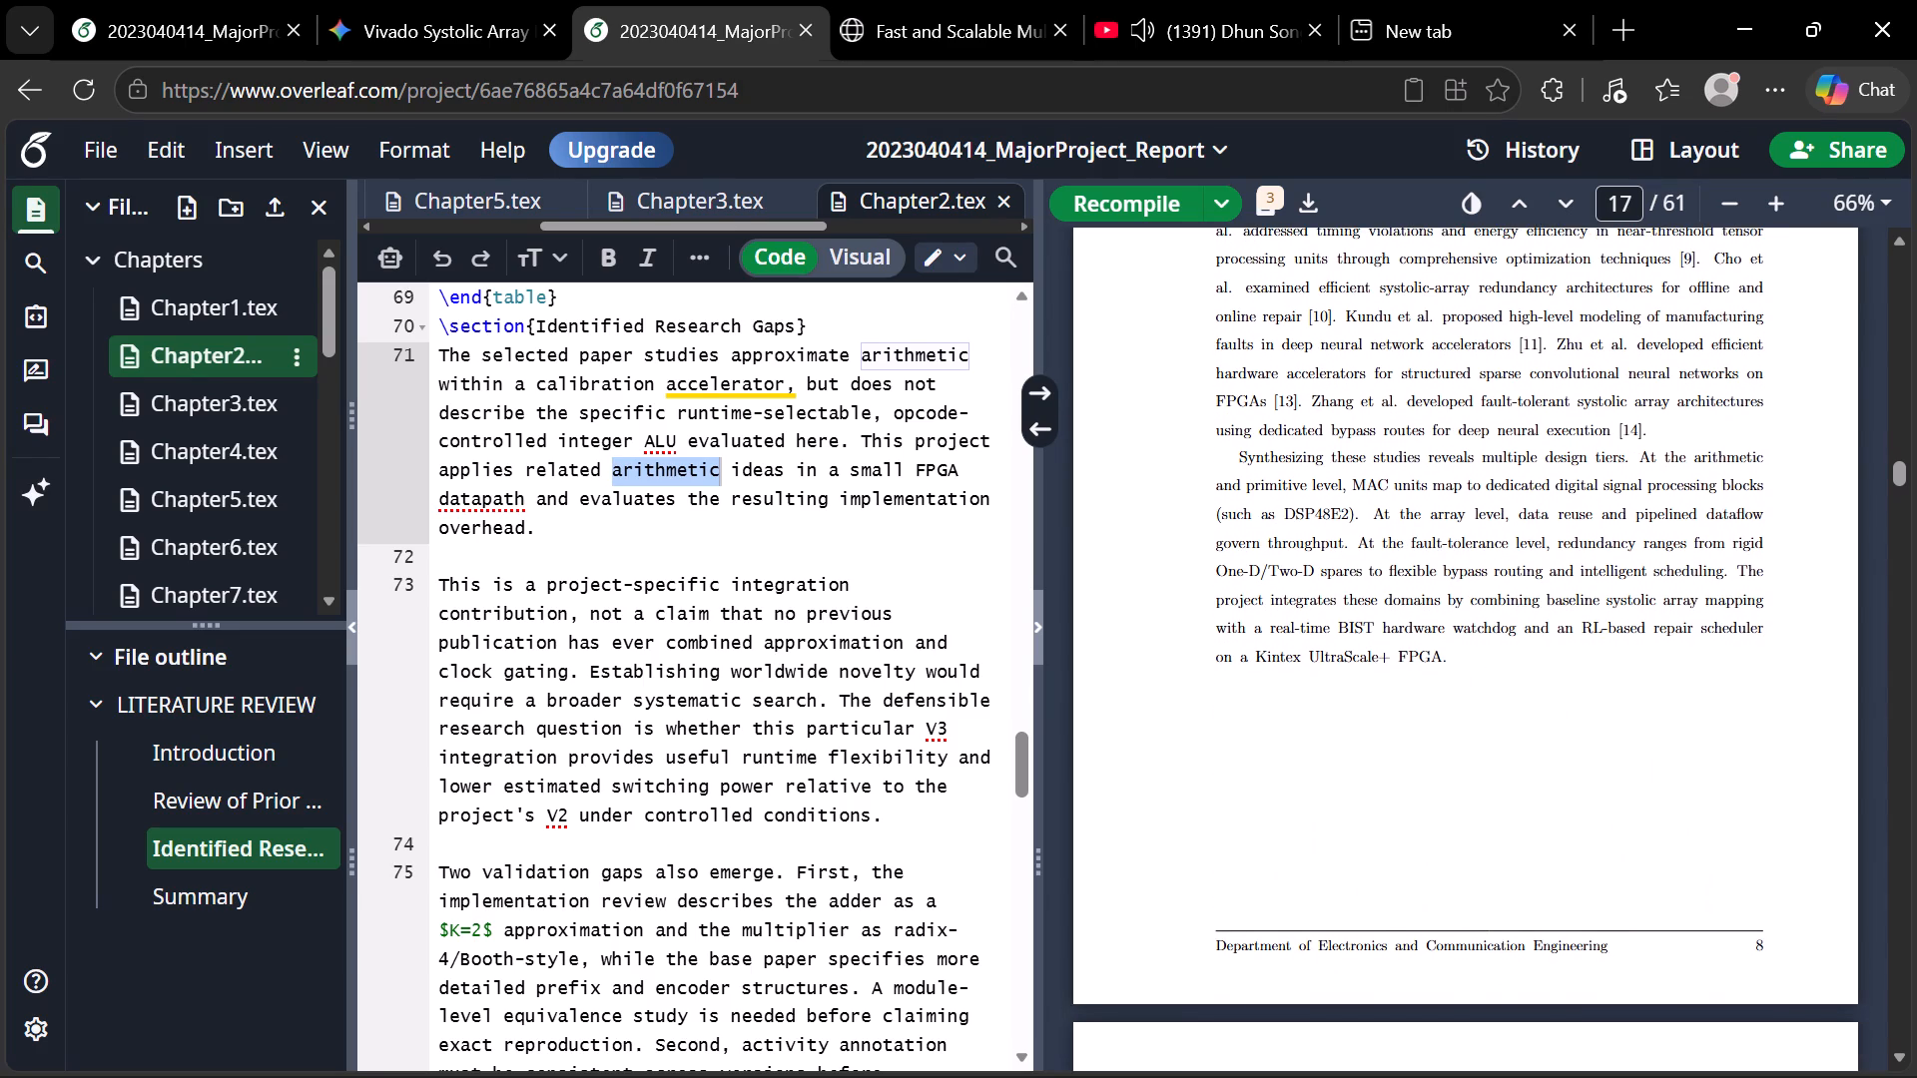
{"action": "scroll", "coordinate": [1505, 475], "scroll_direction": "down", "scroll_amount": 3}
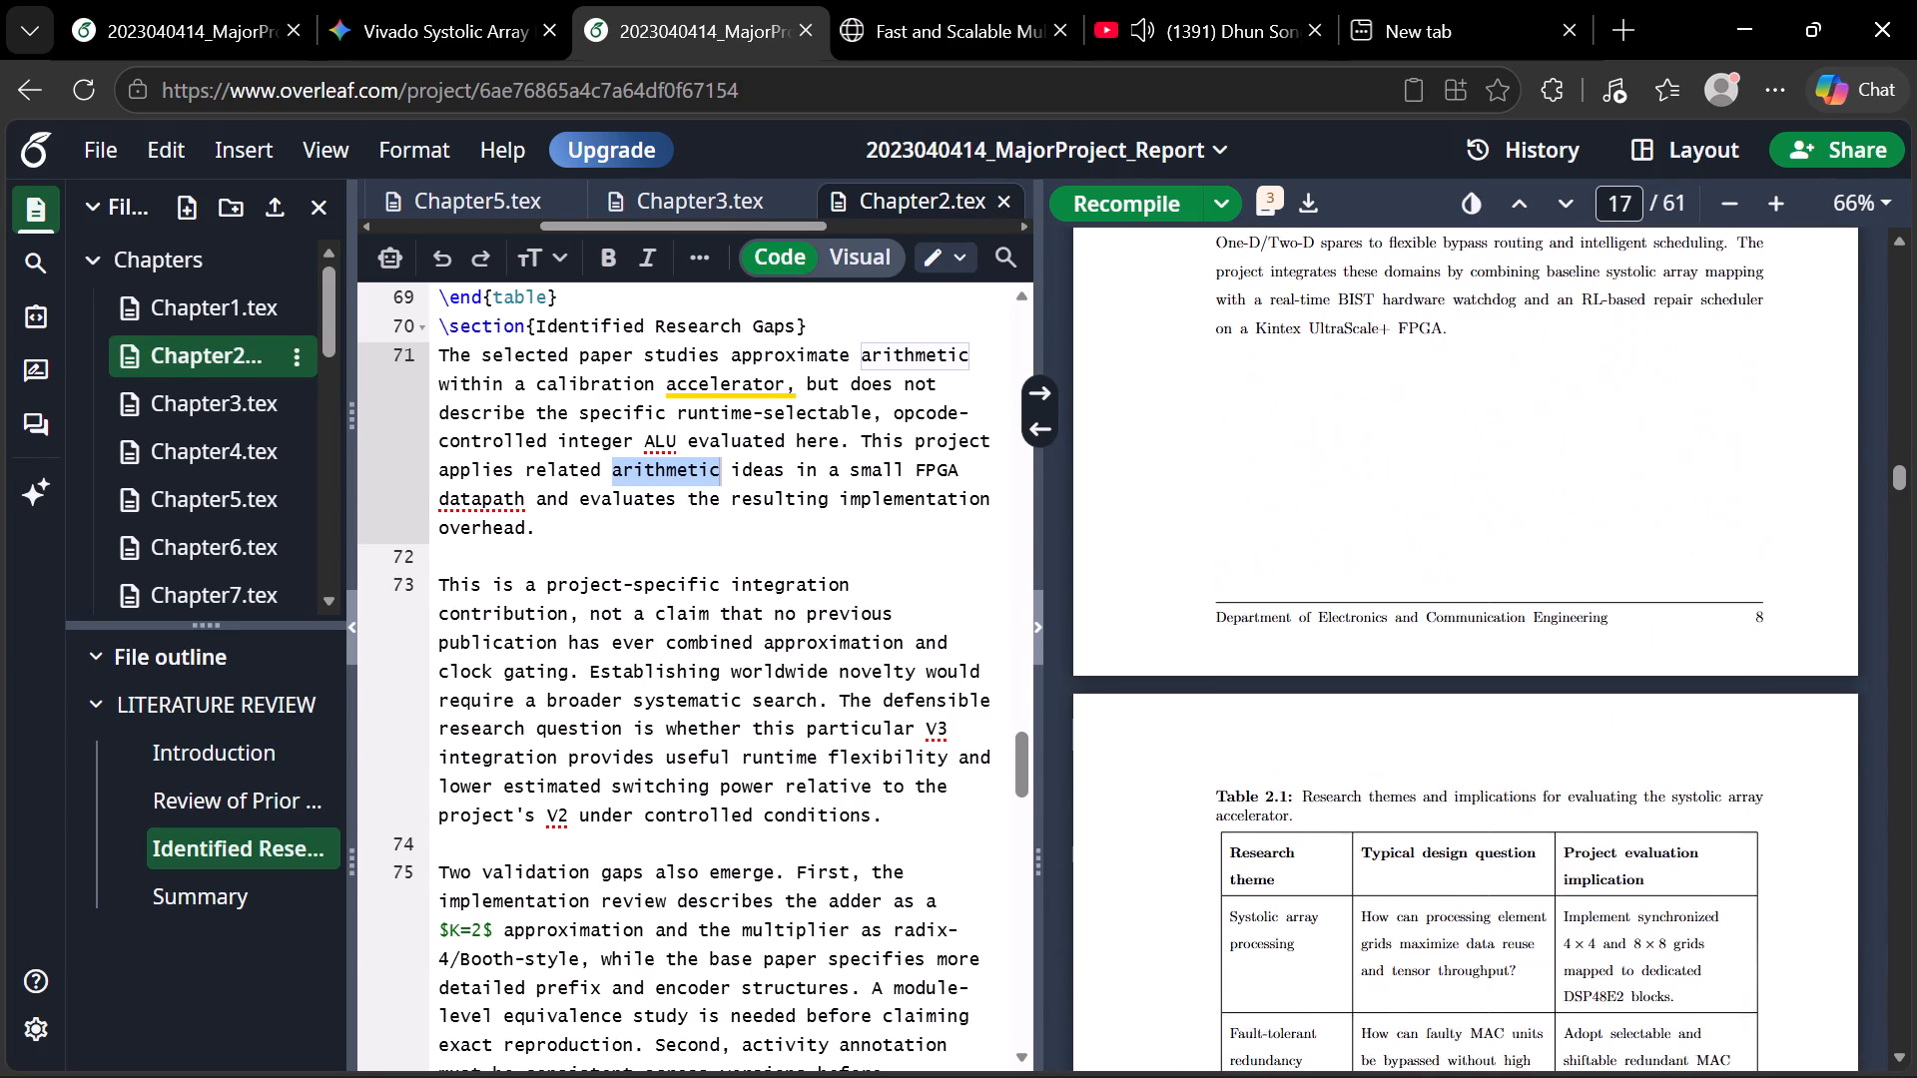
{"action": "scroll", "coordinate": [1505, 475], "scroll_direction": "down", "scroll_amount": 4}
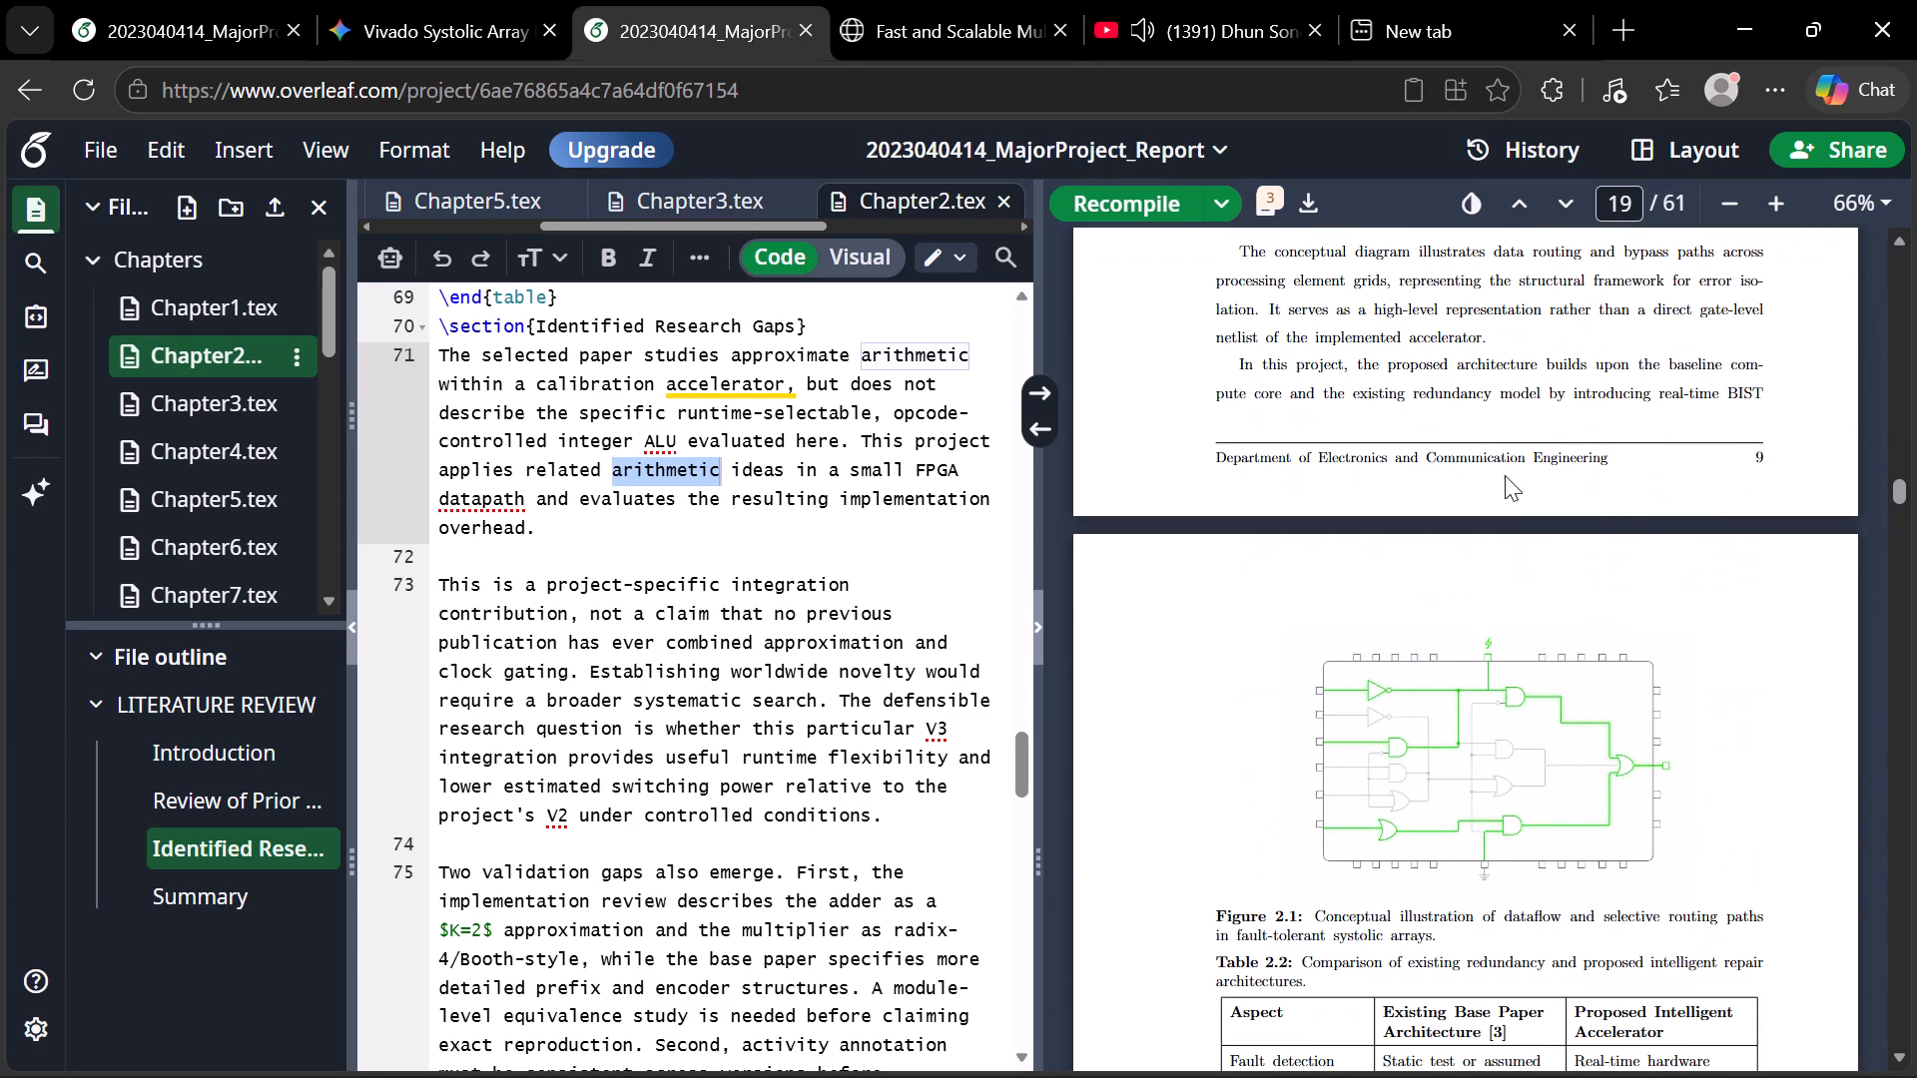
Go to the Identified Research Gaps section in the Chapter2.tex source and view the same section in the compiled report.
{"action": "left_click", "coordinate": [239, 832]}
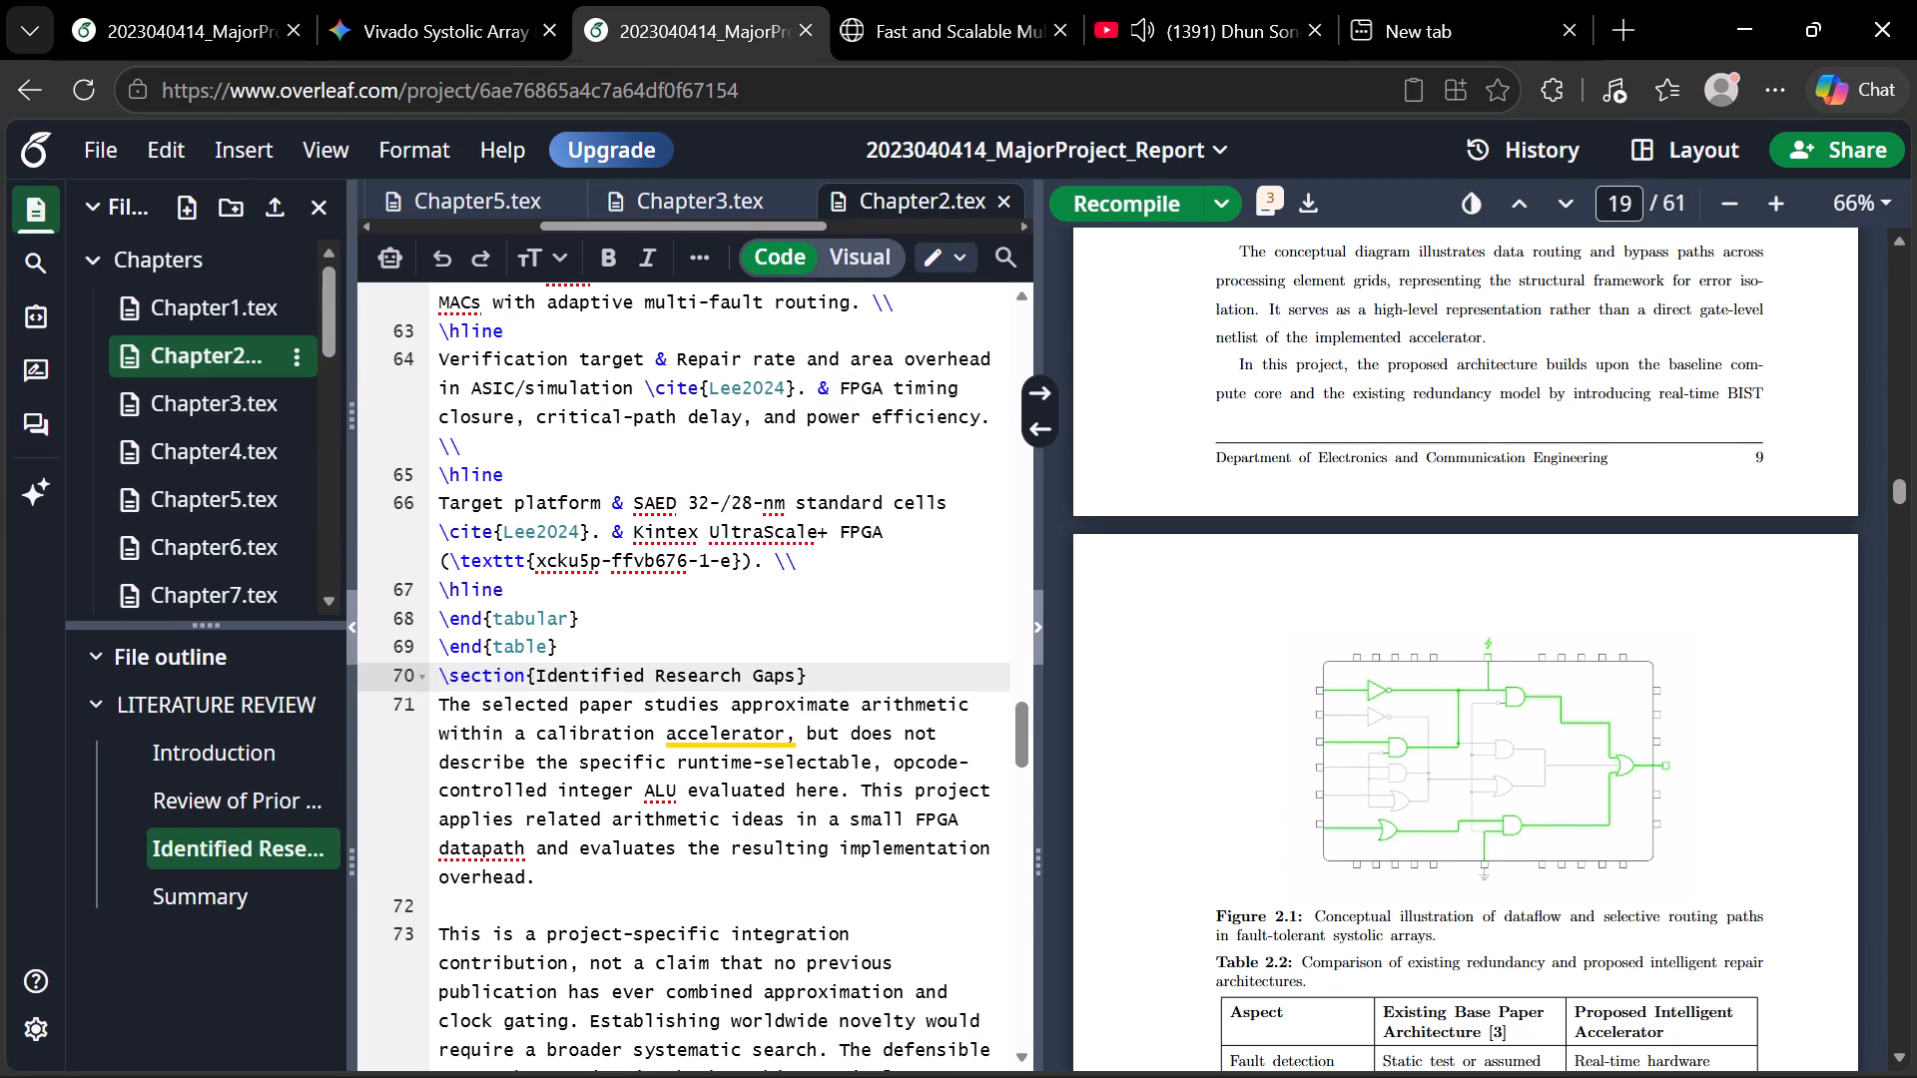
{"action": "scroll", "coordinate": [528, 669], "scroll_direction": "down", "scroll_amount": 1}
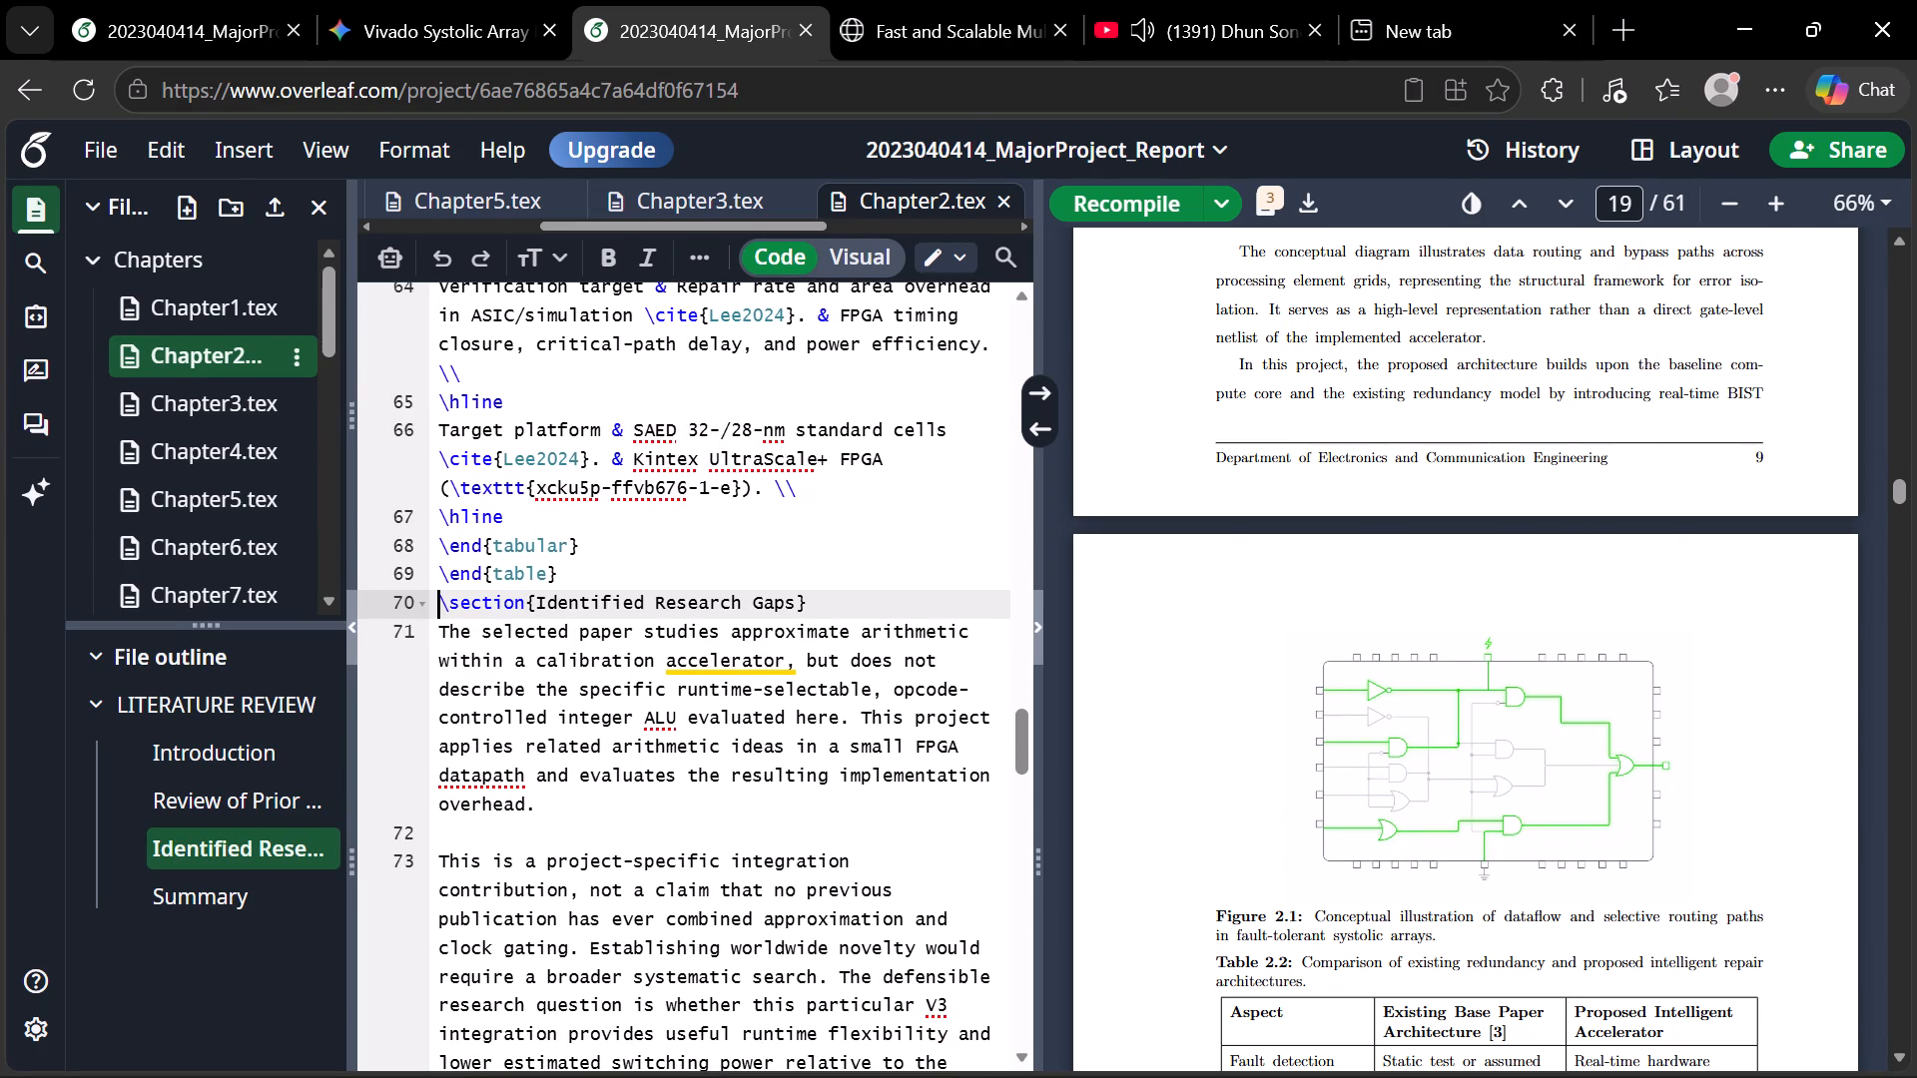
{"action": "scroll", "coordinate": [1506, 380], "scroll_direction": "up", "scroll_amount": 10}
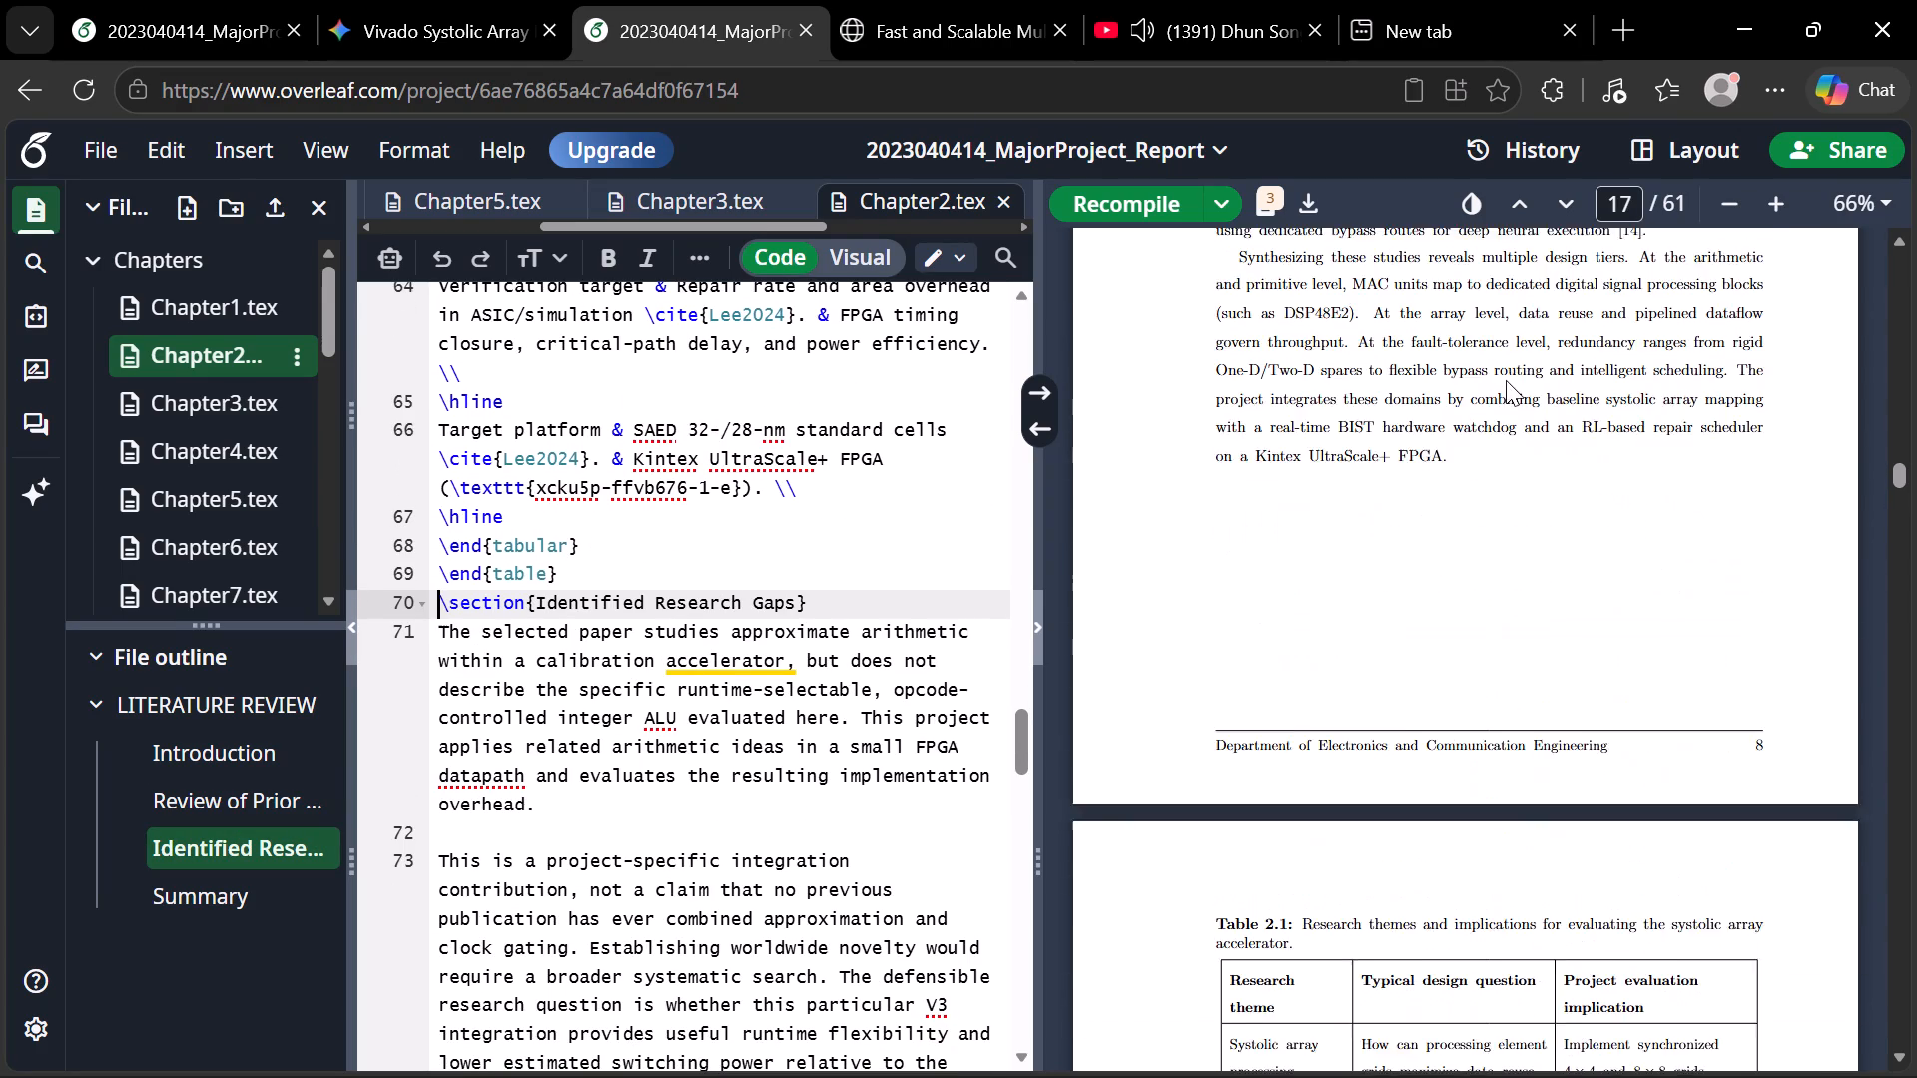
{"action": "scroll", "coordinate": [1506, 380], "scroll_direction": "right", "scroll_amount": 1}
{"action": "scroll", "coordinate": [1506, 380], "scroll_direction": "down", "scroll_amount": 1}
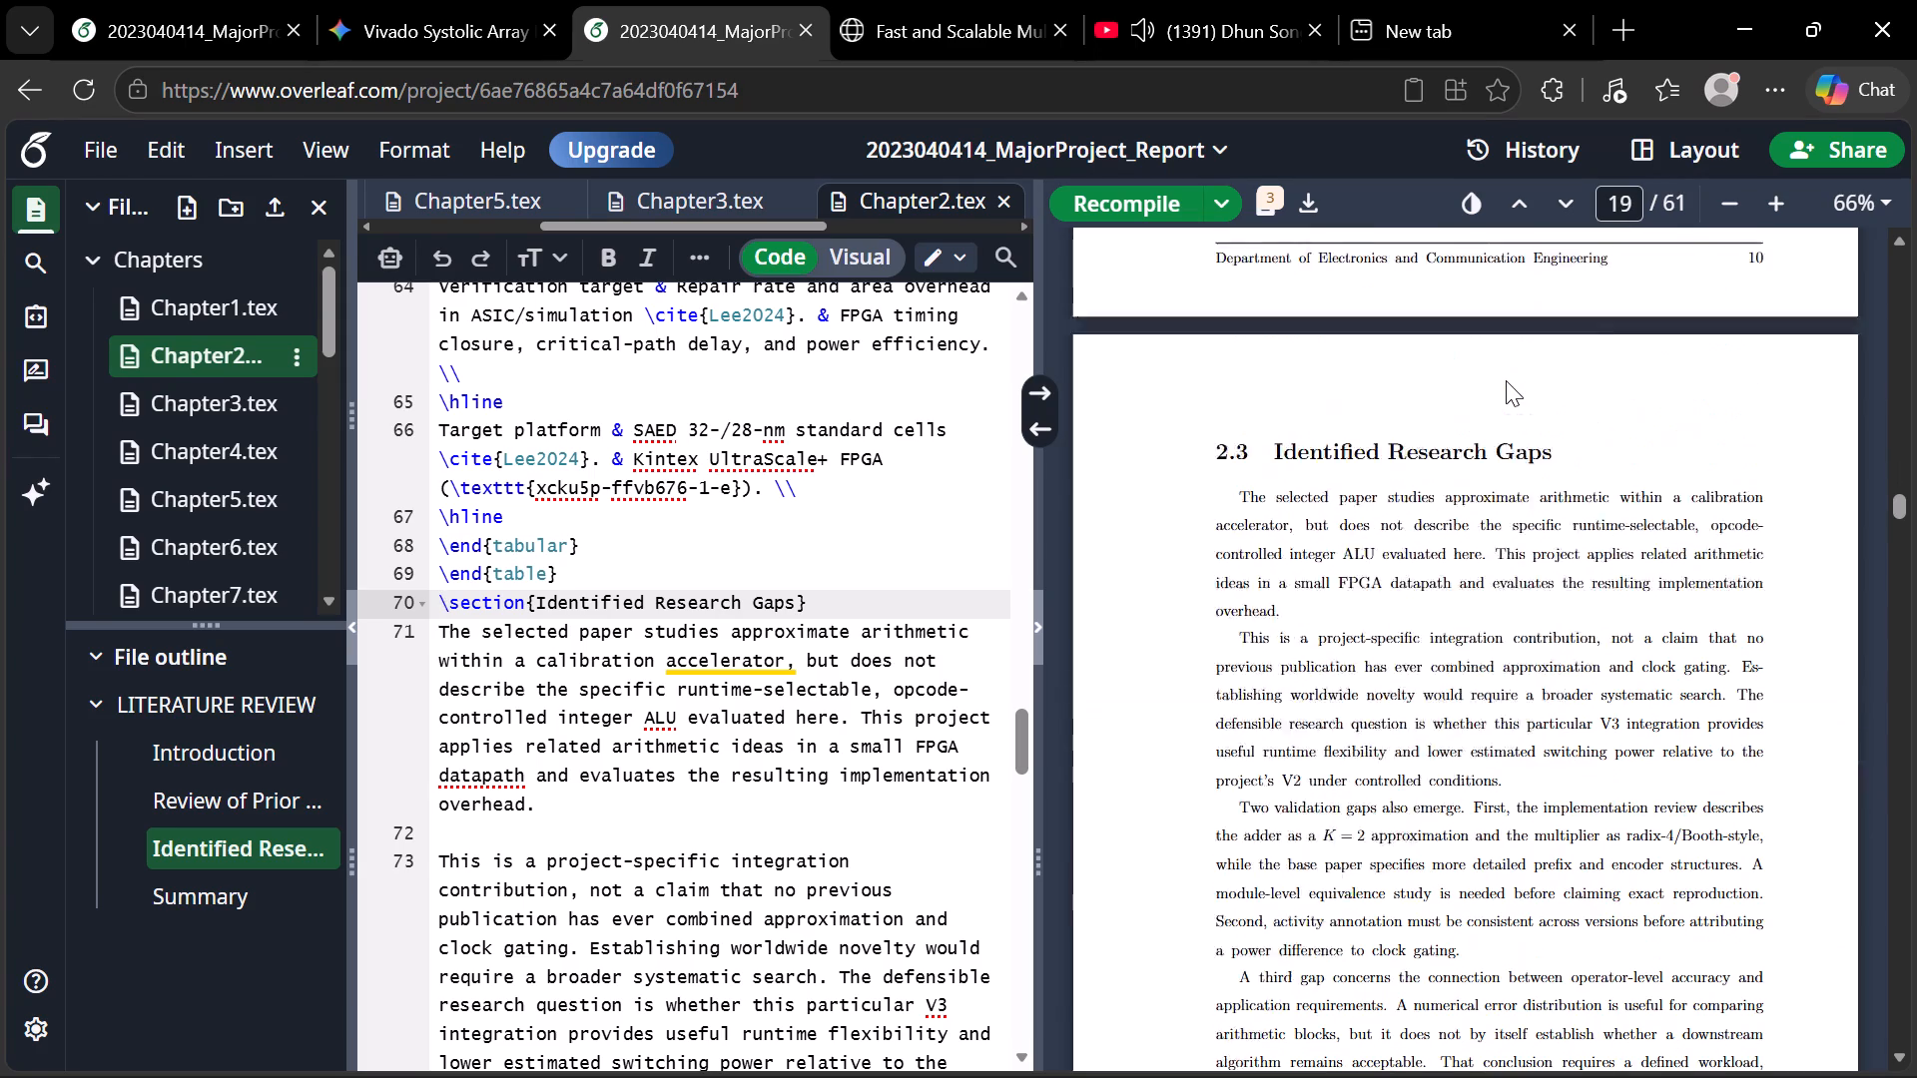
Examine Figure 2.1 on dataflow and selective routing paths in the compiled report and locate its figure code in the Chapter2.tex source.
{"action": "scroll", "coordinate": [1506, 380], "scroll_direction": "down", "scroll_amount": 1}
{"action": "scroll", "coordinate": [1506, 380], "scroll_direction": "up", "scroll_amount": 3}
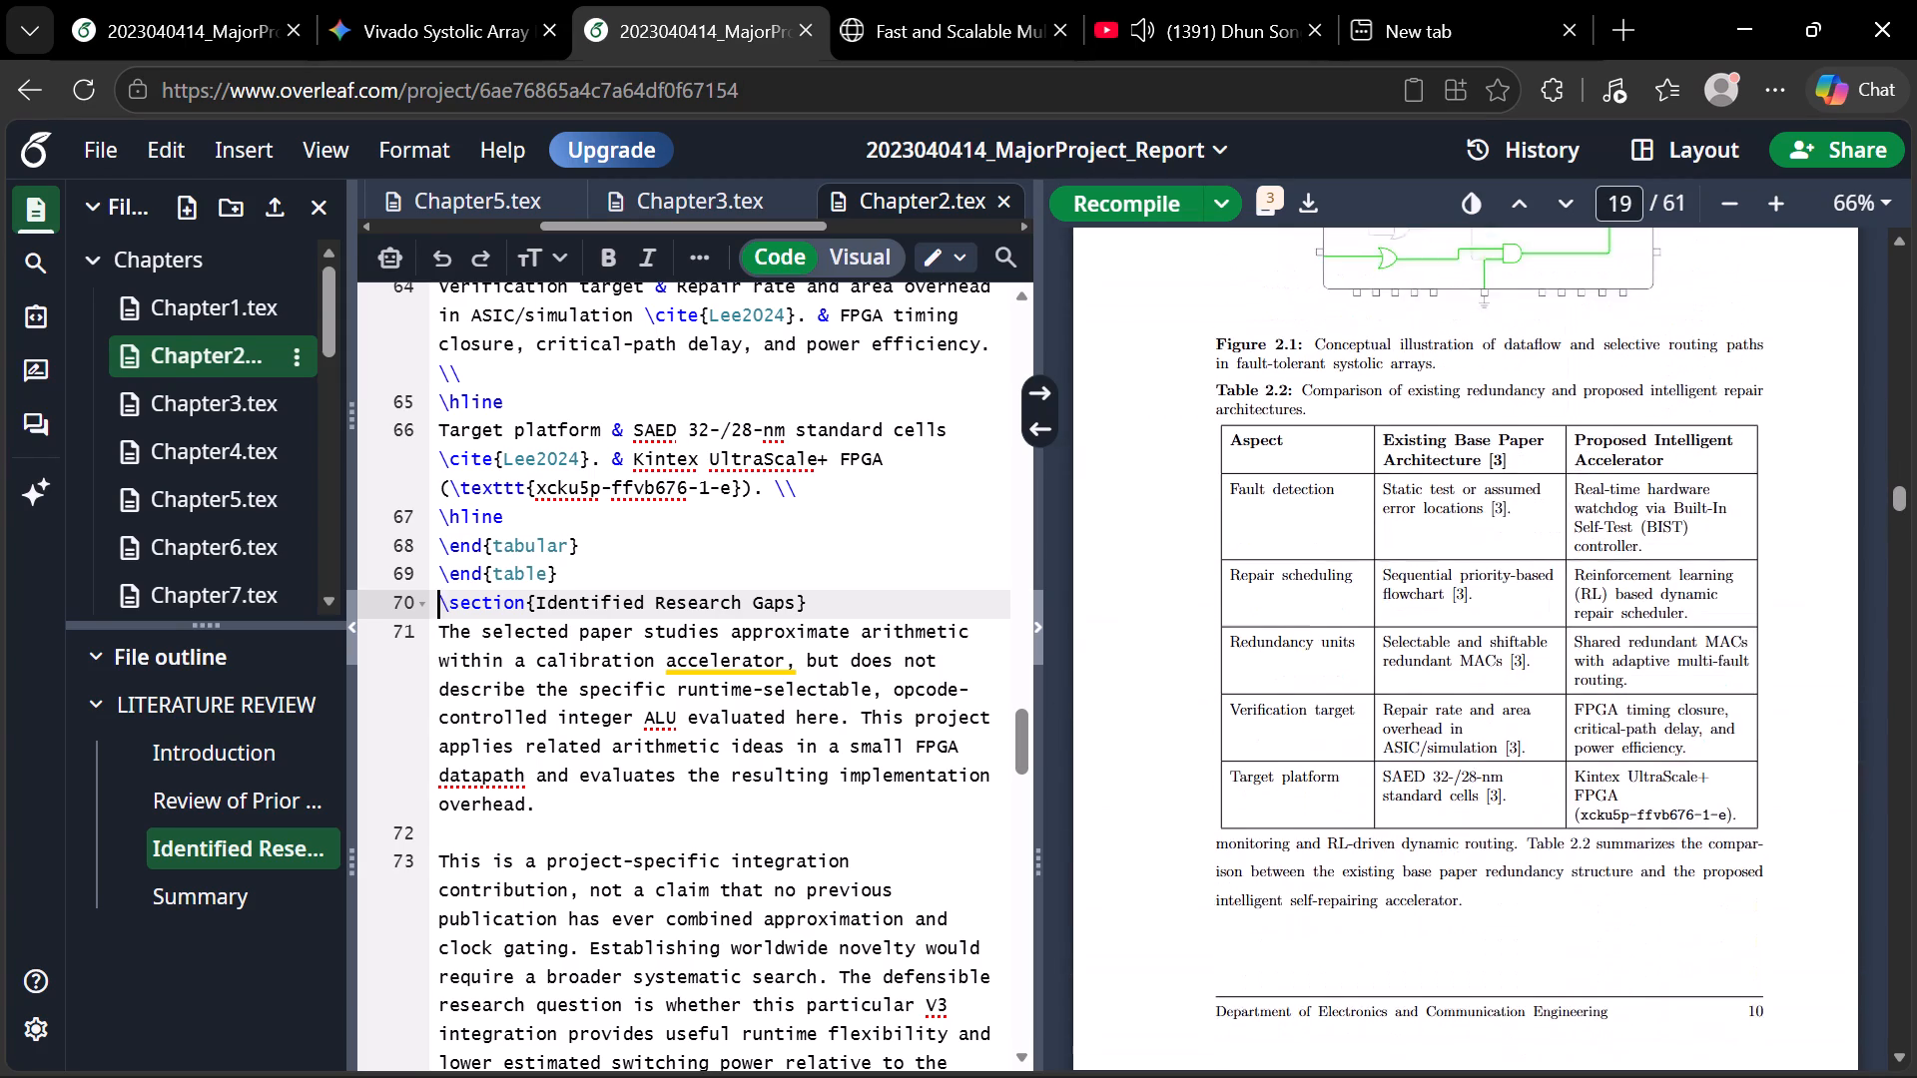
{"action": "scroll", "coordinate": [1506, 380], "scroll_direction": "up", "scroll_amount": 2}
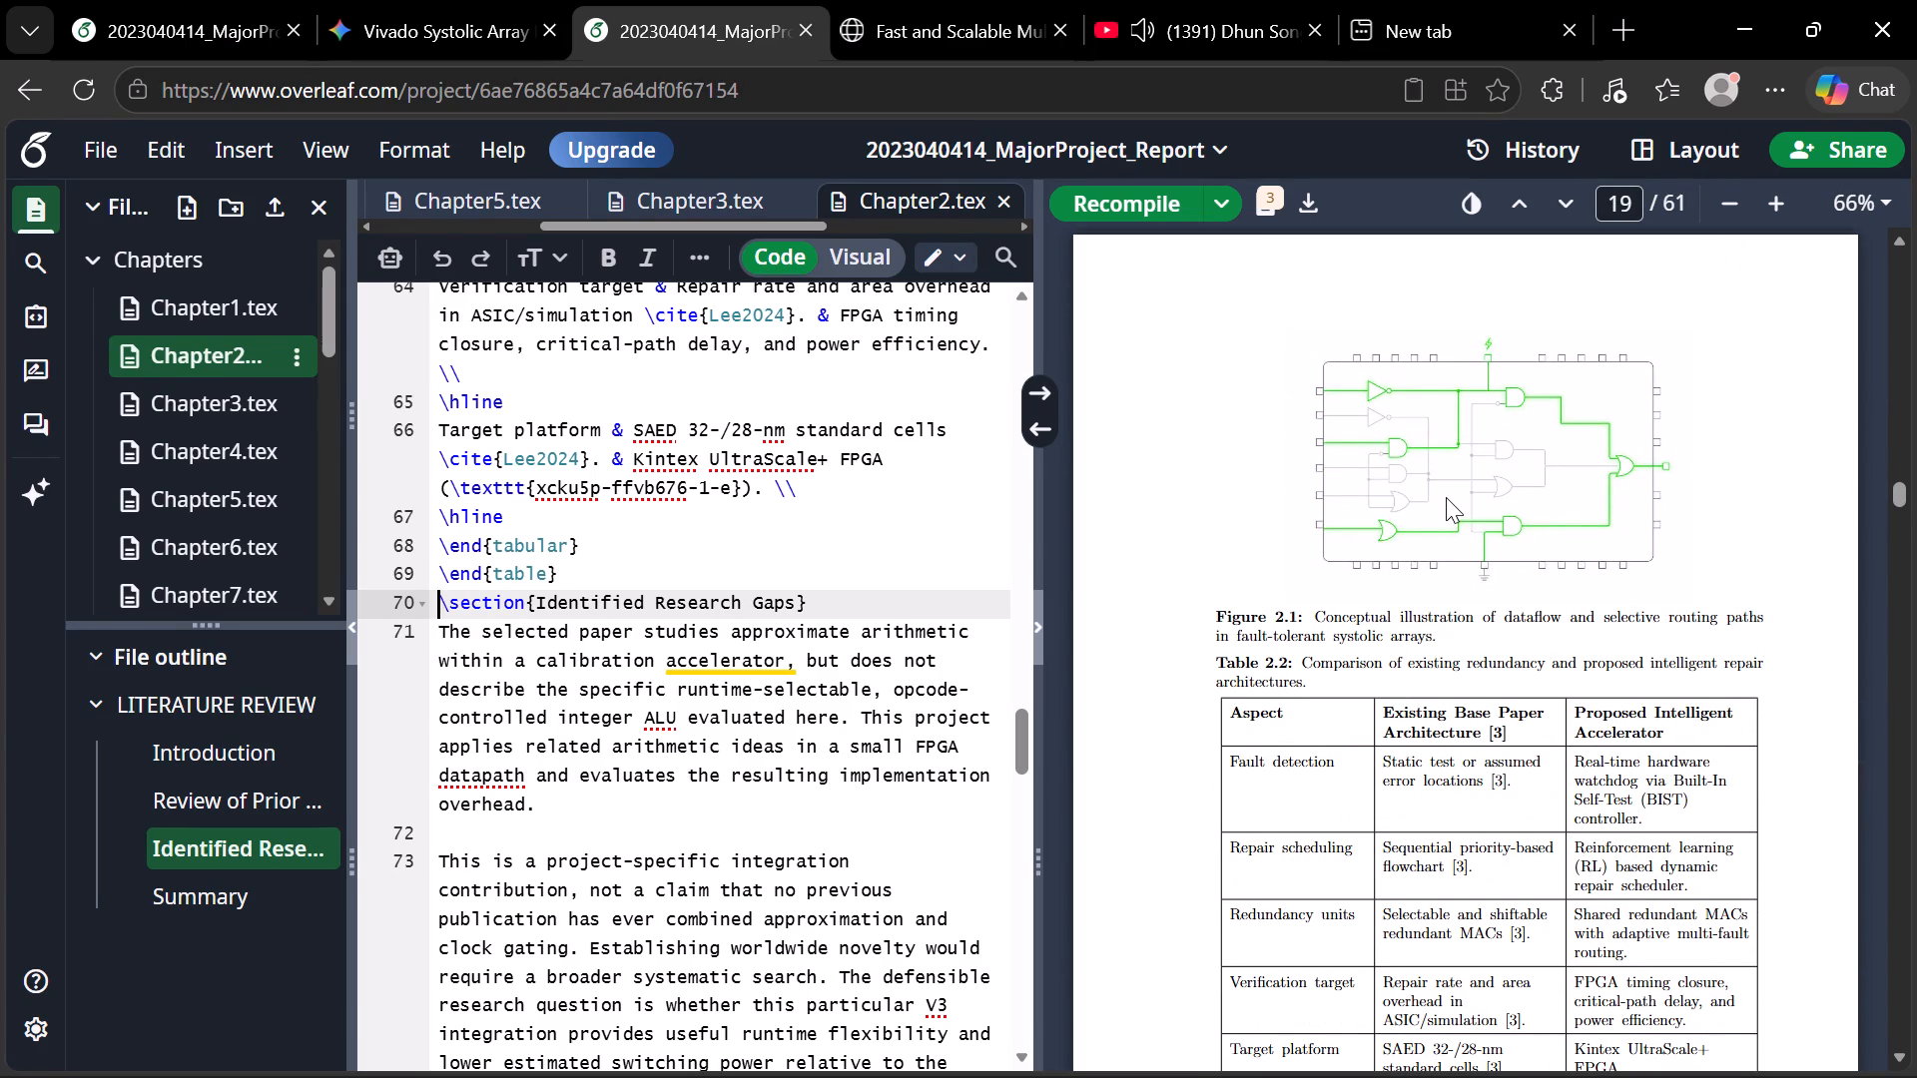
{"action": "key", "text": "Print"}
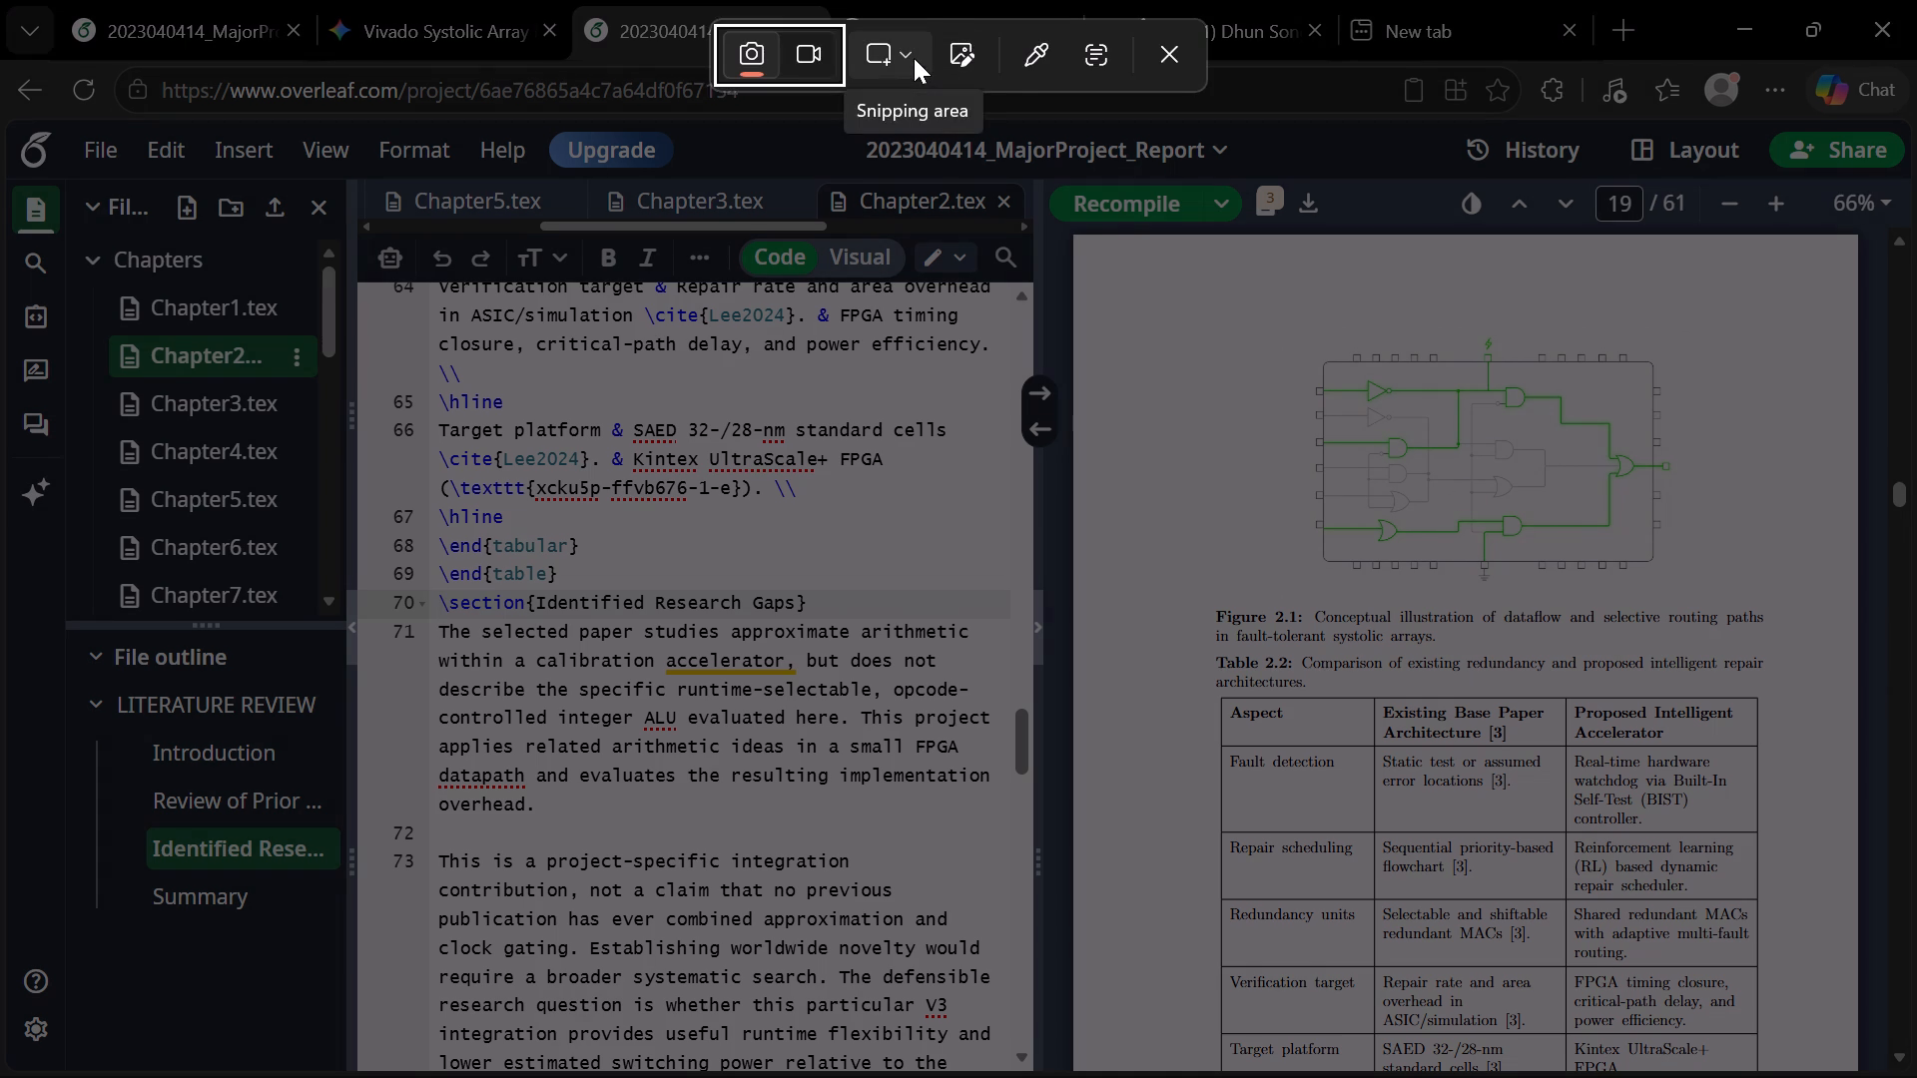
{"action": "left_click", "coordinate": [1183, 52]}
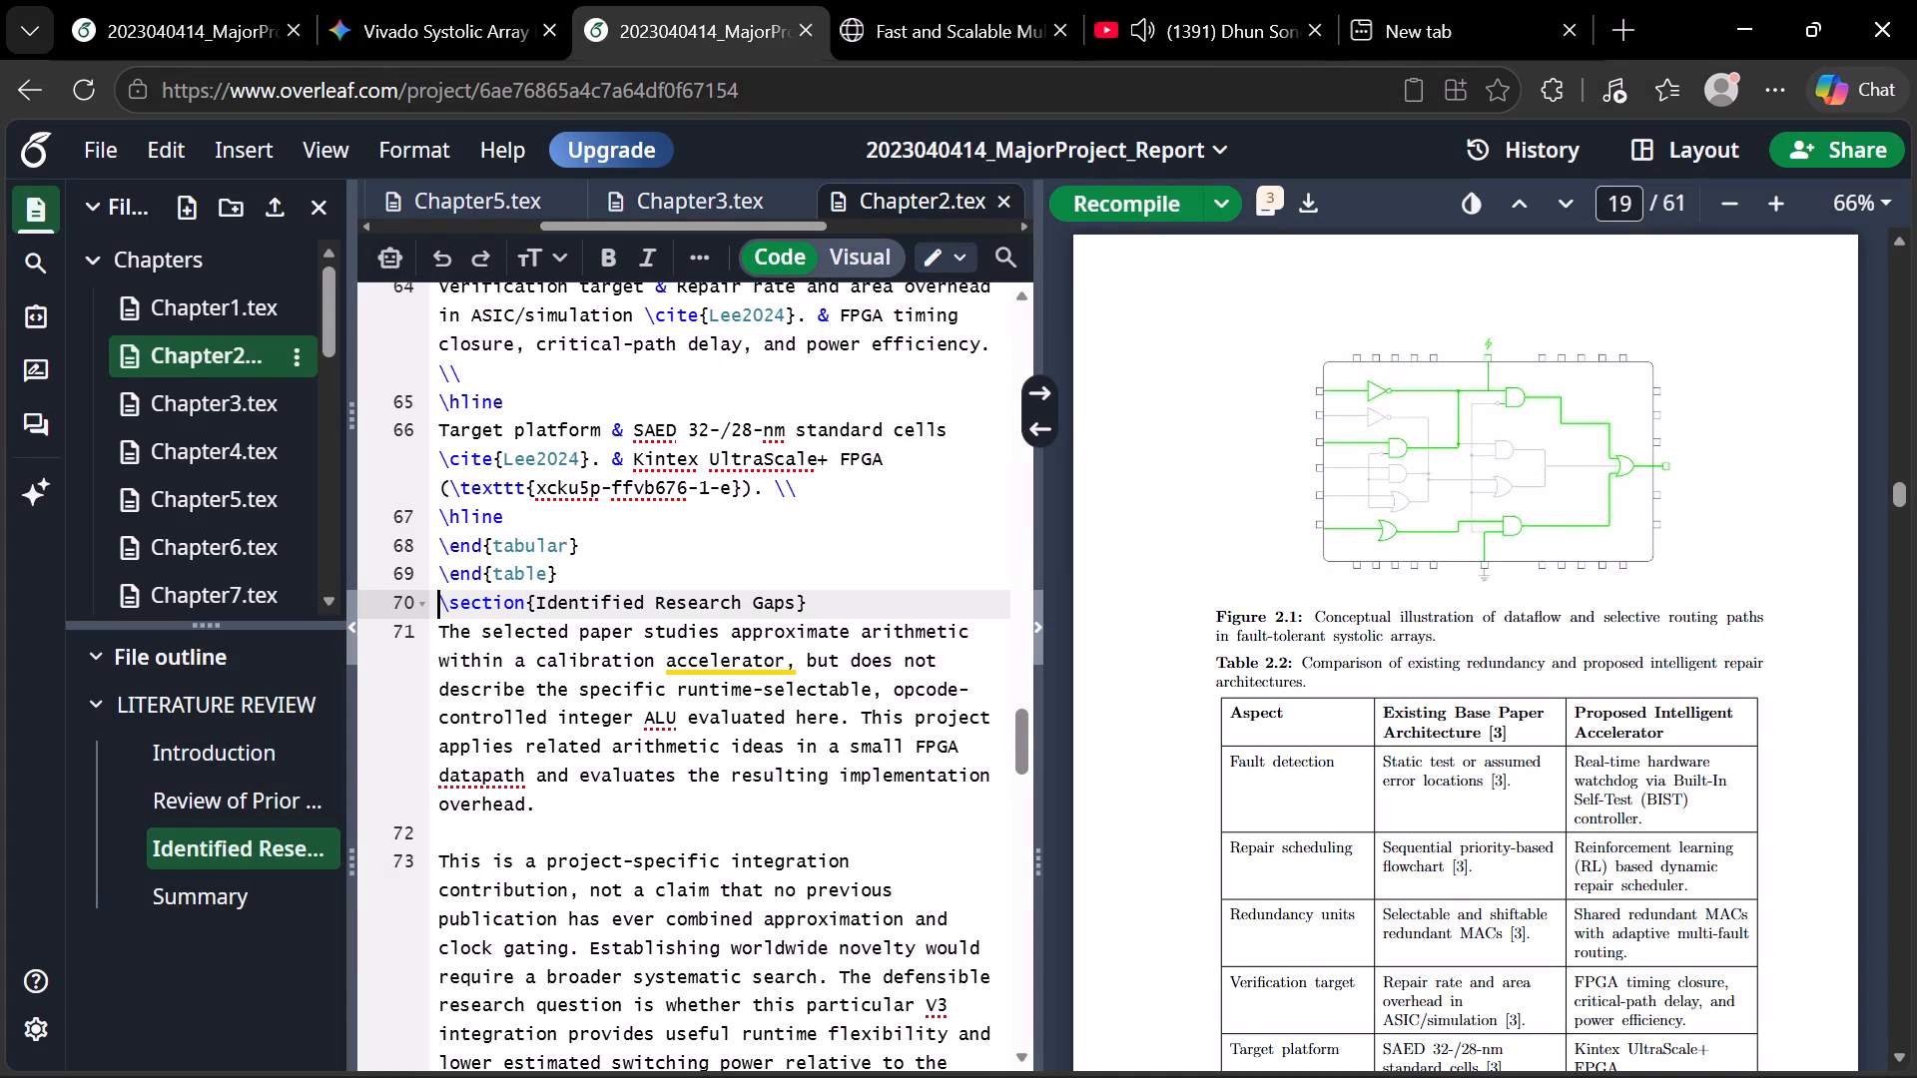
{"action": "scroll", "coordinate": [709, 464], "scroll_direction": "down", "scroll_amount": 2}
{"action": "scroll", "coordinate": [709, 464], "scroll_direction": "up", "scroll_amount": 6}
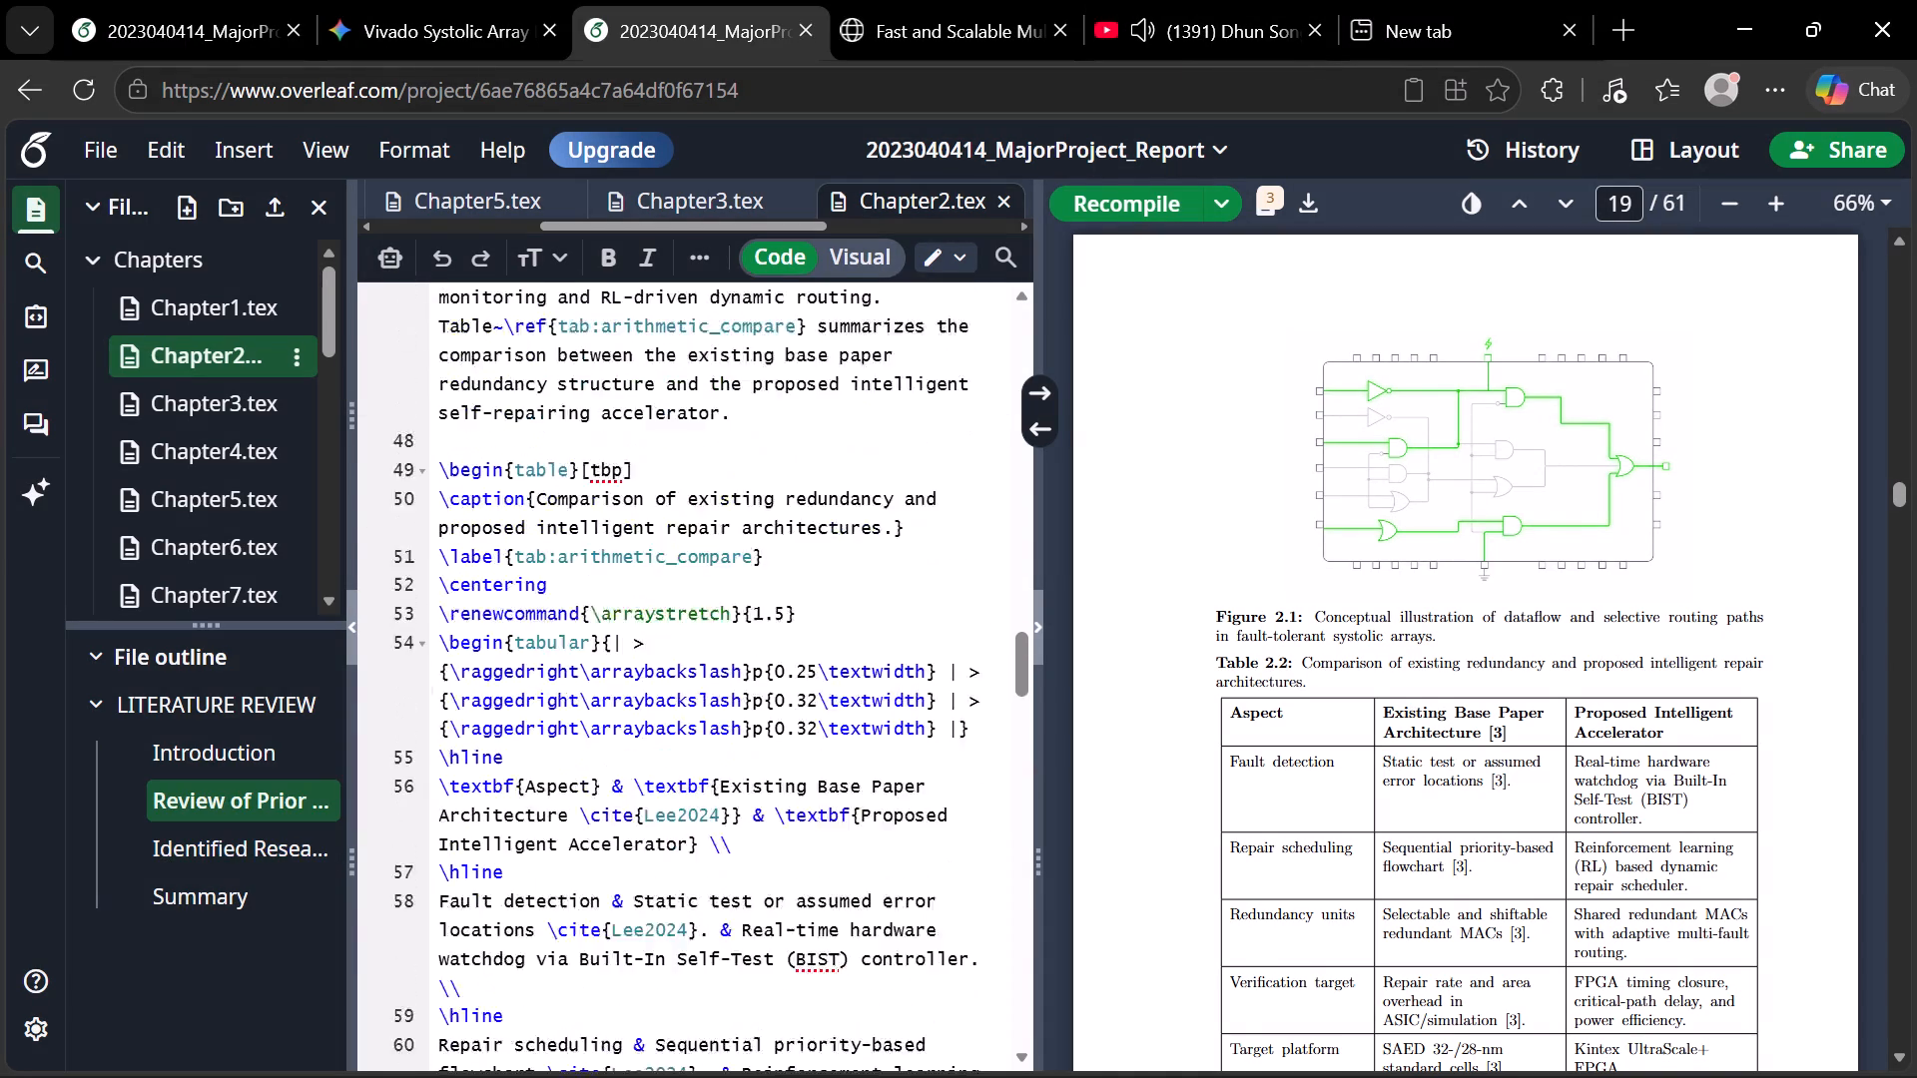
{"action": "scroll", "coordinate": [709, 464], "scroll_direction": "up", "scroll_amount": 4}
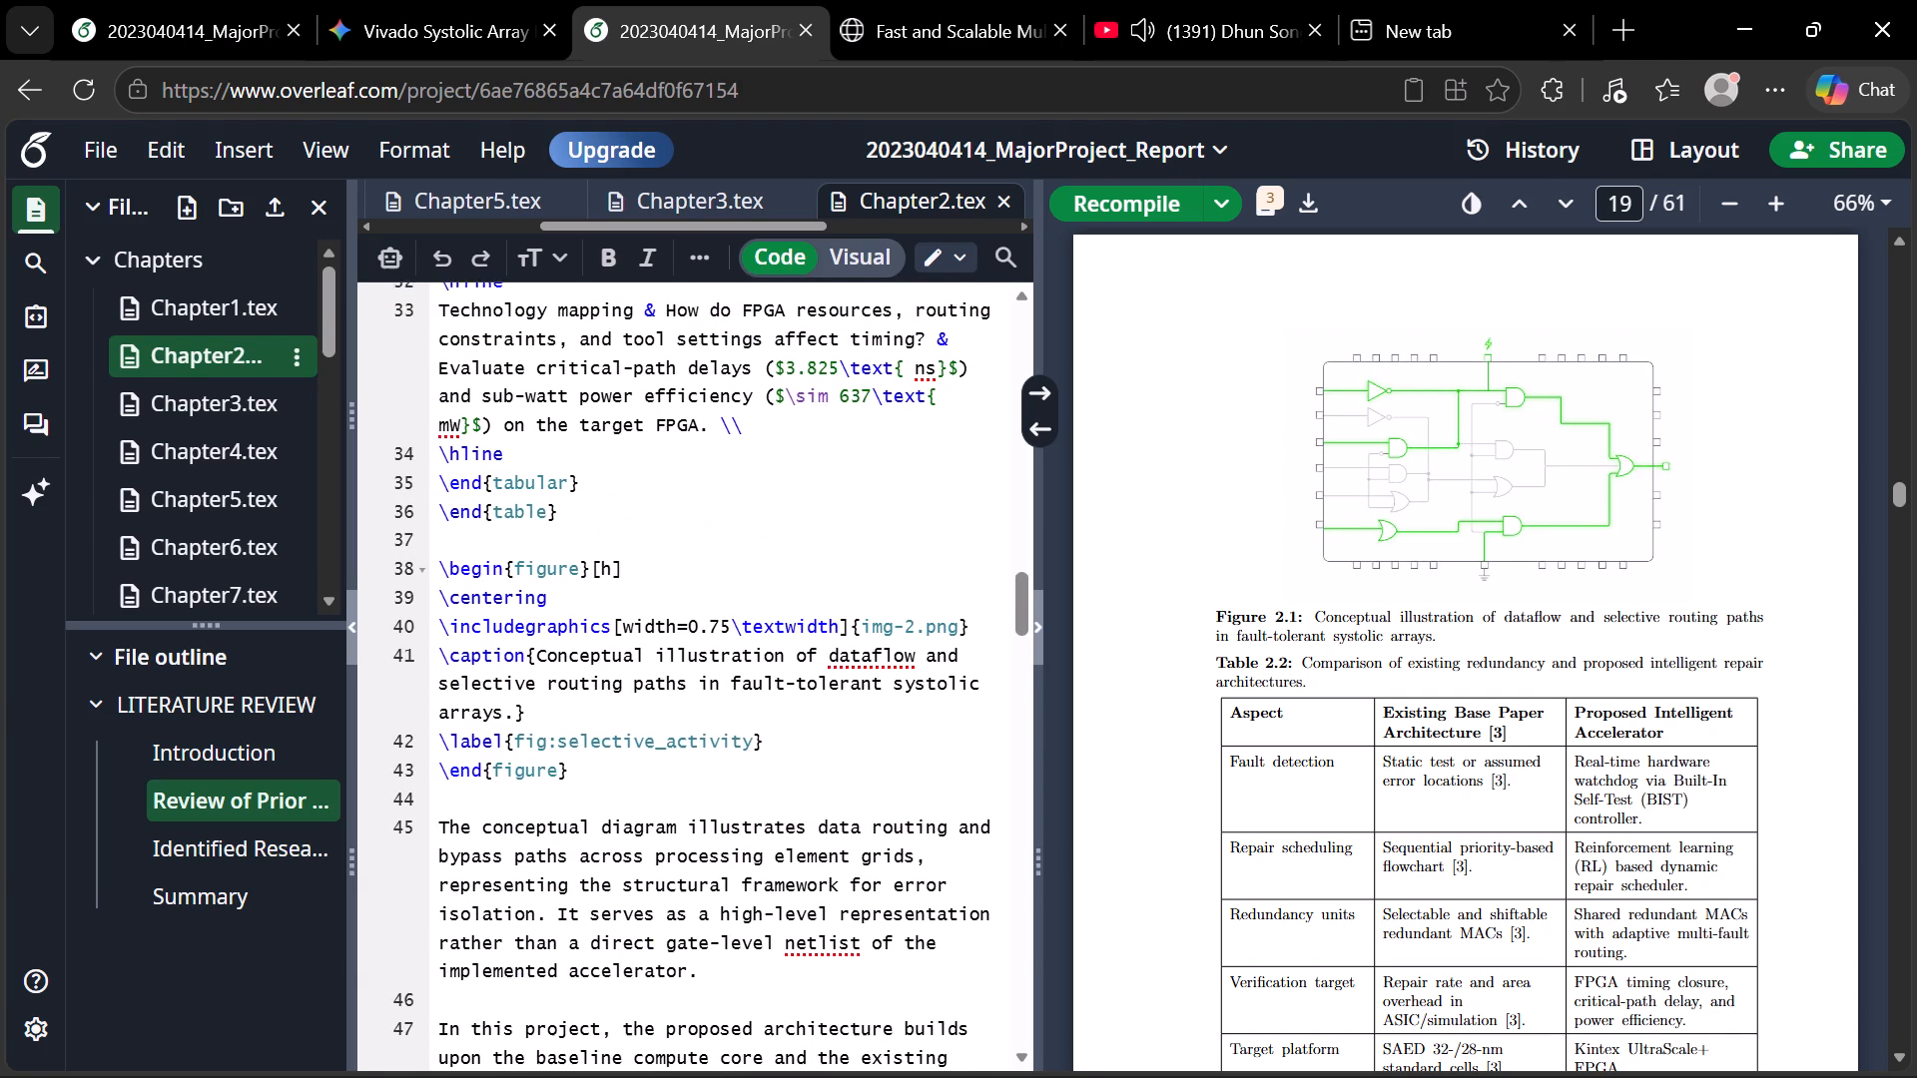
{"action": "scroll", "coordinate": [709, 464], "scroll_direction": "up", "scroll_amount": 1}
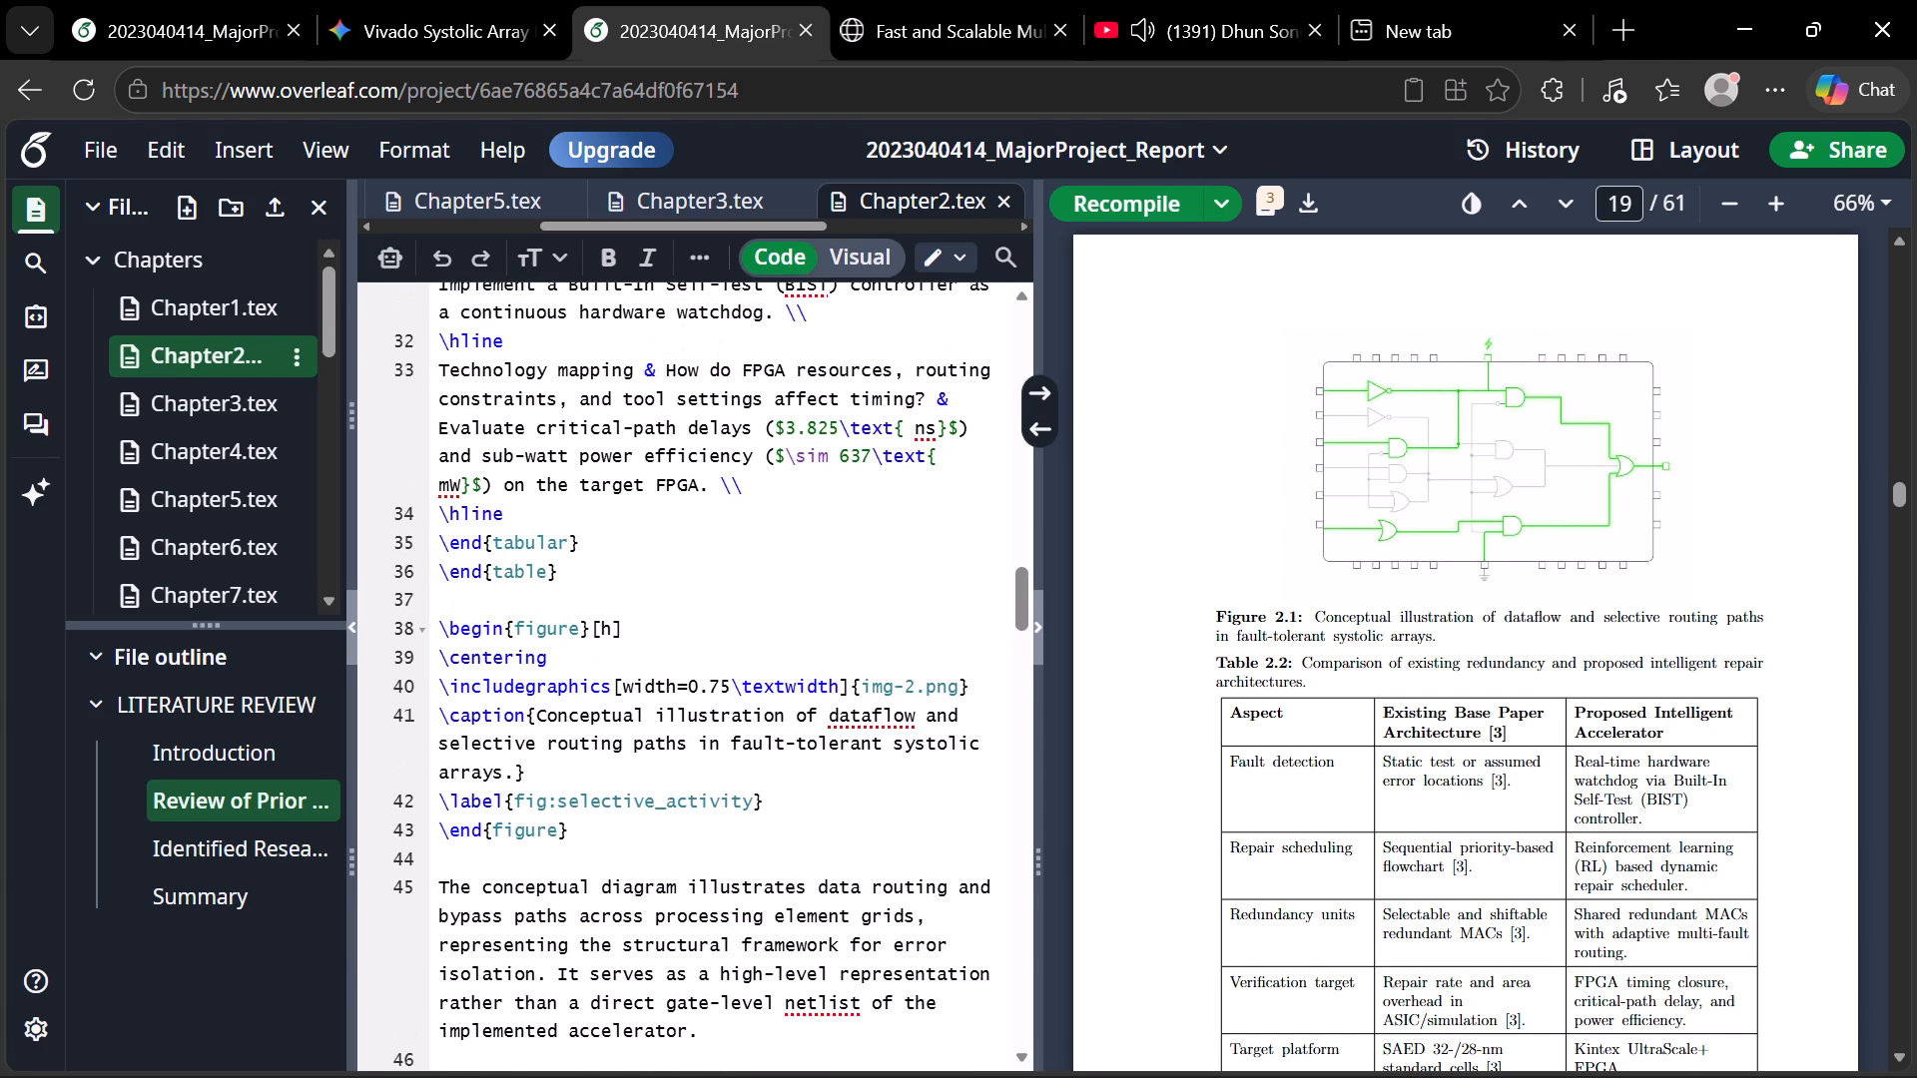
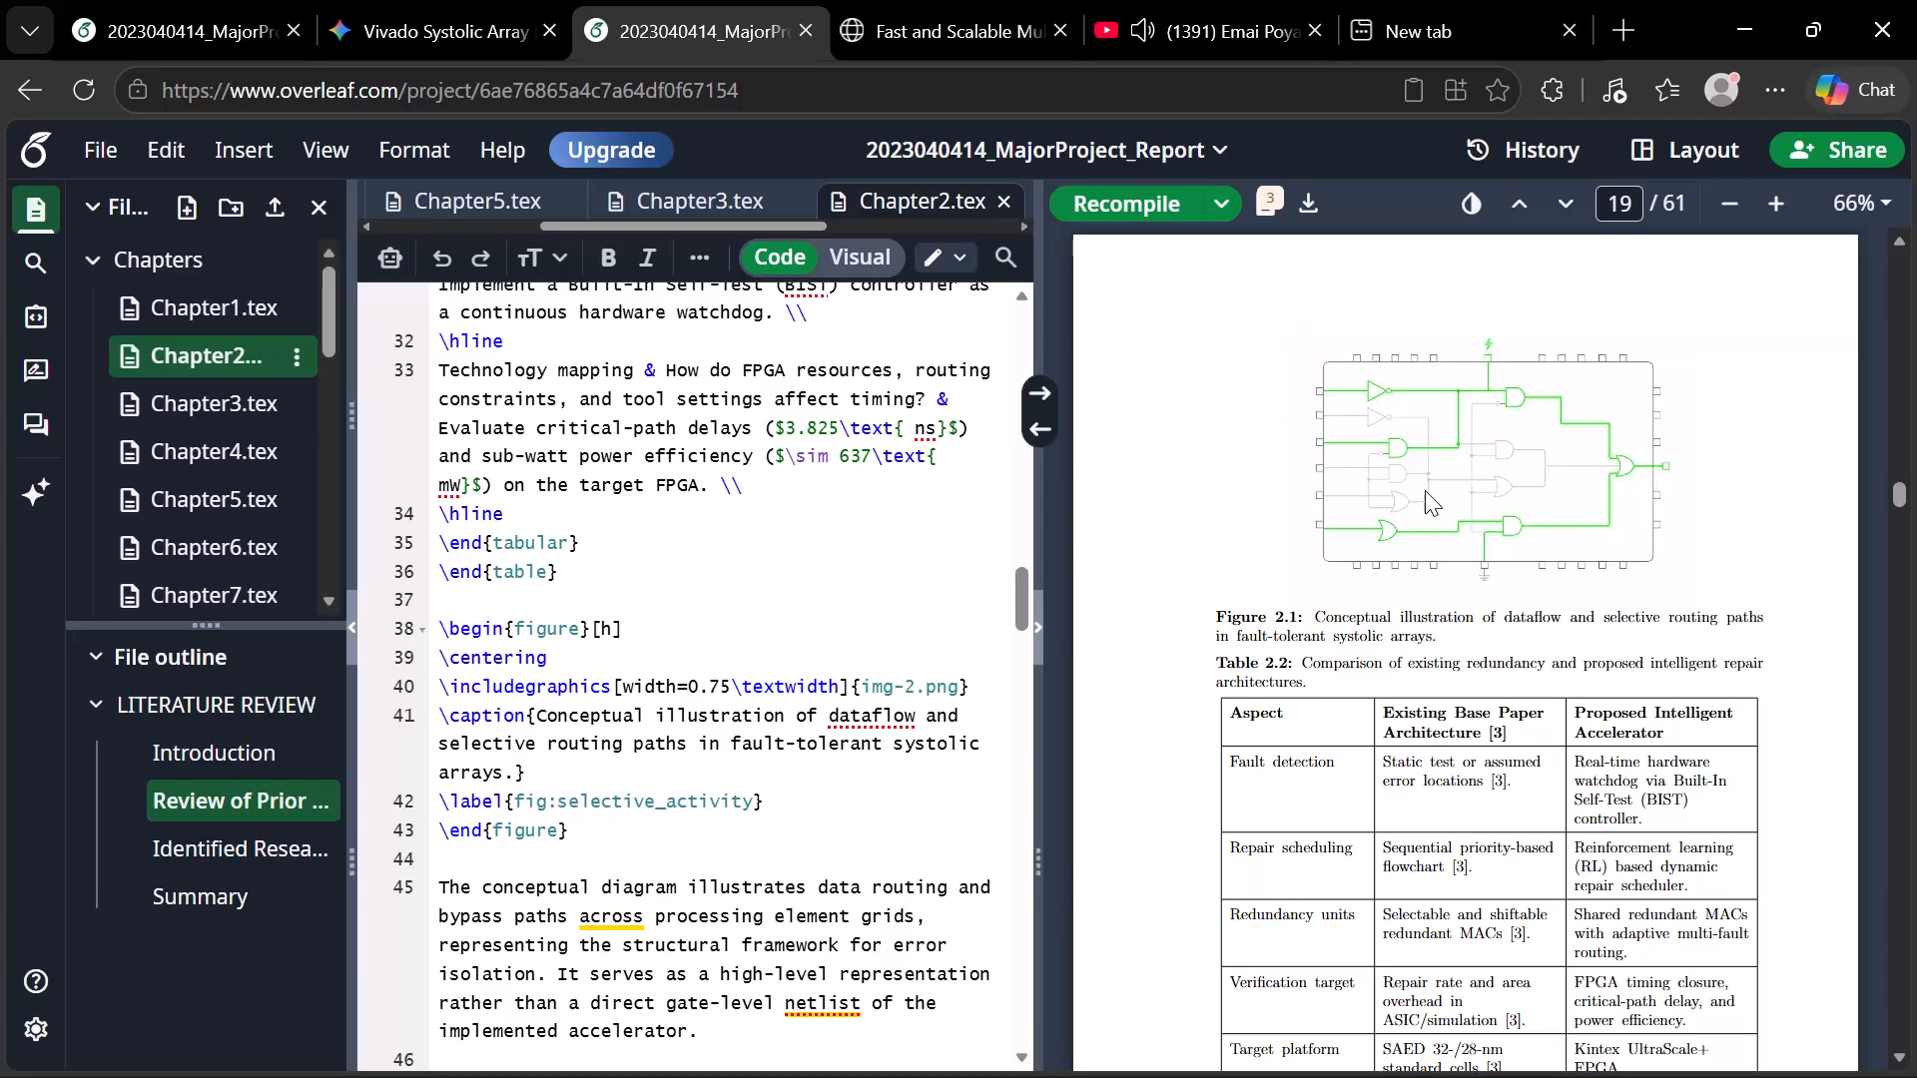
{"action": "key", "text": "Print"}
{"action": "left_click", "coordinate": [915, 57]}
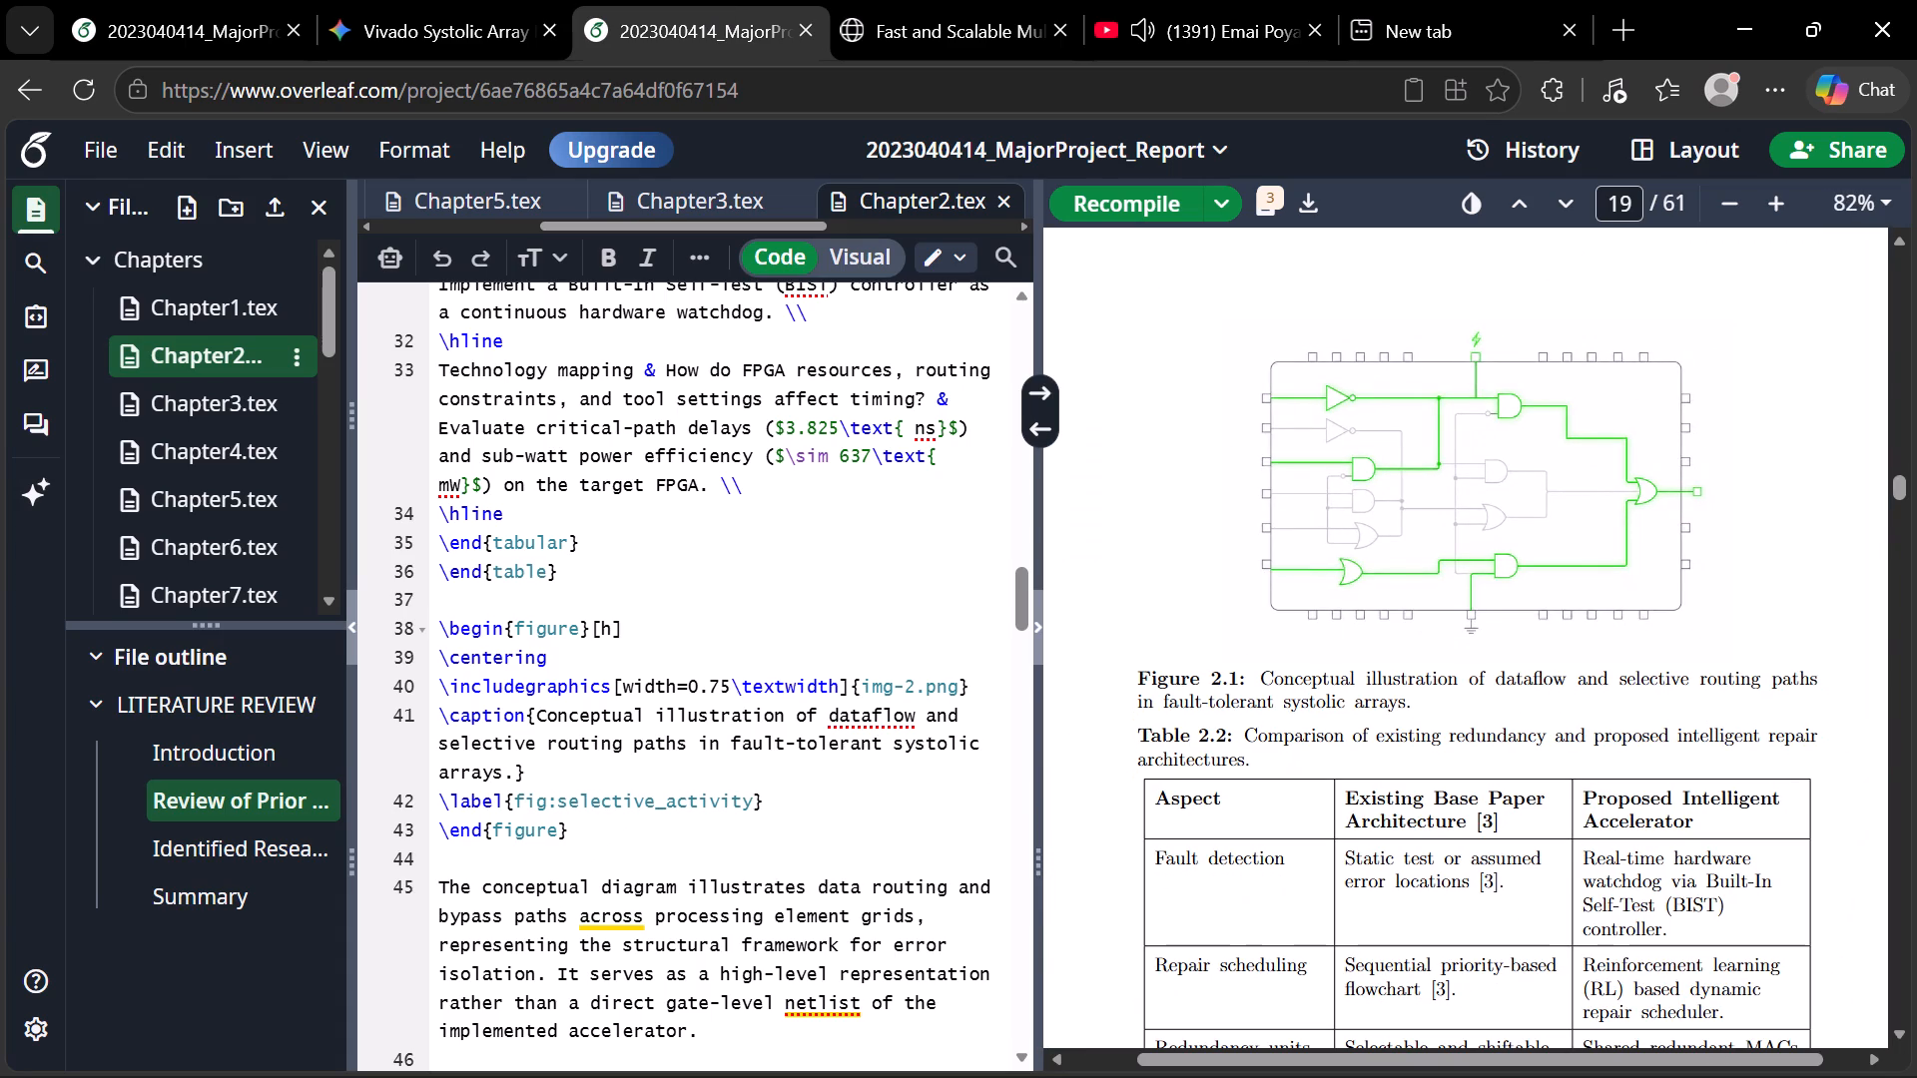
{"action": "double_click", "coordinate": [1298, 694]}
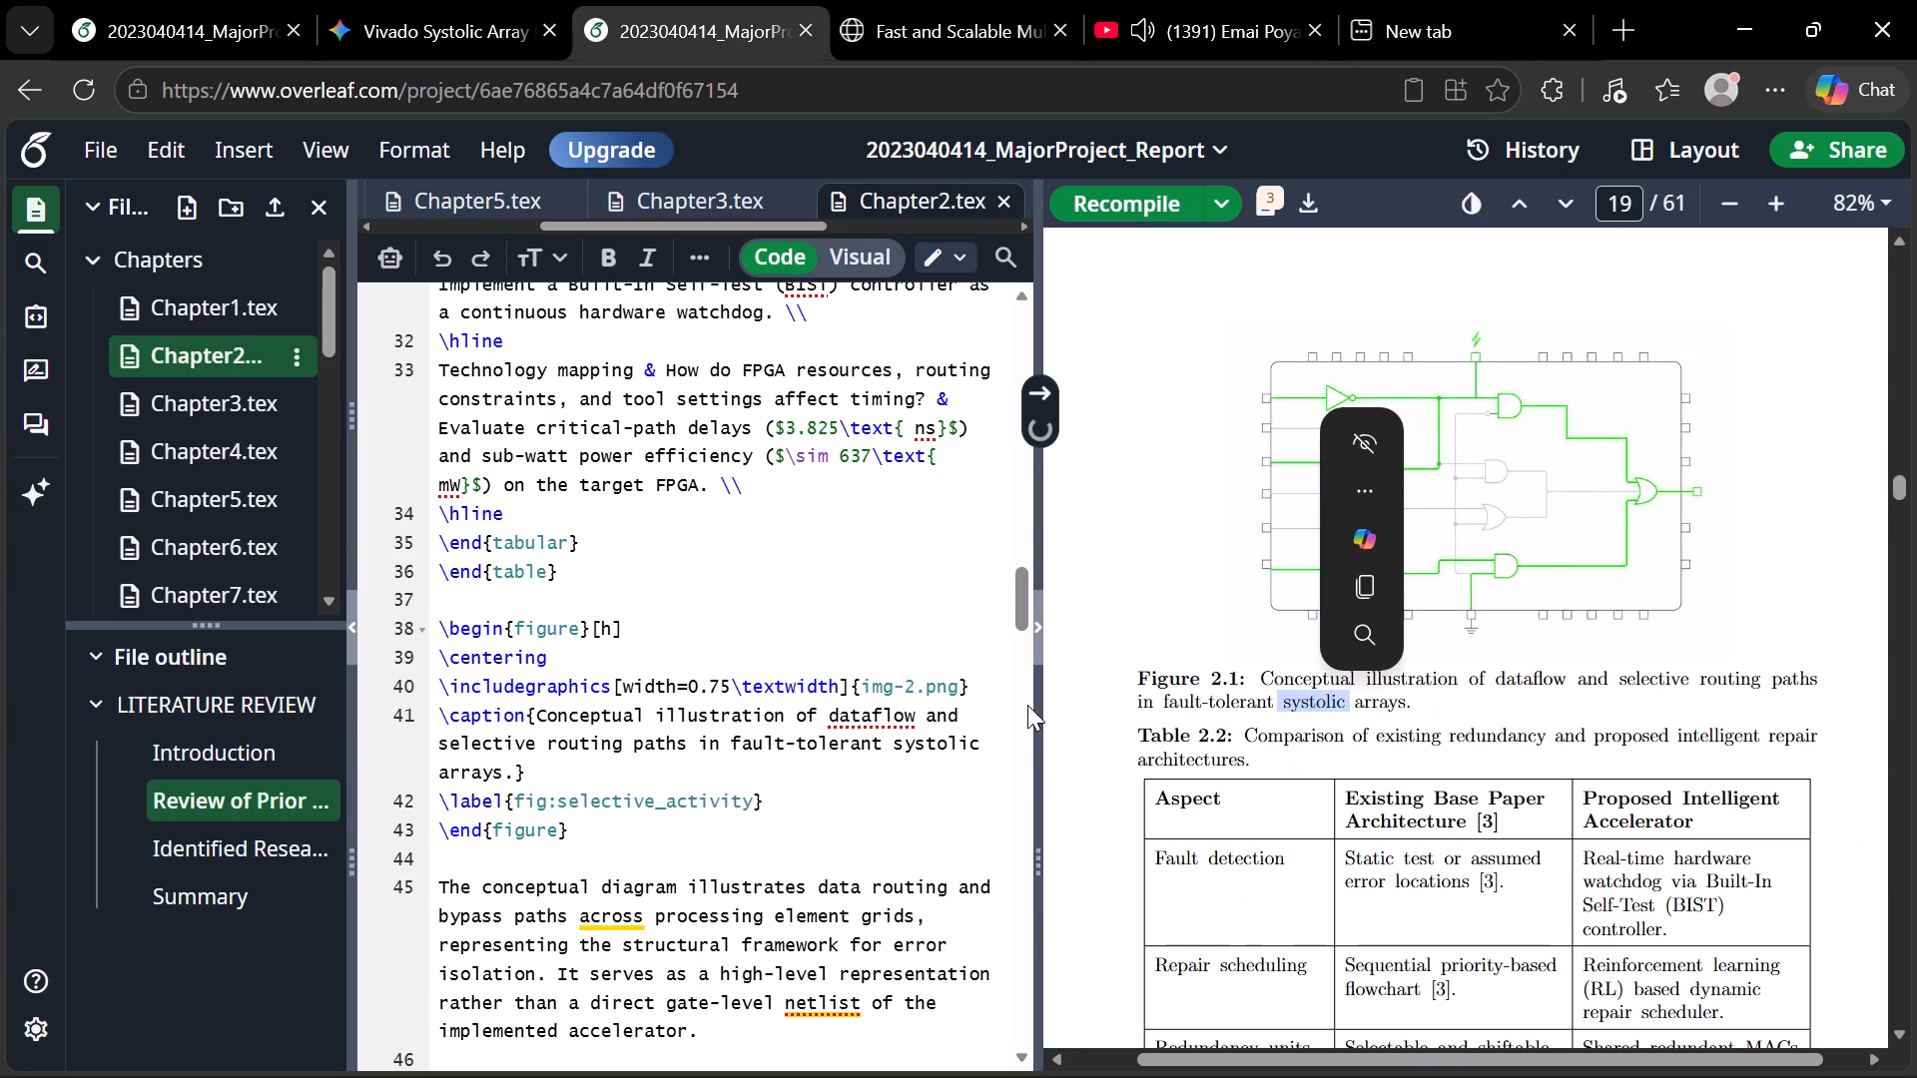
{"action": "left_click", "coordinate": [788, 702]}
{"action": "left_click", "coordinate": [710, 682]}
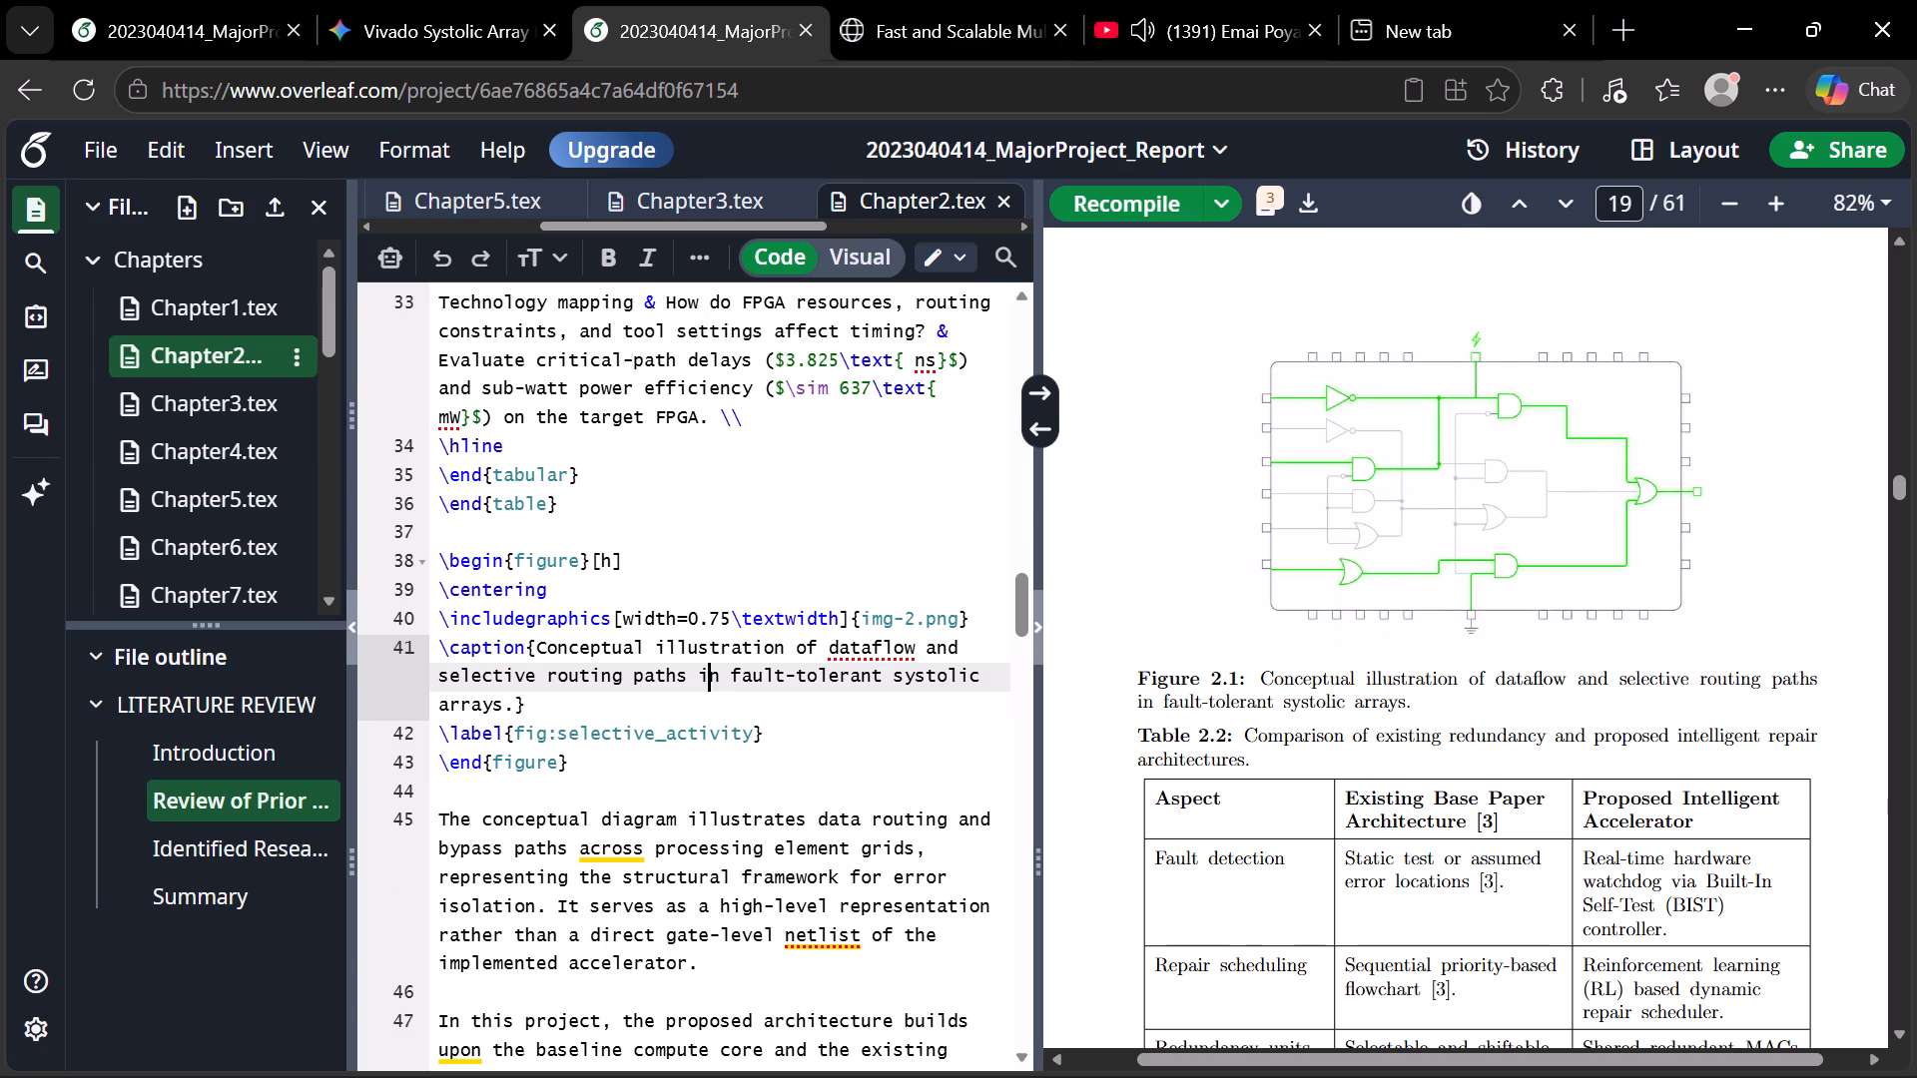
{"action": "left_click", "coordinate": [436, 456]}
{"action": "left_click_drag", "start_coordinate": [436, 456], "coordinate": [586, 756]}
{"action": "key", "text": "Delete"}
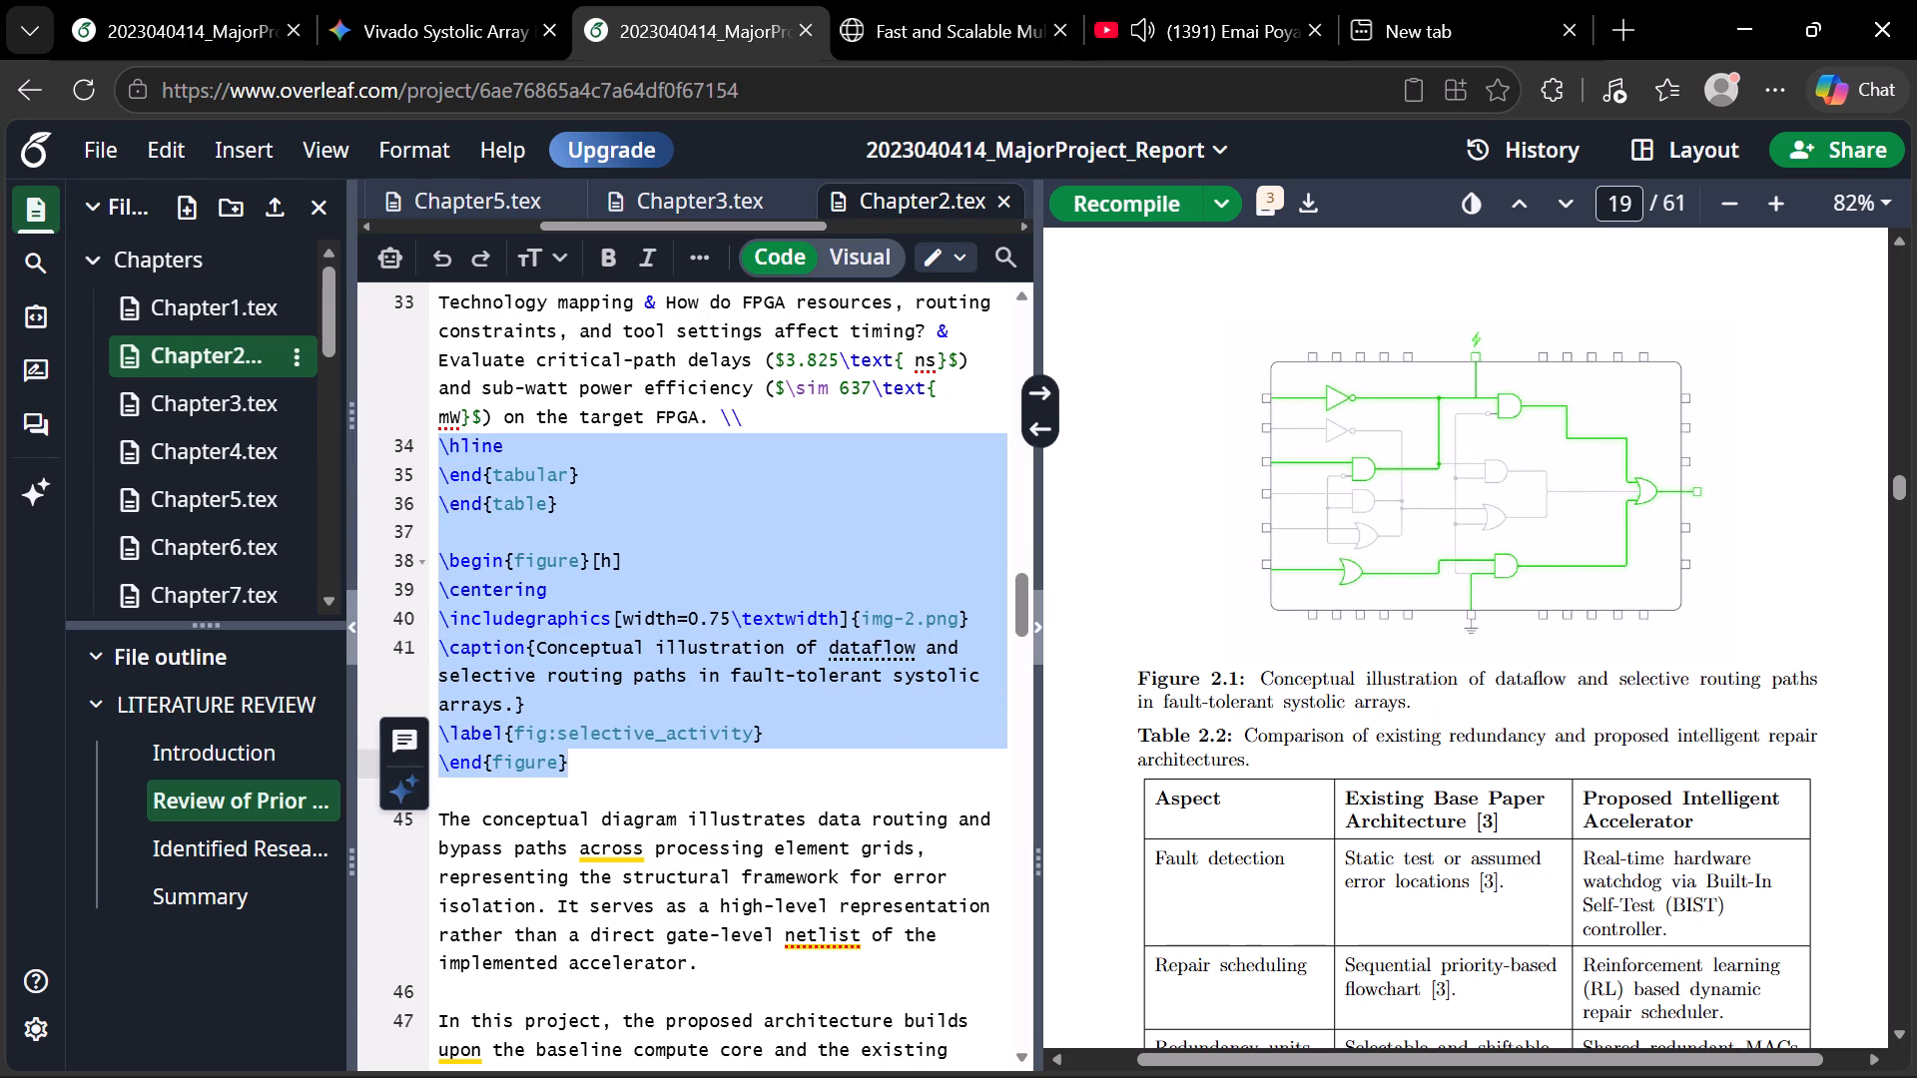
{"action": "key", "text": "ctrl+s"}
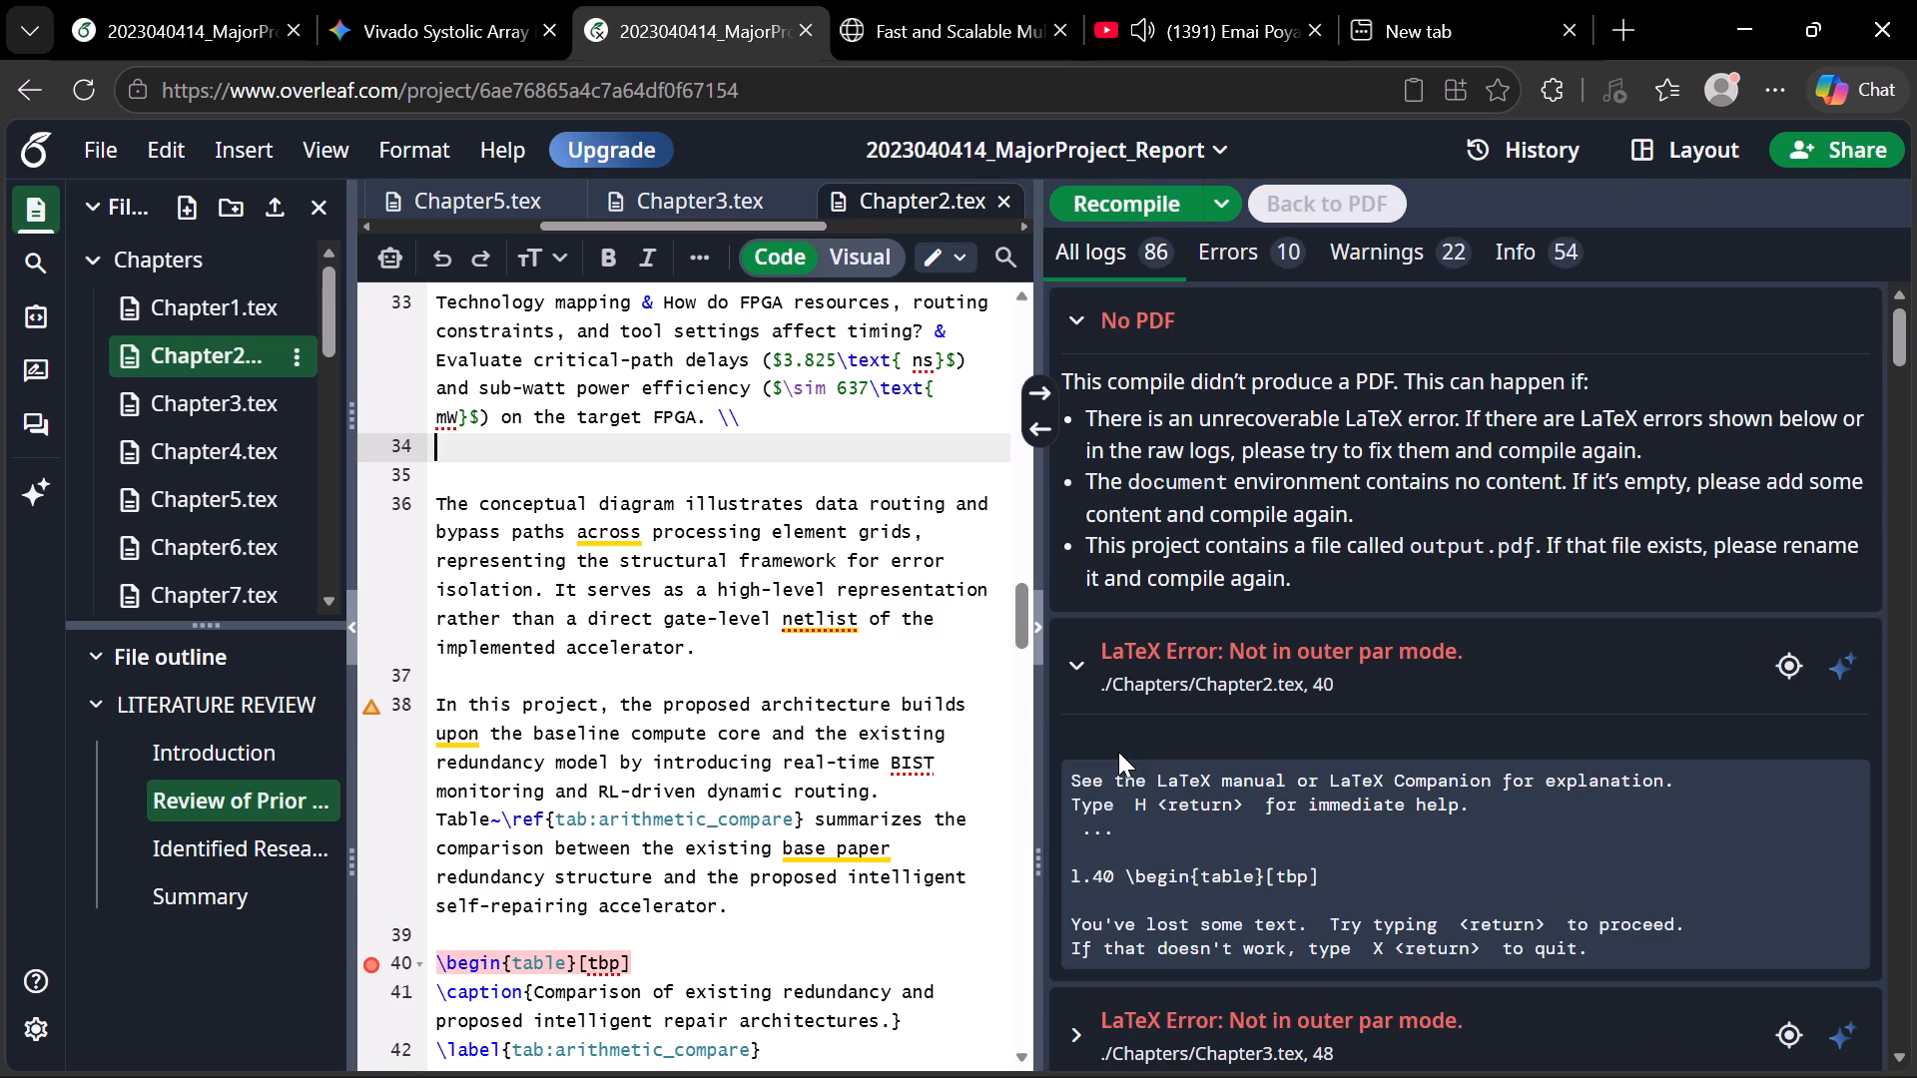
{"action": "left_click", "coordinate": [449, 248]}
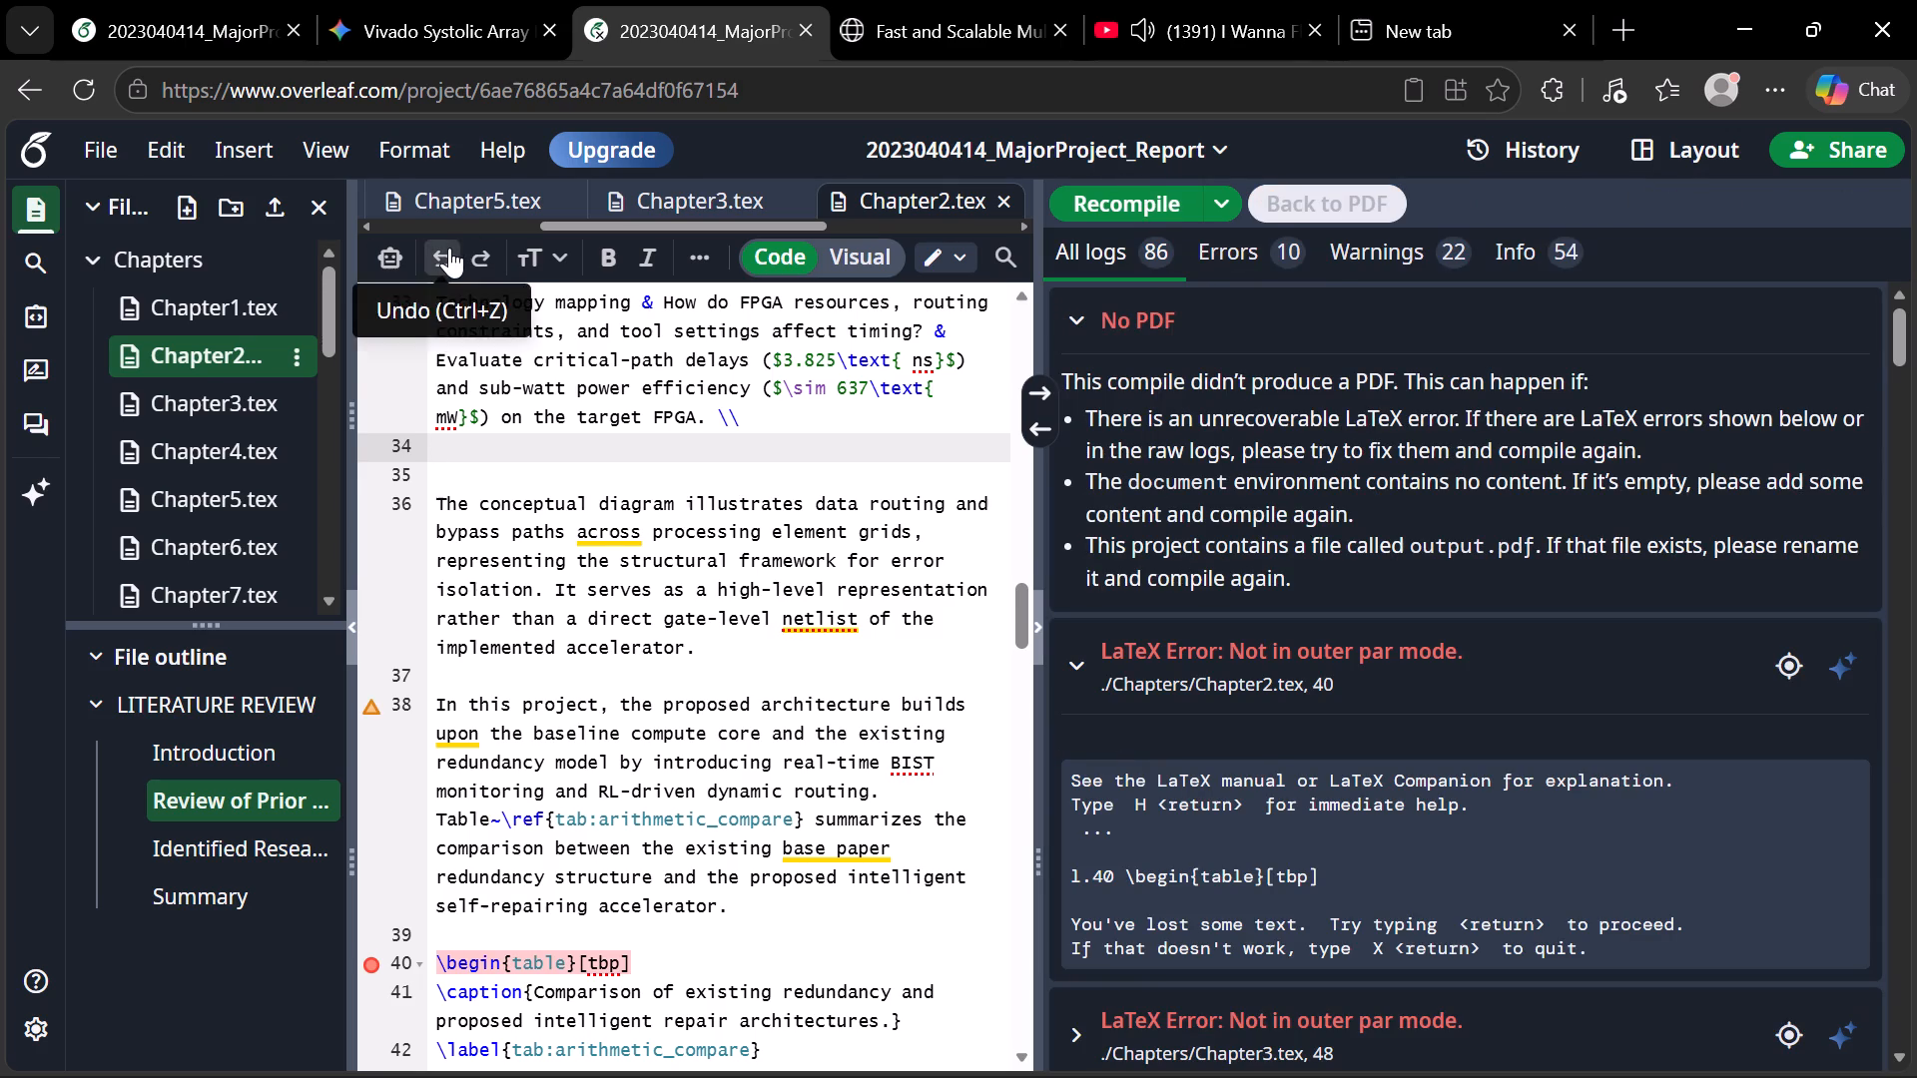
Delete only the Figure 2.1 block, from \begin{figure}[h] to \end{figure}, in Chapter2.tex and recompile the report.
{"action": "left_click", "coordinate": [873, 591]}
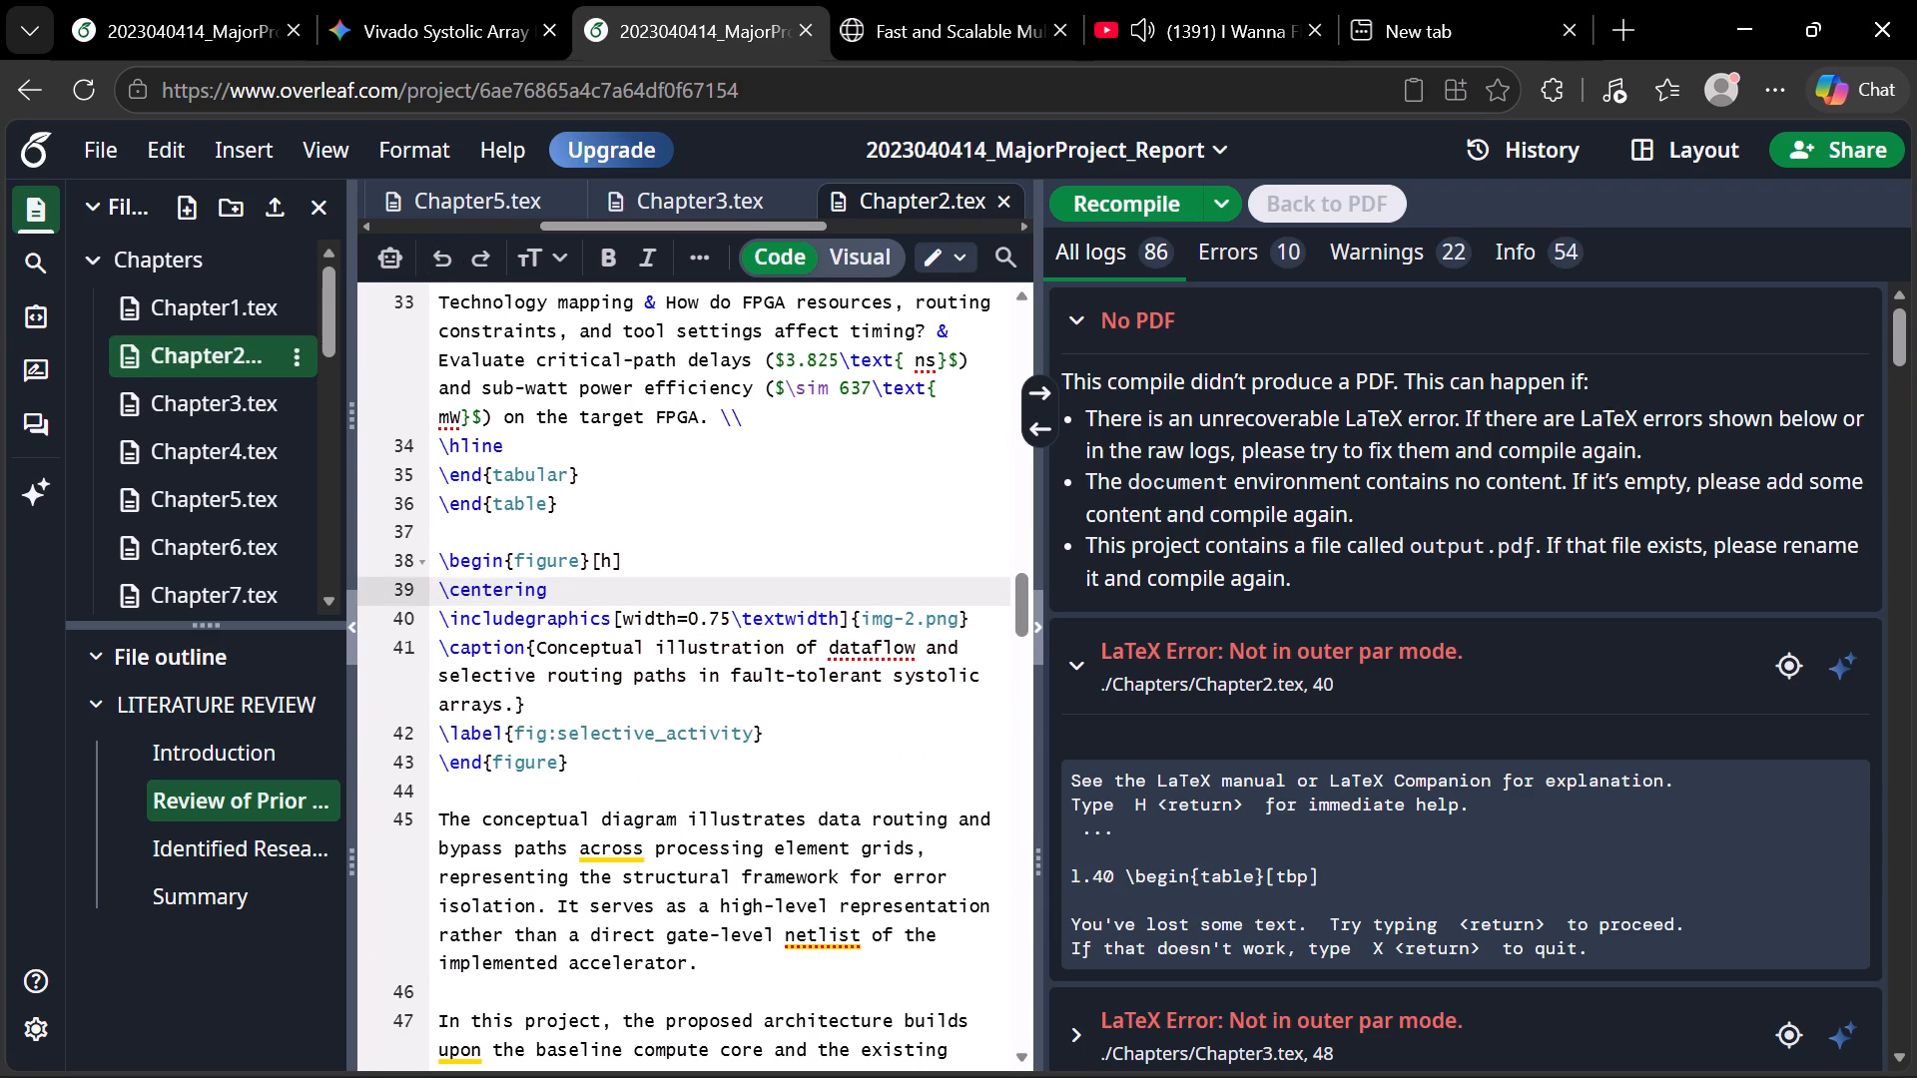
{"action": "left_click", "coordinate": [442, 564]}
{"action": "left_click_drag", "start_coordinate": [442, 564], "coordinate": [578, 739]}
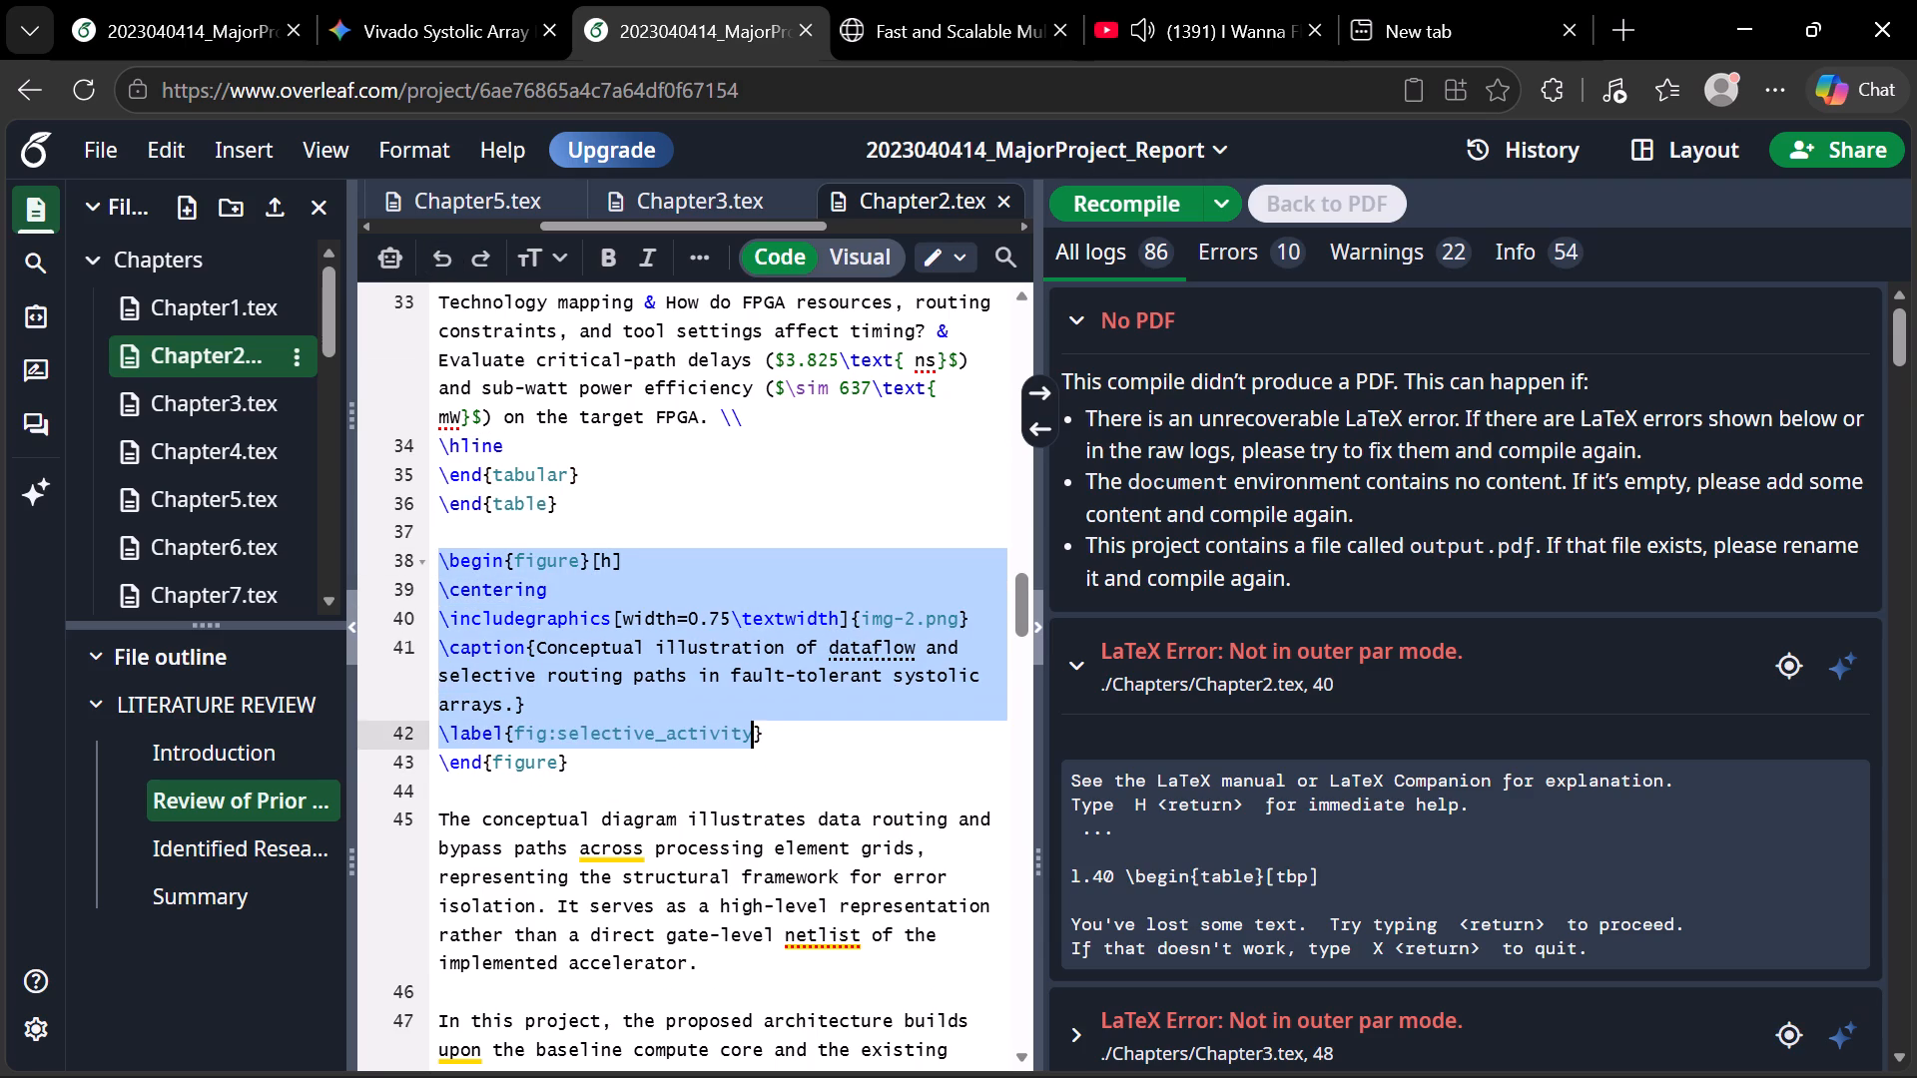
{"action": "left_click_drag", "start_coordinate": [578, 739], "coordinate": [578, 758]}
{"action": "left_click", "coordinate": [578, 758]}
{"action": "right_click_drag", "start_coordinate": [578, 758], "coordinate": [420, 552]}
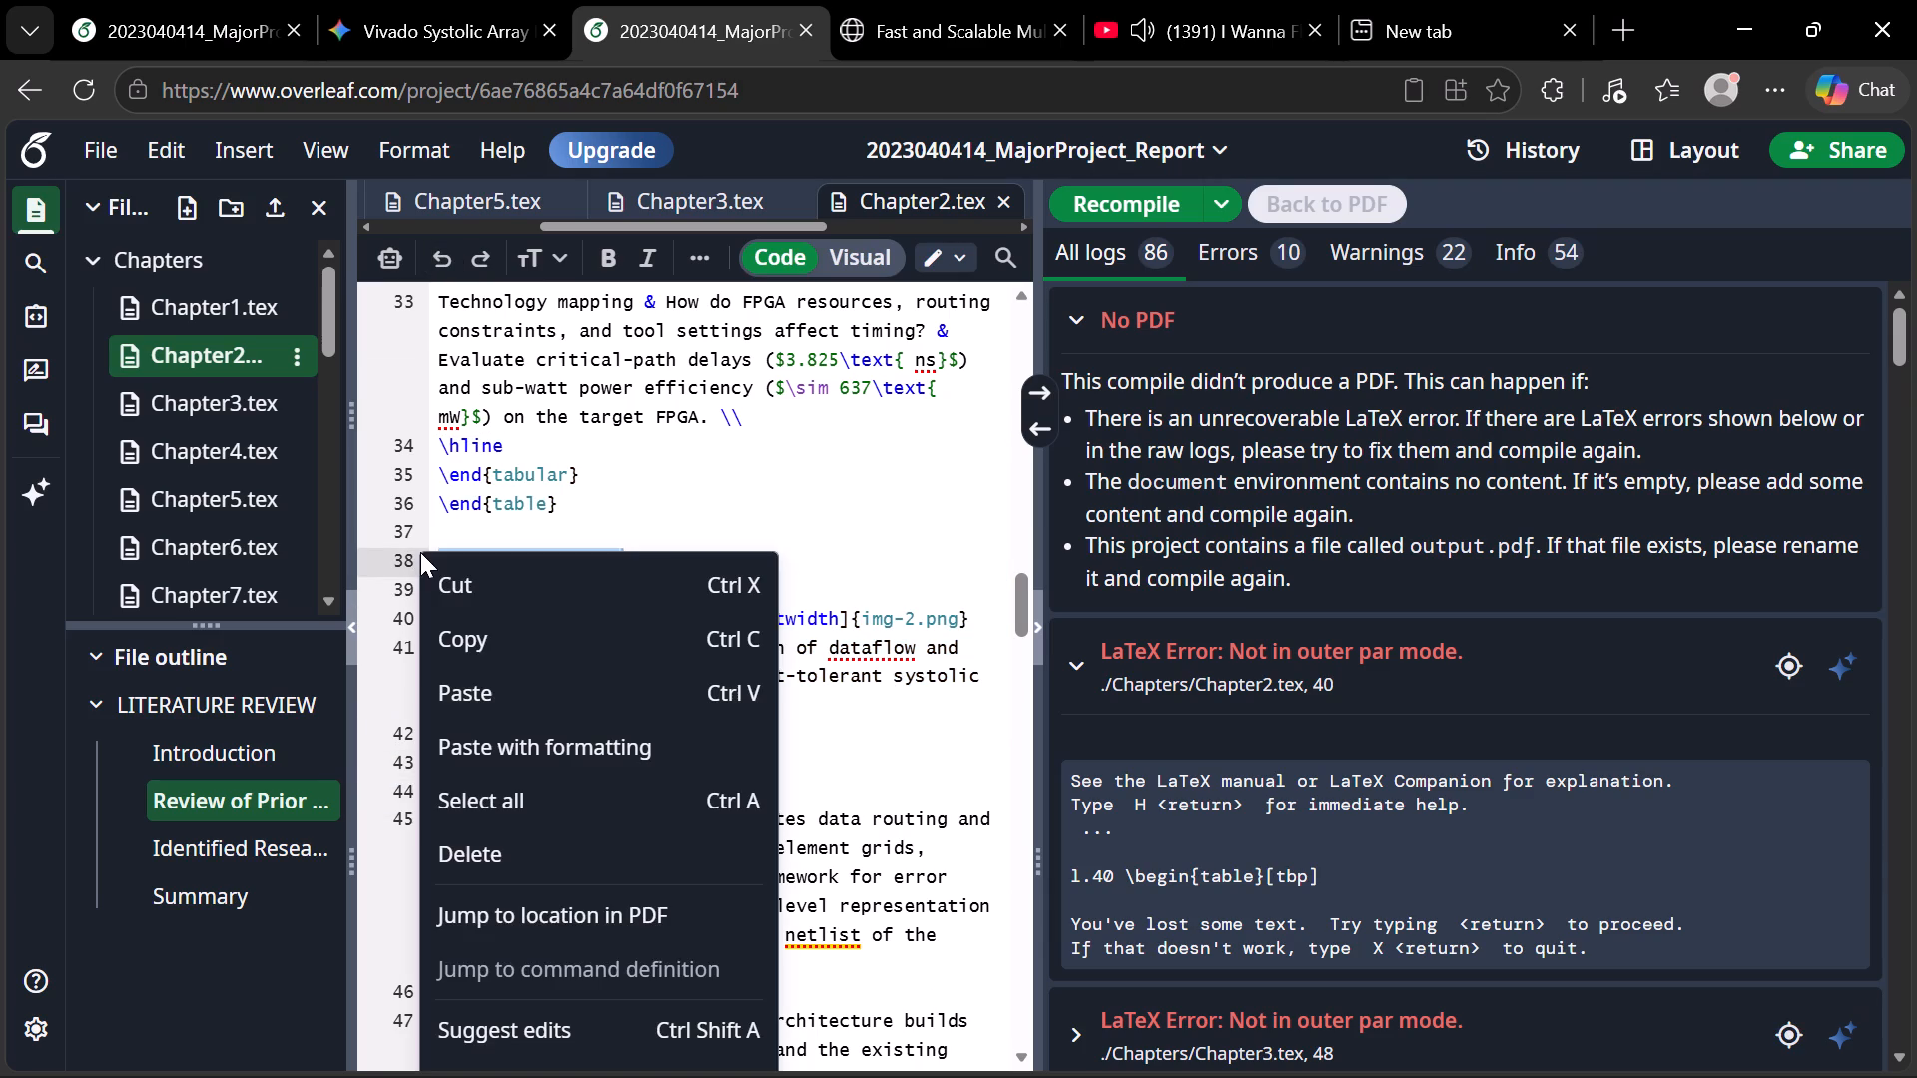
{"action": "left_click", "coordinate": [435, 541]}
{"action": "left_click_drag", "start_coordinate": [435, 558], "coordinate": [456, 594]}
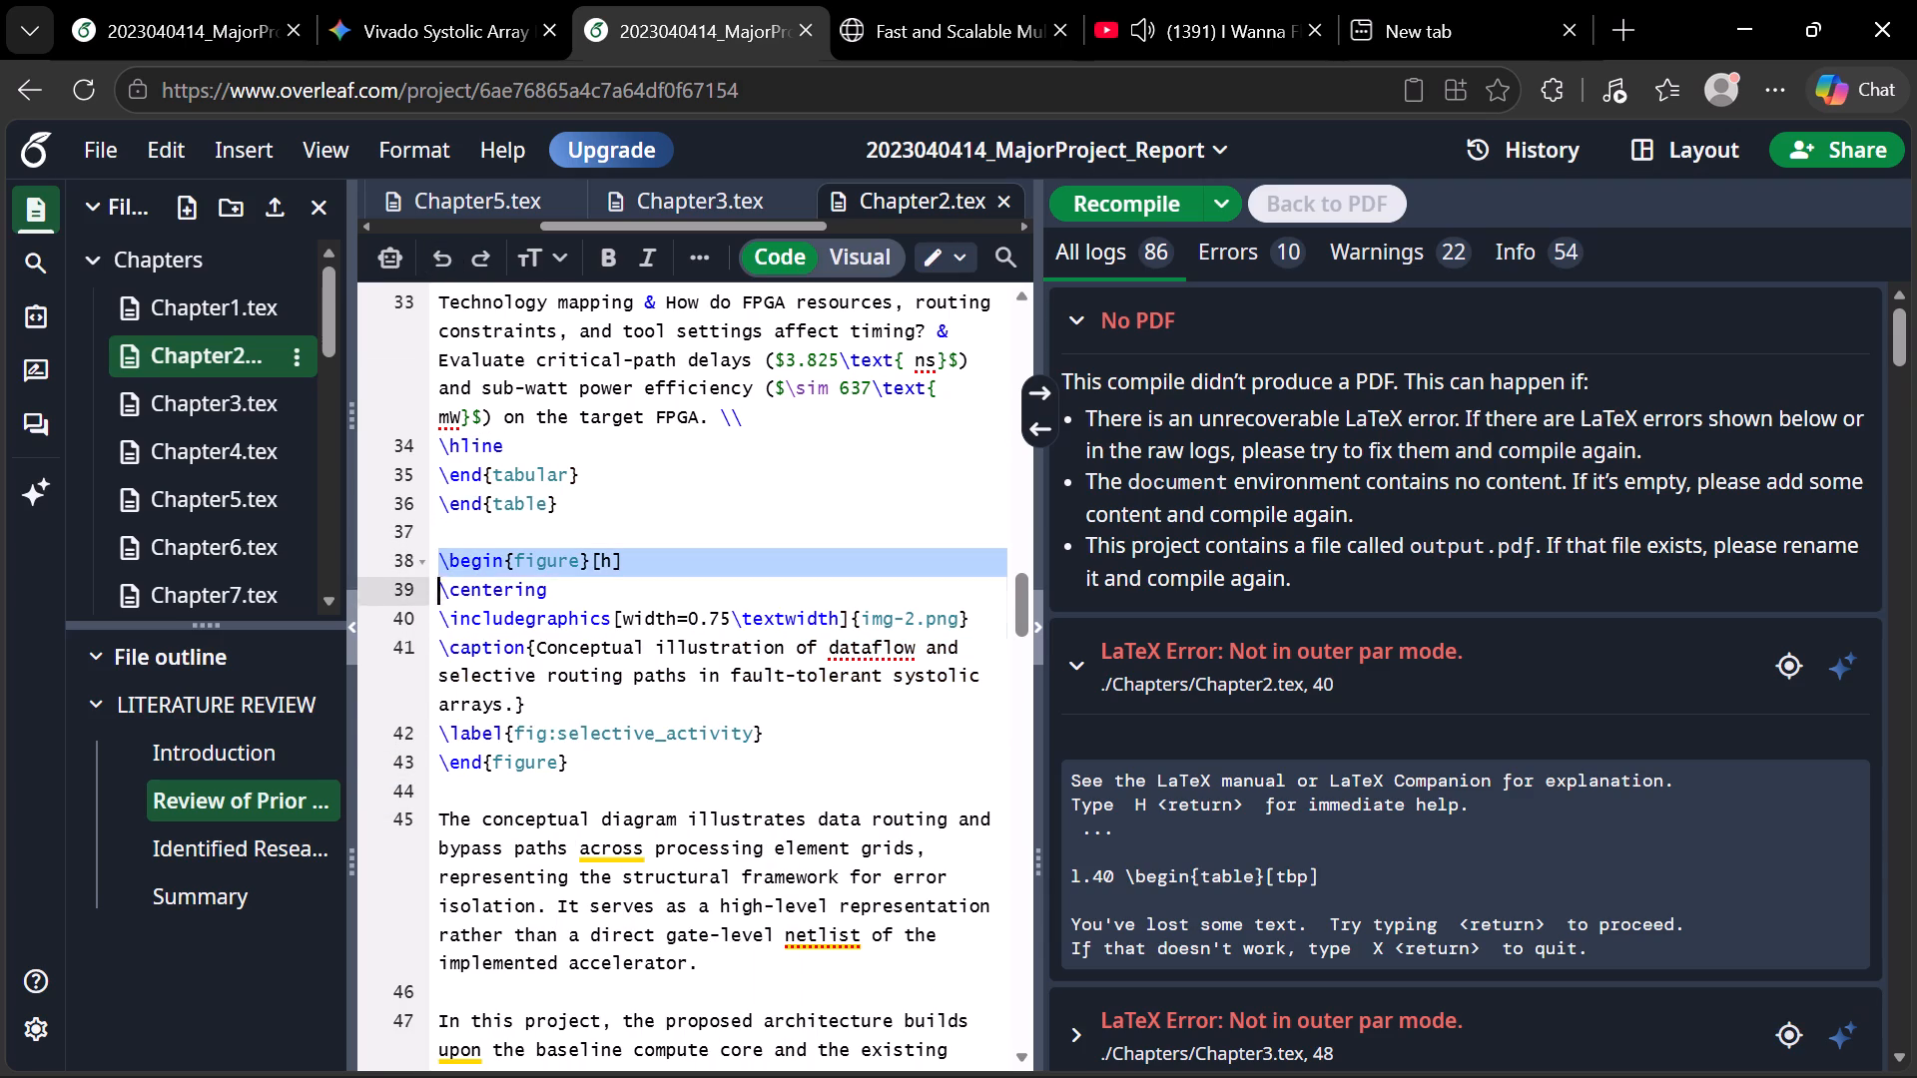
{"action": "left_click_drag", "start_coordinate": [456, 594], "coordinate": [574, 762]}
{"action": "key", "text": "Delete"}
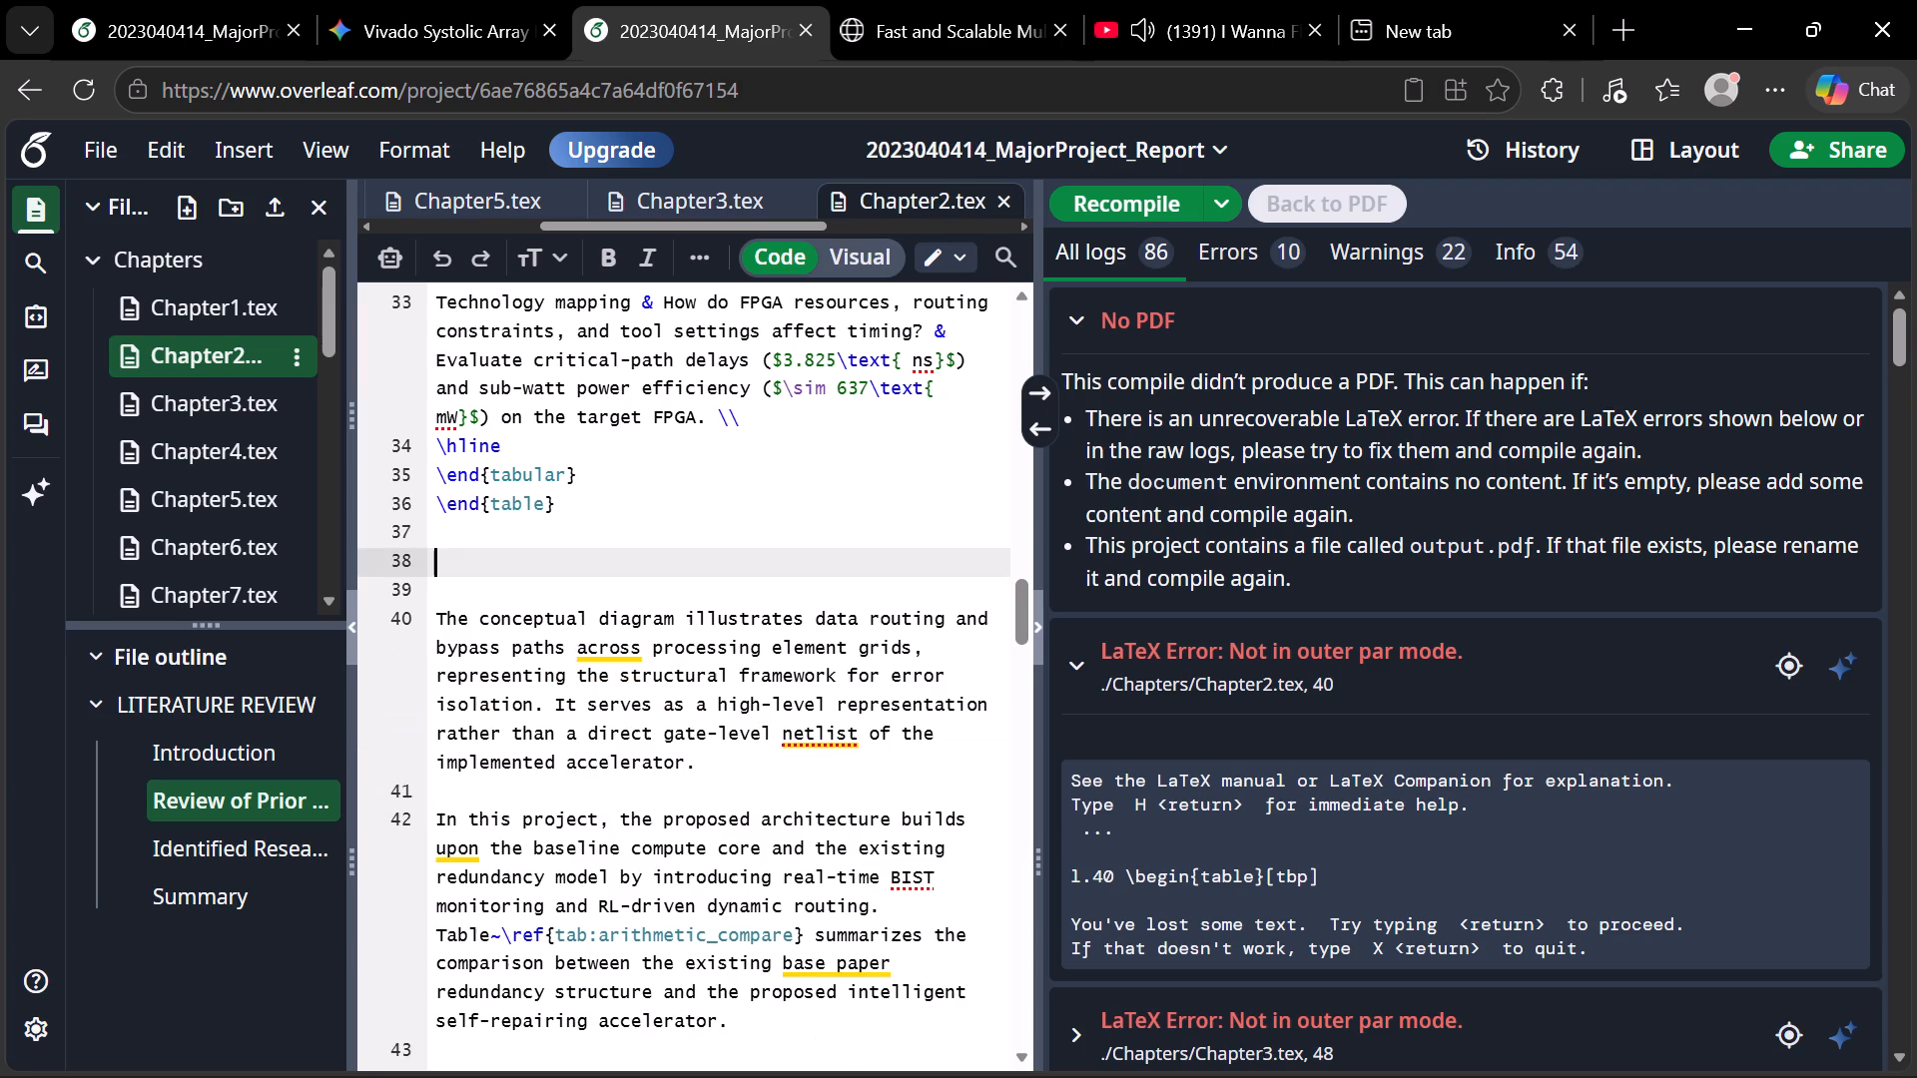
{"action": "left_click", "coordinate": [1105, 197]}
{"action": "left_click", "coordinate": [170, 20]}
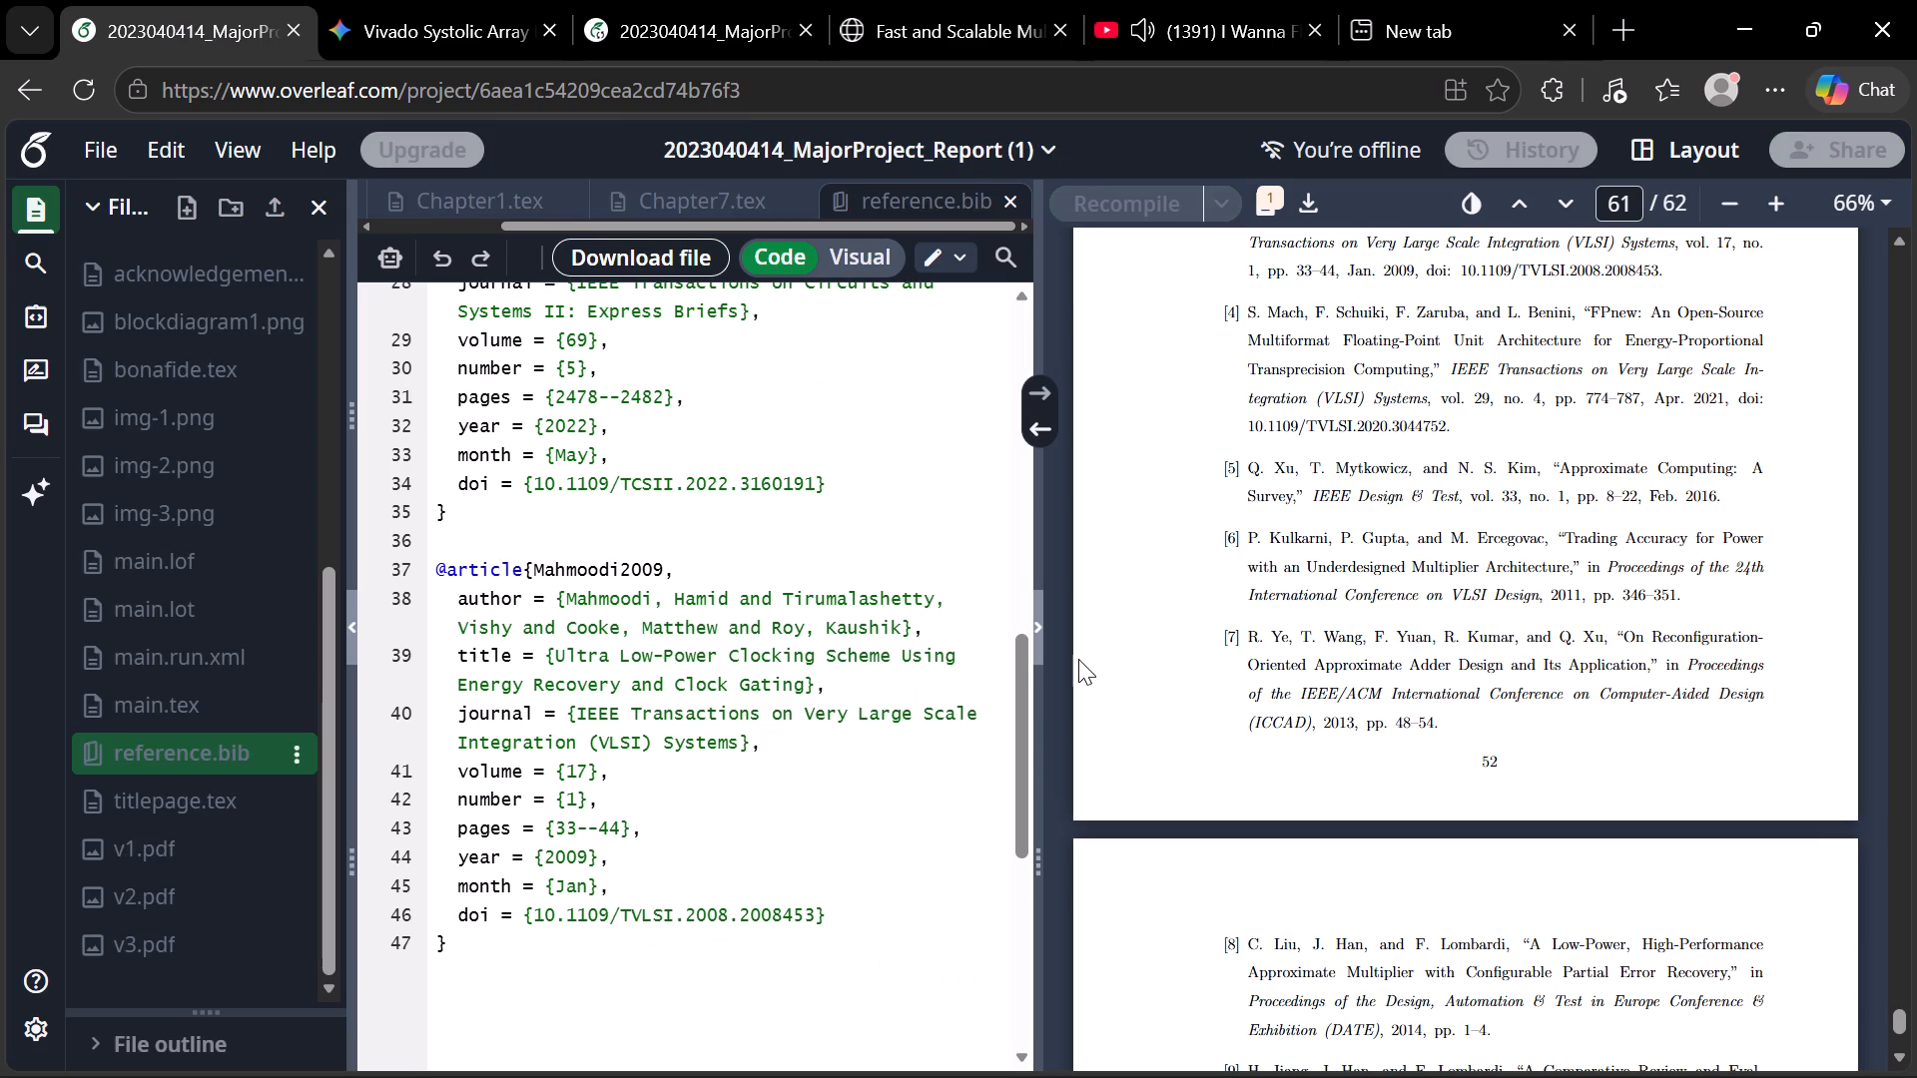
{"action": "left_click", "coordinate": [1906, 347]}
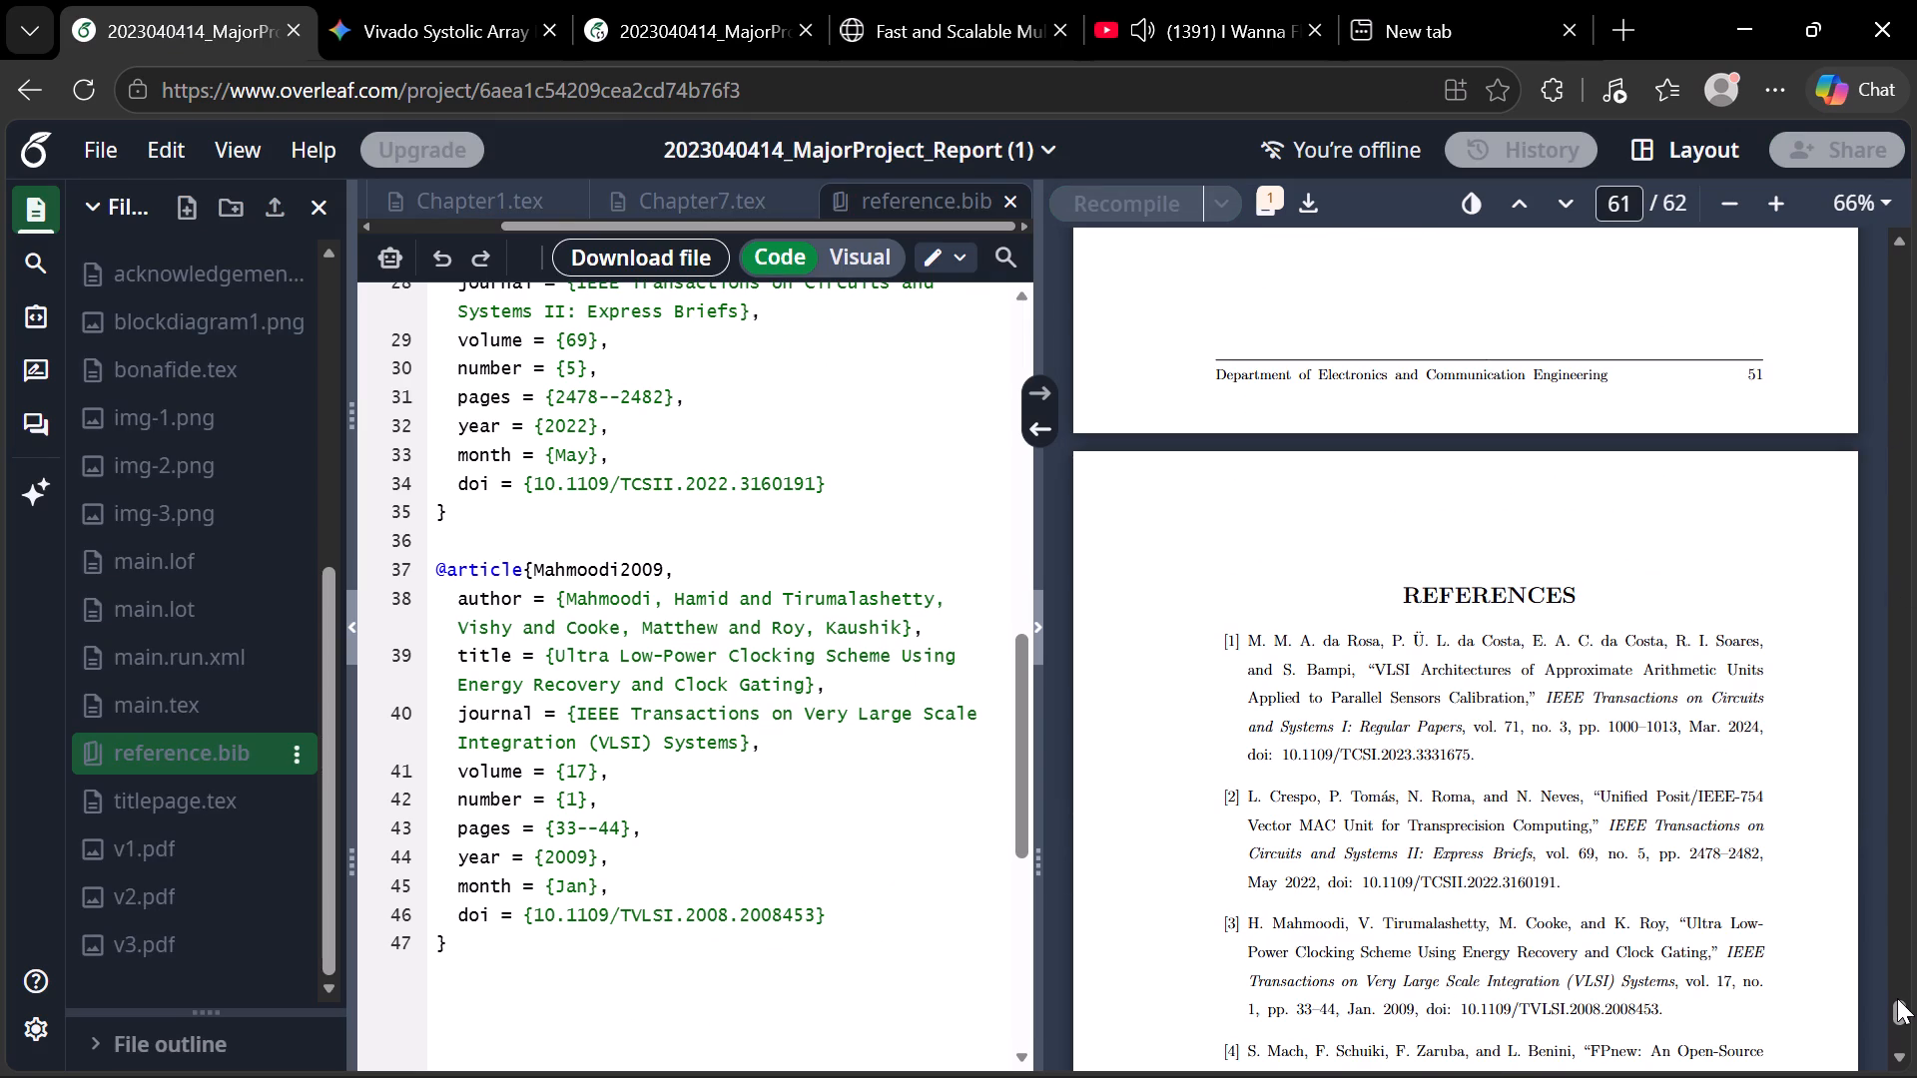
{"action": "left_click_drag", "start_coordinate": [1897, 998], "coordinate": [1879, 578]}
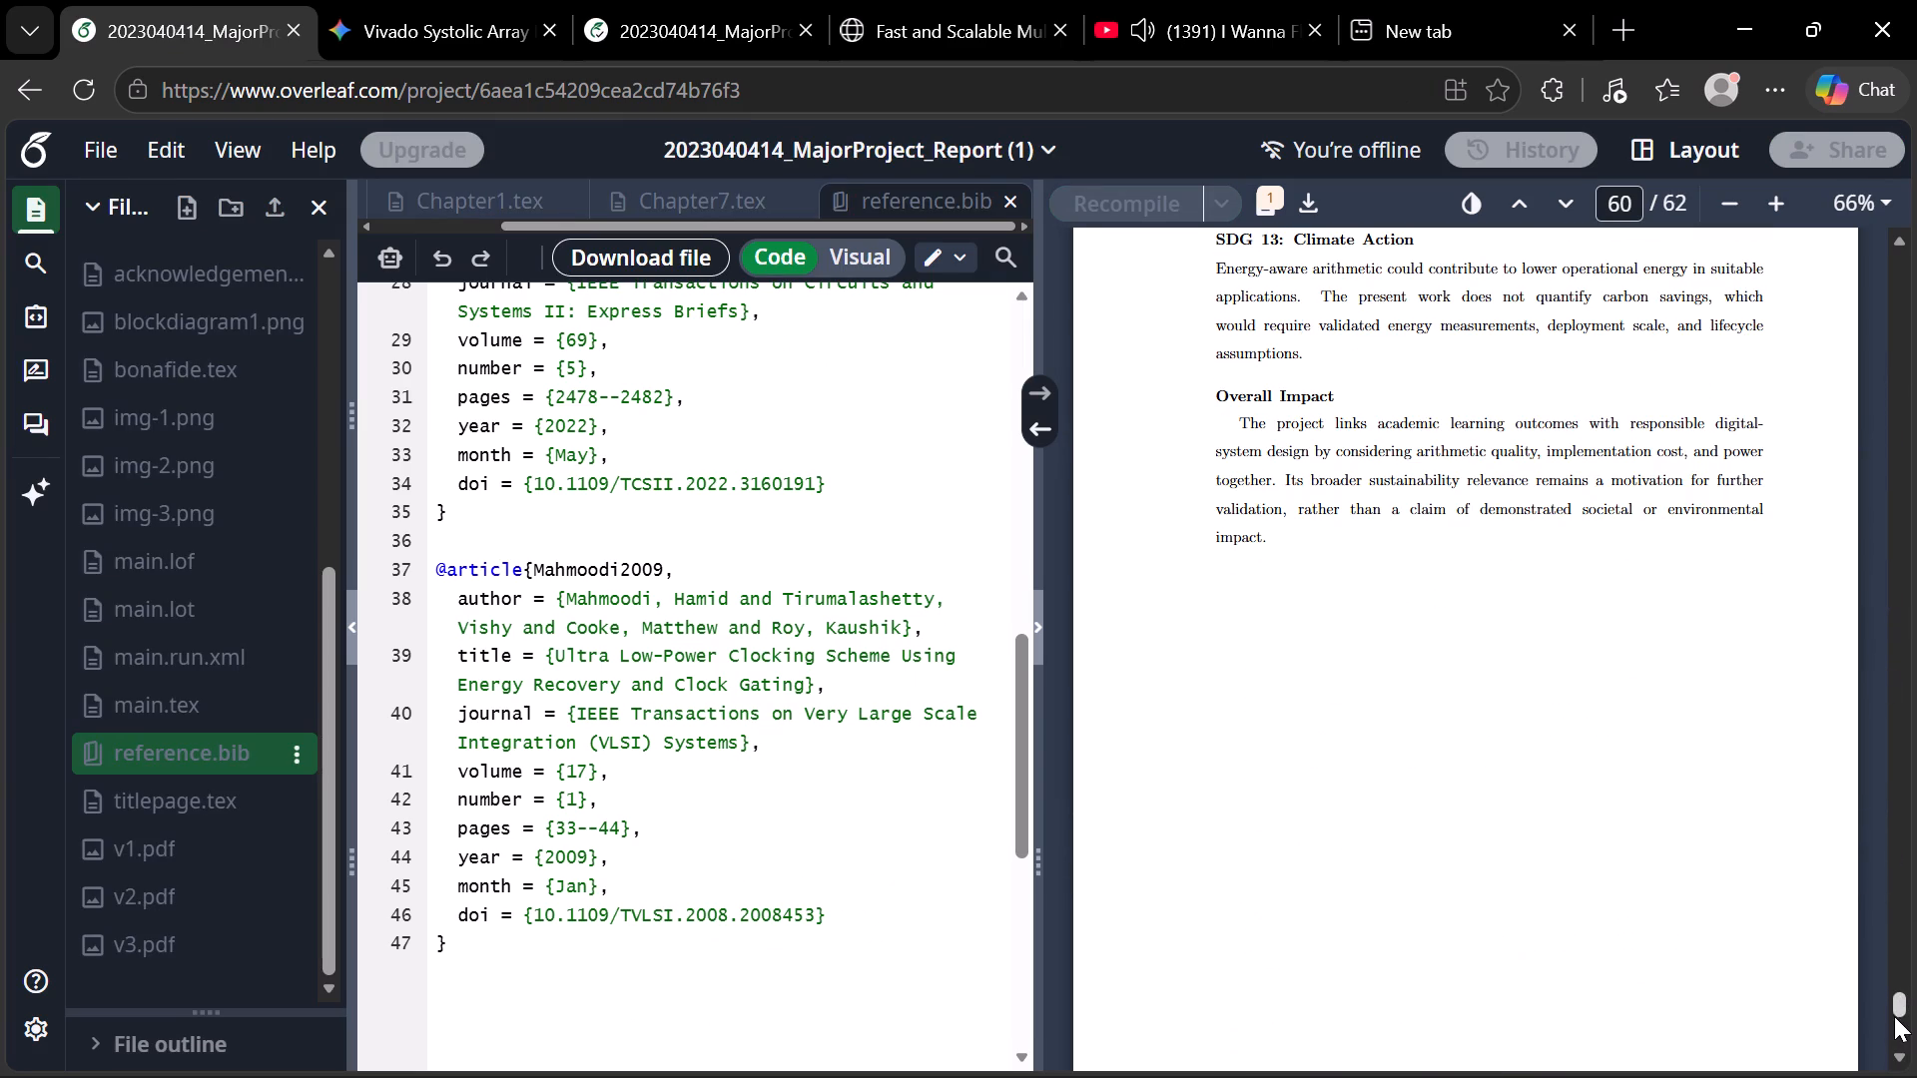
{"action": "left_click_drag", "start_coordinate": [1894, 1010], "coordinate": [1865, 538]}
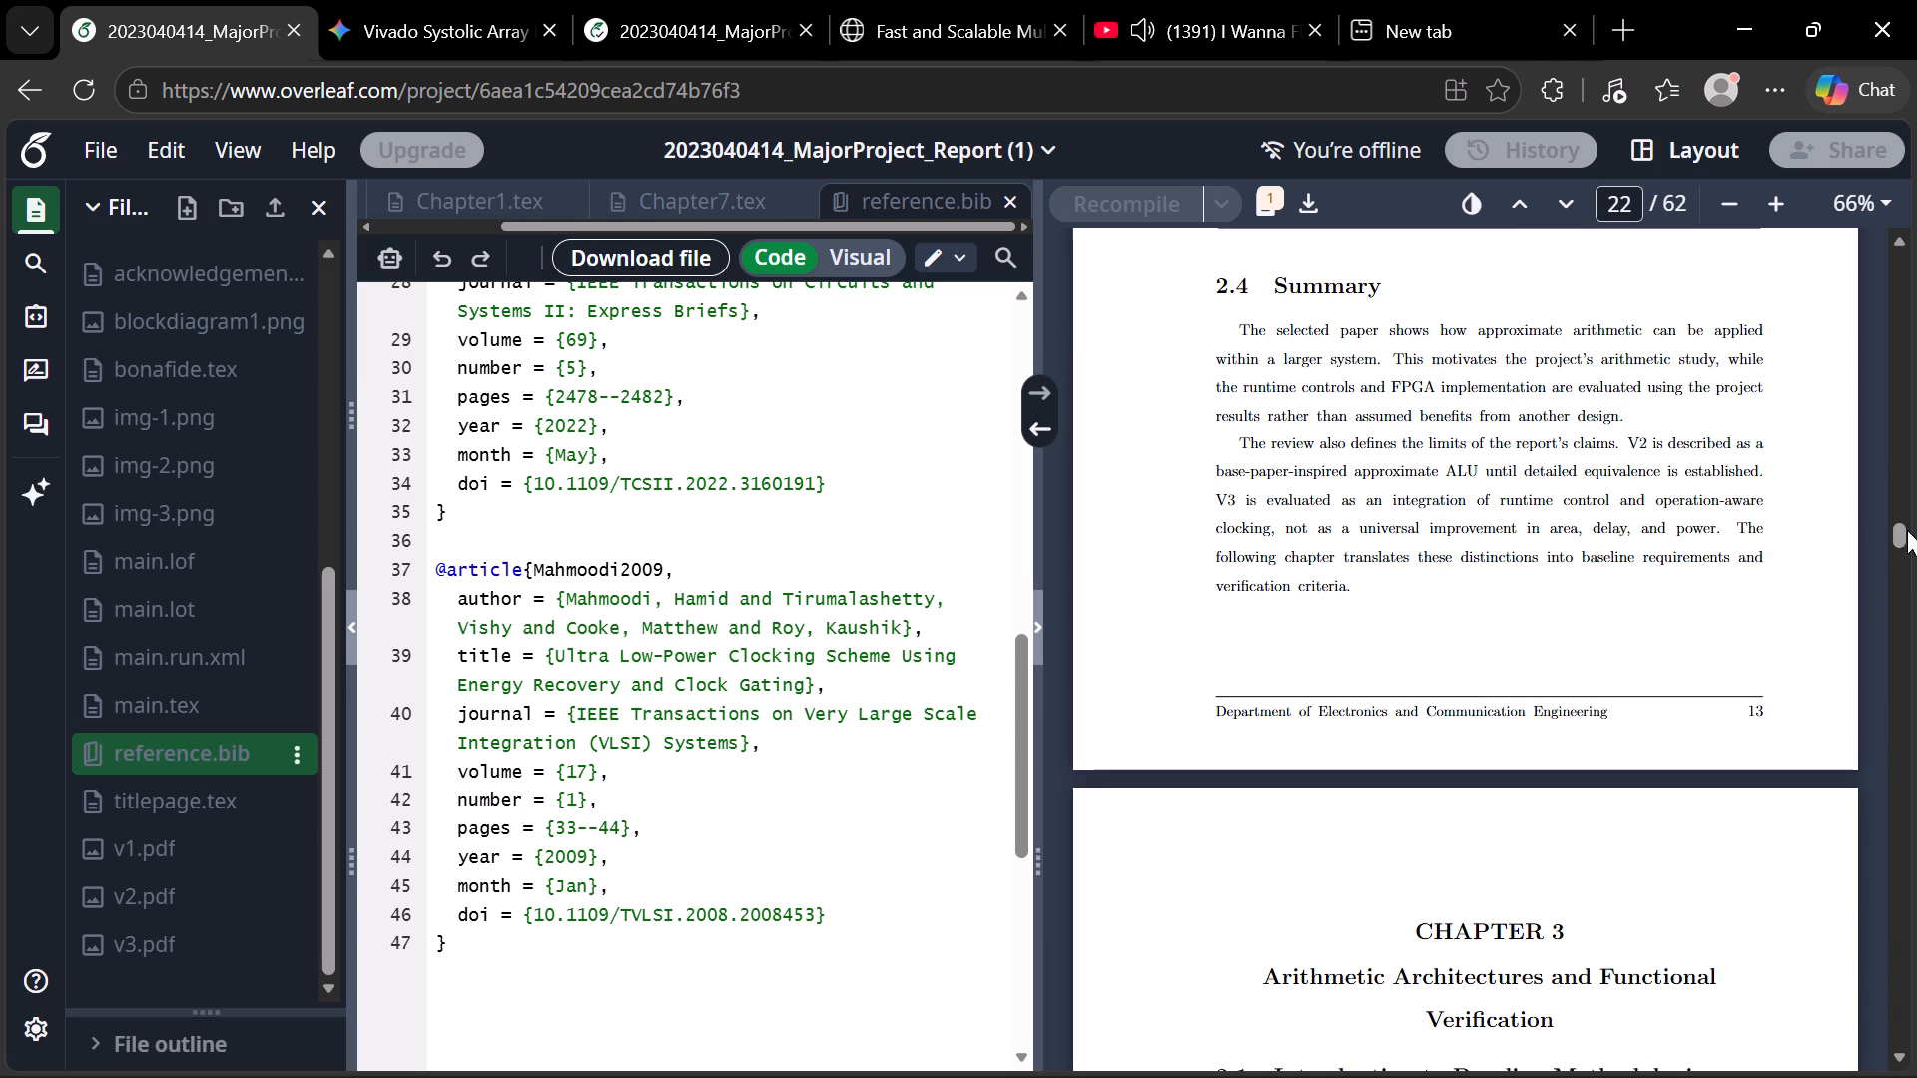
{"action": "scroll", "coordinate": [1592, 682], "scroll_direction": "up", "scroll_amount": 4}
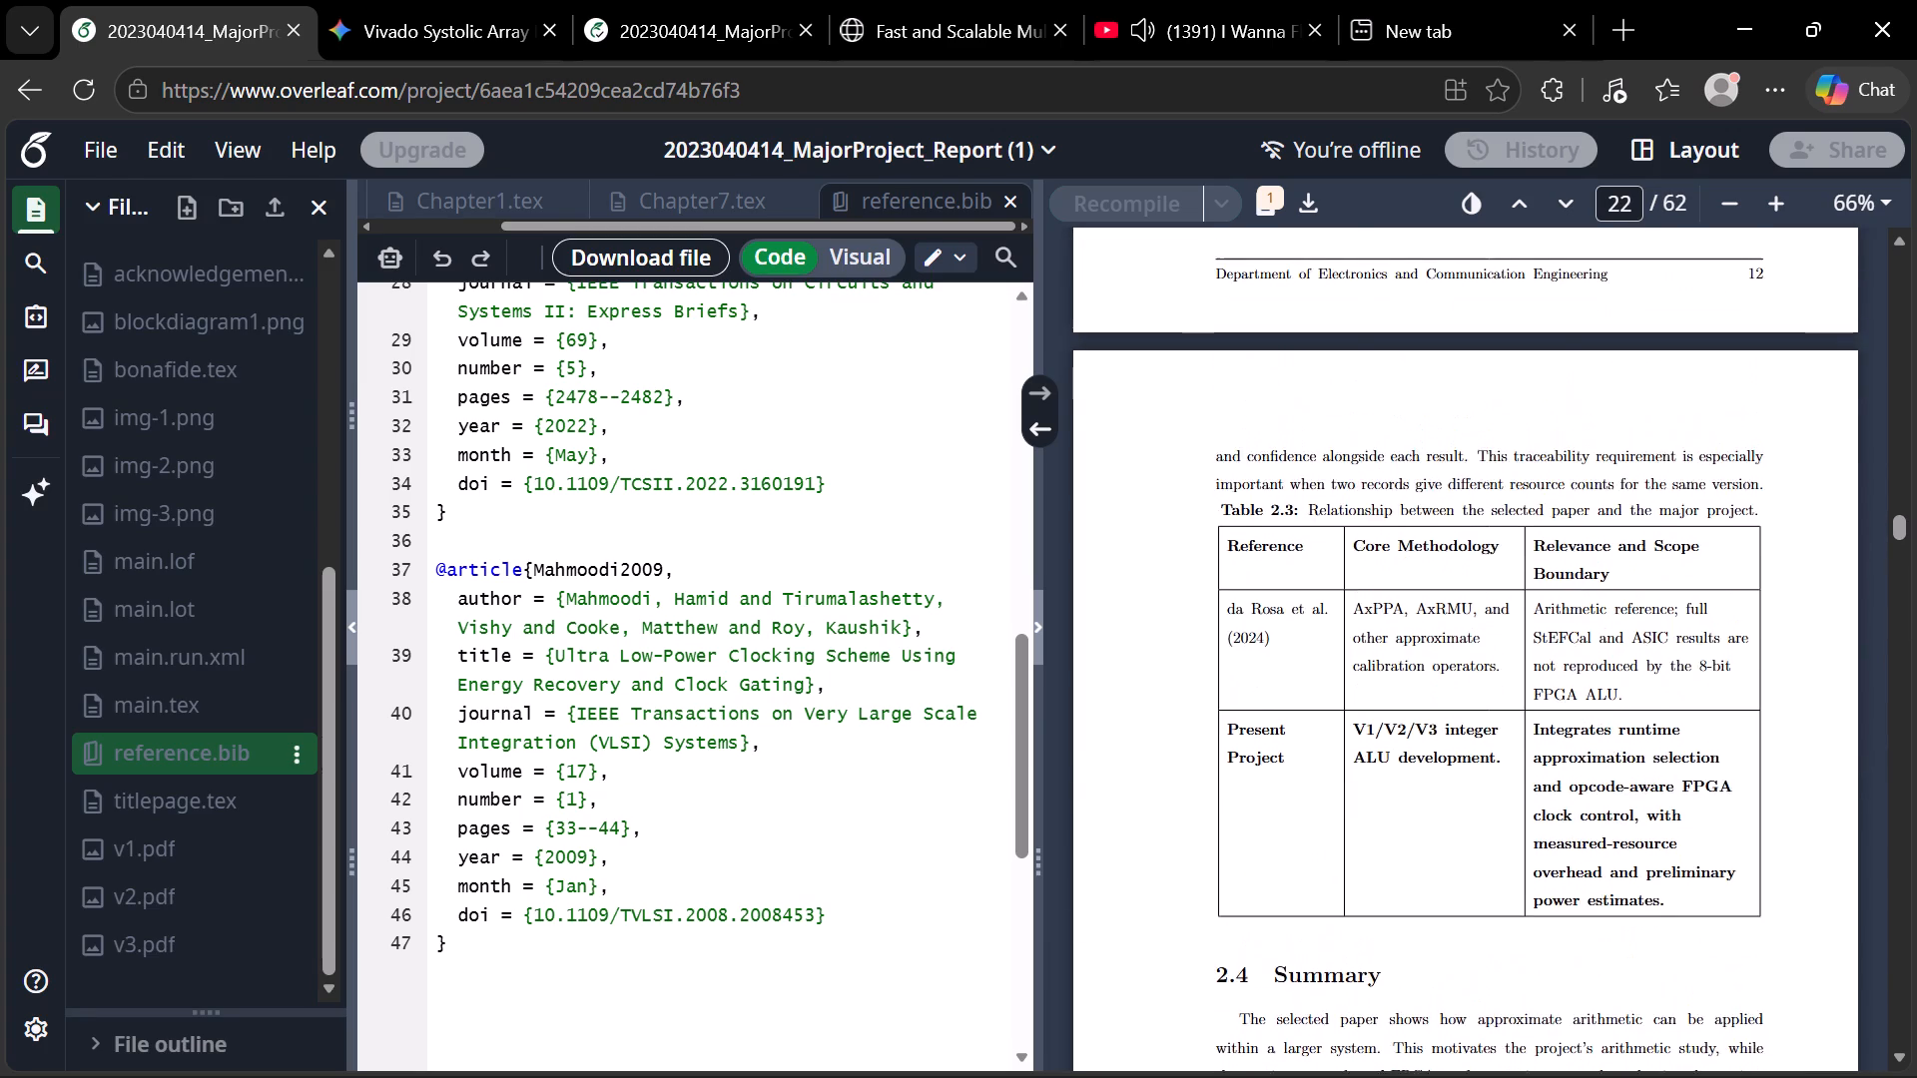
{"action": "scroll", "coordinate": [1592, 682], "scroll_direction": "up", "scroll_amount": 7}
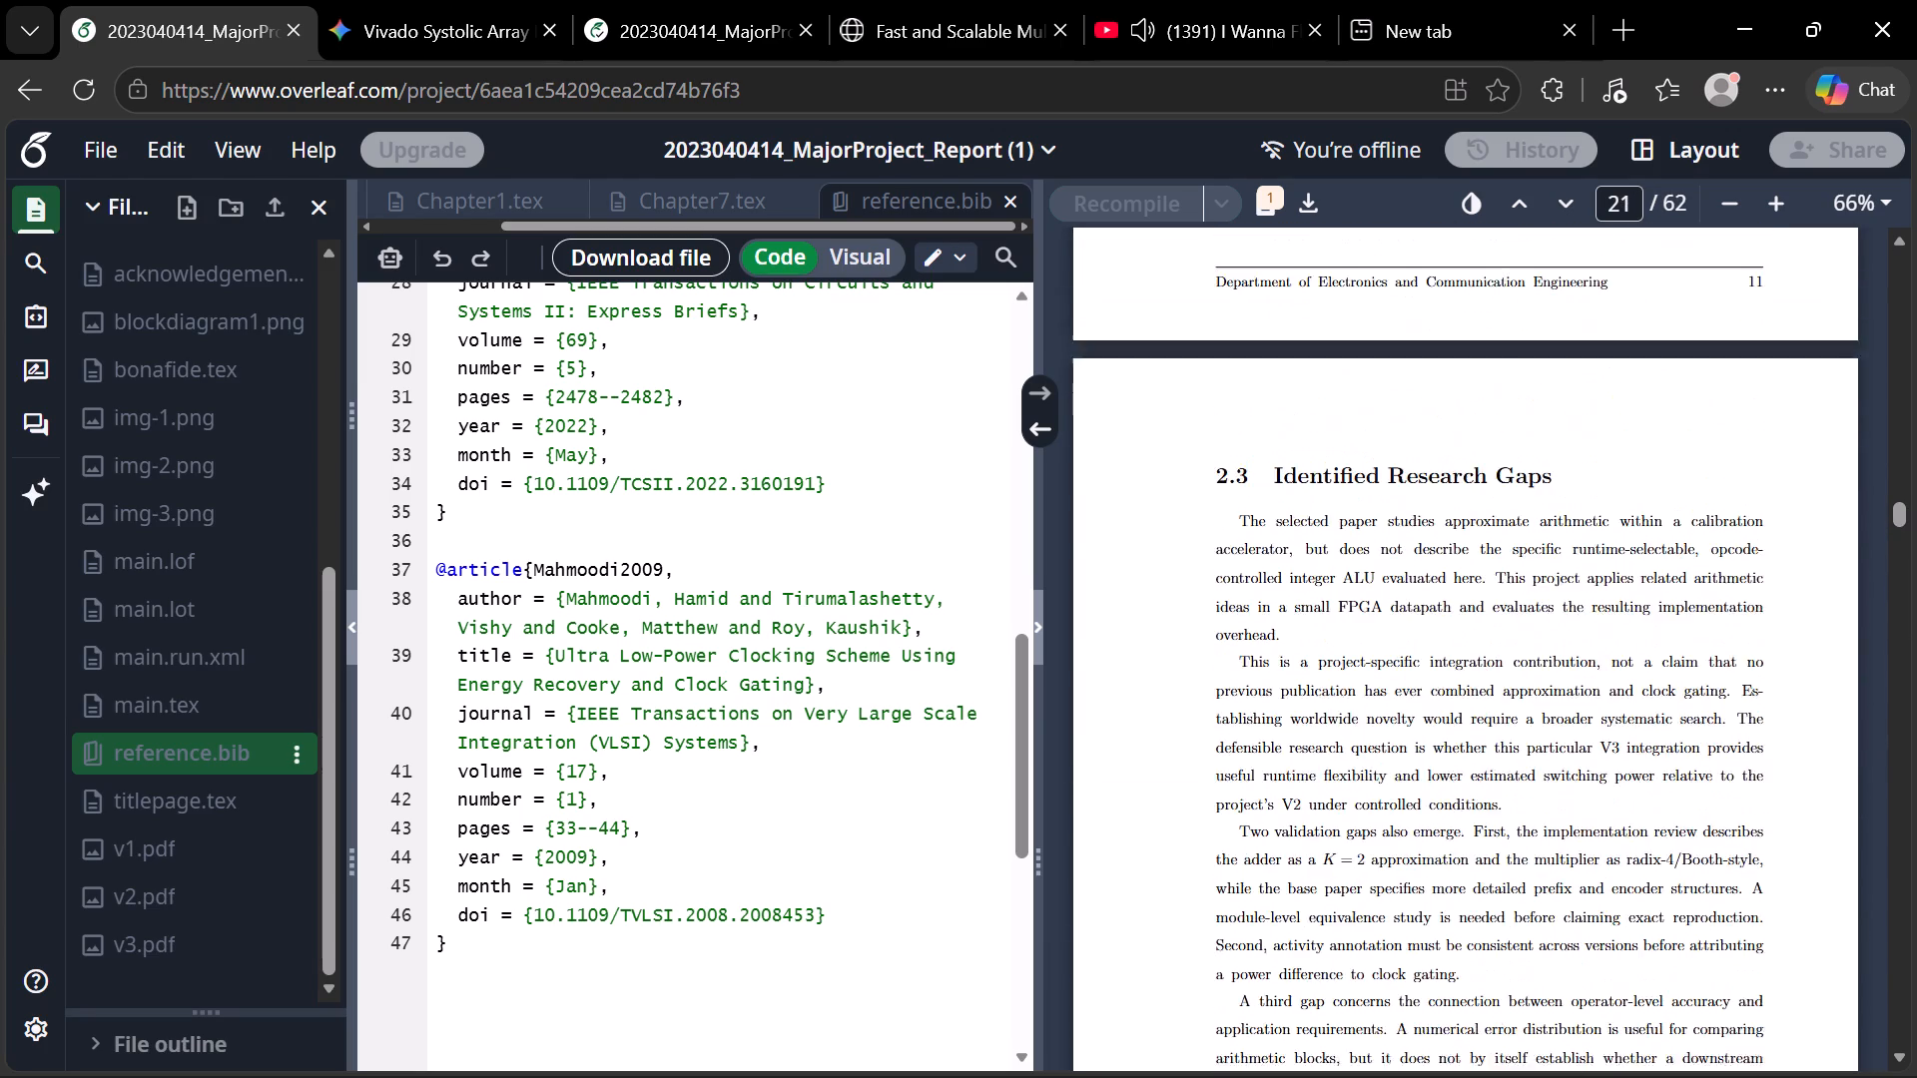
{"action": "scroll", "coordinate": [1592, 682], "scroll_direction": "up", "scroll_amount": 1}
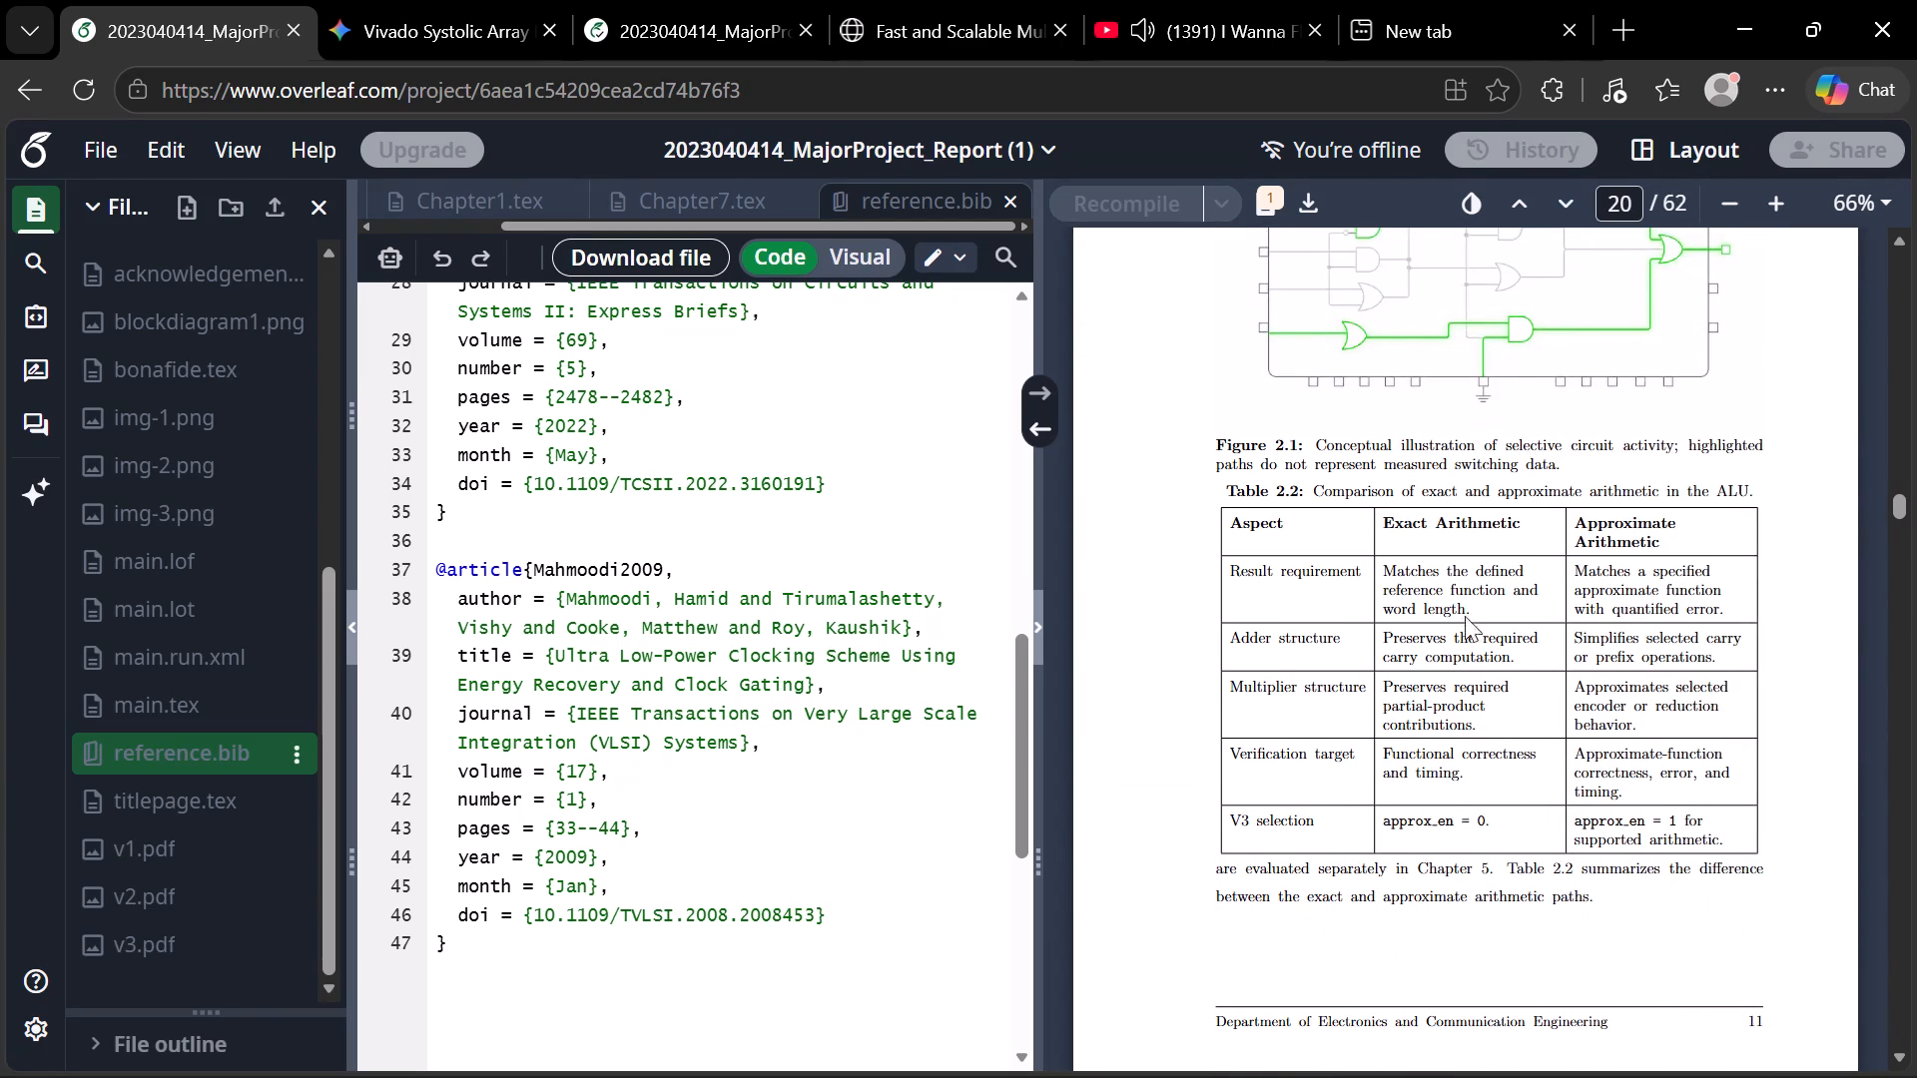
Return to the recompiled systolic array report, examine Table 2.2, and locate its header row in the Chapter2.tex source.
{"action": "left_click", "coordinate": [733, 6]}
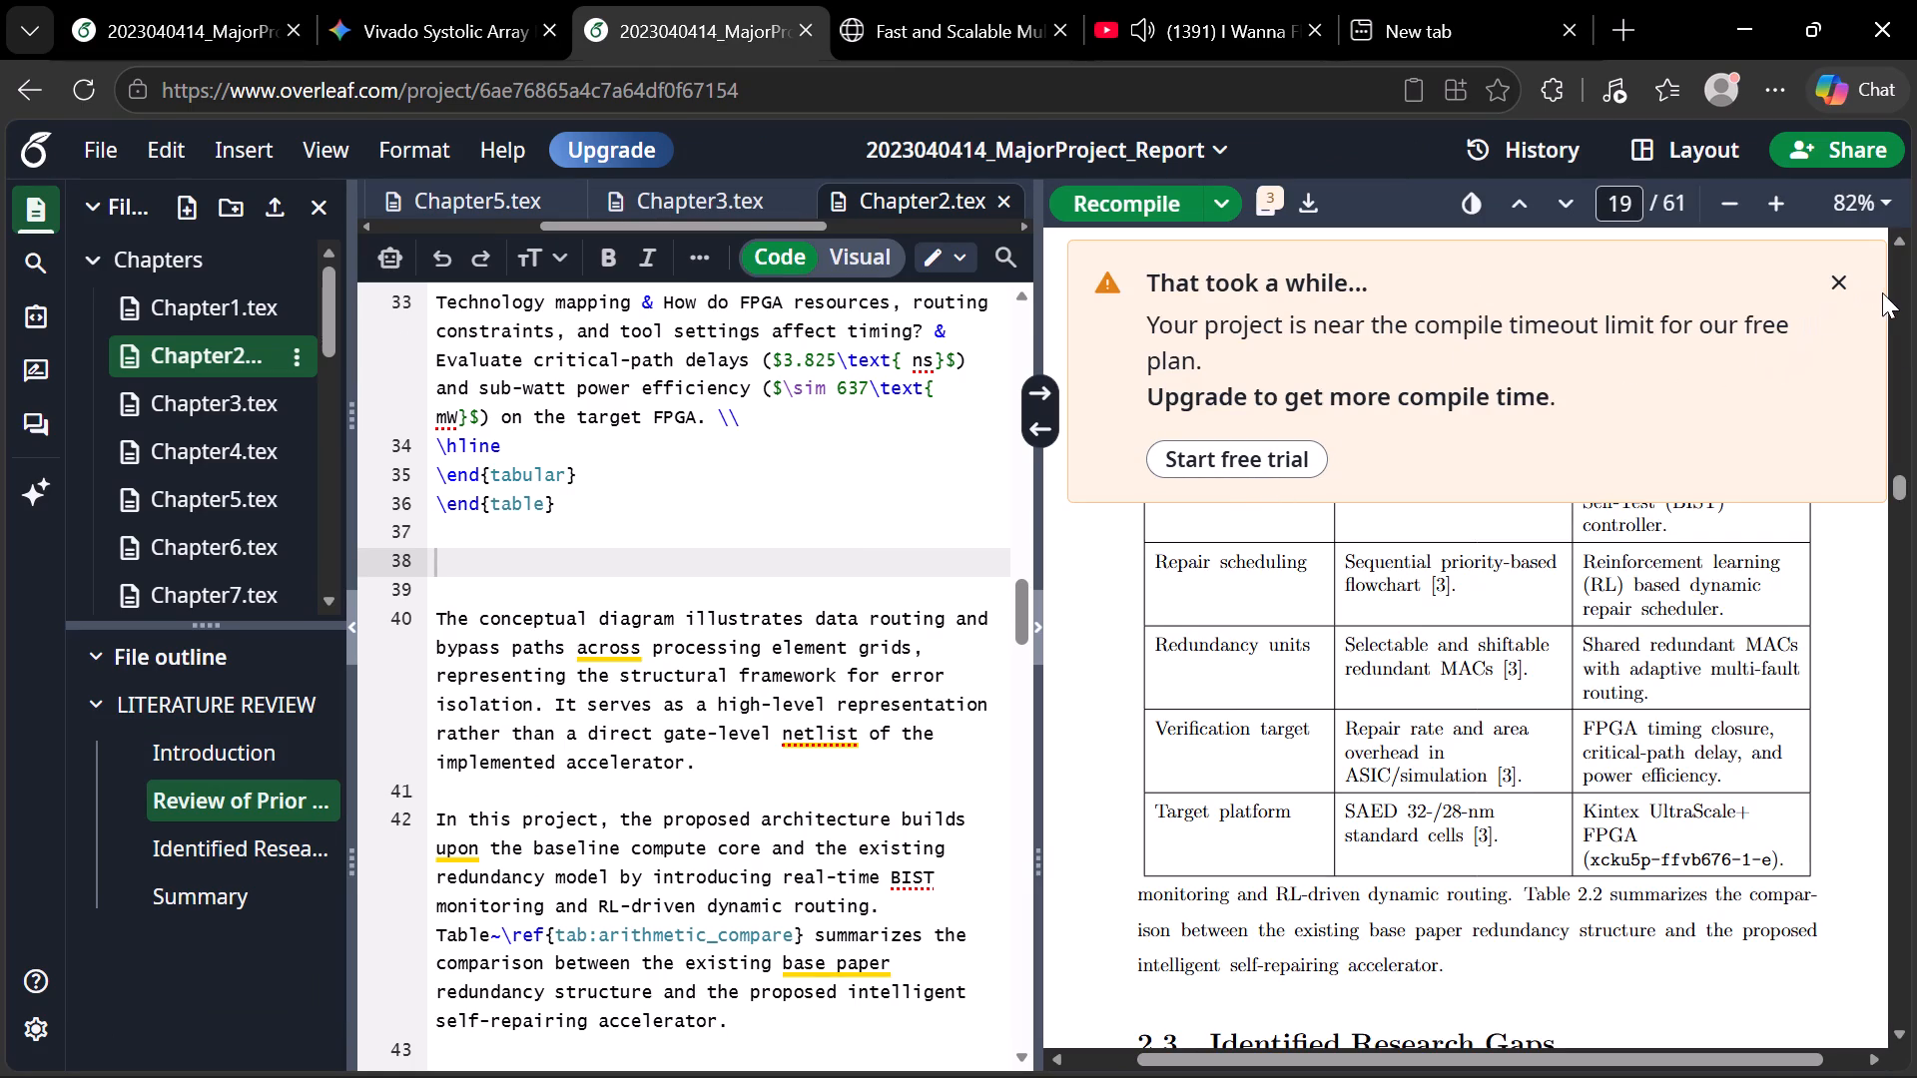
{"action": "left_click", "coordinate": [1829, 283]}
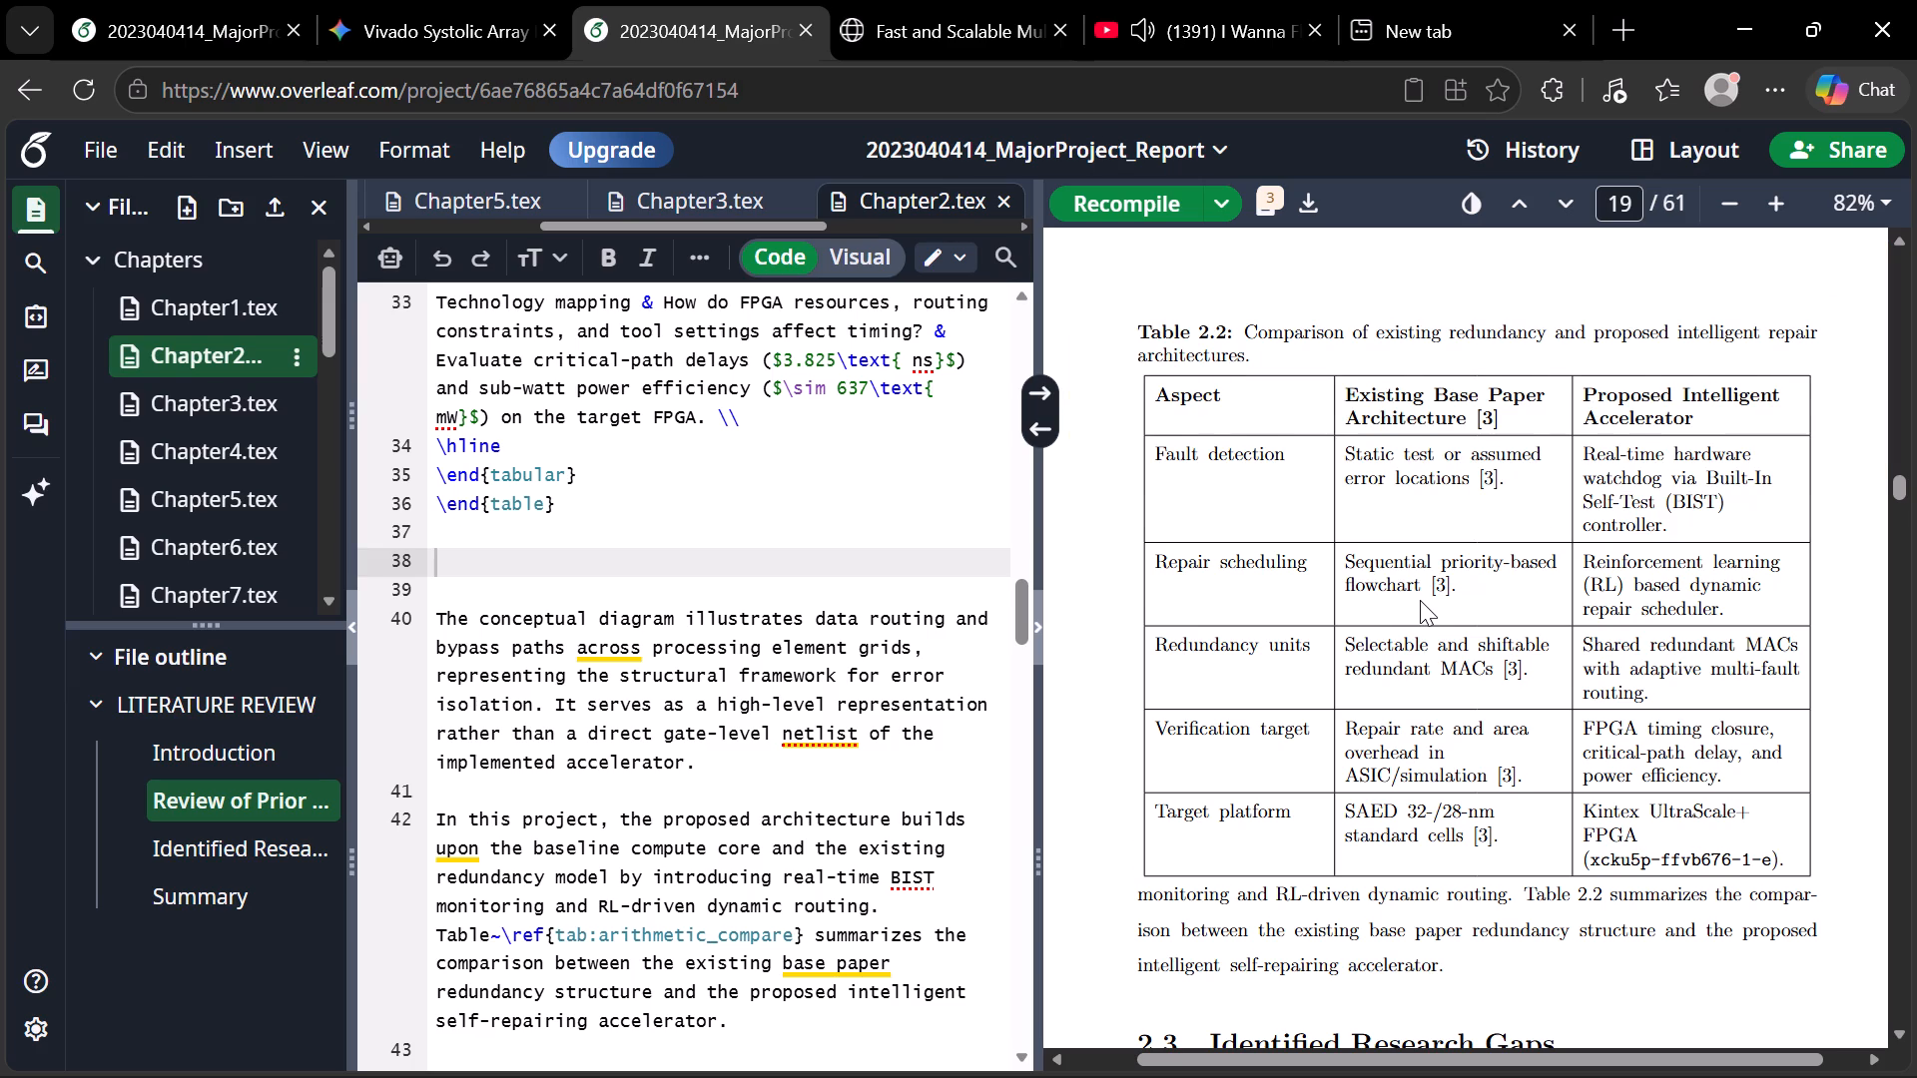
{"action": "scroll", "coordinate": [1420, 600], "scroll_direction": "up", "scroll_amount": 1}
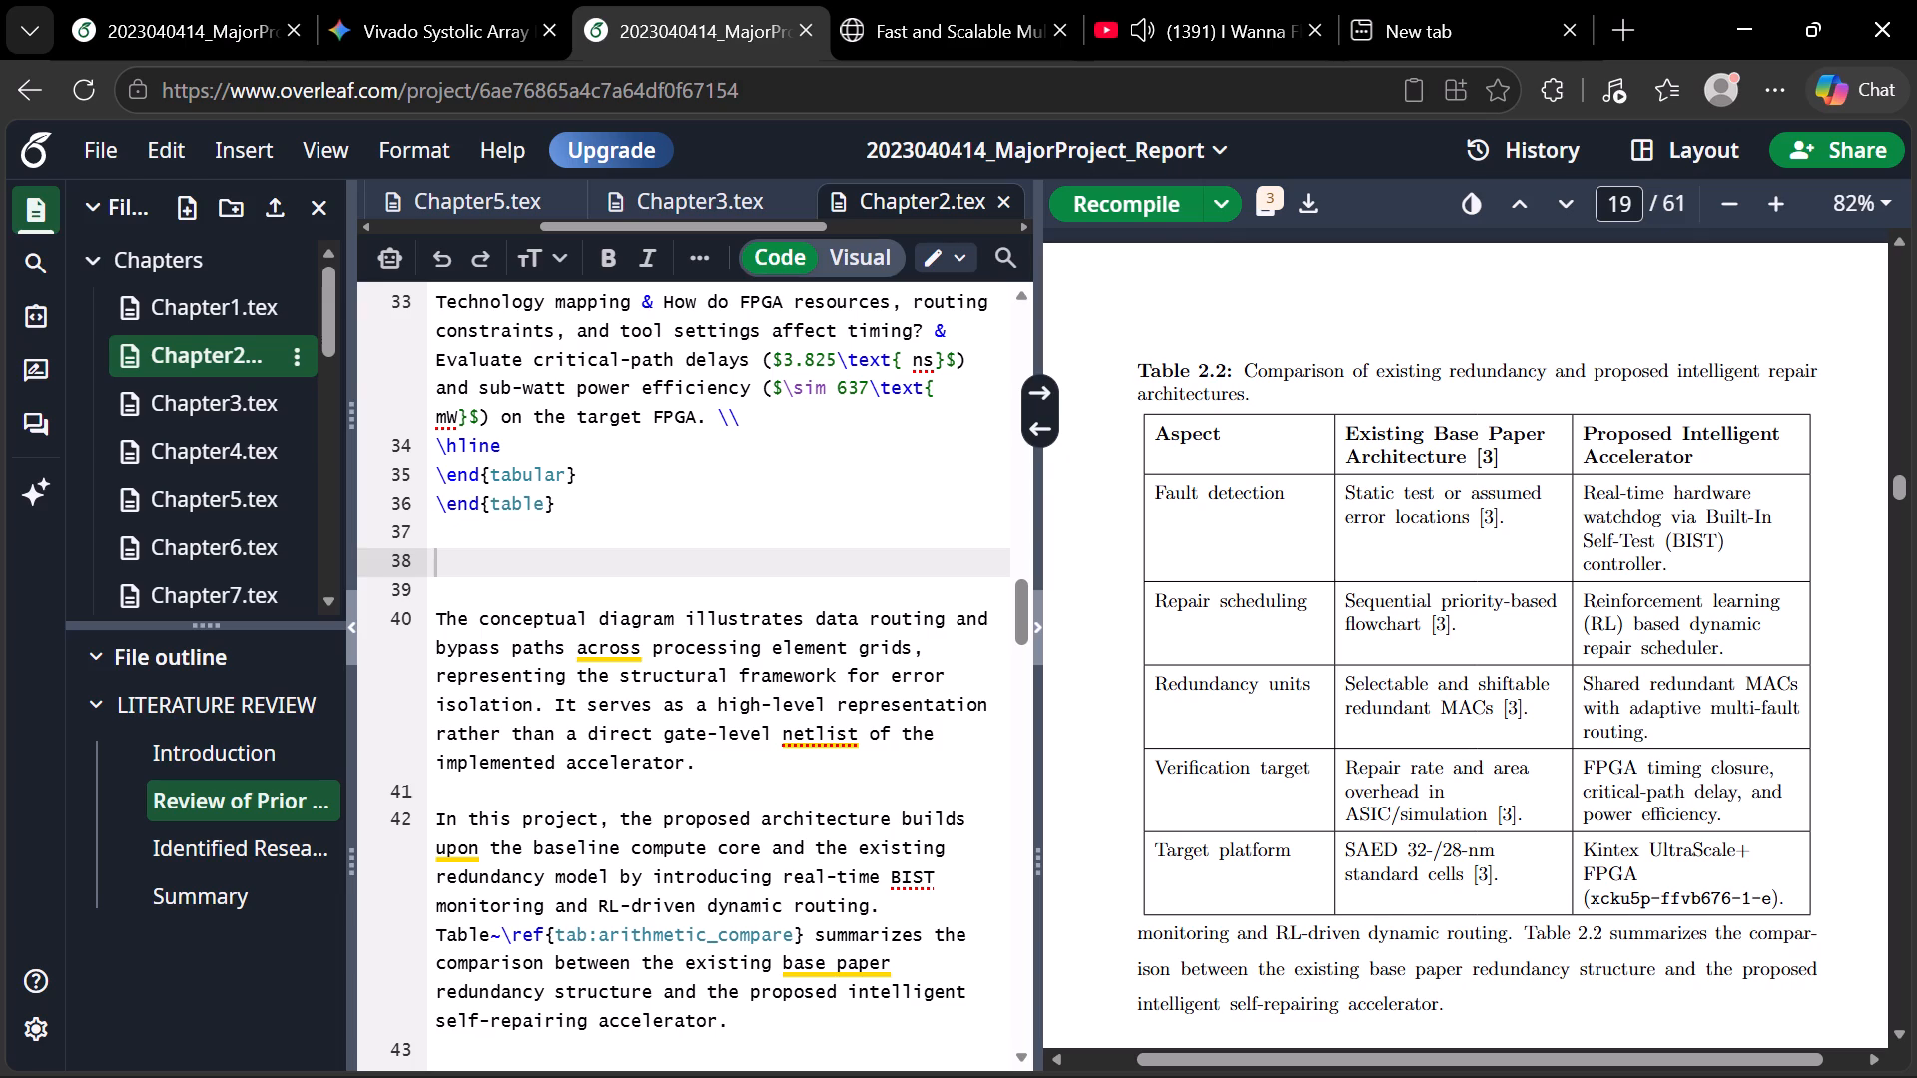
{"action": "scroll", "coordinate": [1420, 600], "scroll_direction": "up", "scroll_amount": 2}
{"action": "scroll", "coordinate": [1420, 600], "scroll_direction": "down", "scroll_amount": 1}
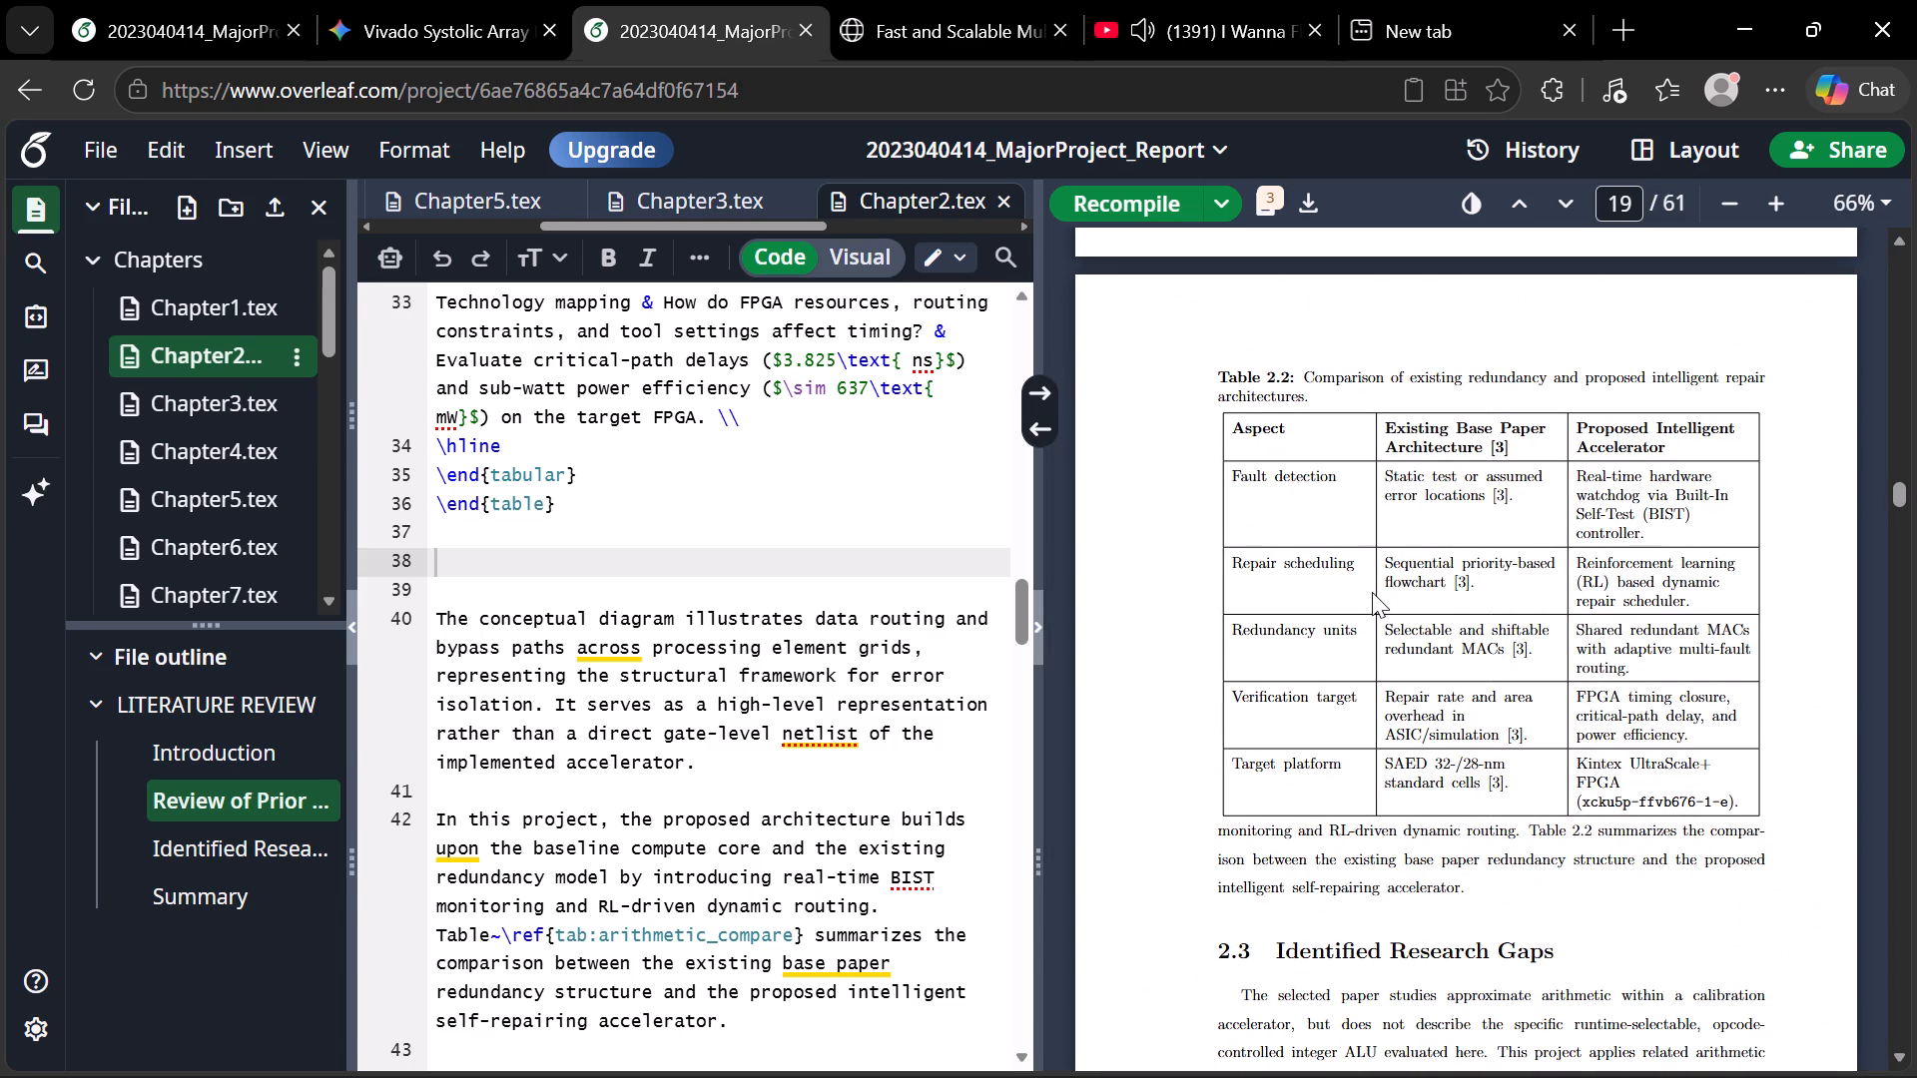
{"action": "scroll", "coordinate": [1372, 592], "scroll_direction": "left", "scroll_amount": 1}
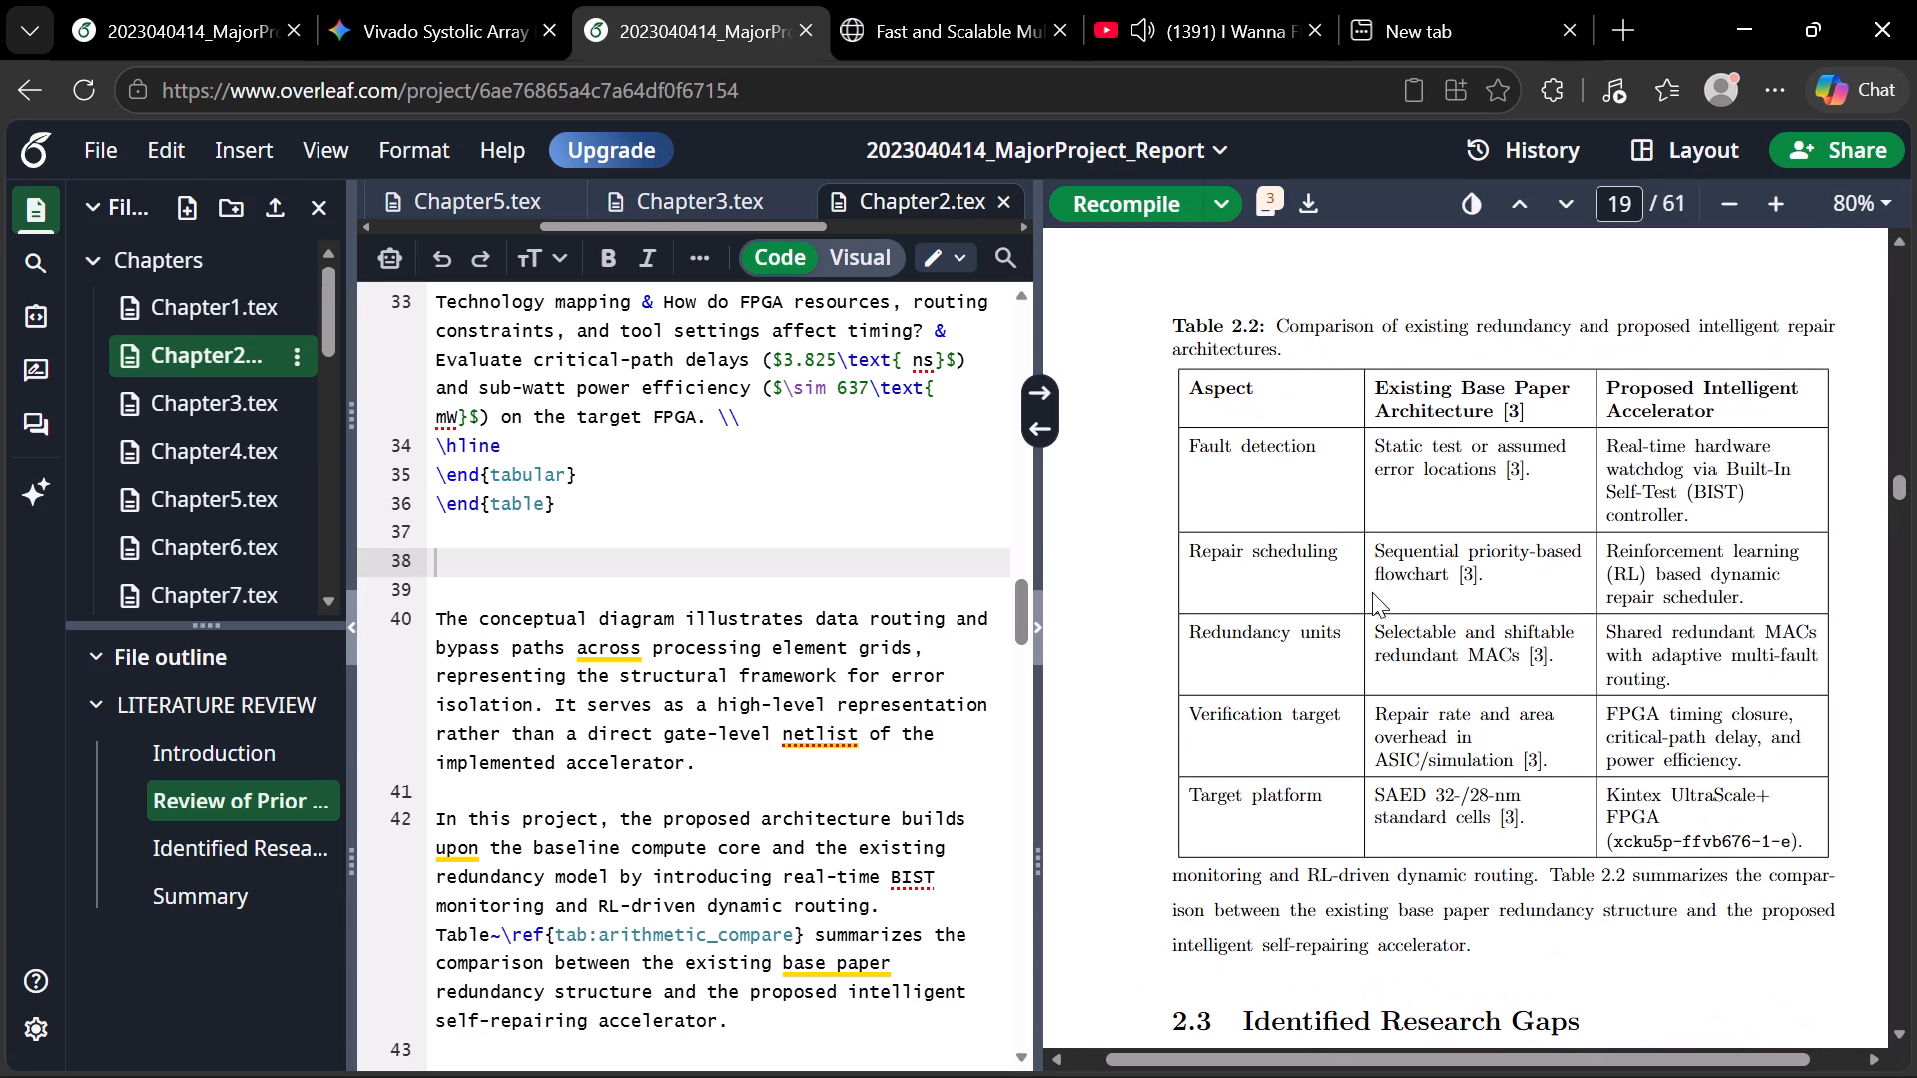
{"action": "scroll", "coordinate": [1372, 592], "scroll_direction": "left", "scroll_amount": 1}
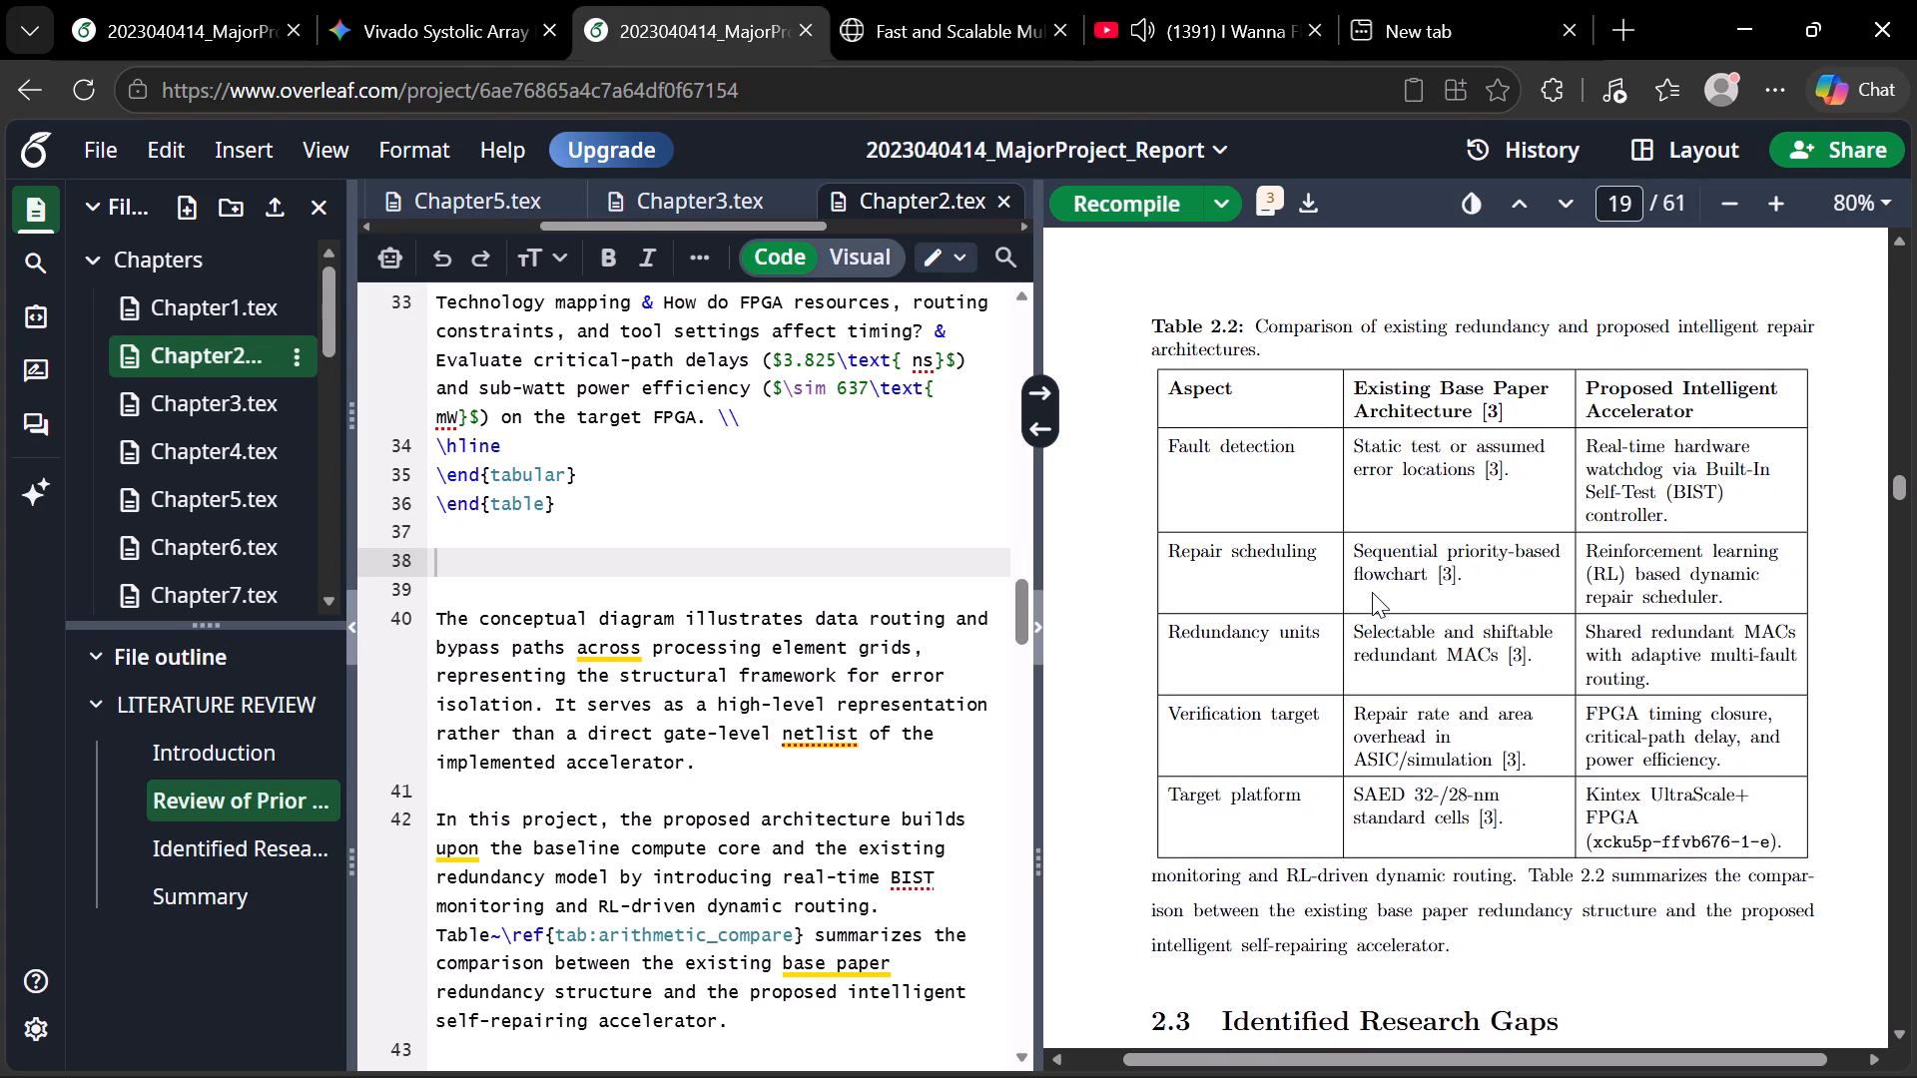
{"action": "scroll", "coordinate": [1372, 592], "scroll_direction": "left", "scroll_amount": 1}
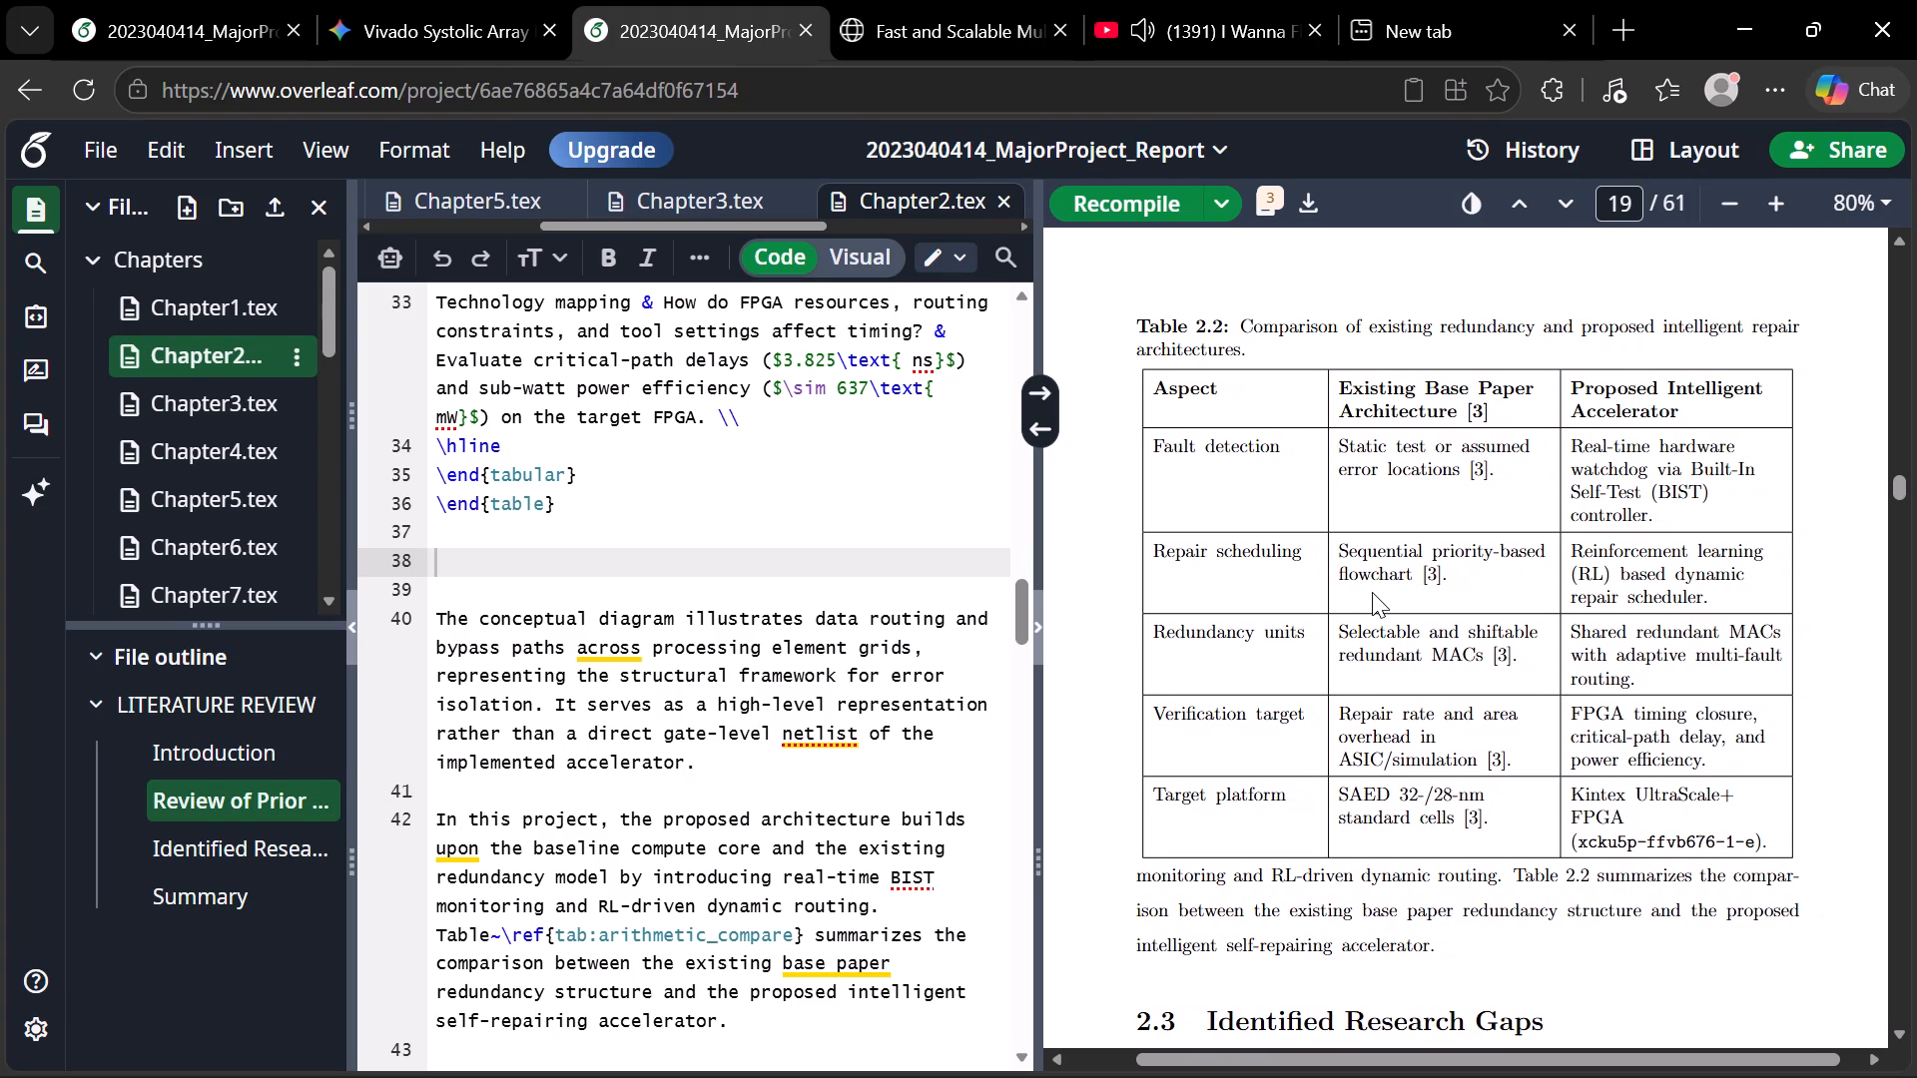
{"action": "scroll", "coordinate": [1372, 592], "scroll_direction": "left", "scroll_amount": 1}
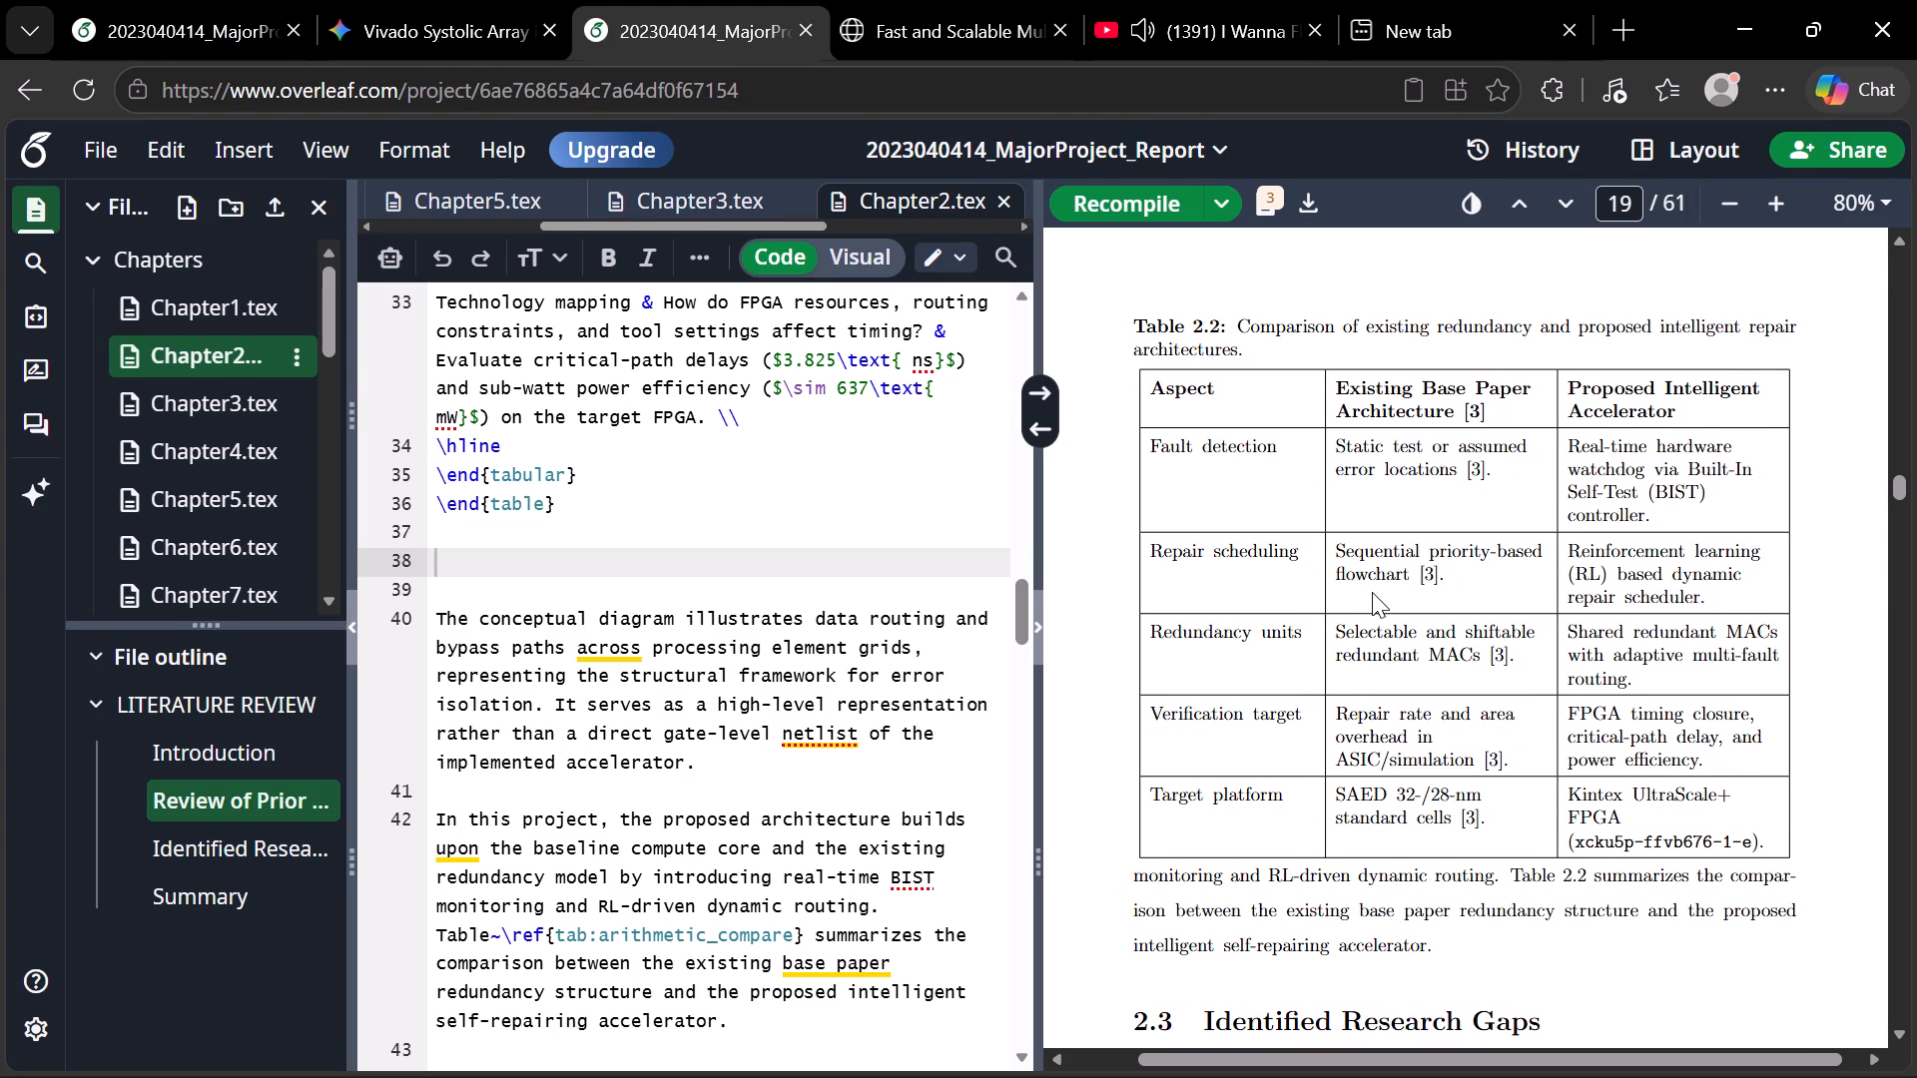
{"action": "scroll", "coordinate": [1372, 592], "scroll_direction": "left", "scroll_amount": 1}
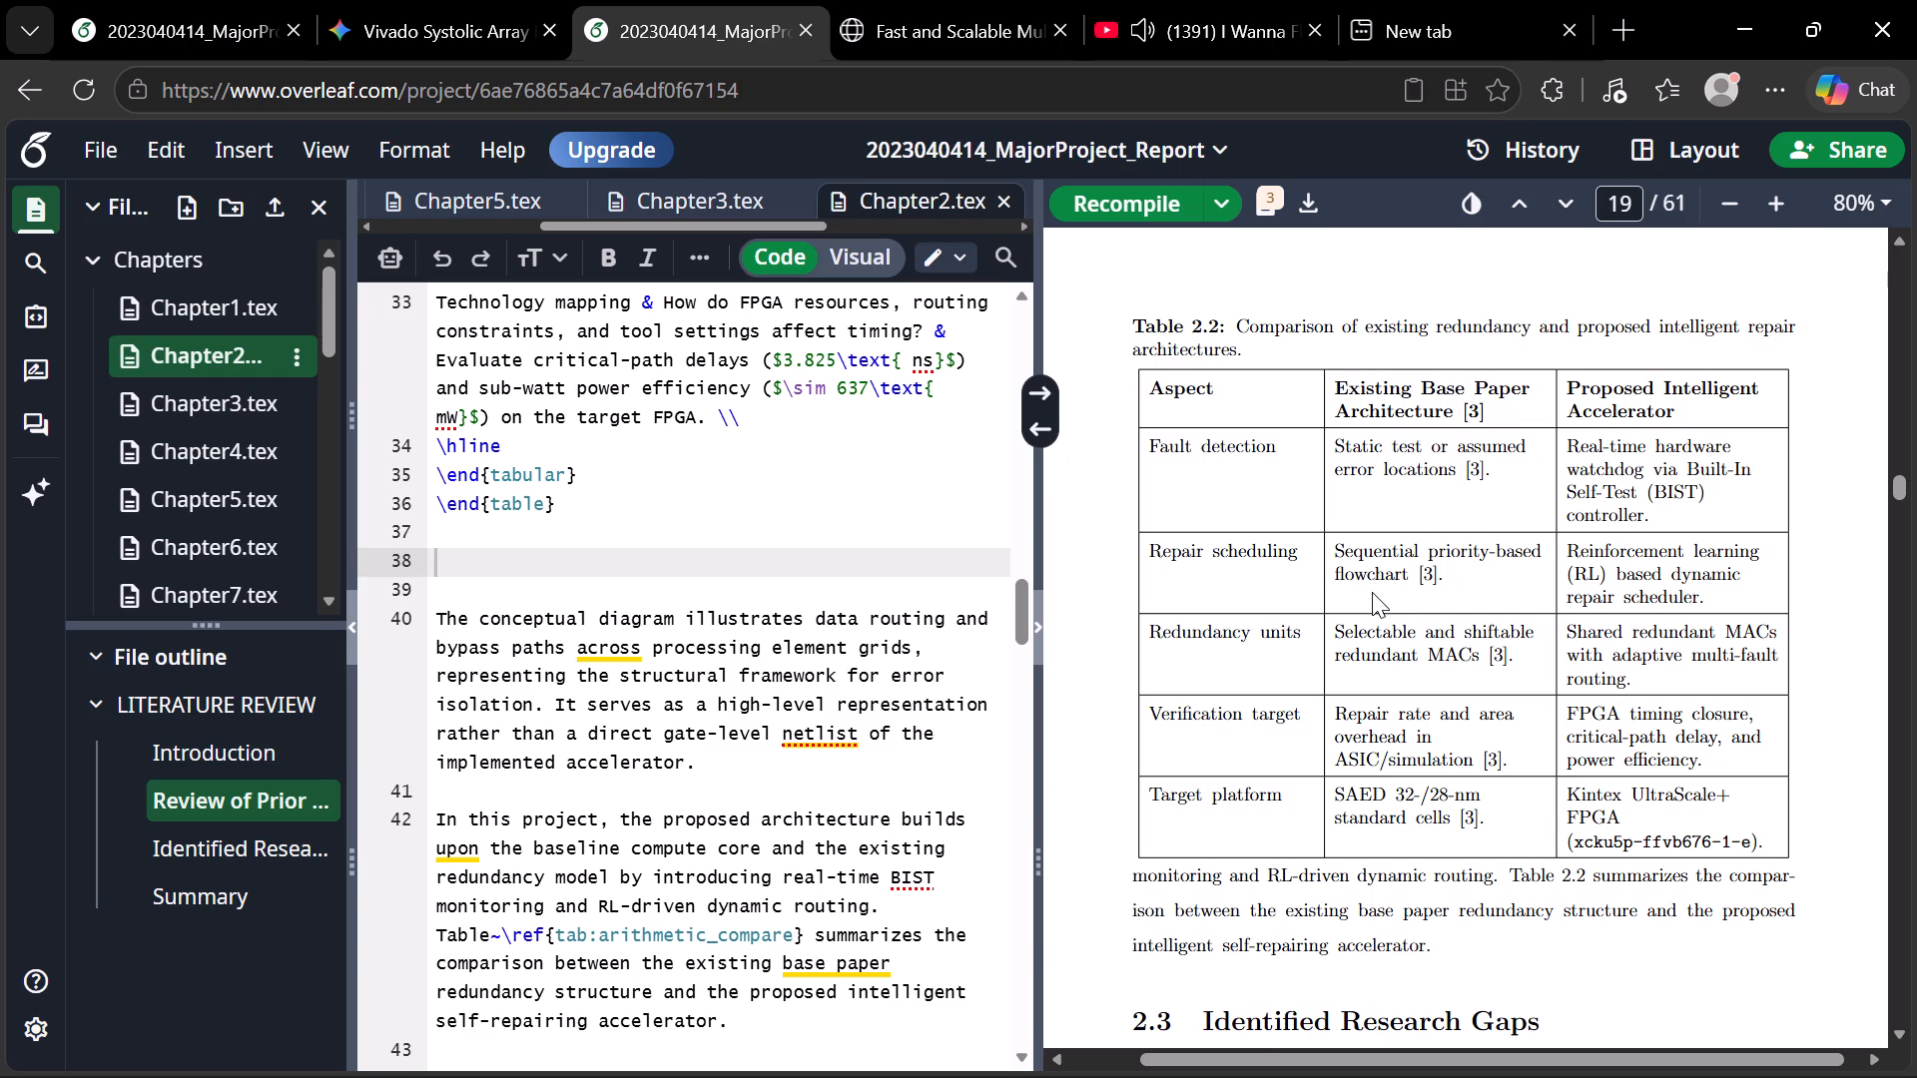
{"action": "double_click", "coordinate": [1449, 403]}
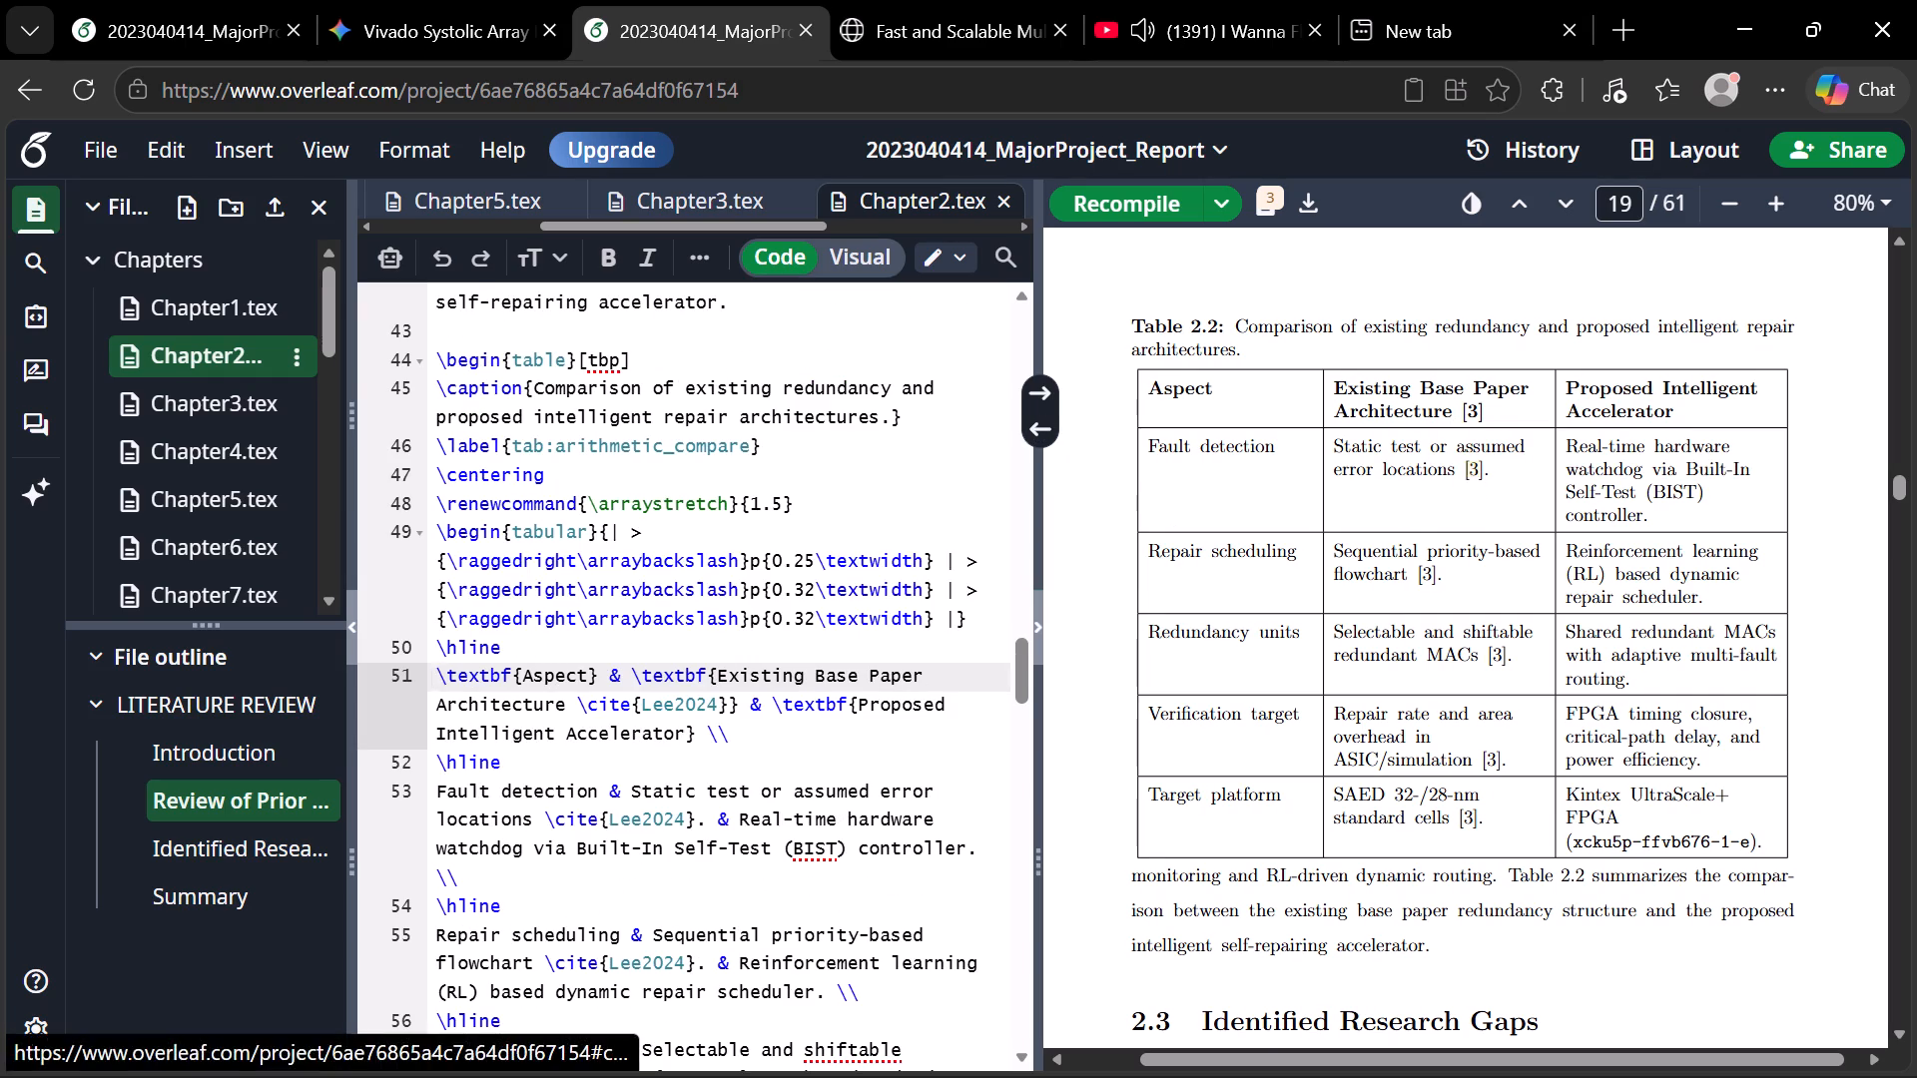
Delete \cite{Lee2024} and the brace after it from the "Existing Base Paper Architecture" header of Table 2.2 in Chapter2.tex.
{"action": "left_click", "coordinate": [741, 707]}
{"action": "left_click_drag", "start_coordinate": [739, 705], "coordinate": [623, 705]}
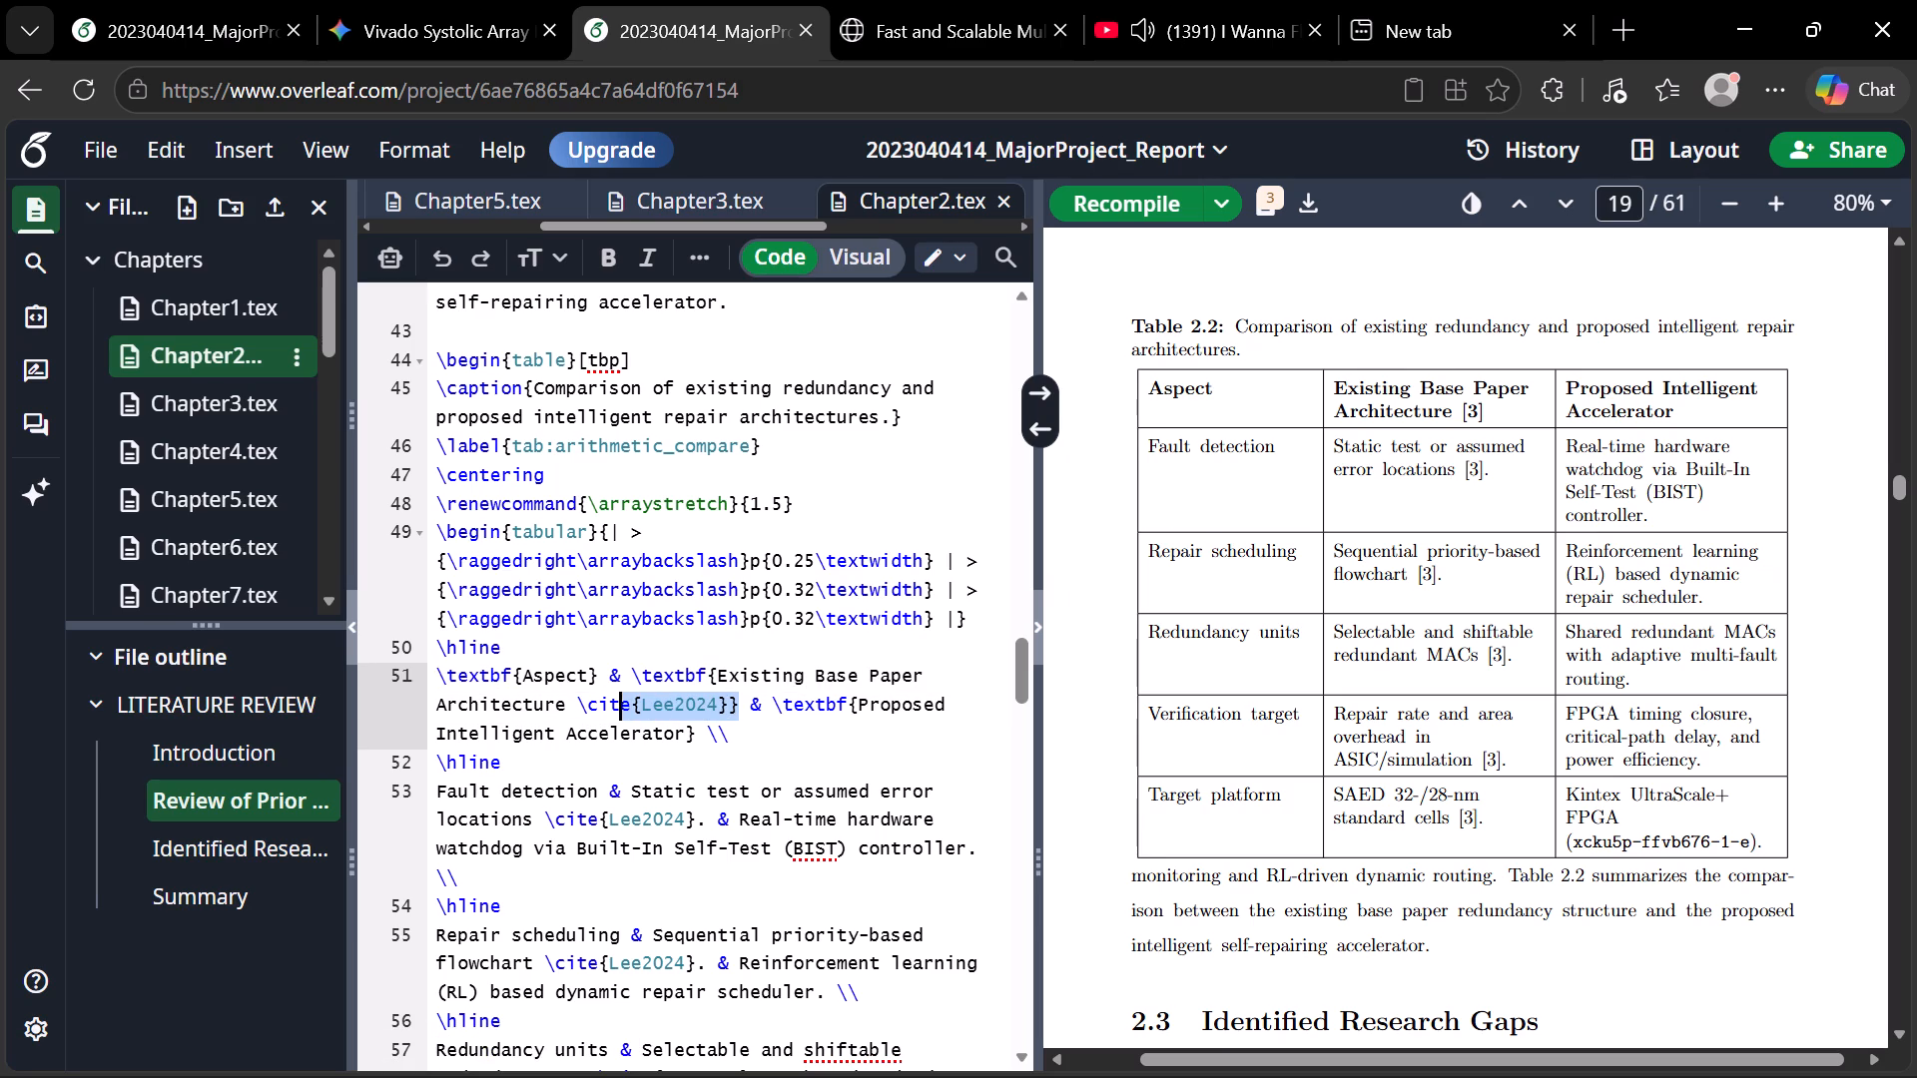
{"action": "left_click_drag", "start_coordinate": [623, 705], "coordinate": [582, 702]}
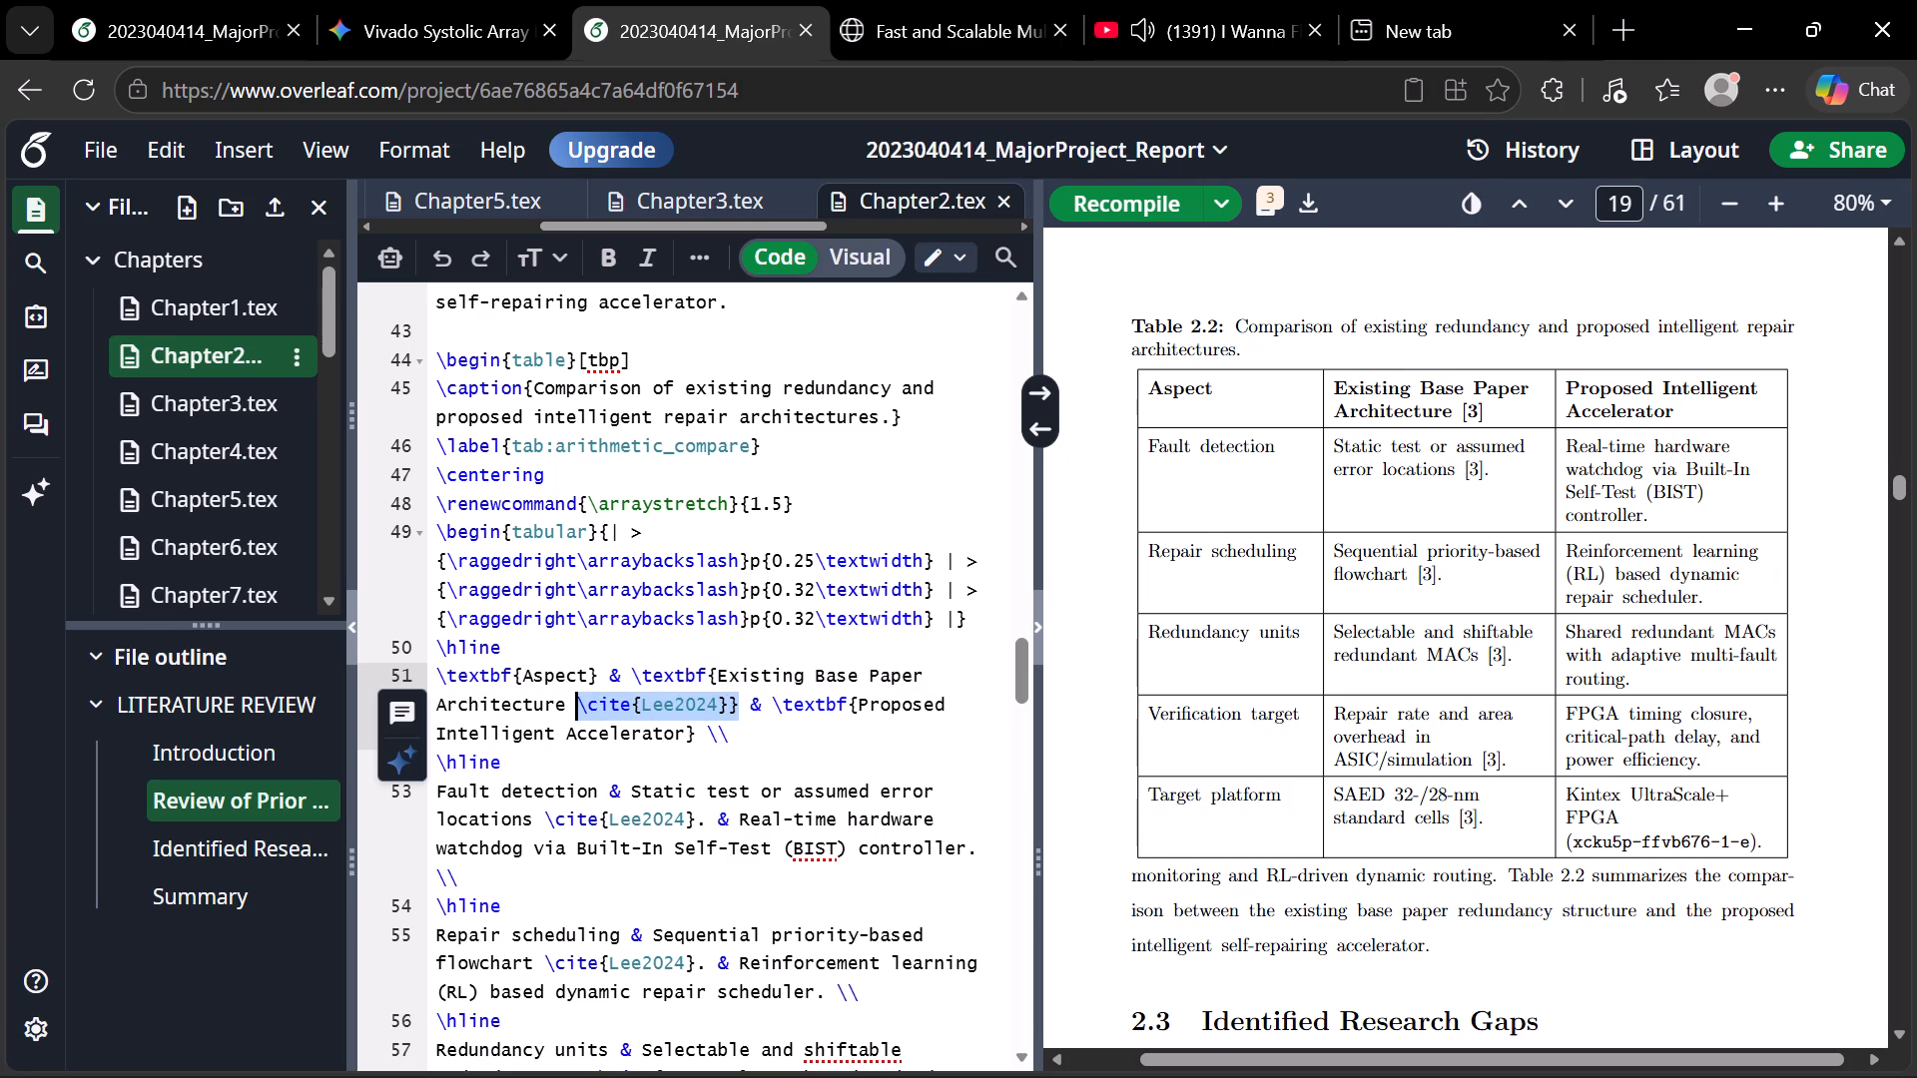
{"action": "left_click", "coordinate": [996, 831]}
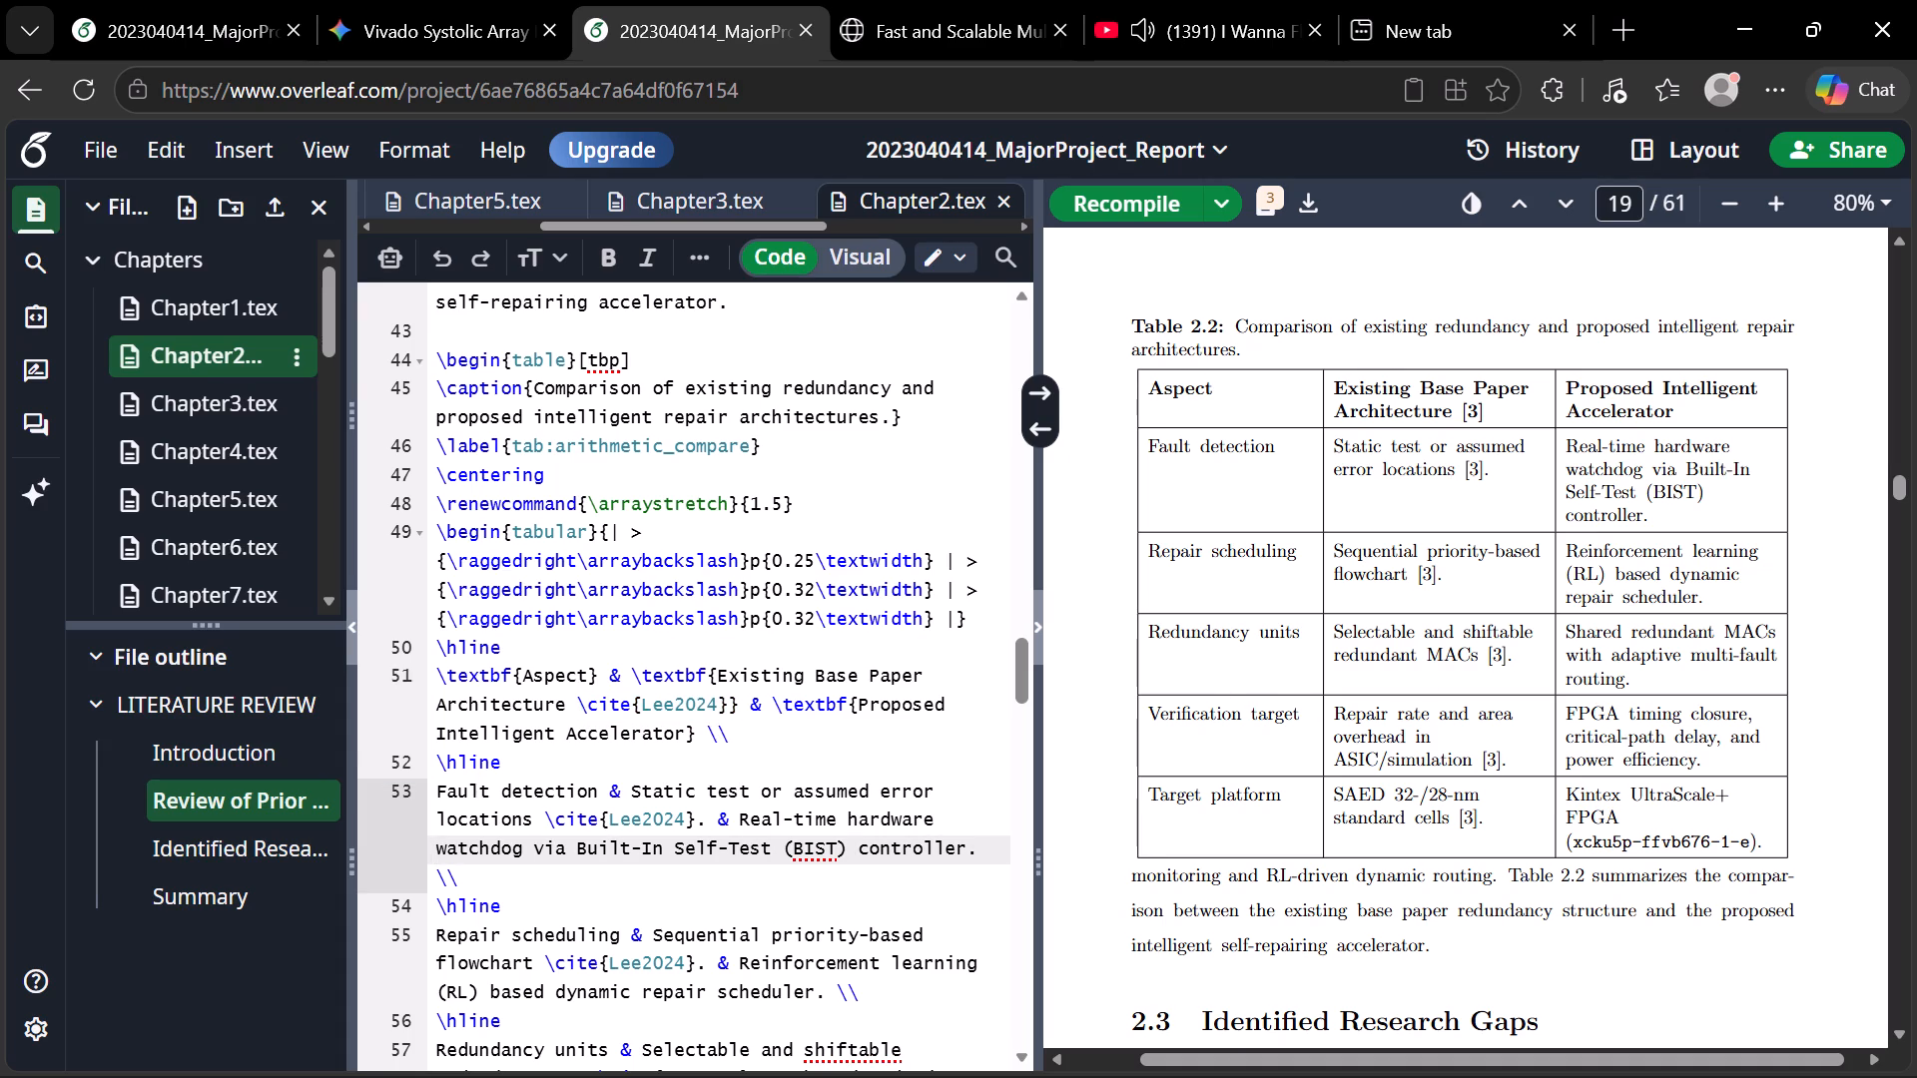
{"action": "left_click", "coordinate": [736, 705]}
{"action": "key", "text": "BackSpace"}
{"action": "key", "text": "BackSpace"}
{"action": "key", "text": "BackSpace"}
{"action": "key", "text": "BackSpace"}
{"action": "key", "text": "BackSpace"}
{"action": "key", "text": "BackSpace"}
{"action": "key", "text": "BackSpace"}
{"action": "key", "text": "BackSpace"}
{"action": "key", "text": "BackSpace"}
{"action": "key", "text": "BackSpace"}
{"action": "key", "text": "BackSpace"}
{"action": "key", "text": "BackSpace"}
{"action": "key", "text": "BackSpace"}
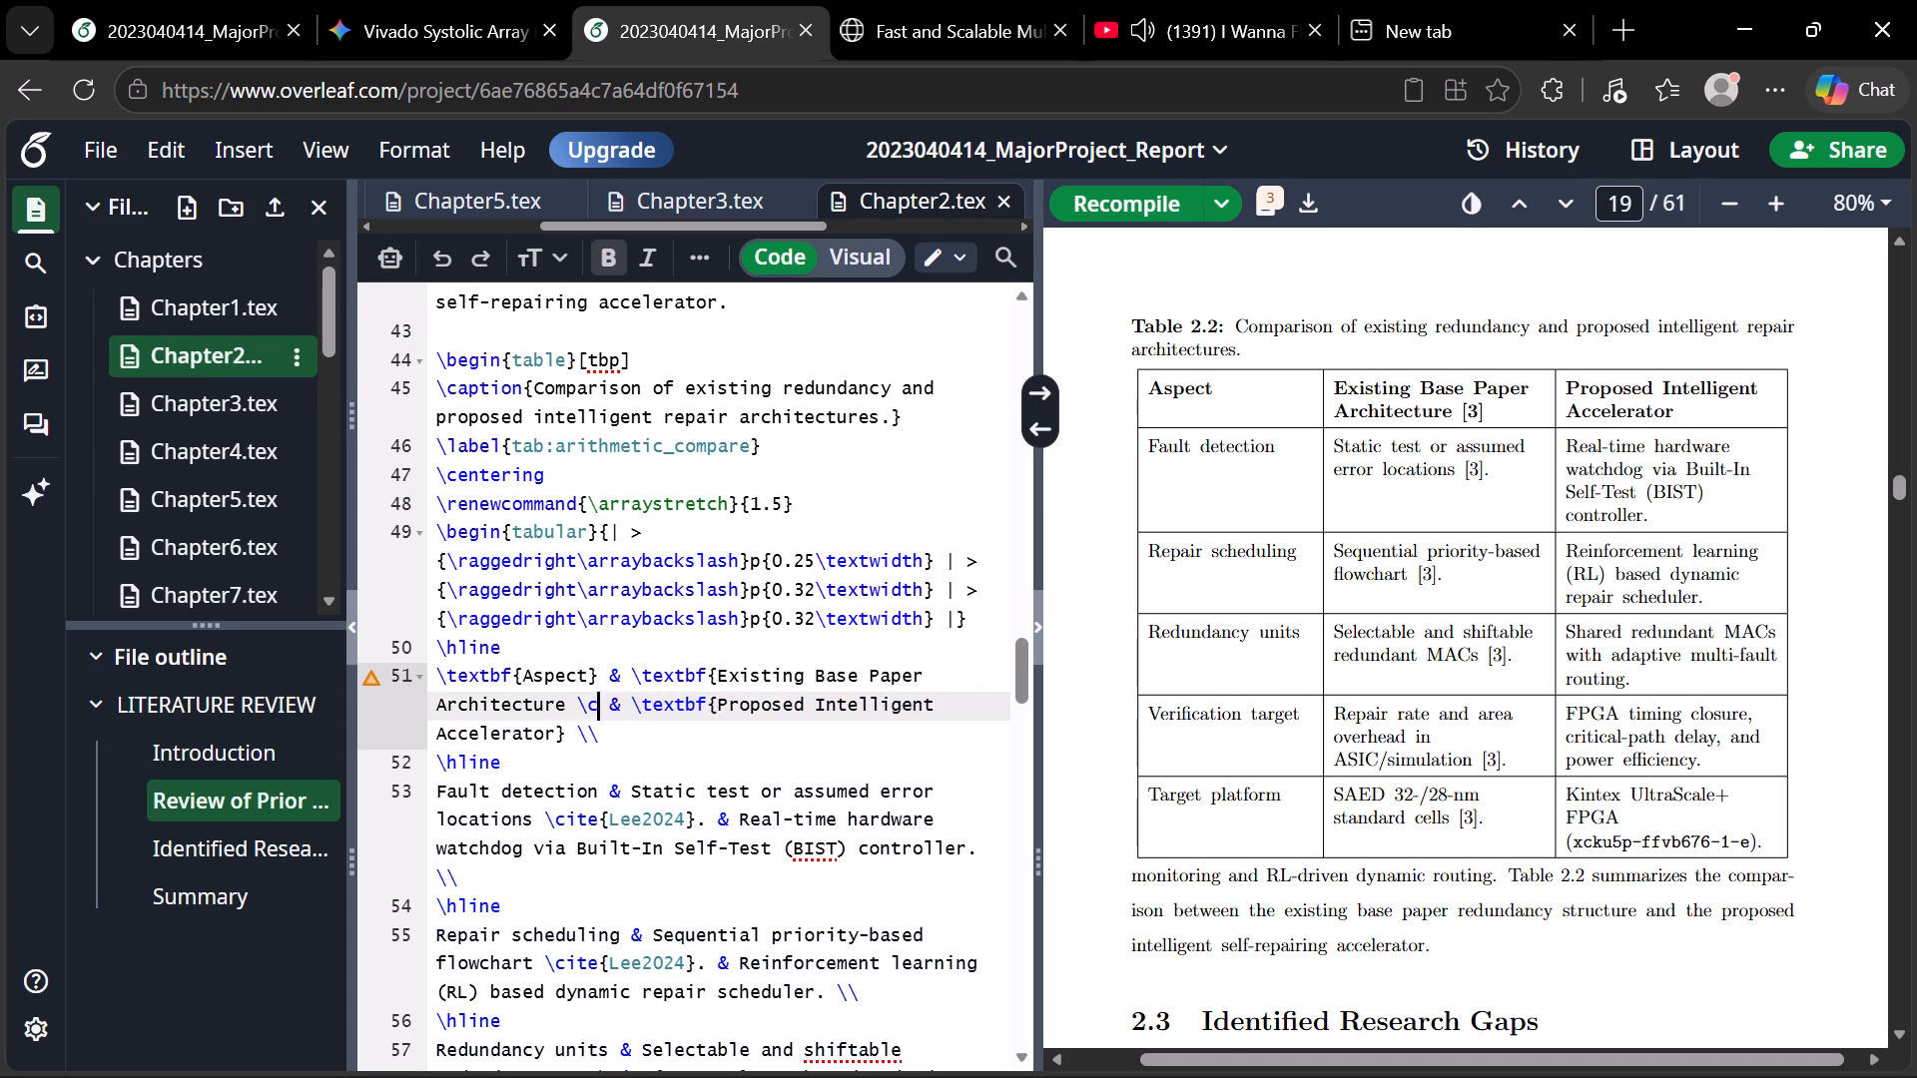
{"action": "key", "text": "BackSpace"}
{"action": "key", "text": "BackSpace"}
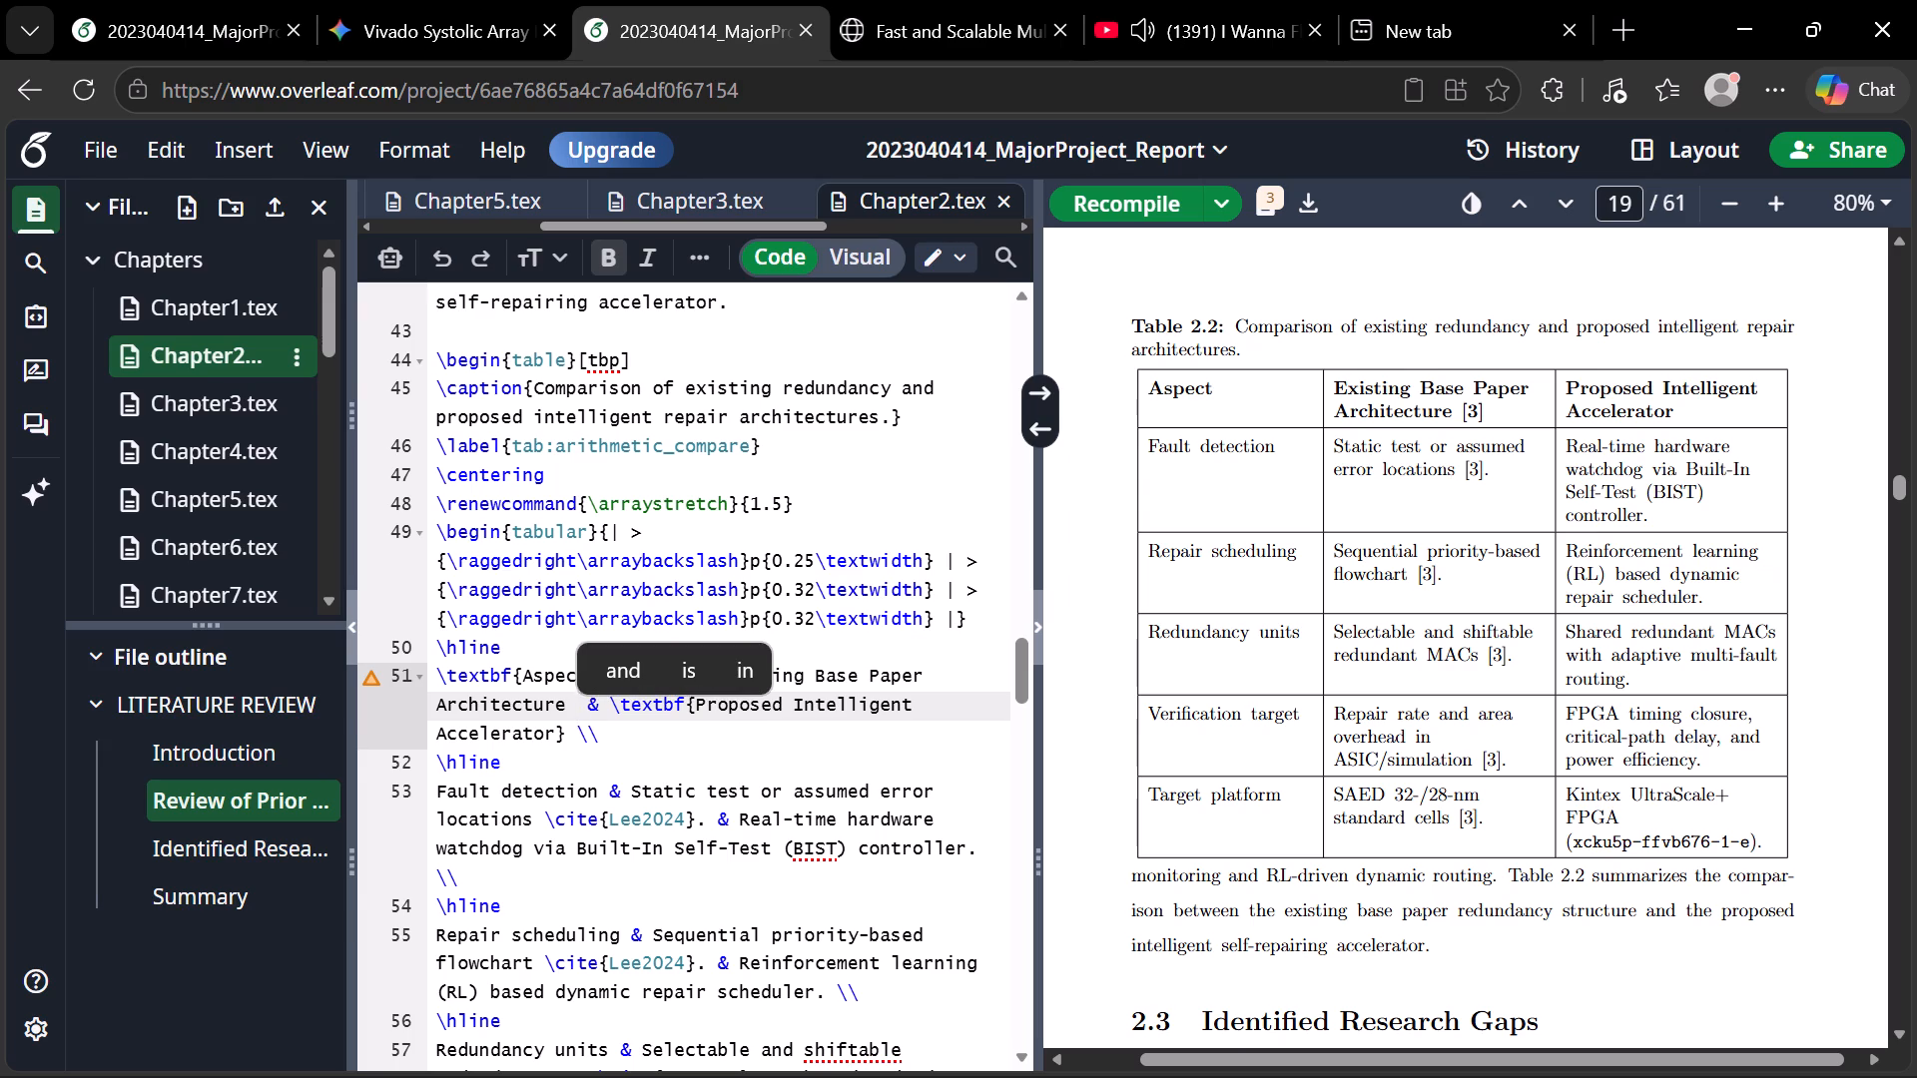
Delete {Lee2024} from the Fault detection row and \cite{Lee2024} with its period from the Repair scheduling row.
{"action": "left_click", "coordinate": [697, 825]}
{"action": "left_click_drag", "start_coordinate": [697, 825], "coordinate": [547, 818]}
{"action": "key", "text": "Delete"}
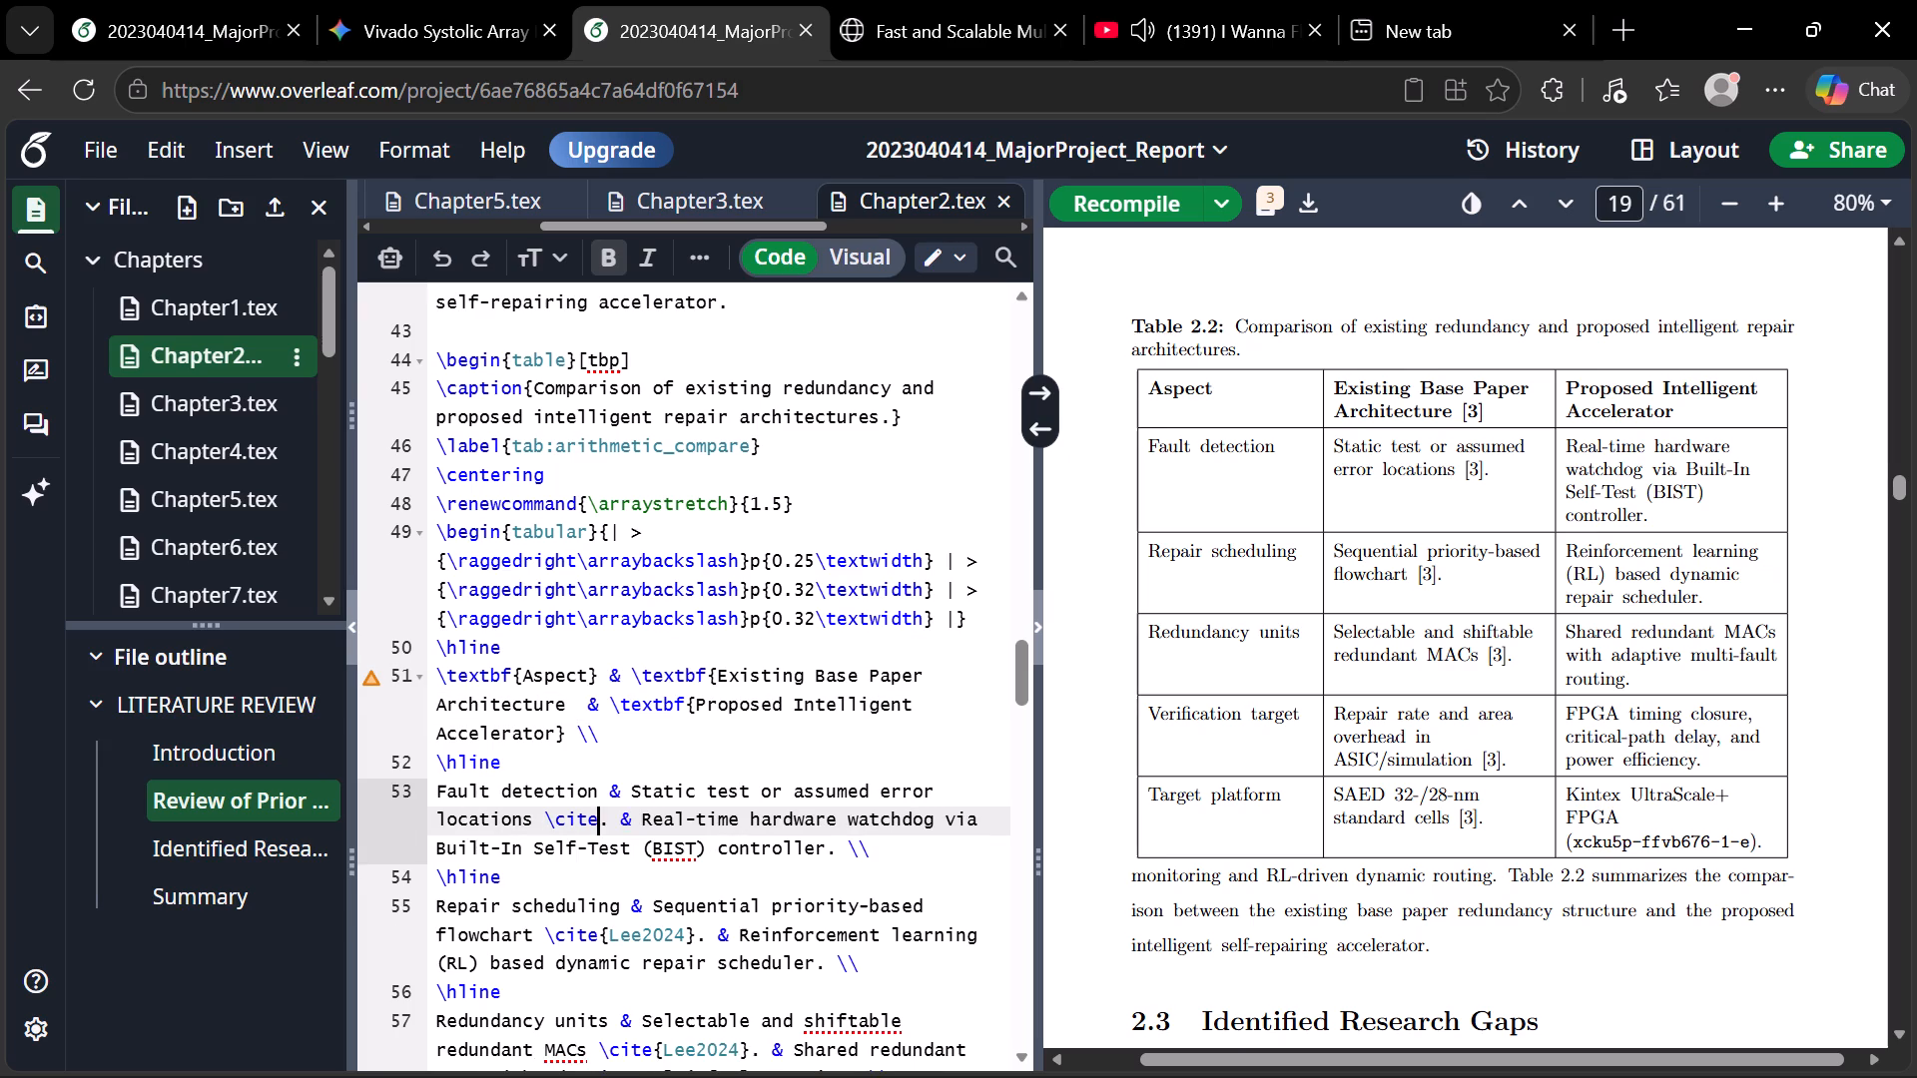
{"action": "scroll", "coordinate": [547, 818], "scroll_direction": "down", "scroll_amount": 3}
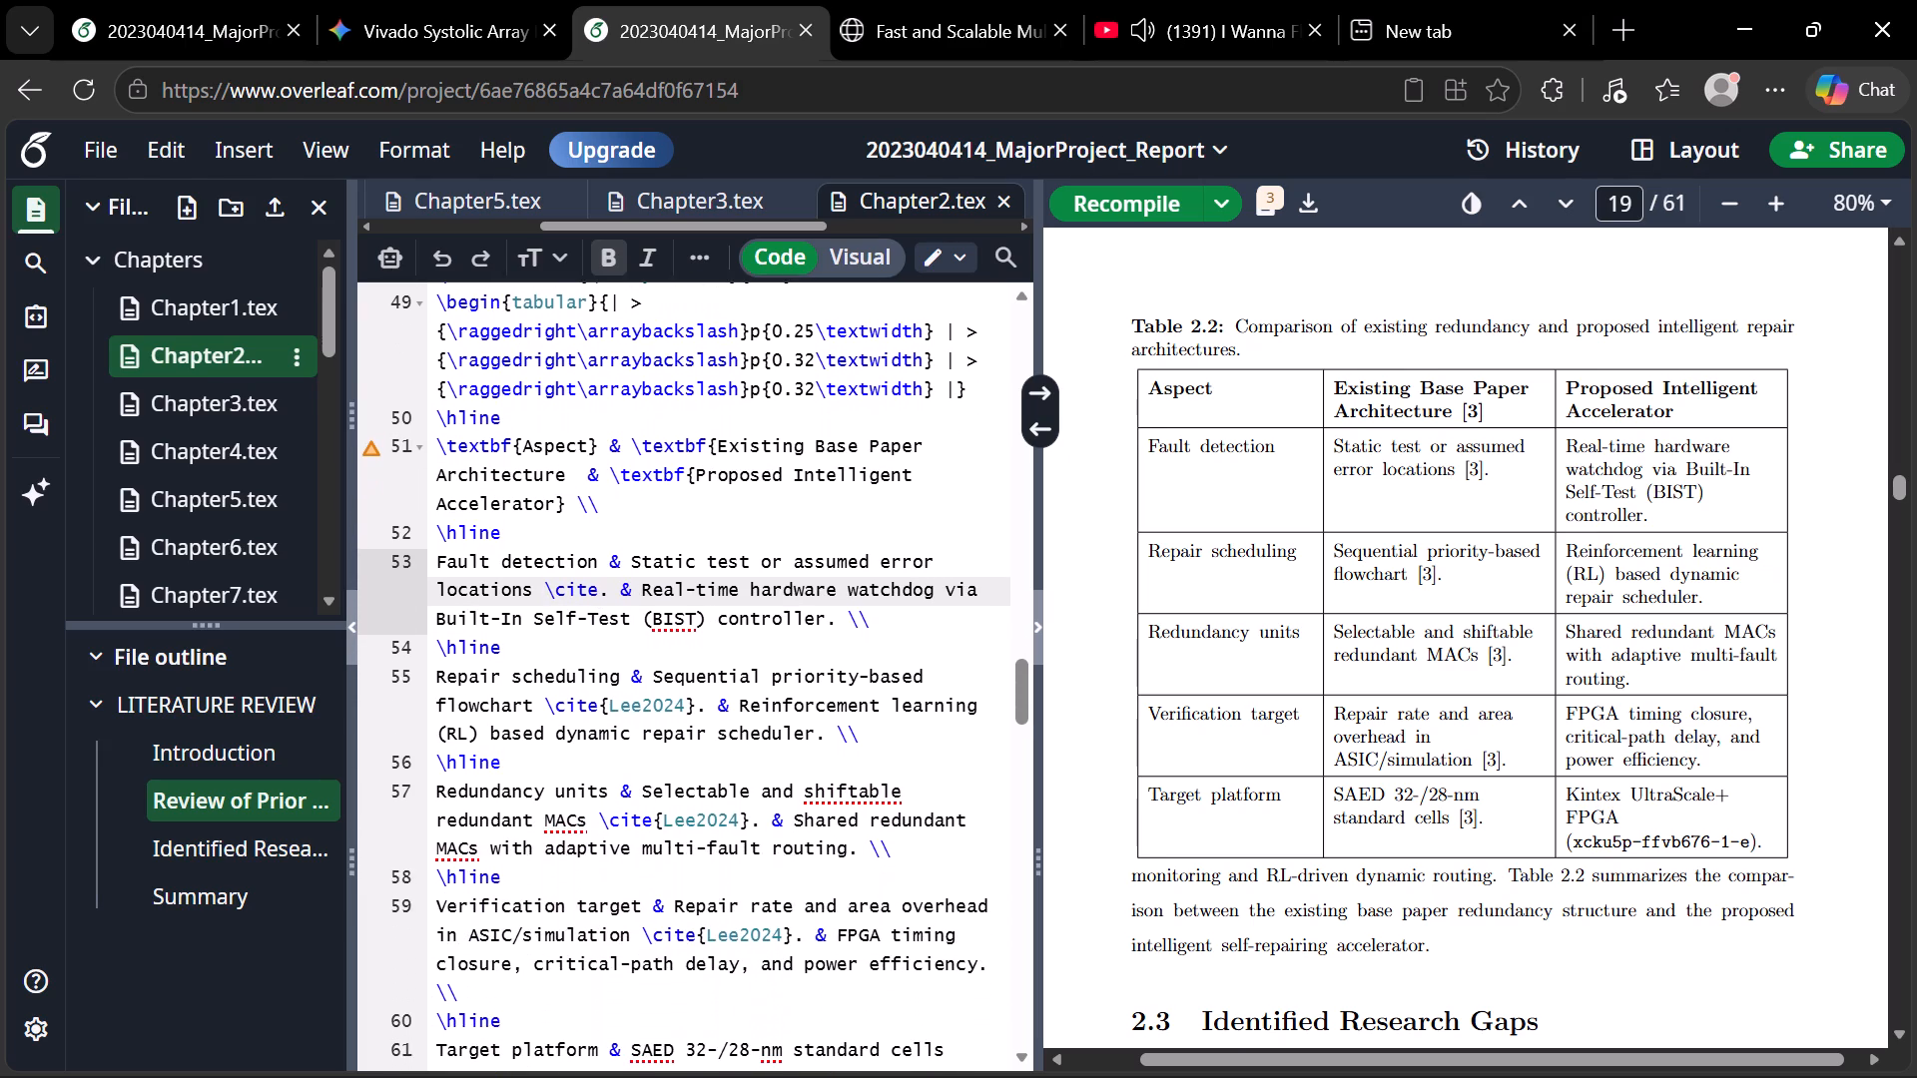
{"action": "left_click_drag", "start_coordinate": [703, 706], "coordinate": [702, 706]}
{"action": "left_click_drag", "start_coordinate": [702, 706], "coordinate": [540, 701]}
{"action": "key", "text": "Delete"}
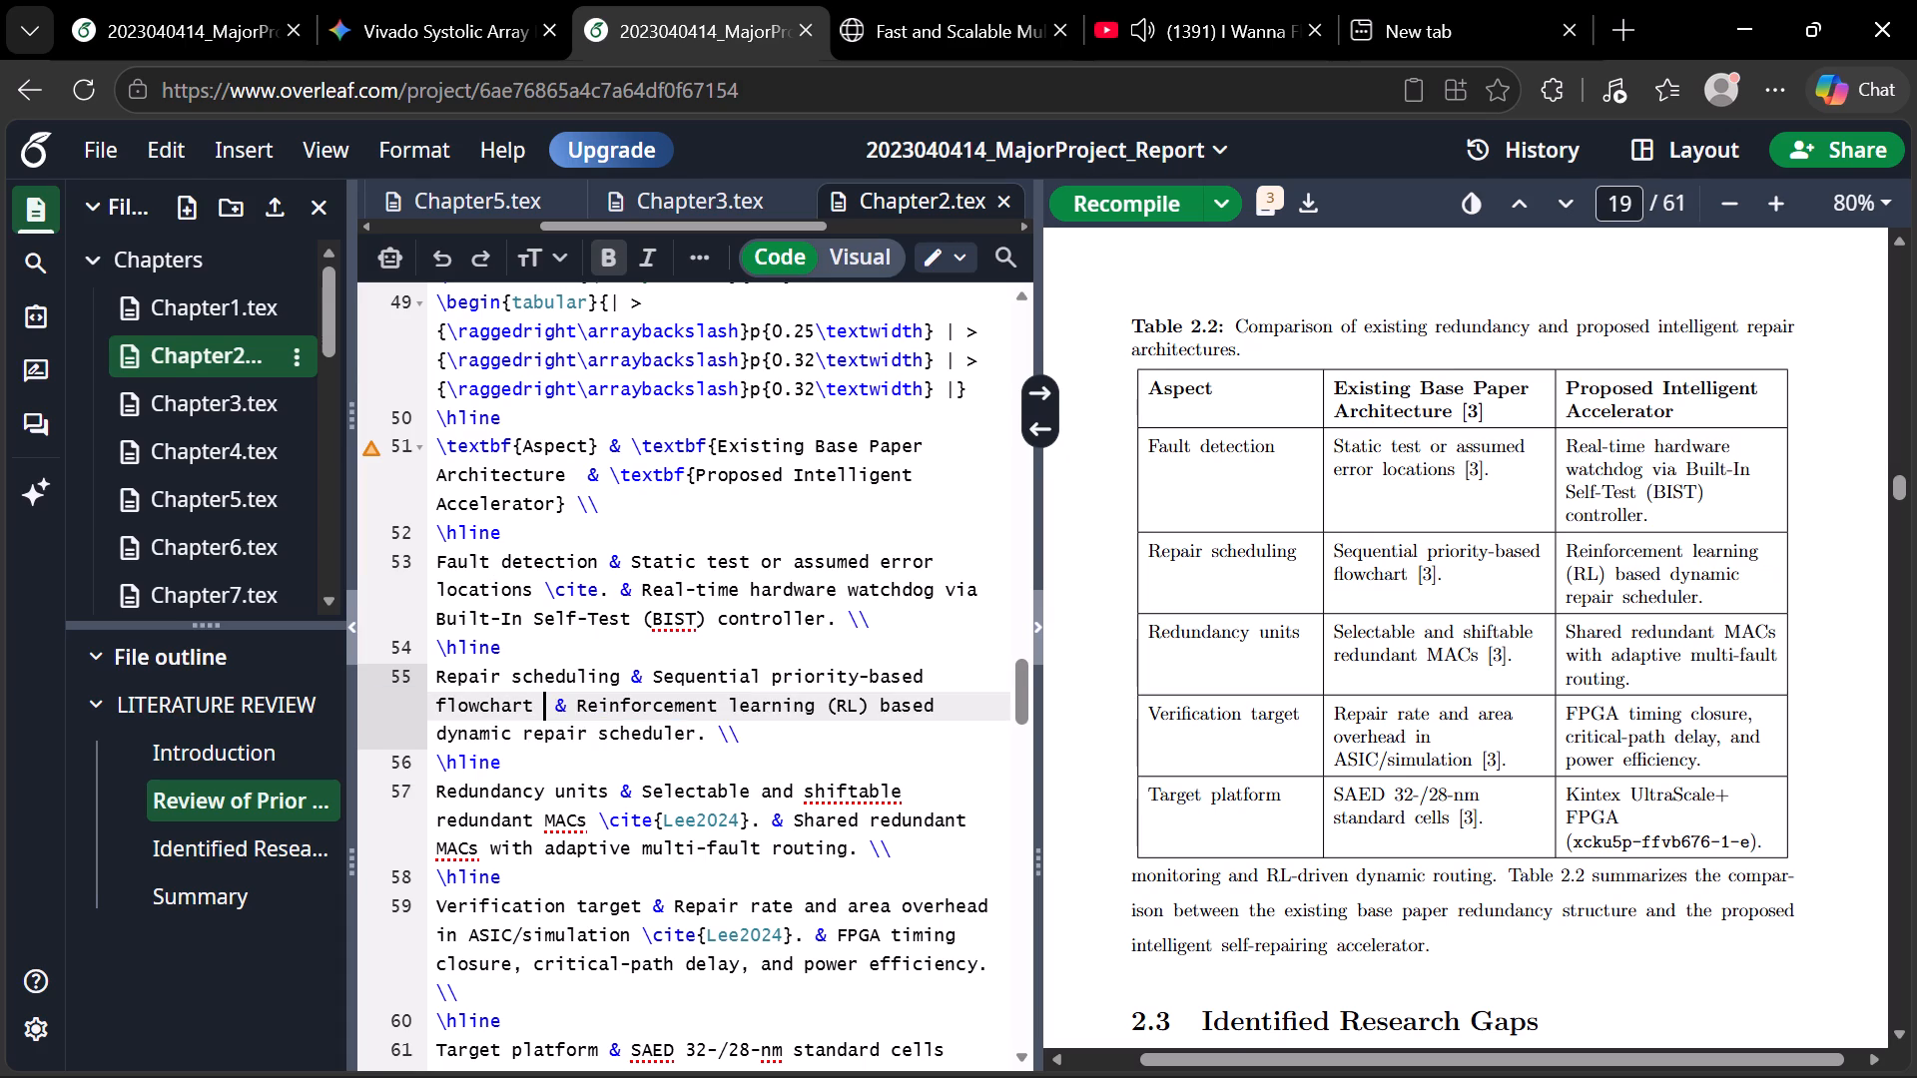
Delete \cite{Lee2024} and its period from the Redundancy units, Verification target and Target platform rows.
{"action": "scroll", "coordinate": [540, 701], "scroll_direction": "down", "scroll_amount": 3}
{"action": "left_click_drag", "start_coordinate": [768, 559], "coordinate": [596, 557]}
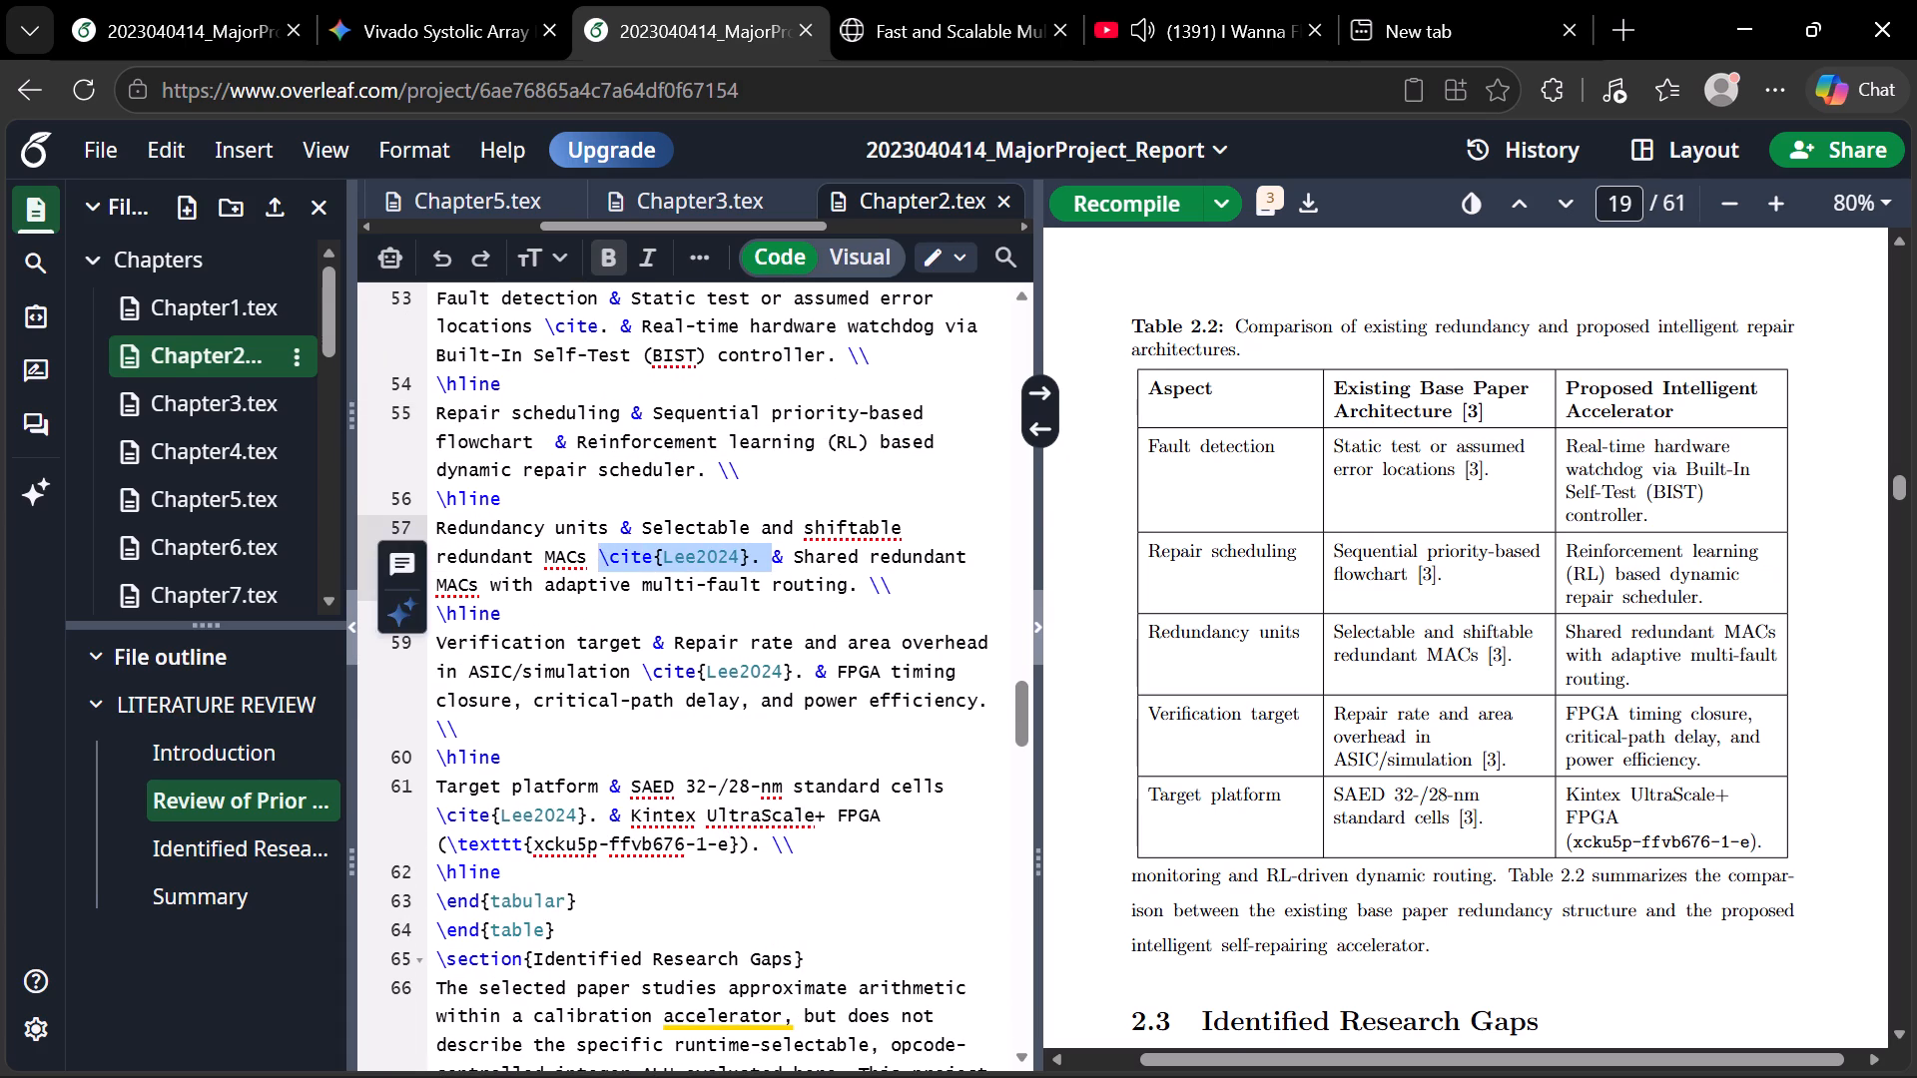
{"action": "key", "text": "Delete"}
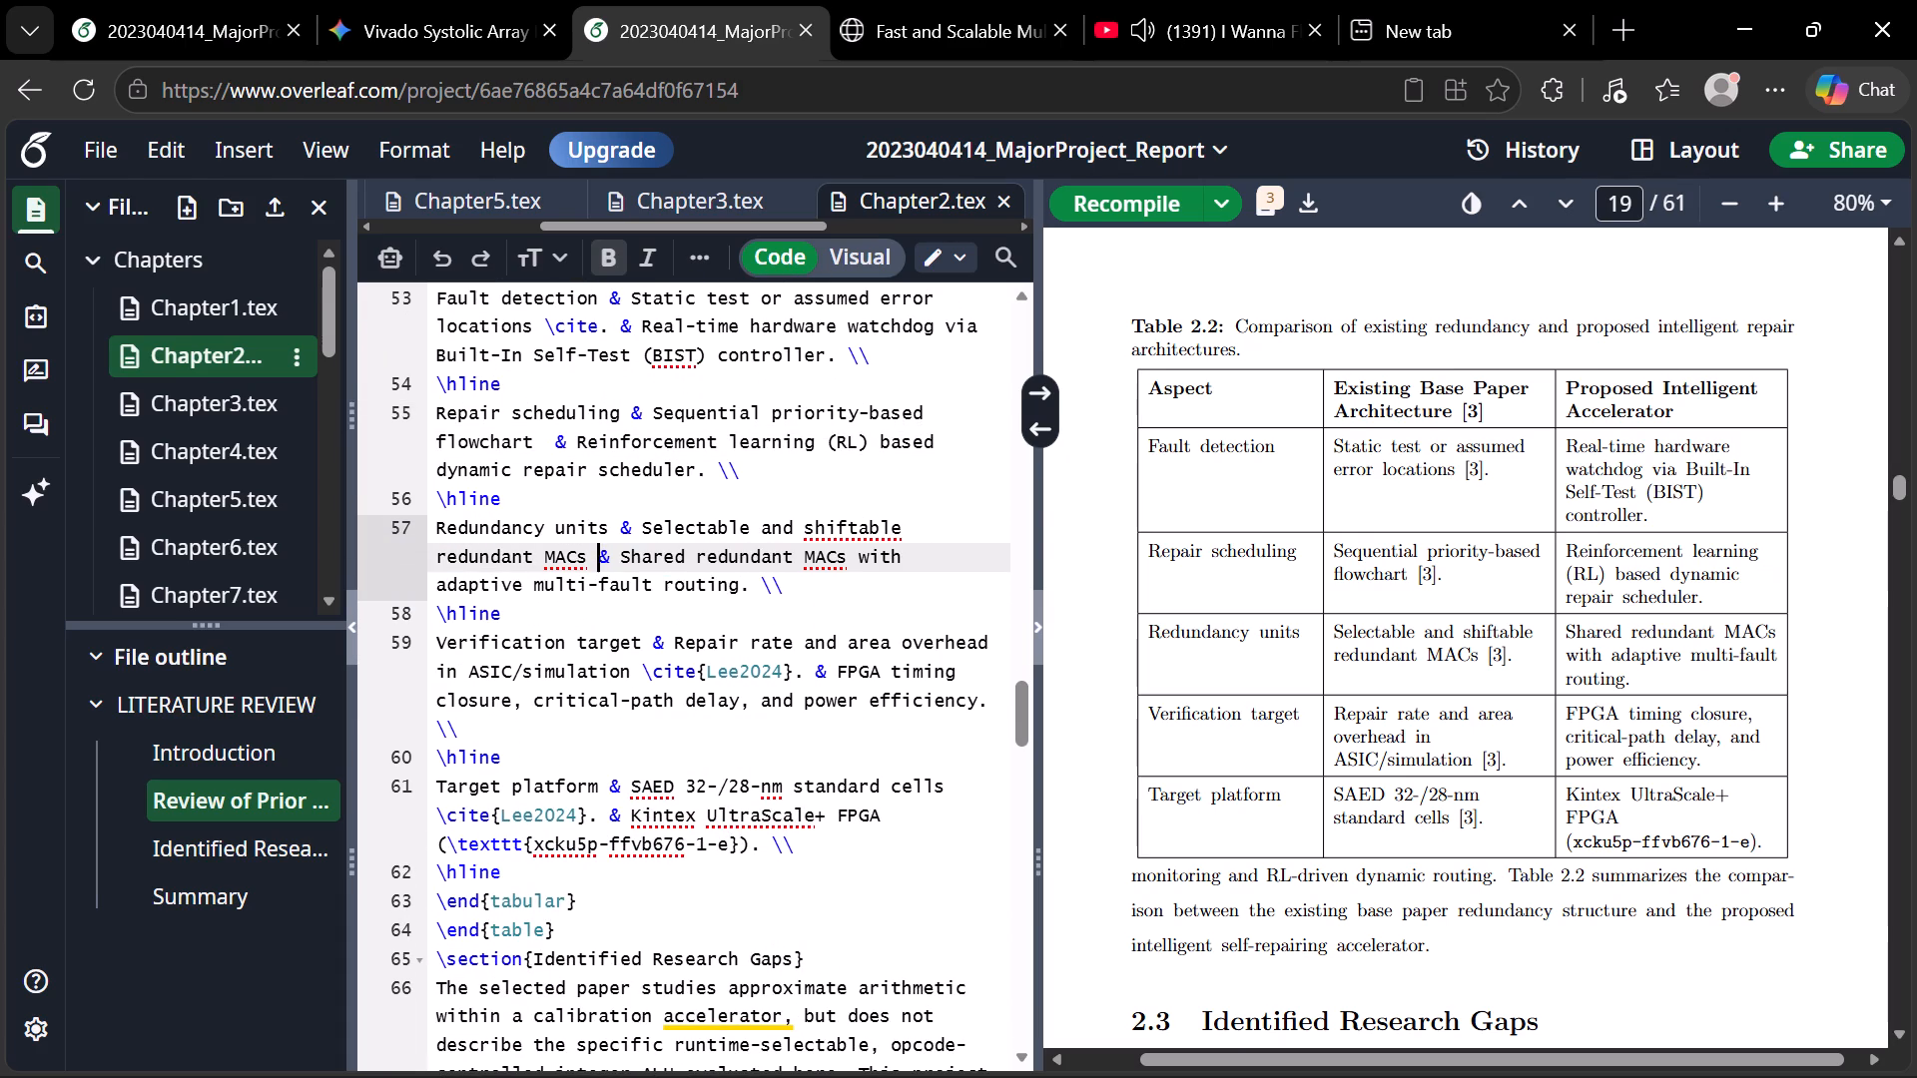
{"action": "left_click_drag", "start_coordinate": [804, 669], "coordinate": [640, 666]}
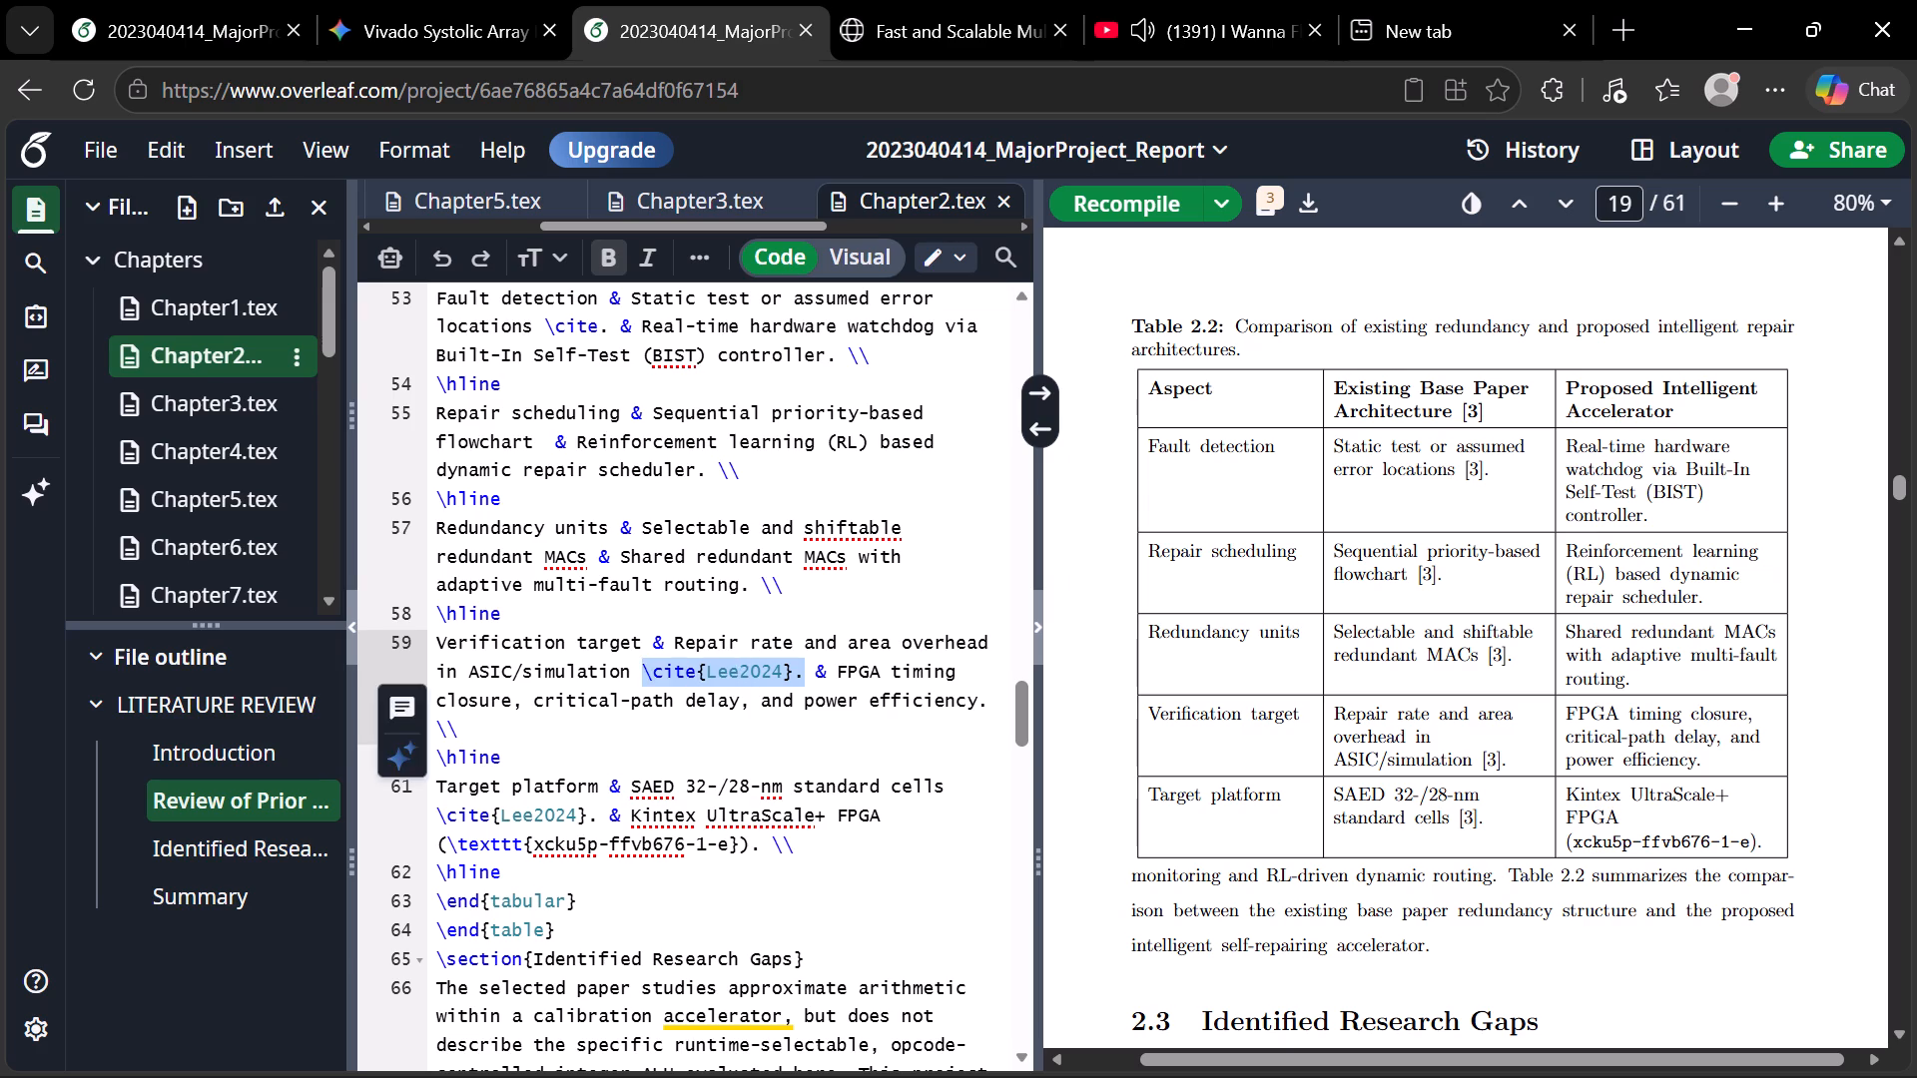
{"action": "key", "text": "Delete"}
{"action": "left_click", "coordinate": [600, 785]}
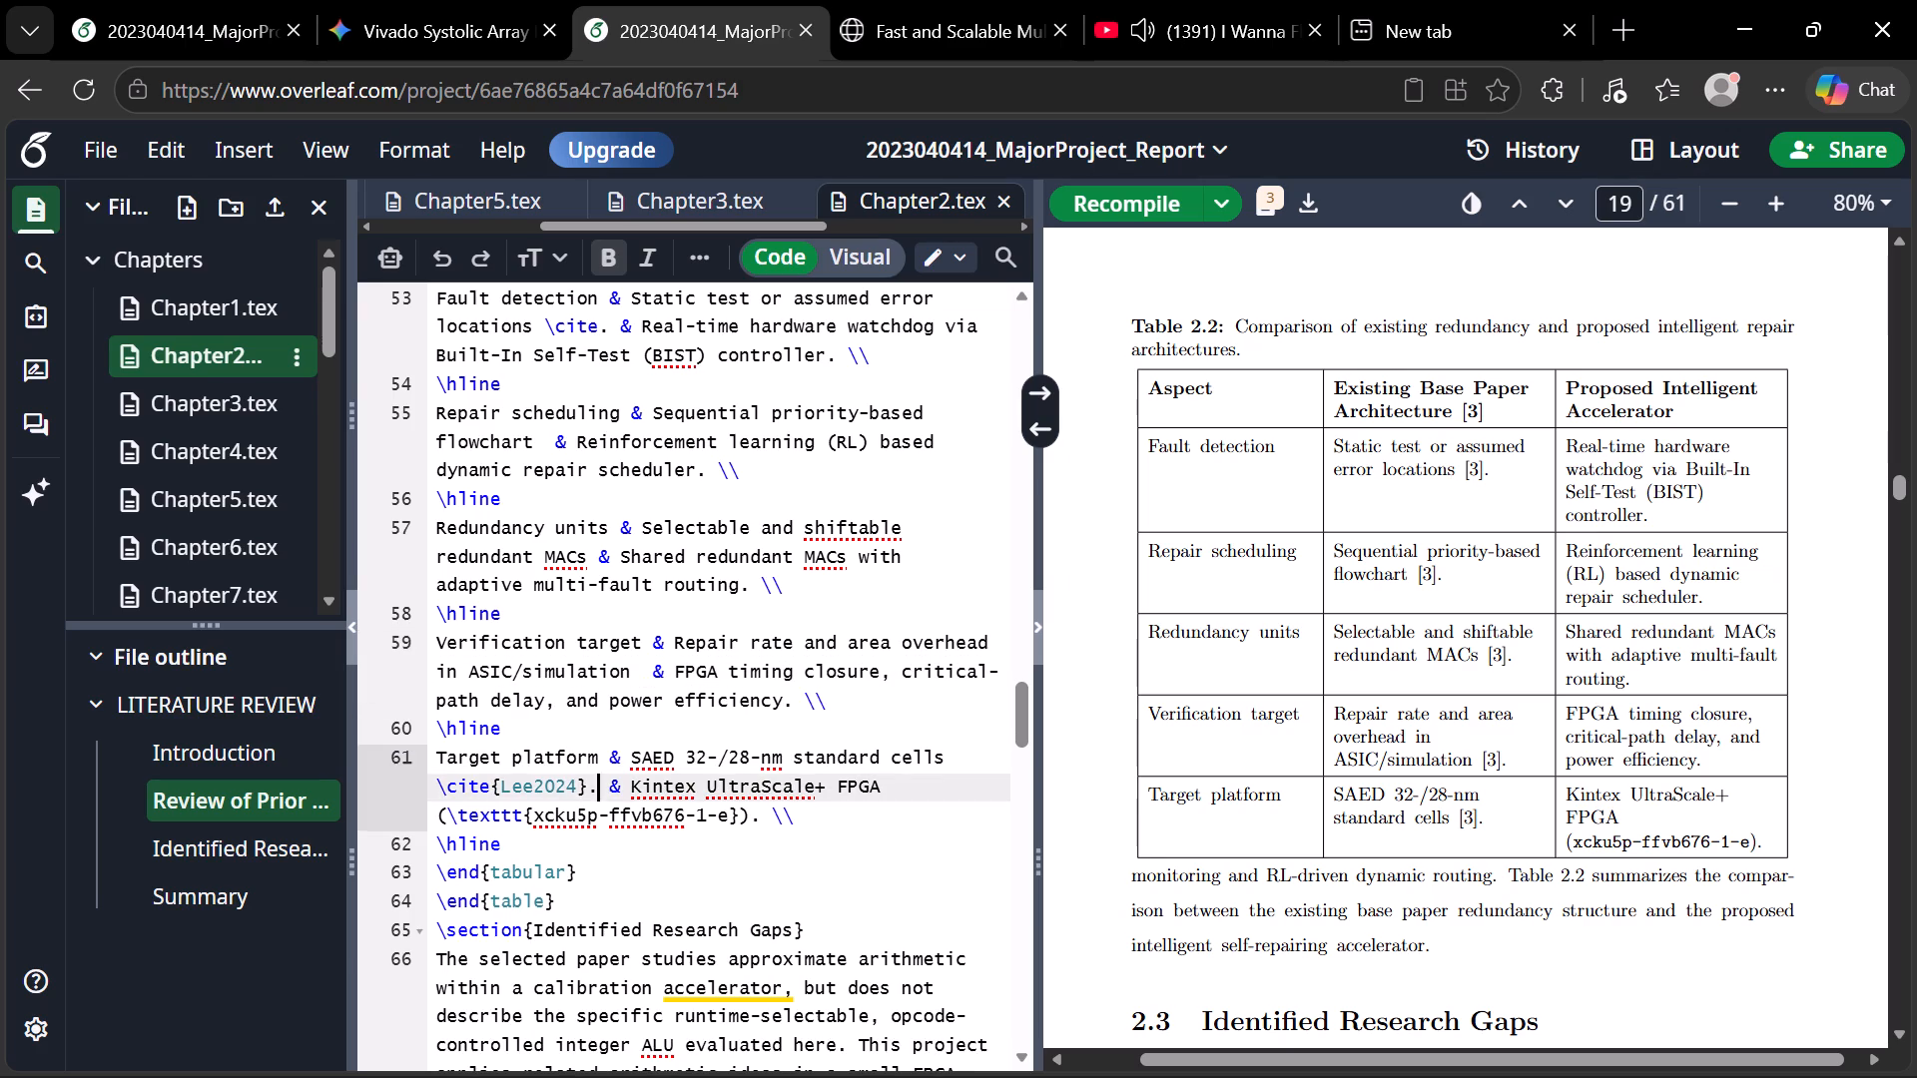
{"action": "left_click_drag", "start_coordinate": [600, 785], "coordinate": [431, 785]}
{"action": "key", "text": "Delete"}
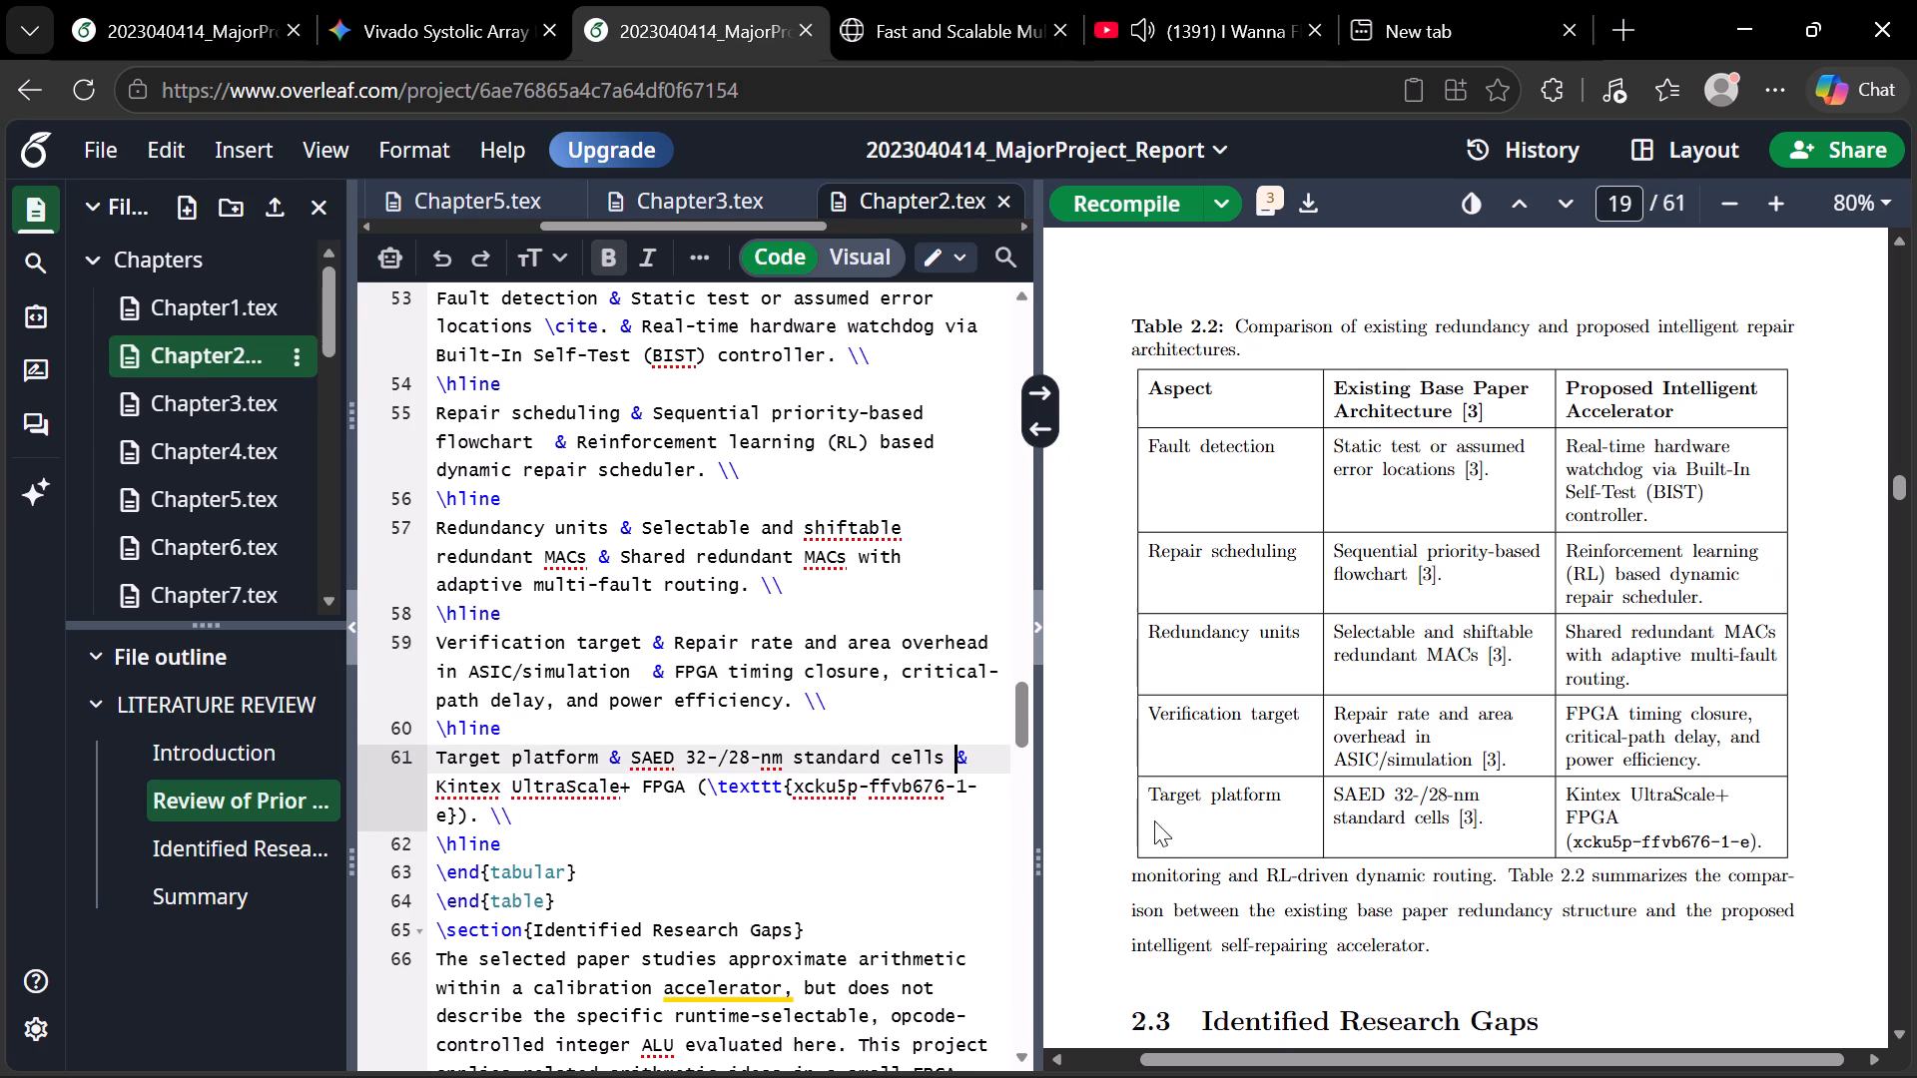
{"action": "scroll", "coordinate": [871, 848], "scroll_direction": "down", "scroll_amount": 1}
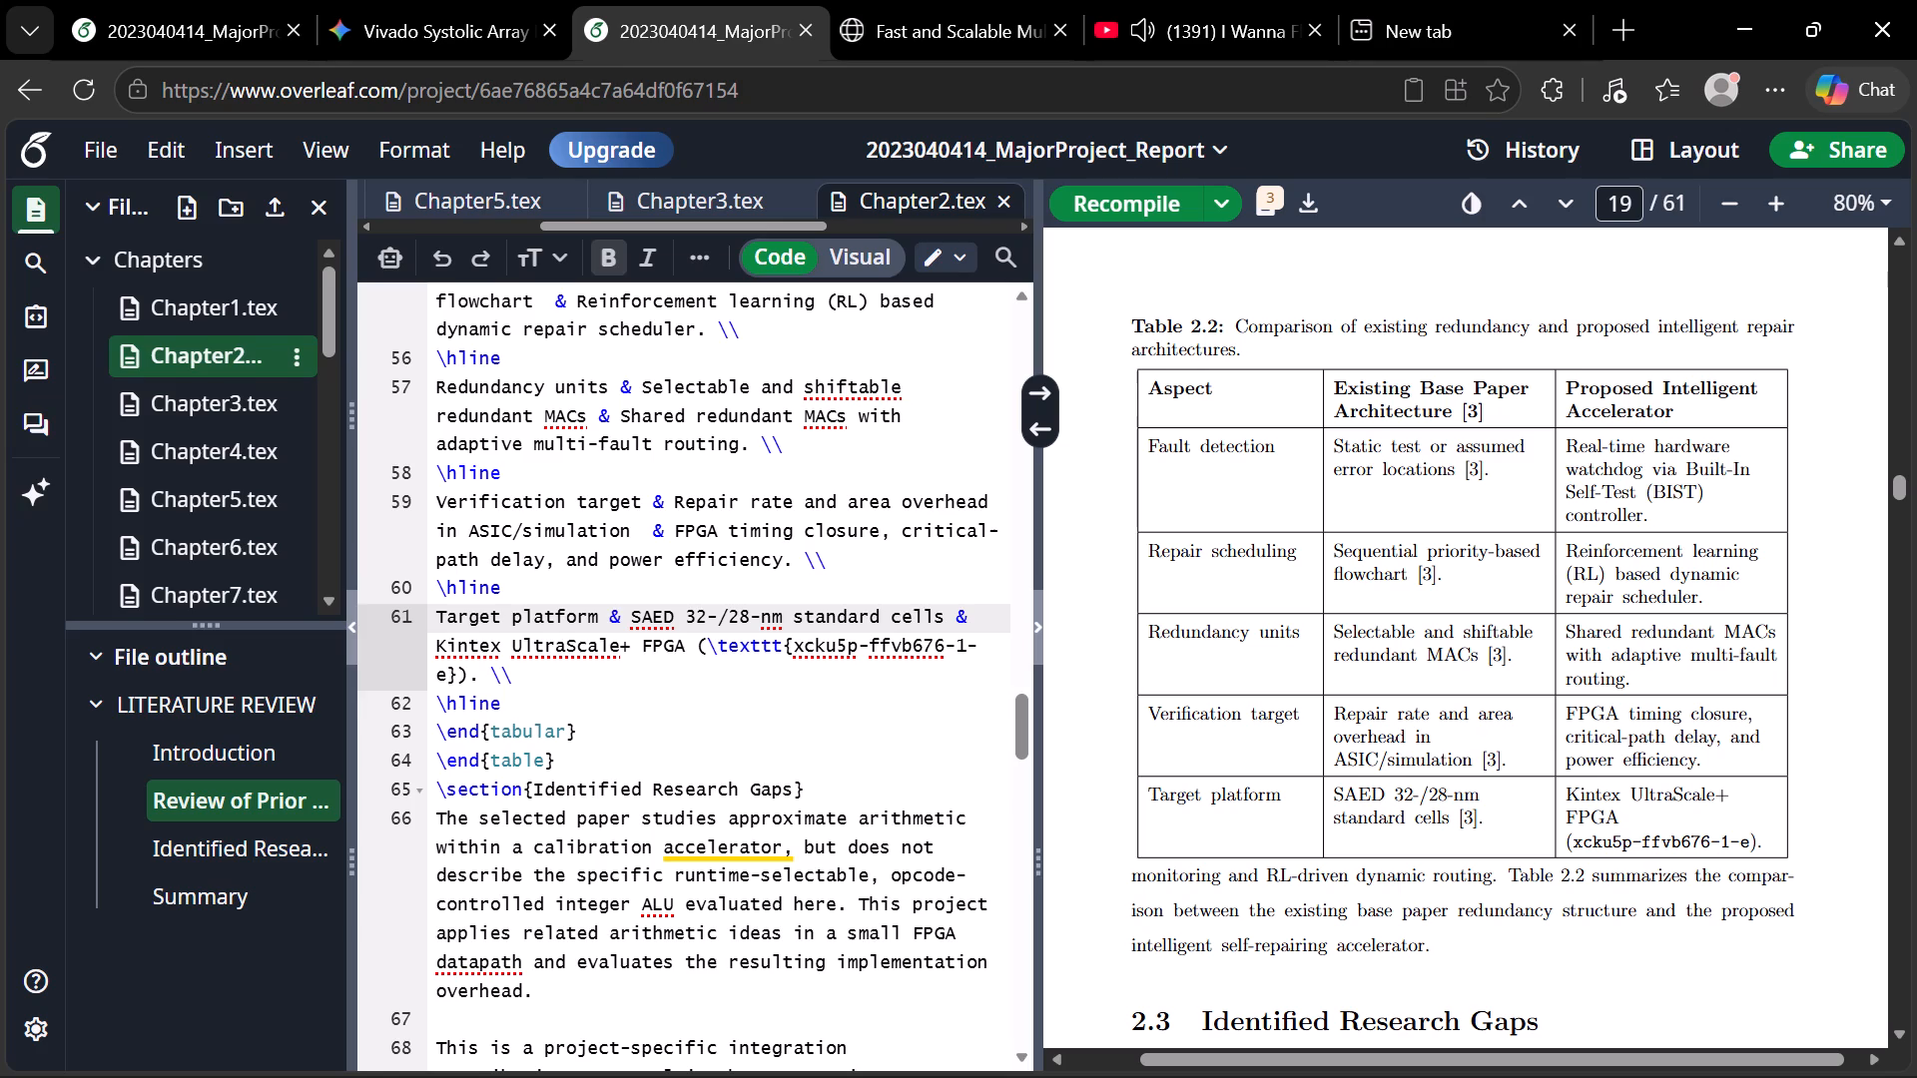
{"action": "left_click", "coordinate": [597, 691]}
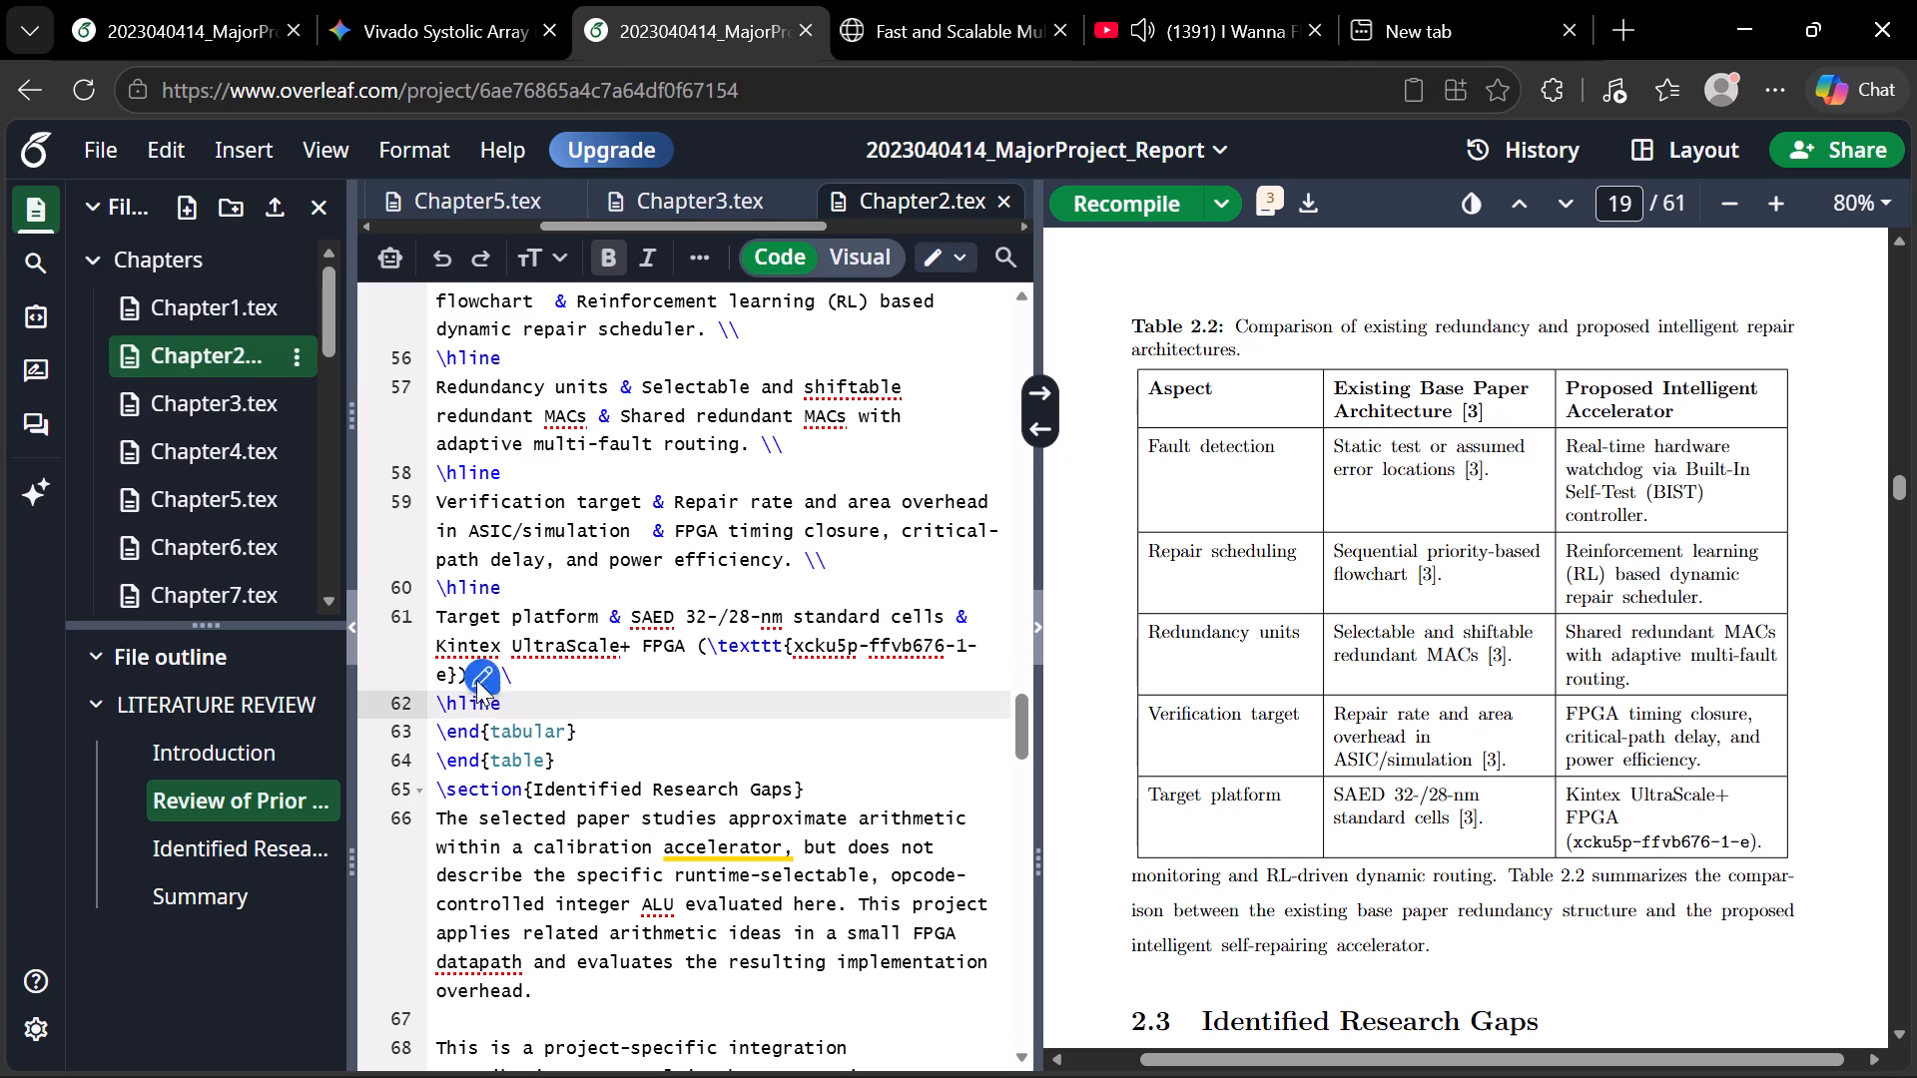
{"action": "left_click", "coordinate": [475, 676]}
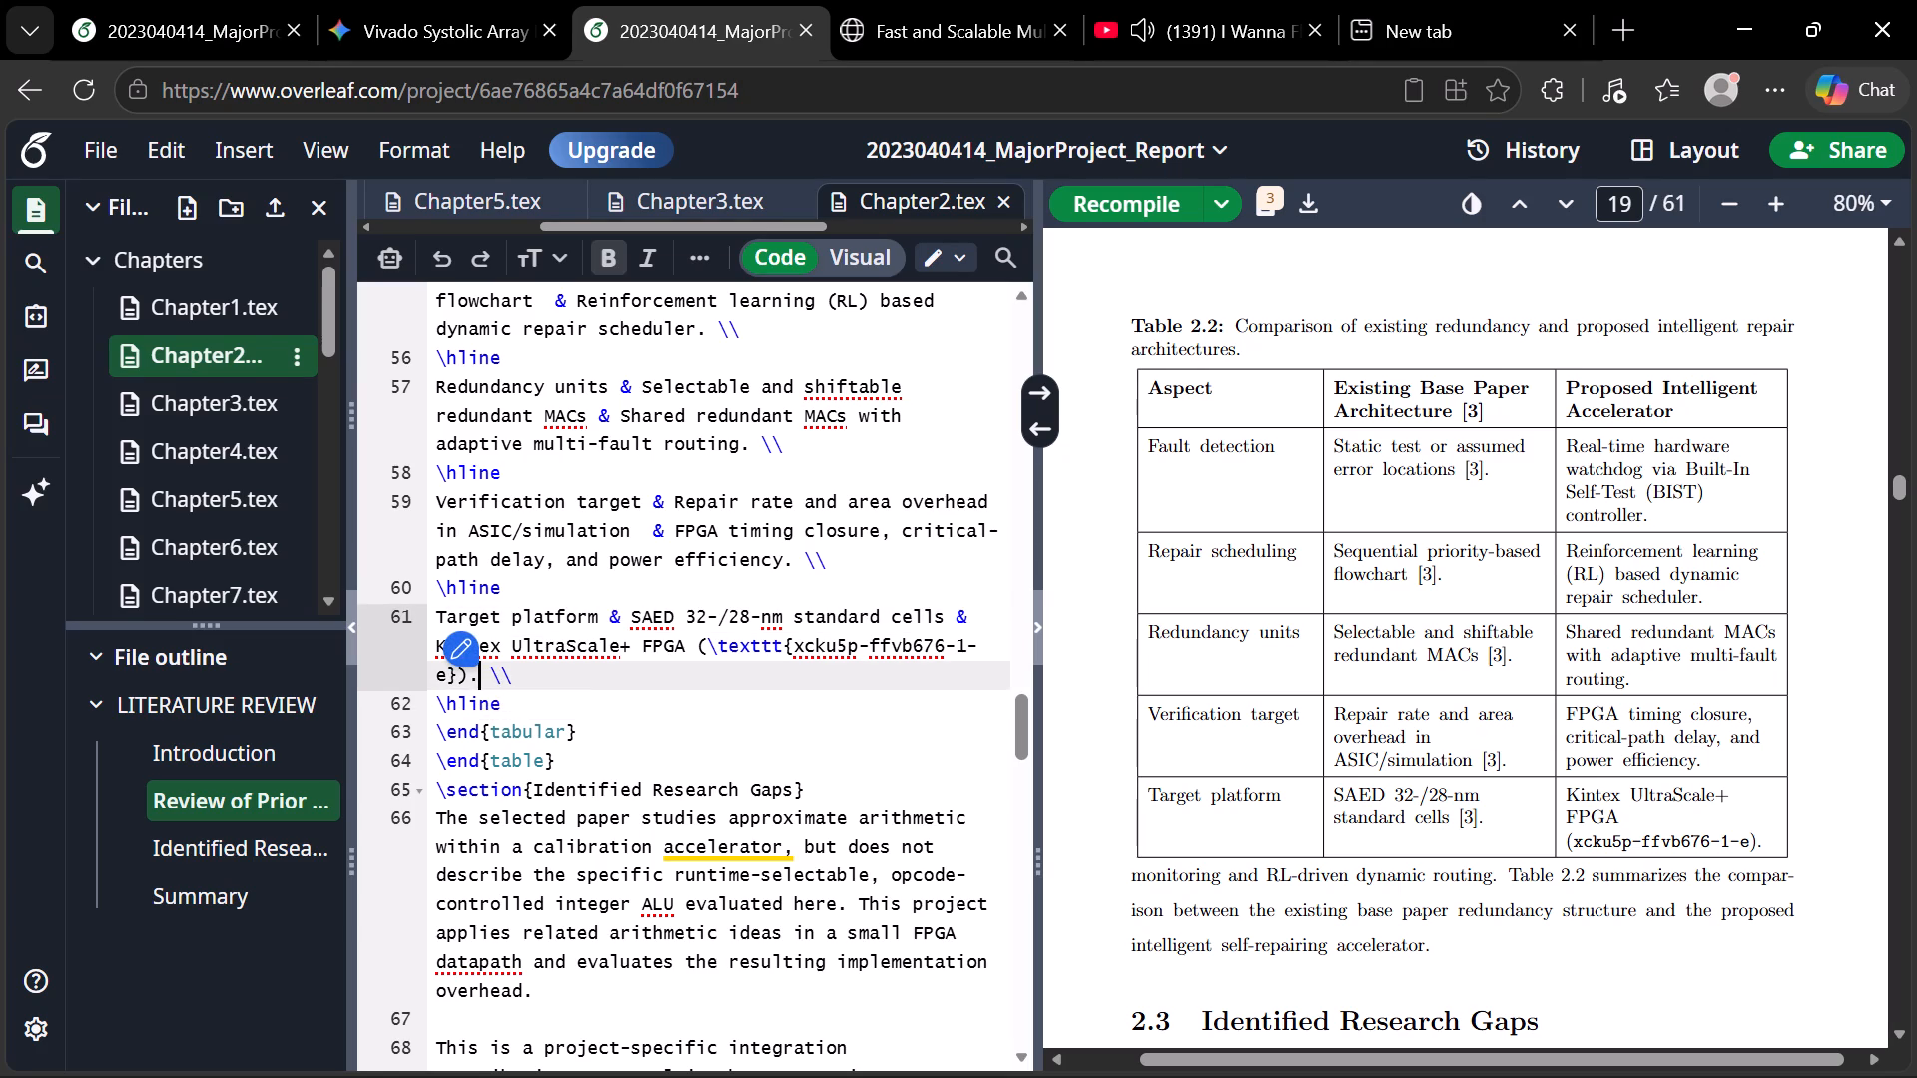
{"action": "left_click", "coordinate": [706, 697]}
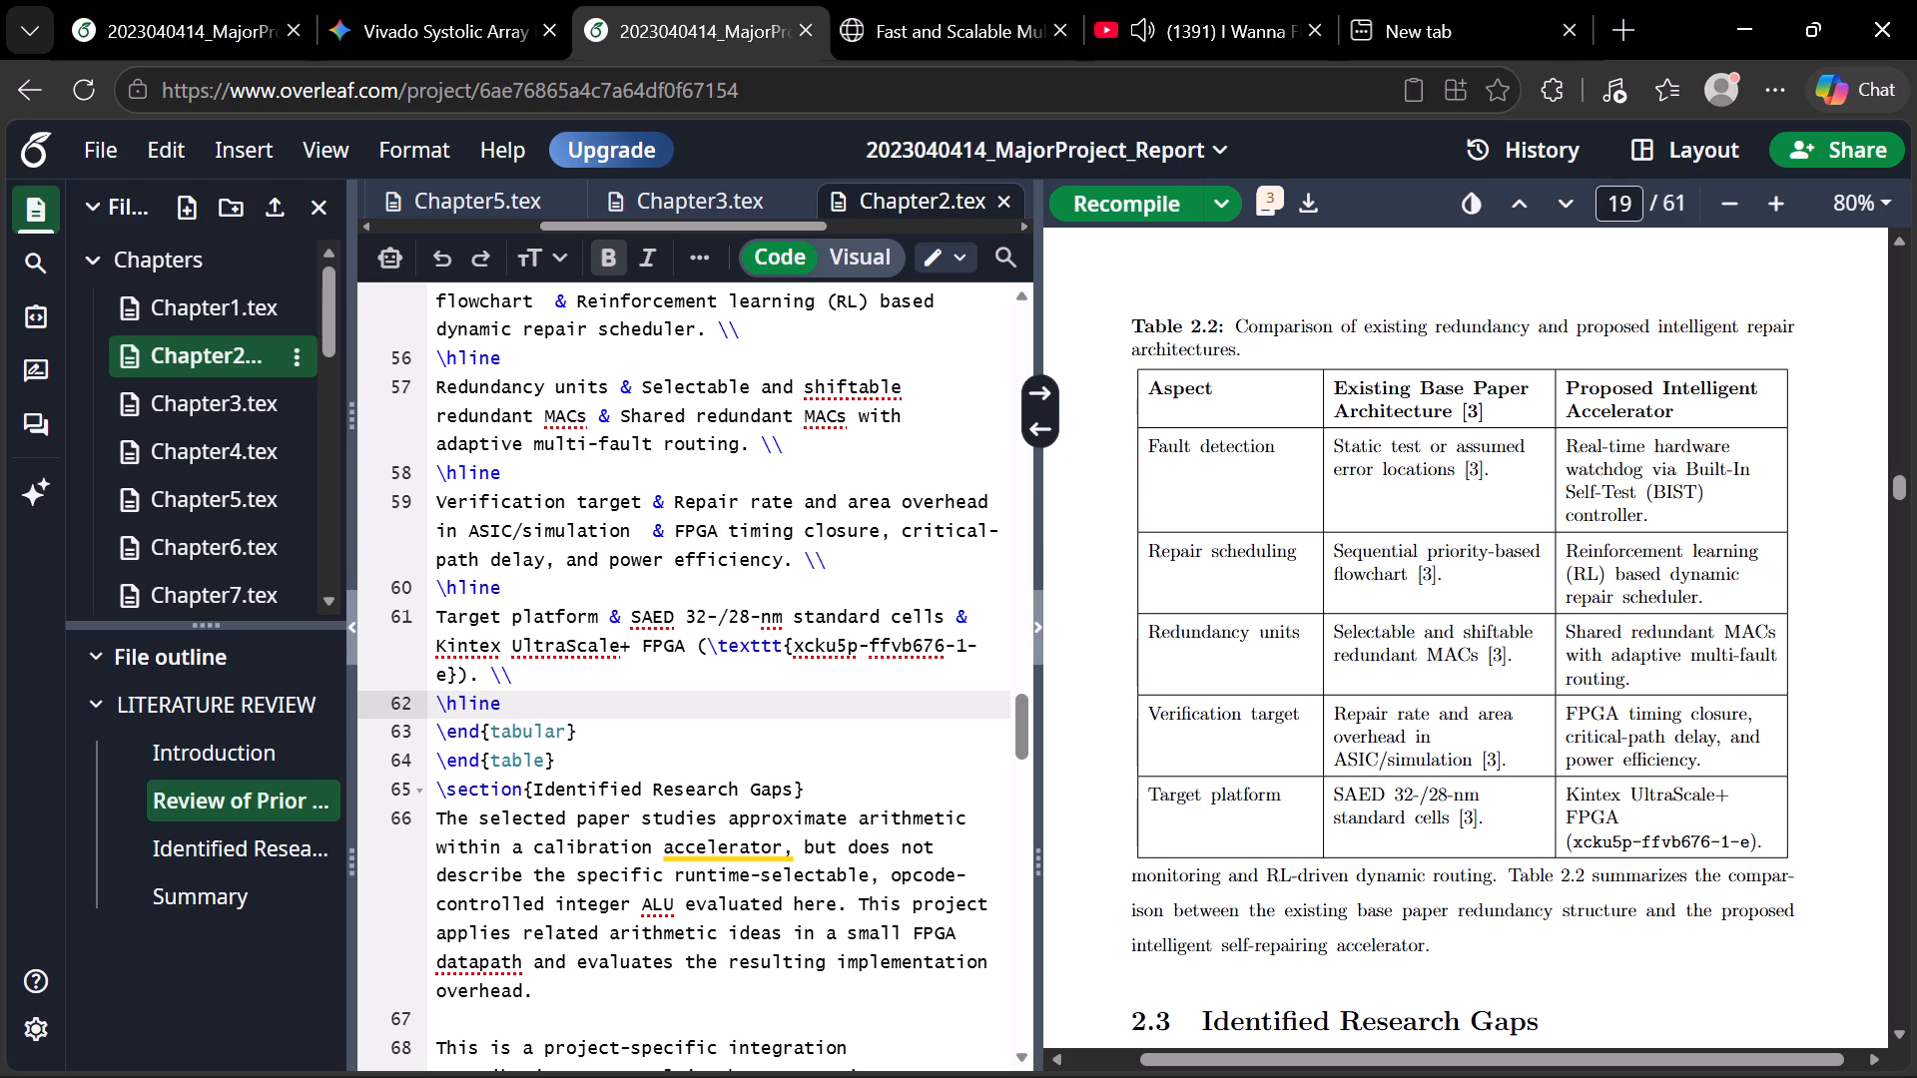
Examine the PDF preview of Chapter 2 around Tables 2.1 and 2.2 and the Identified Research Gaps section.
{"action": "scroll", "coordinate": [1433, 598], "scroll_direction": "down", "scroll_amount": 5}
{"action": "scroll", "coordinate": [1433, 598], "scroll_direction": "left", "scroll_amount": 2}
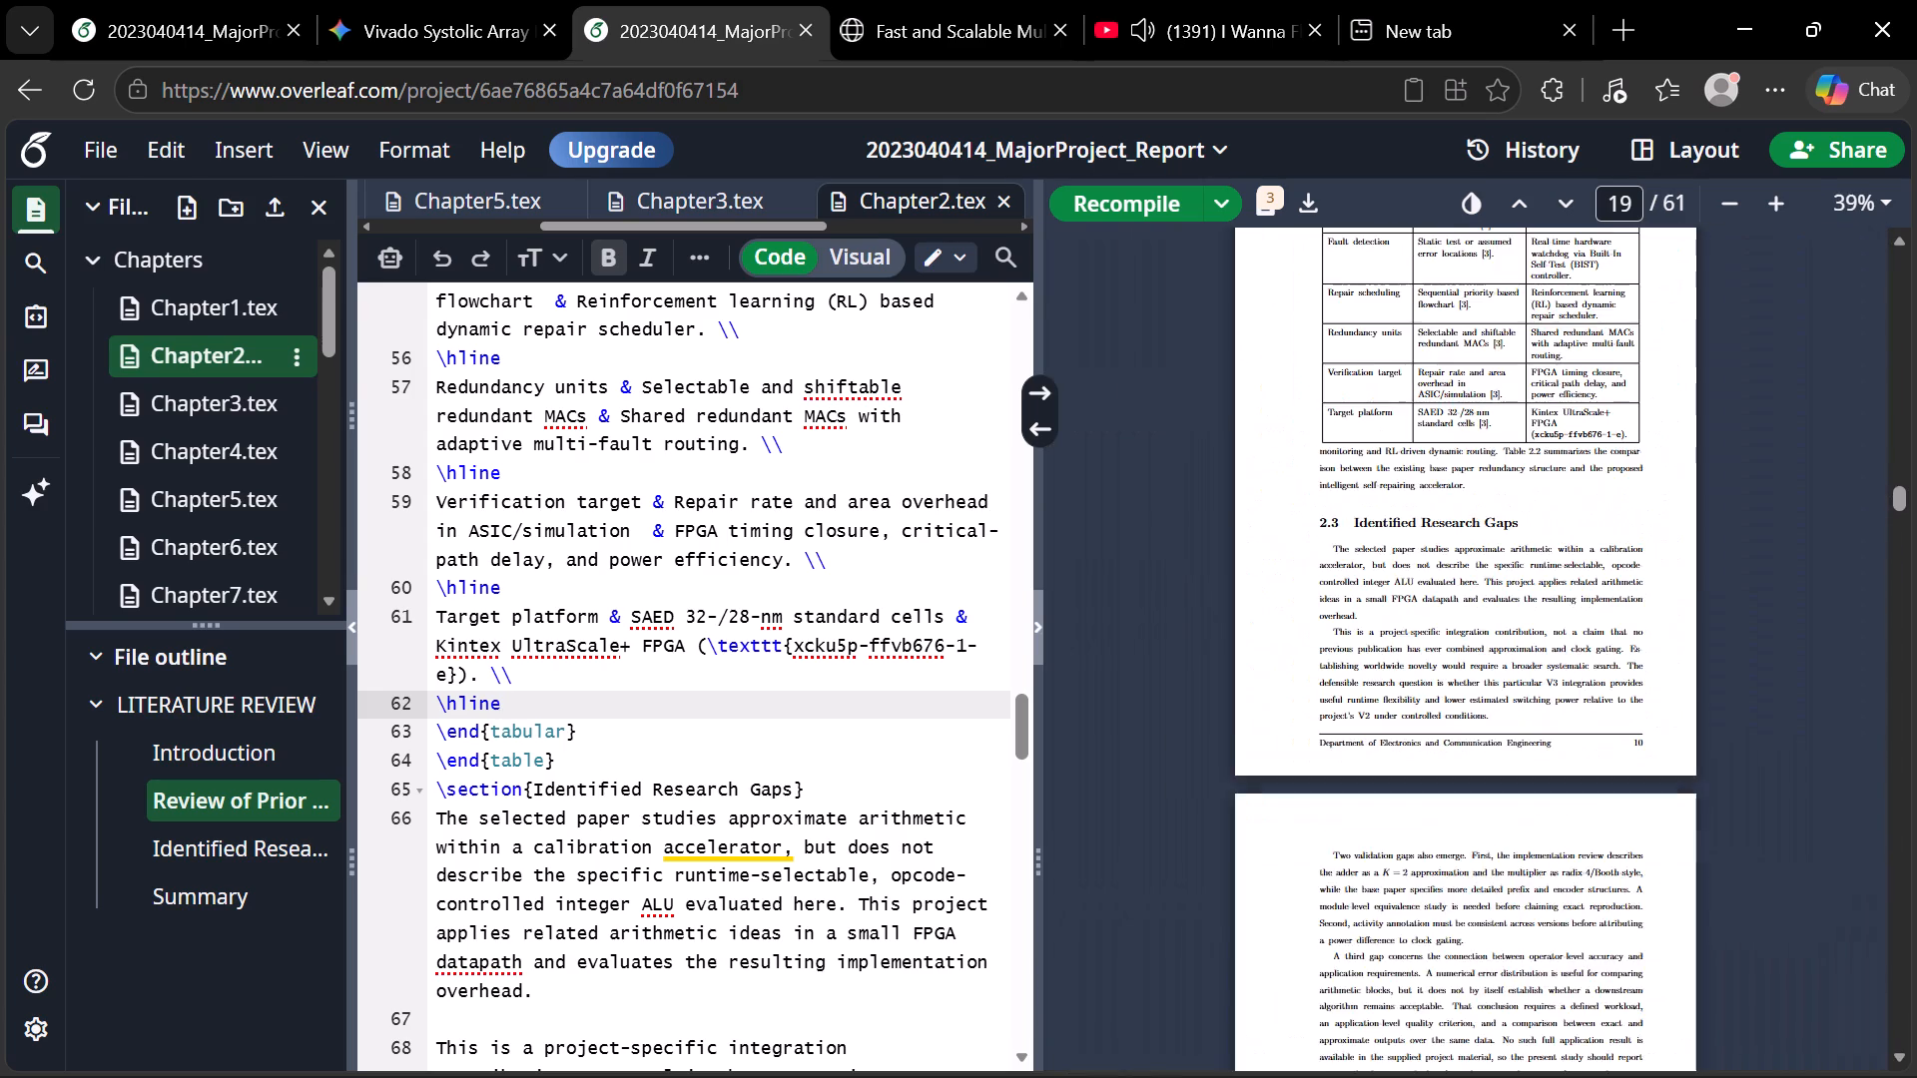
{"action": "scroll", "coordinate": [1433, 598], "scroll_direction": "down", "scroll_amount": 3}
{"action": "scroll", "coordinate": [1433, 598], "scroll_direction": "up", "scroll_amount": 1}
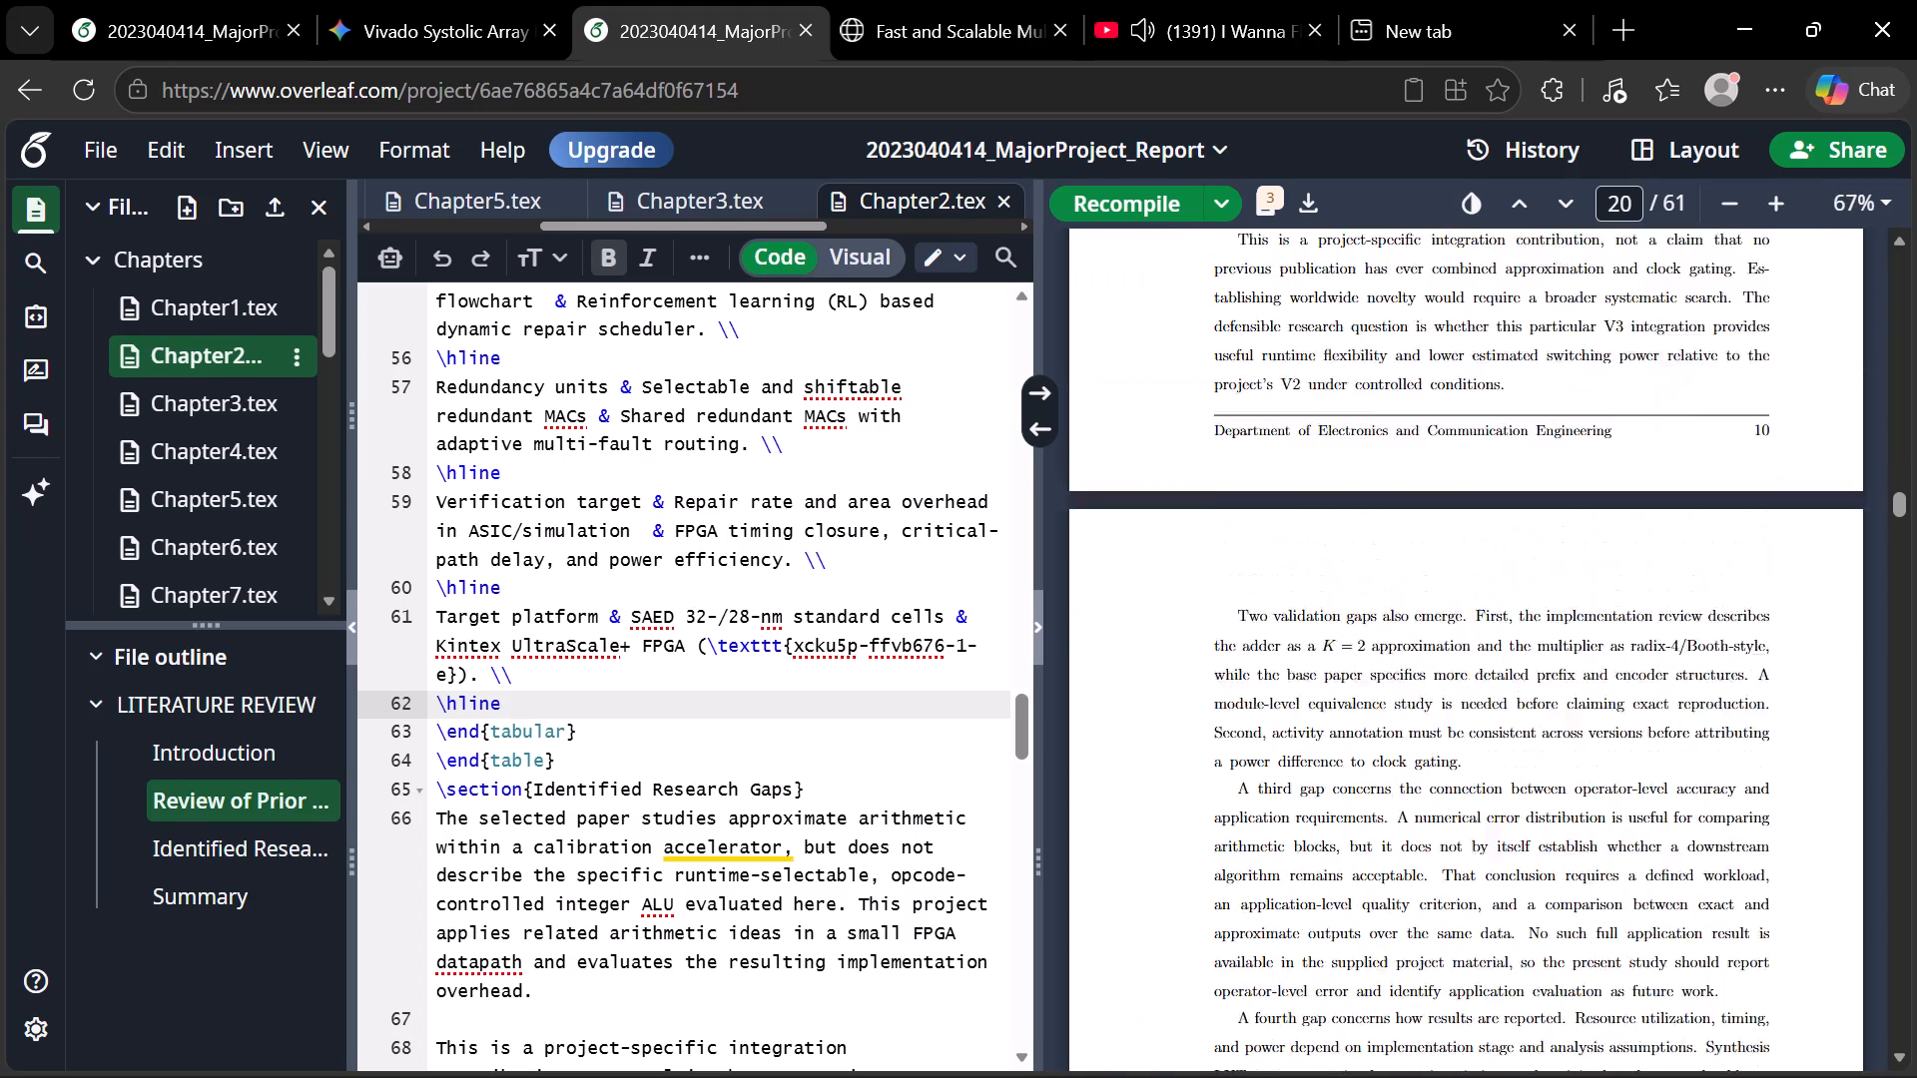
{"action": "scroll", "coordinate": [1433, 598], "scroll_direction": "up", "scroll_amount": 1}
{"action": "scroll", "coordinate": [1379, 406], "scroll_direction": "up", "scroll_amount": 5}
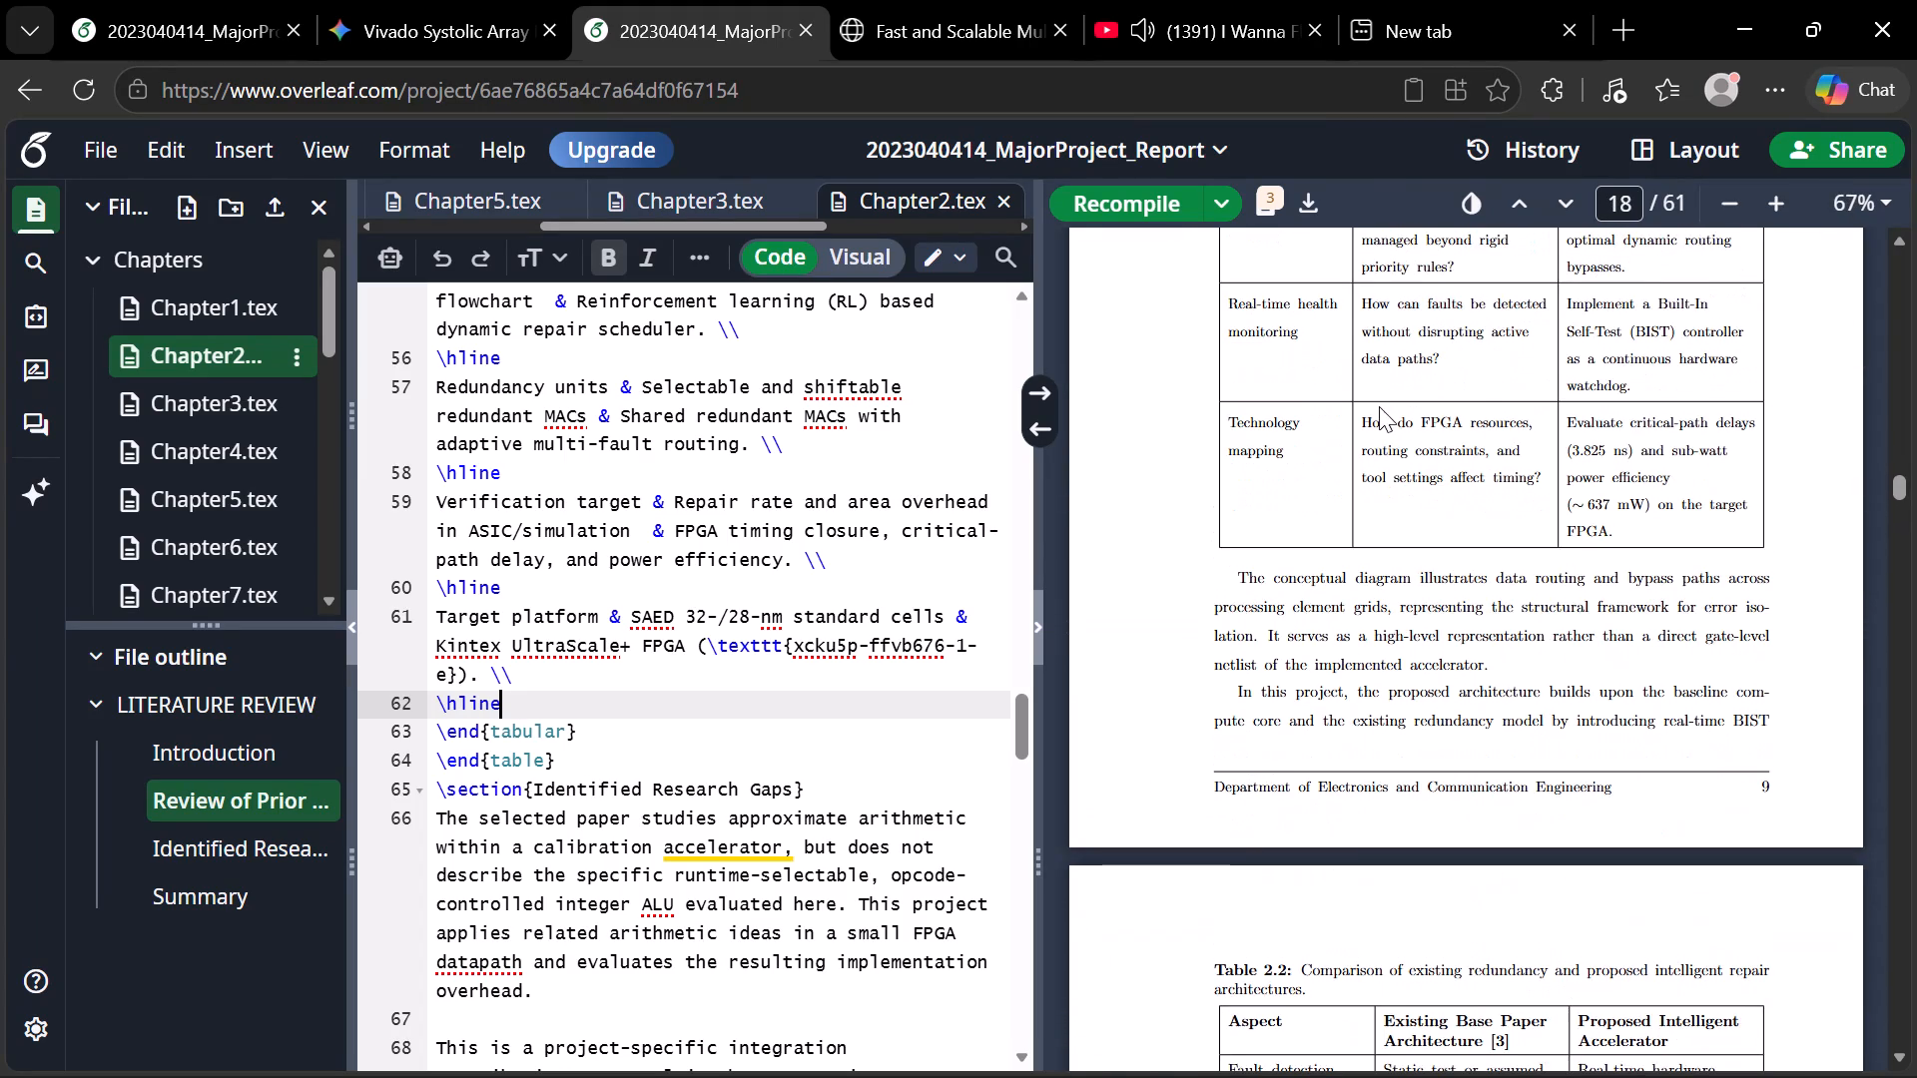
{"action": "scroll", "coordinate": [1379, 406], "scroll_direction": "up", "scroll_amount": 2}
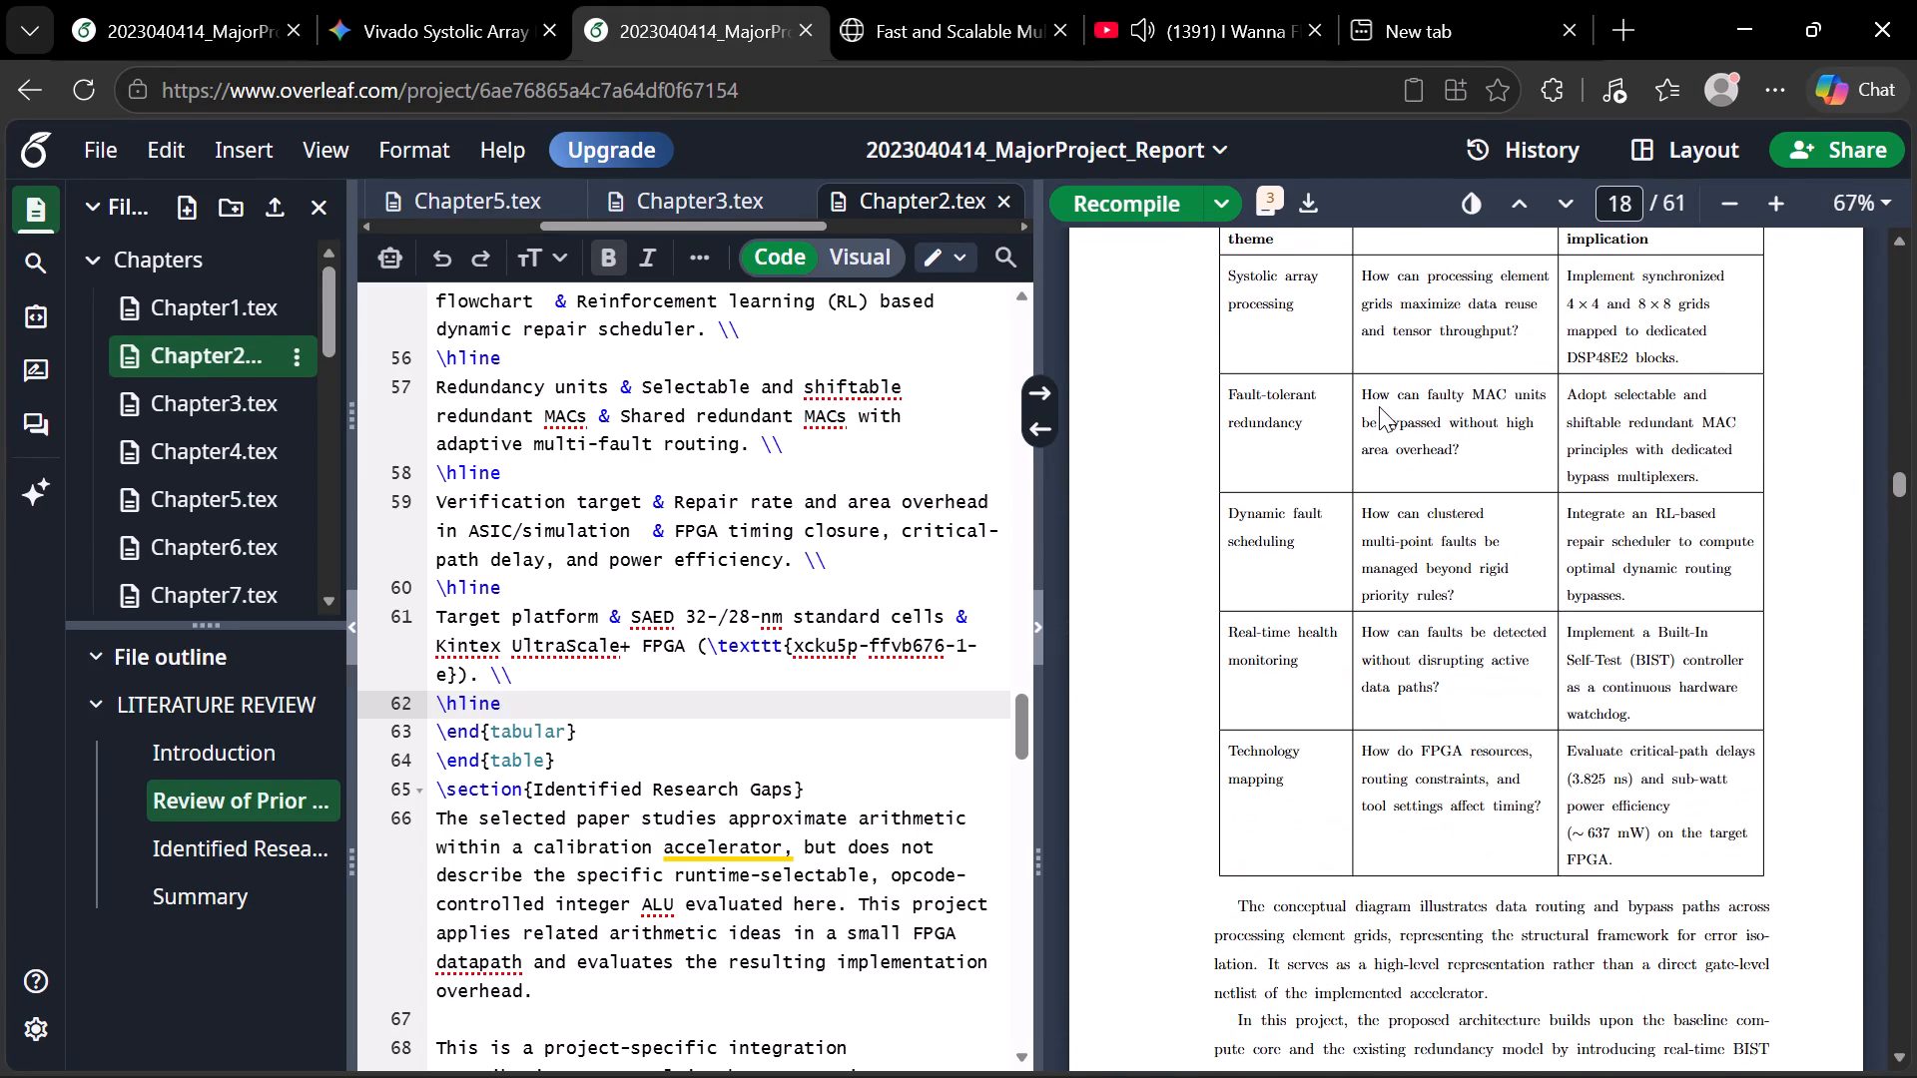
{"action": "scroll", "coordinate": [1379, 406], "scroll_direction": "up", "scroll_amount": 2}
{"action": "scroll", "coordinate": [1379, 406], "scroll_direction": "down", "scroll_amount": 1}
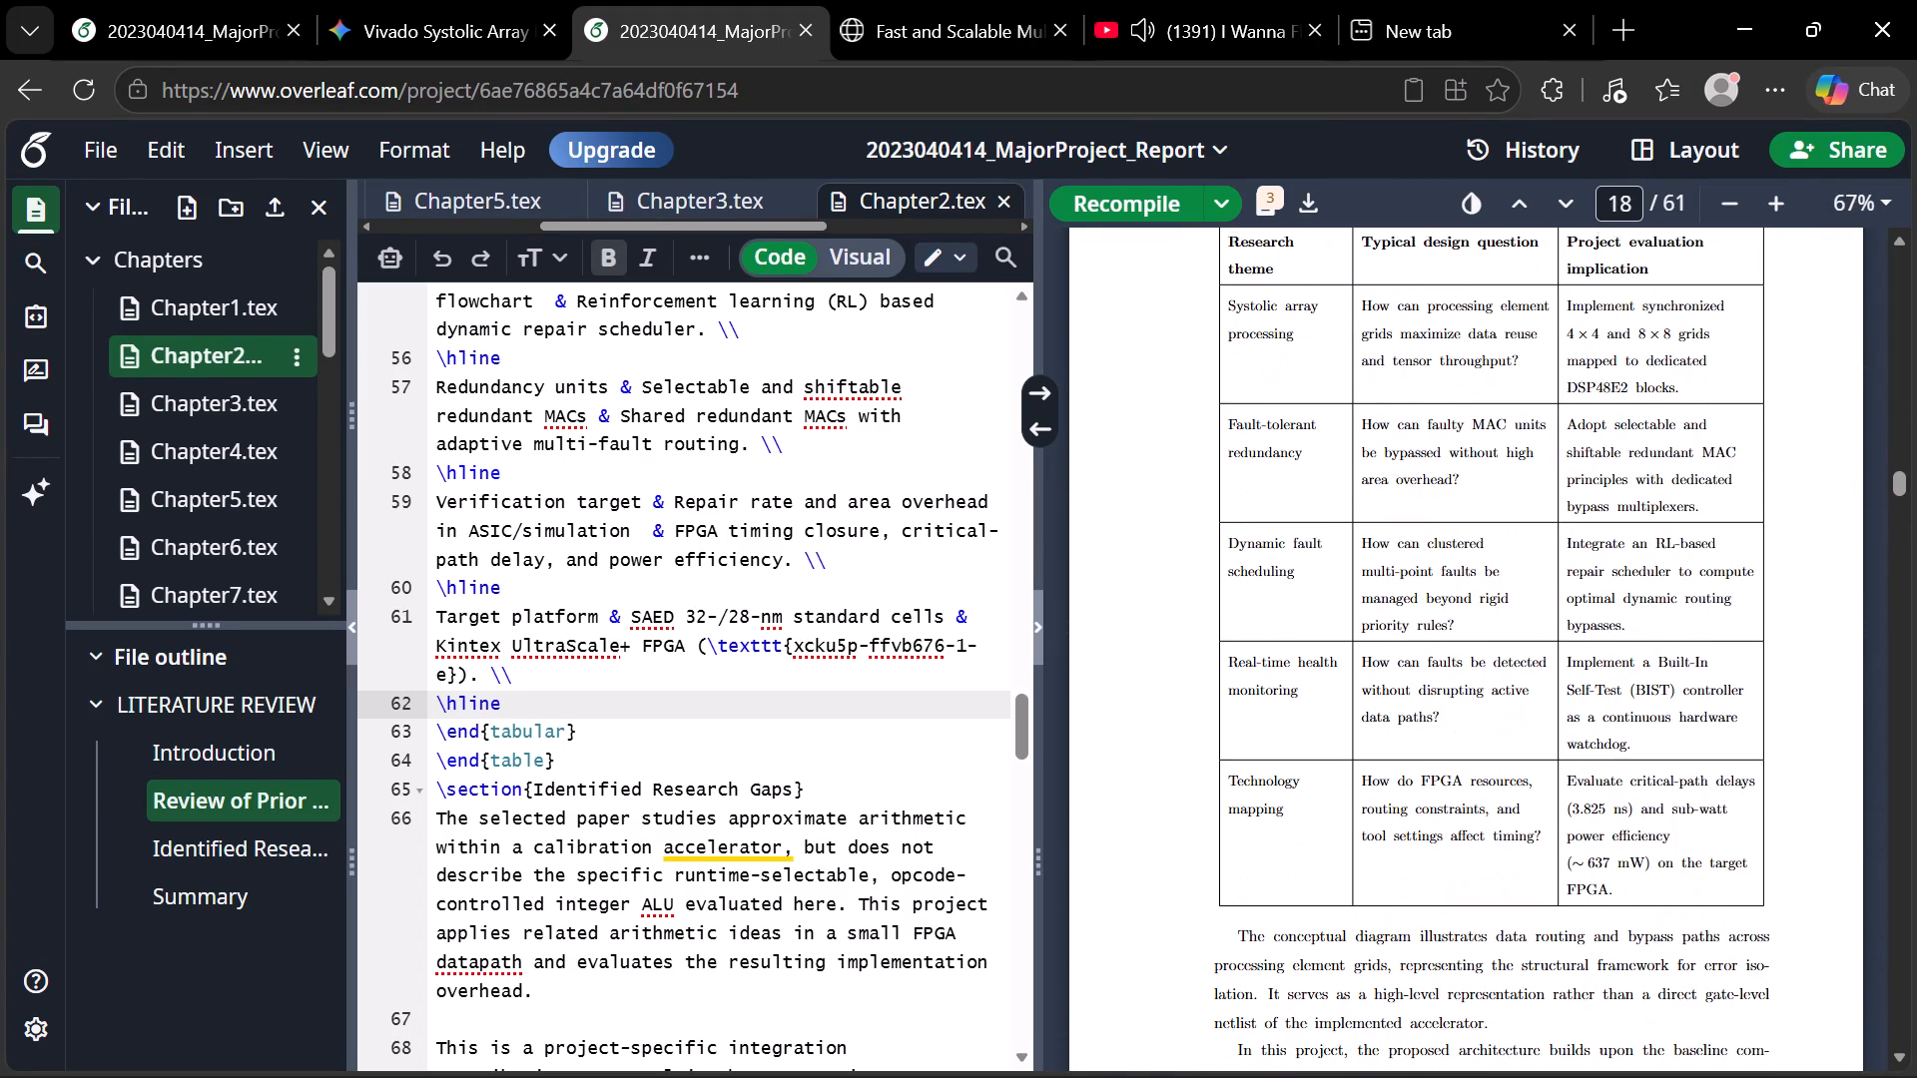
{"action": "scroll", "coordinate": [1379, 406], "scroll_direction": "down", "scroll_amount": 3}
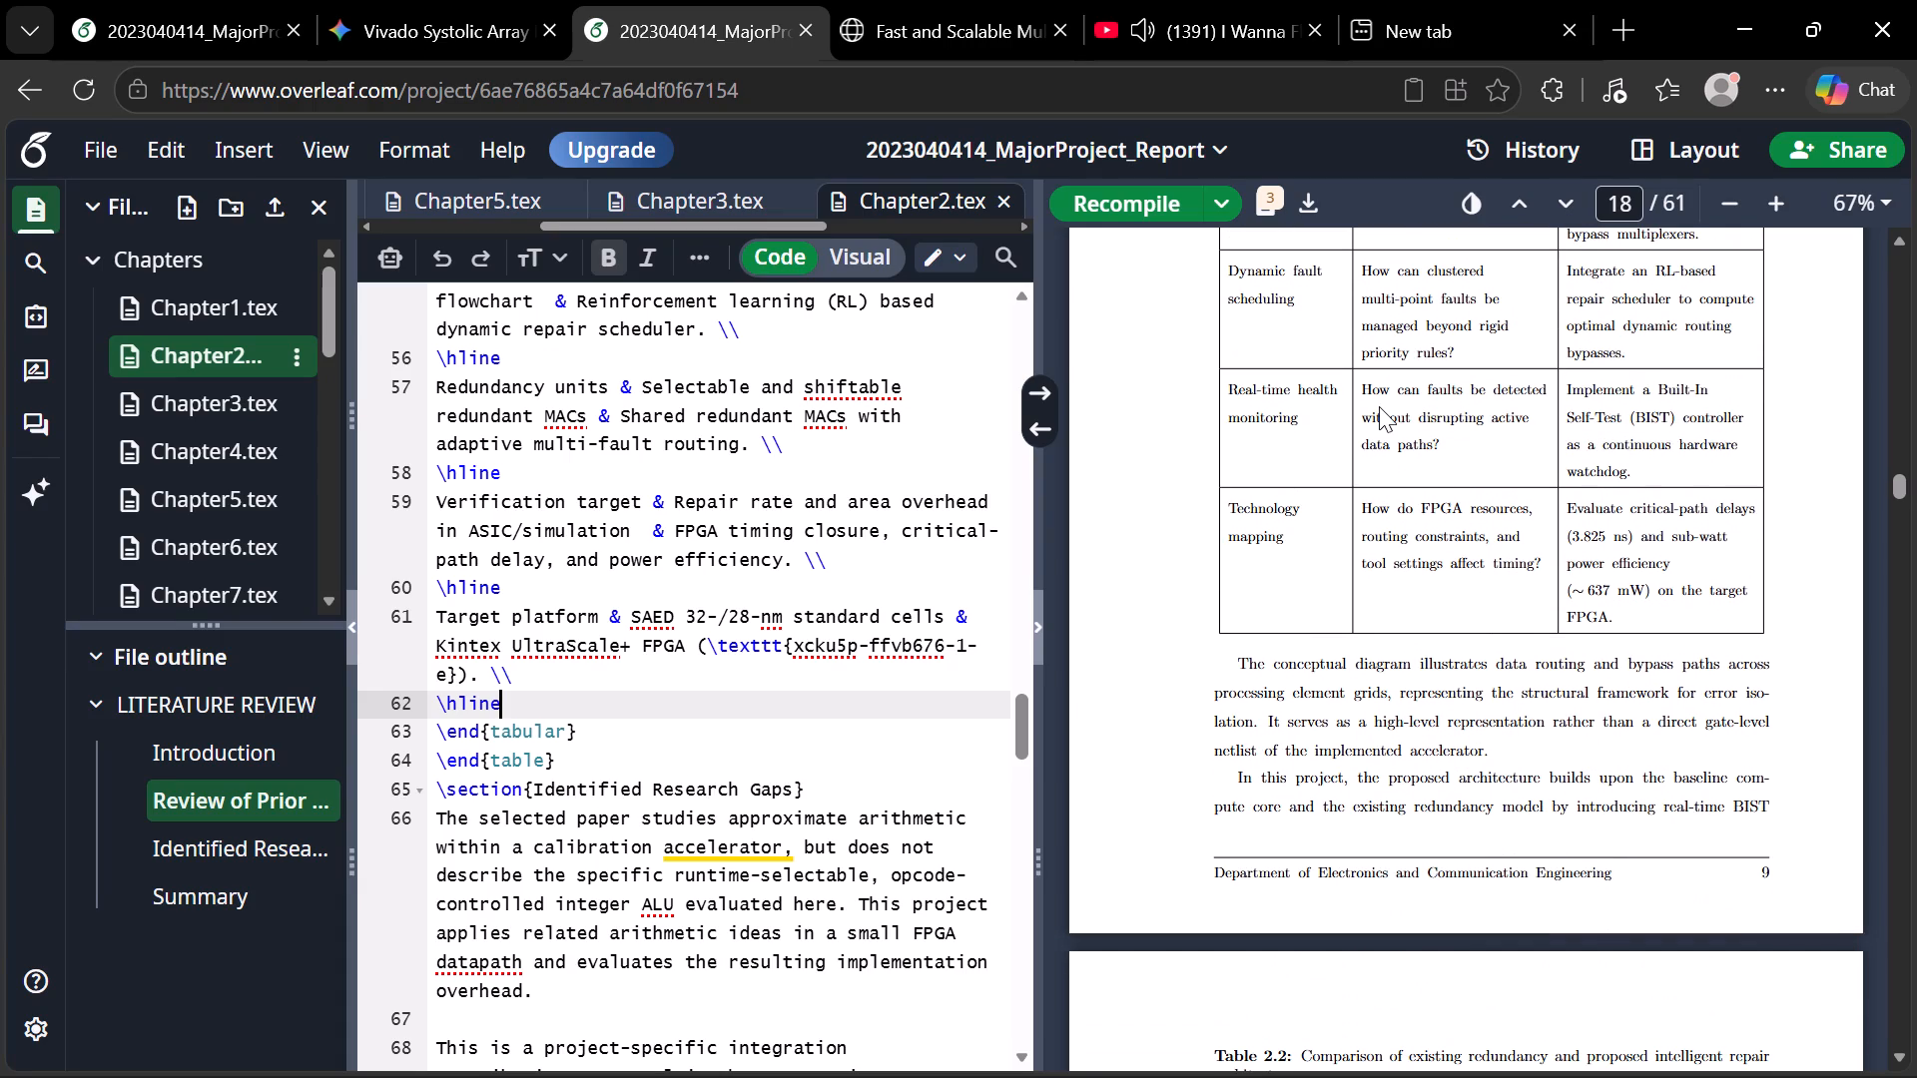
{"action": "scroll", "coordinate": [1379, 406], "scroll_direction": "down", "scroll_amount": 3}
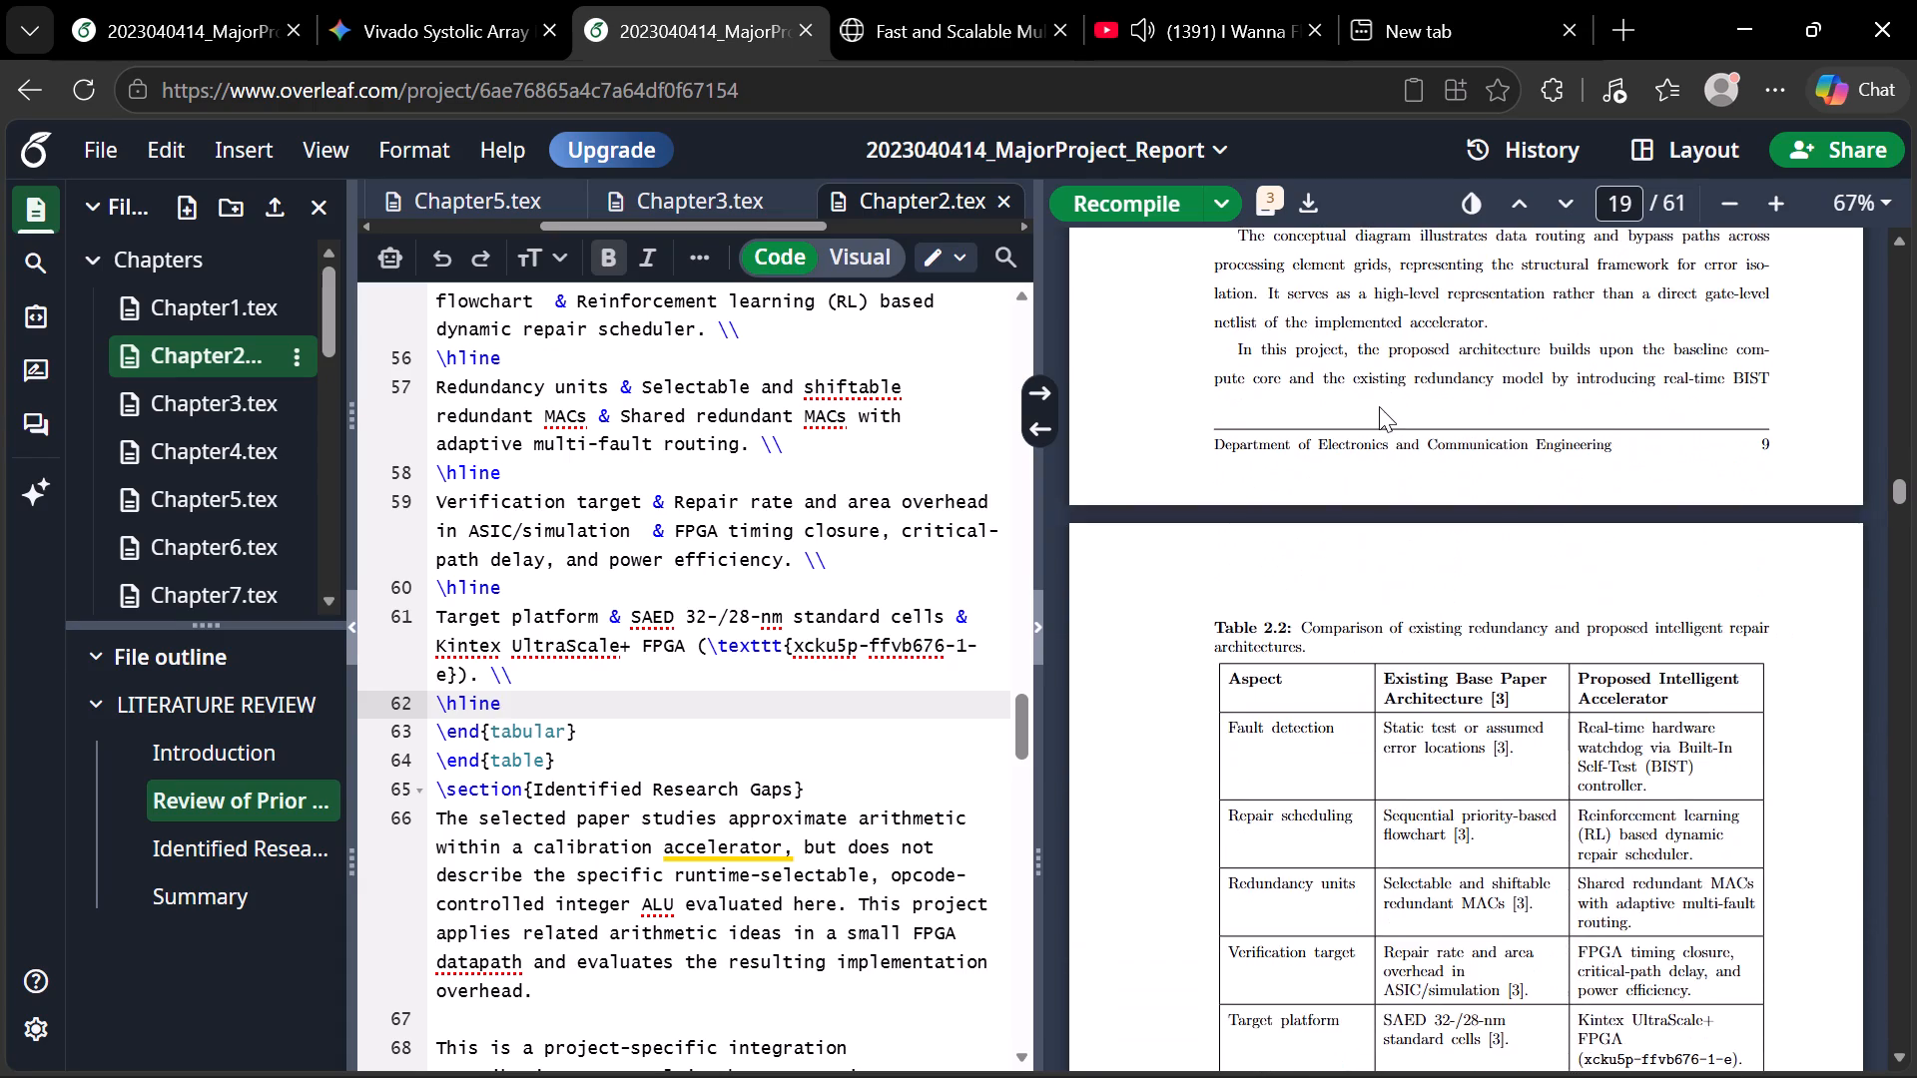
{"action": "scroll", "coordinate": [1379, 406], "scroll_direction": "down", "scroll_amount": 3}
{"action": "double_click", "coordinate": [1323, 246]}
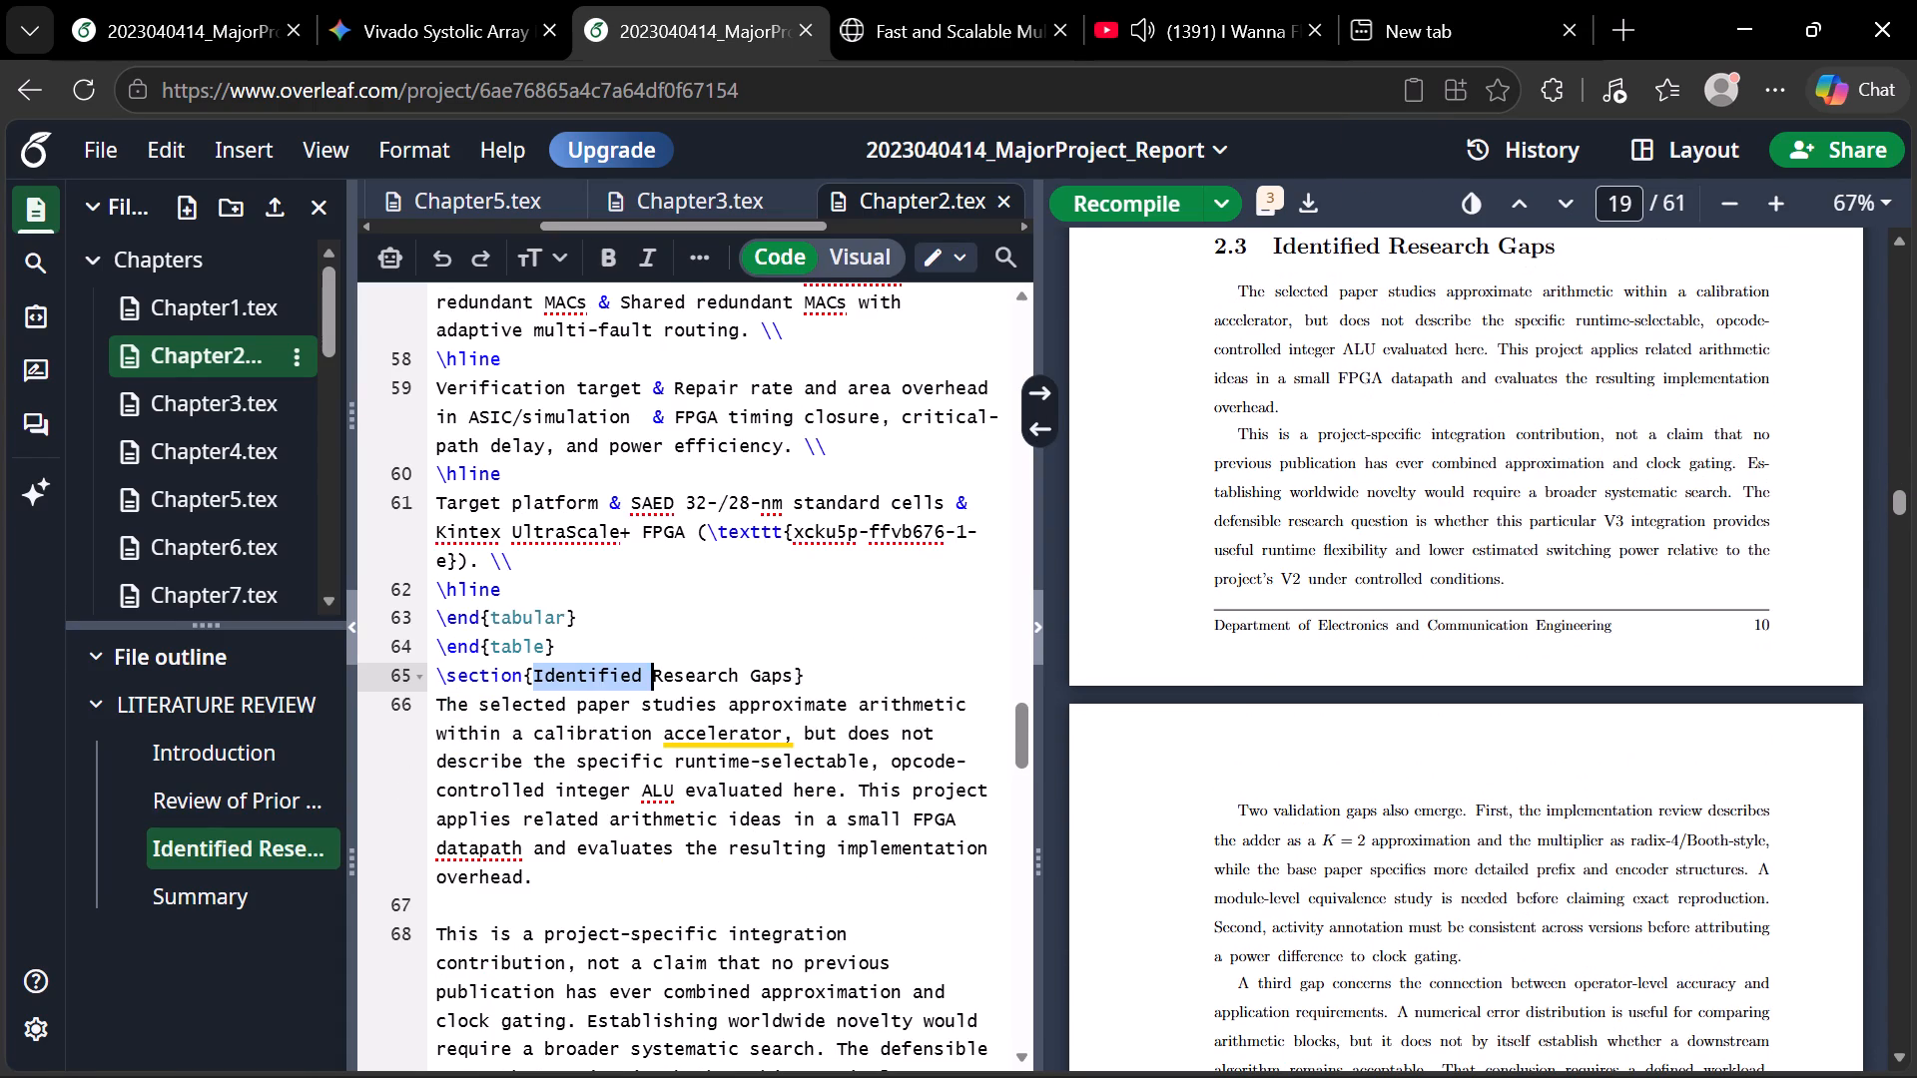
{"action": "left_click", "coordinate": [427, 680]}
{"action": "scroll", "coordinate": [571, 834], "scroll_direction": "down", "scroll_amount": 1}
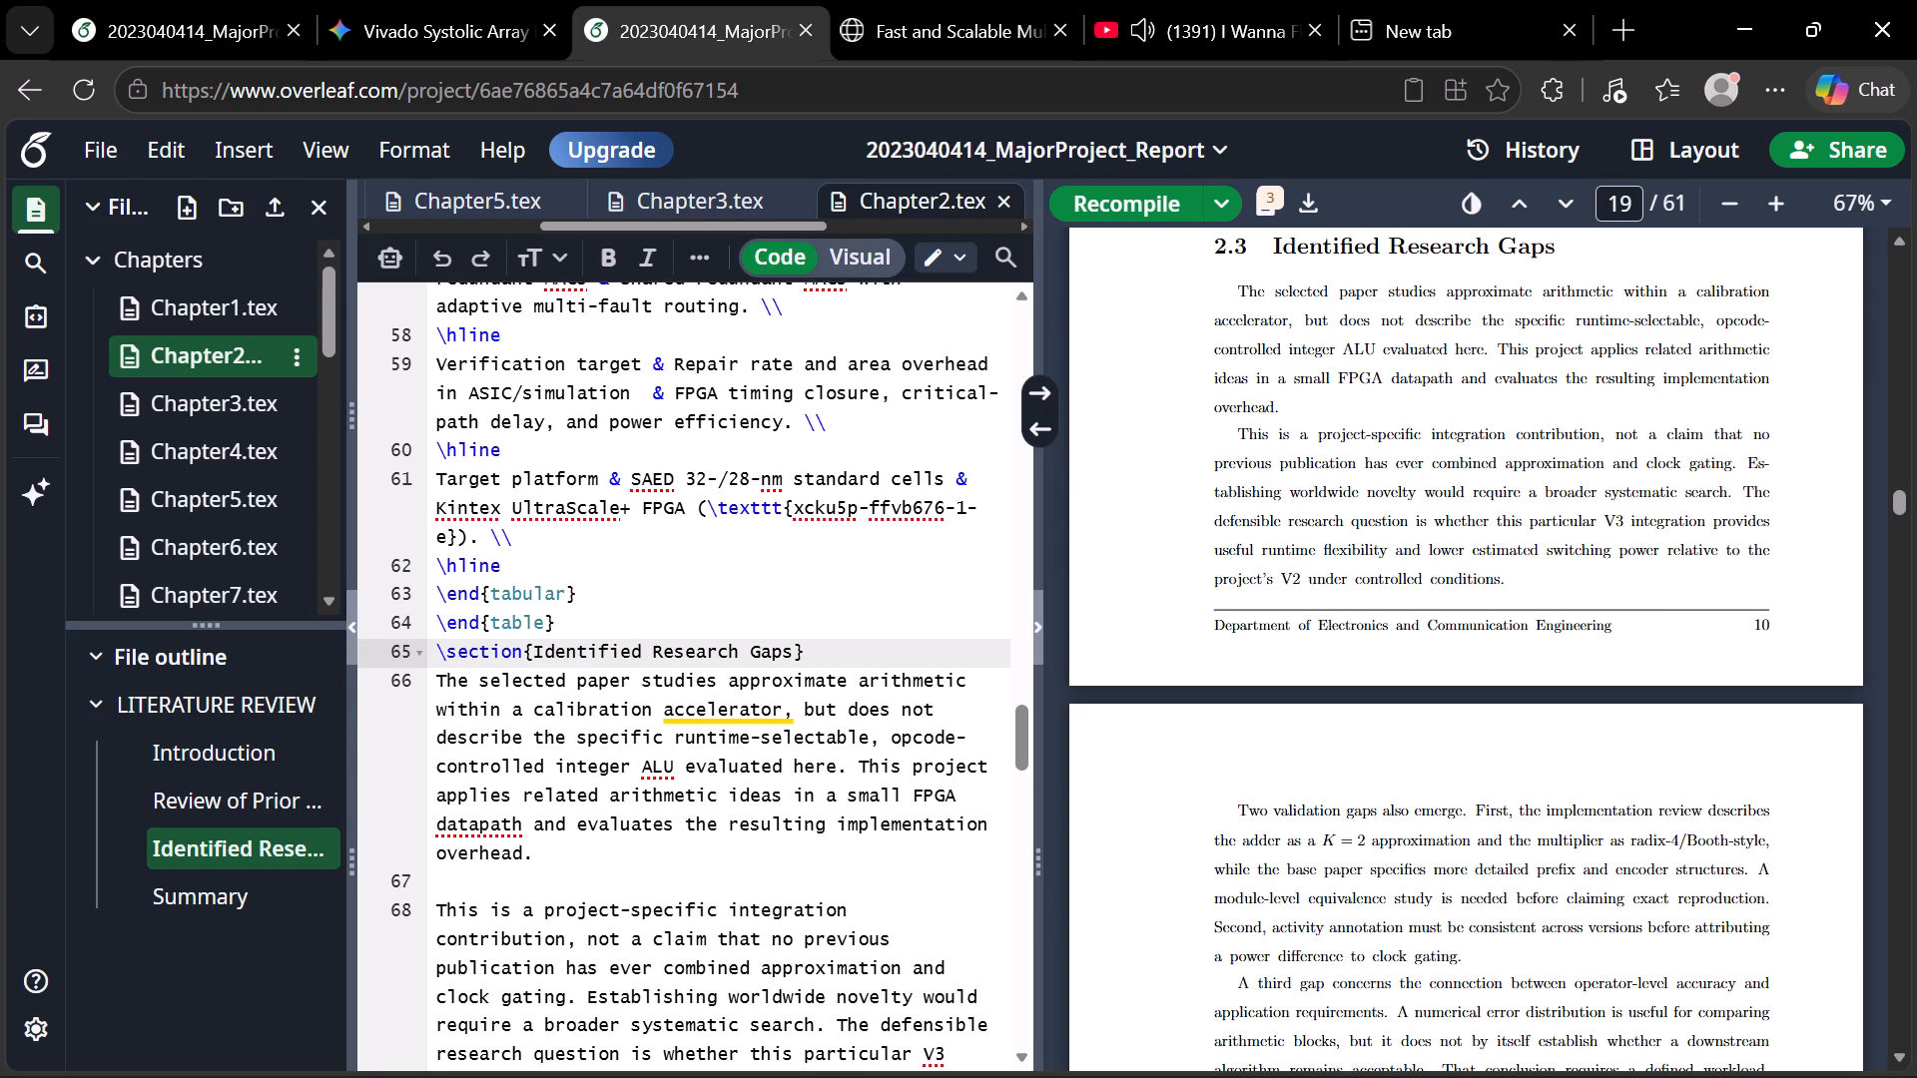
{"action": "left_click_drag", "start_coordinate": [438, 654], "coordinate": [452, 1077]}
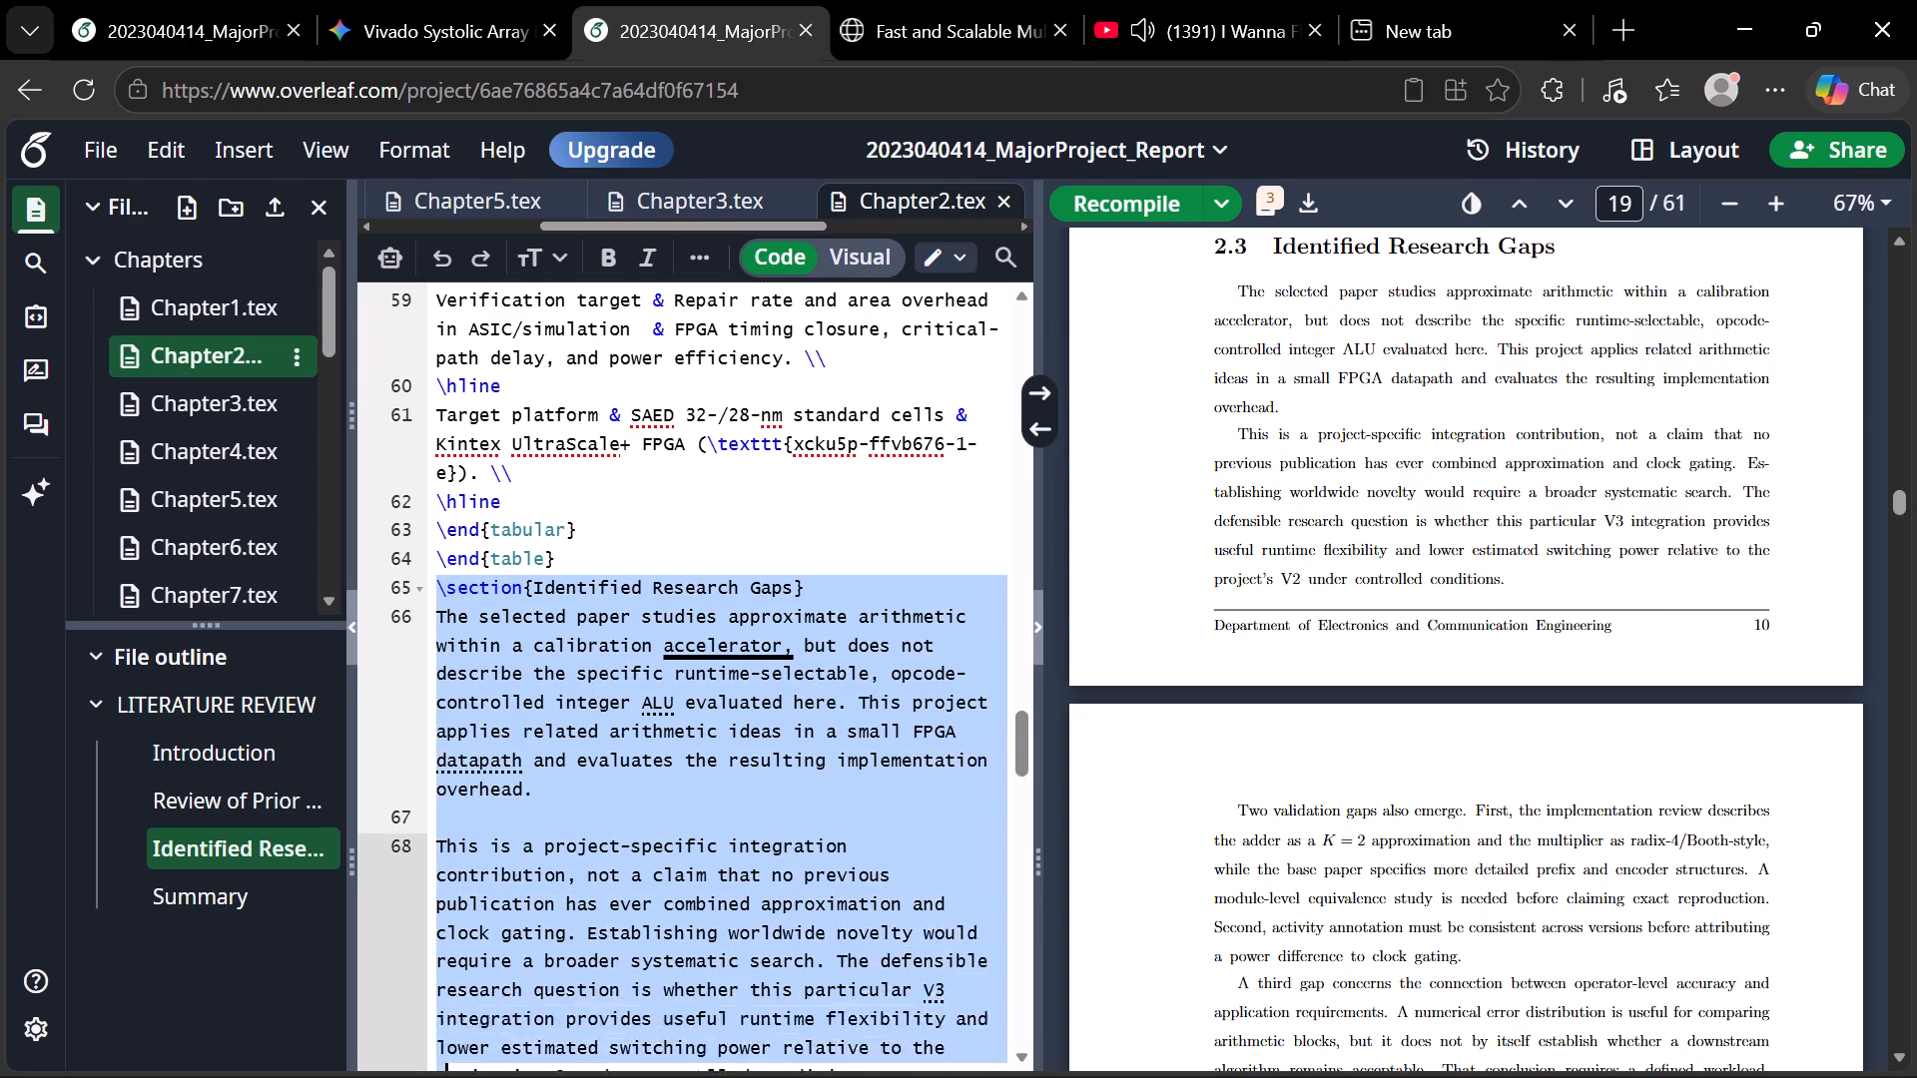
{"action": "left_click_drag", "start_coordinate": [452, 1077], "coordinate": [456, 1077]}
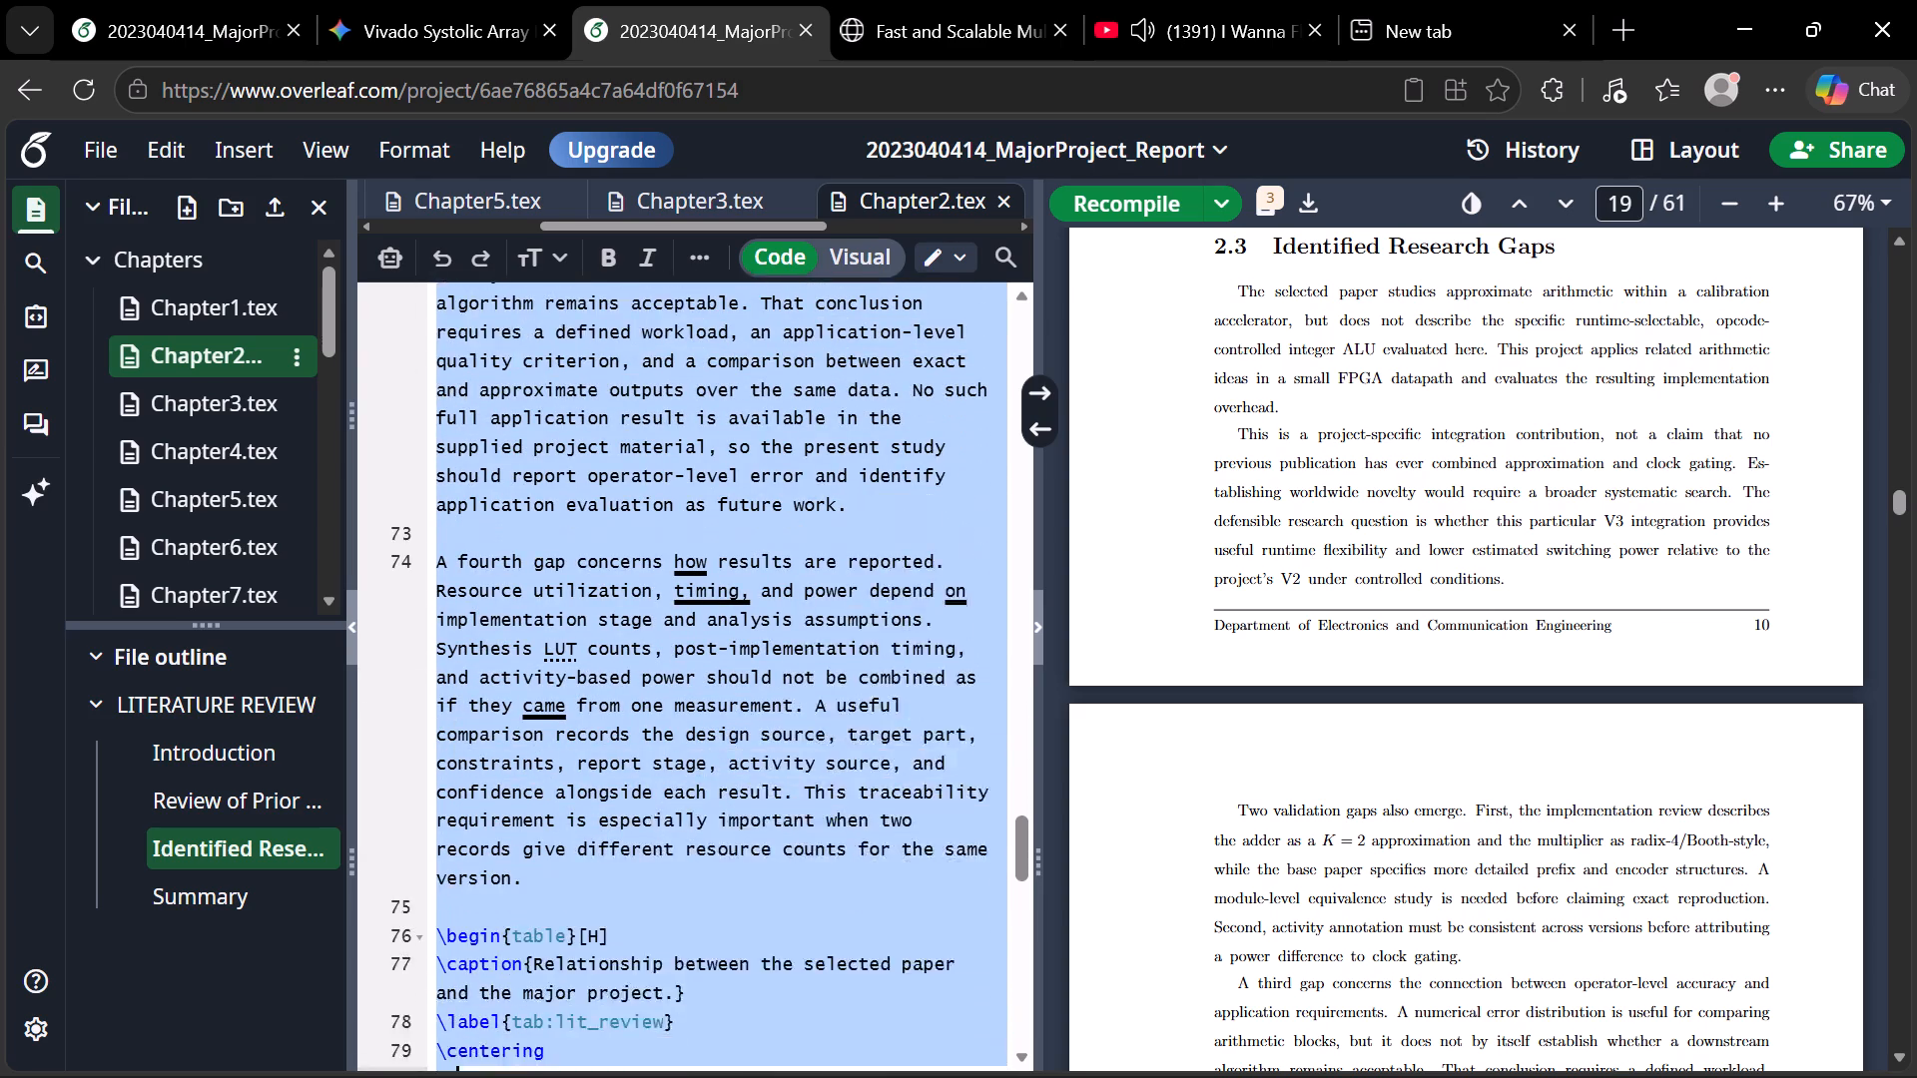
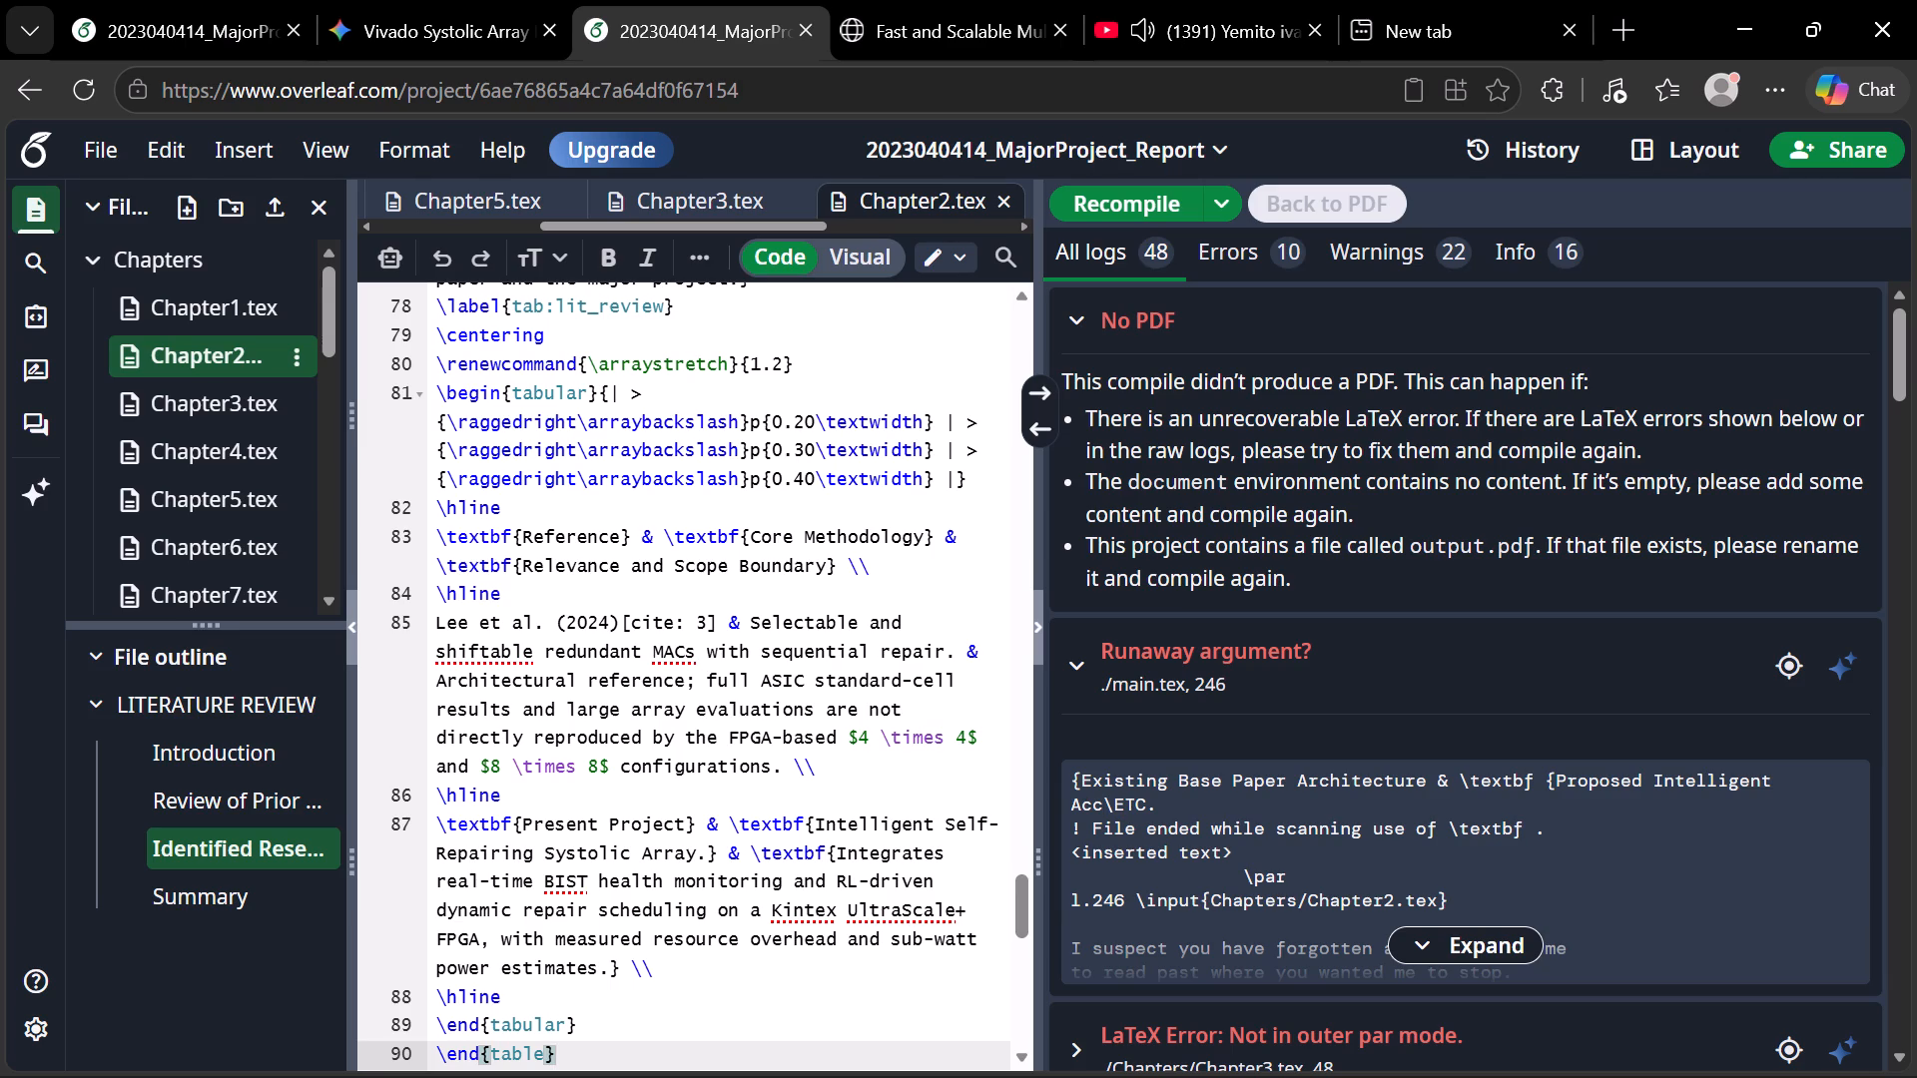
Expand the Runaway argument error in the compile log and read its full details.
{"action": "scroll", "coordinate": [762, 671], "scroll_direction": "down", "scroll_amount": 1}
{"action": "scroll", "coordinate": [1301, 839], "scroll_direction": "down", "scroll_amount": 1}
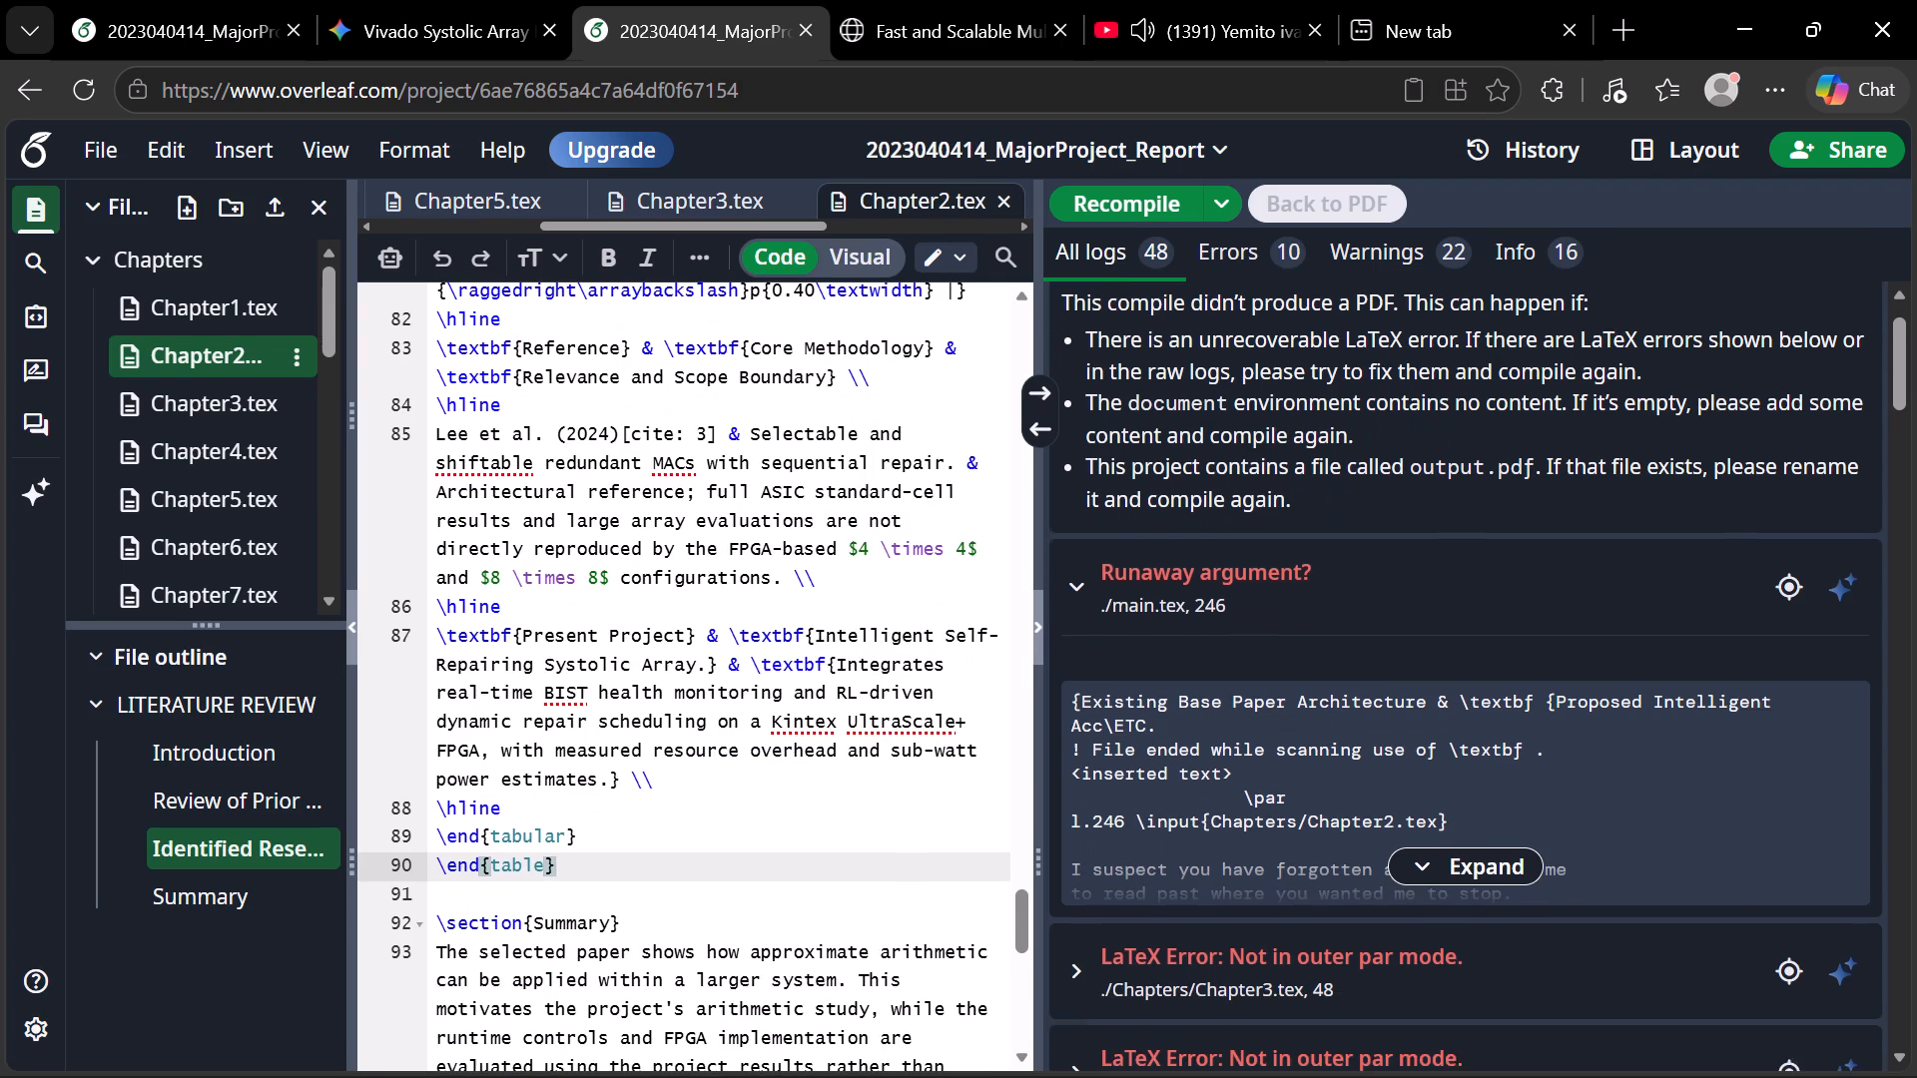
{"action": "scroll", "coordinate": [1301, 839], "scroll_direction": "down", "scroll_amount": 1}
{"action": "left_click", "coordinate": [1428, 845]}
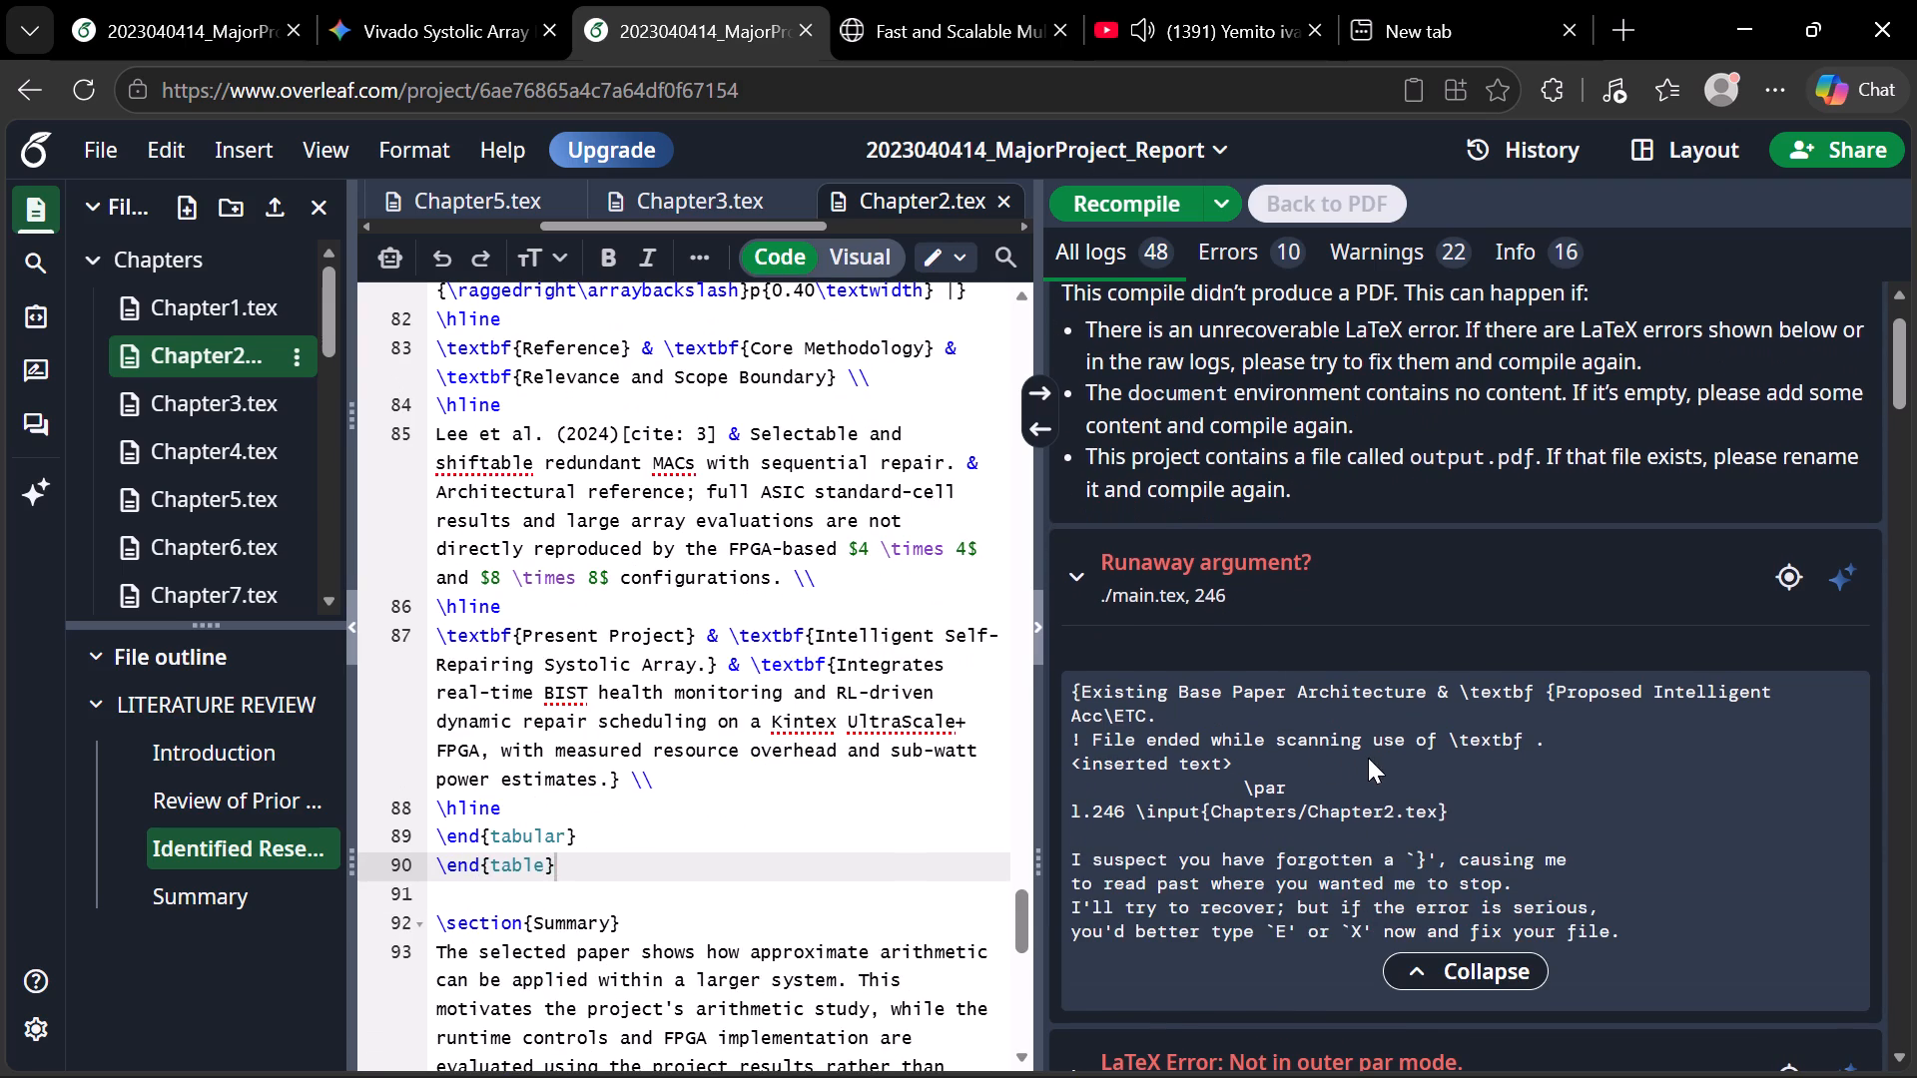
{"action": "scroll", "coordinate": [1354, 880], "scroll_direction": "down", "scroll_amount": 1}
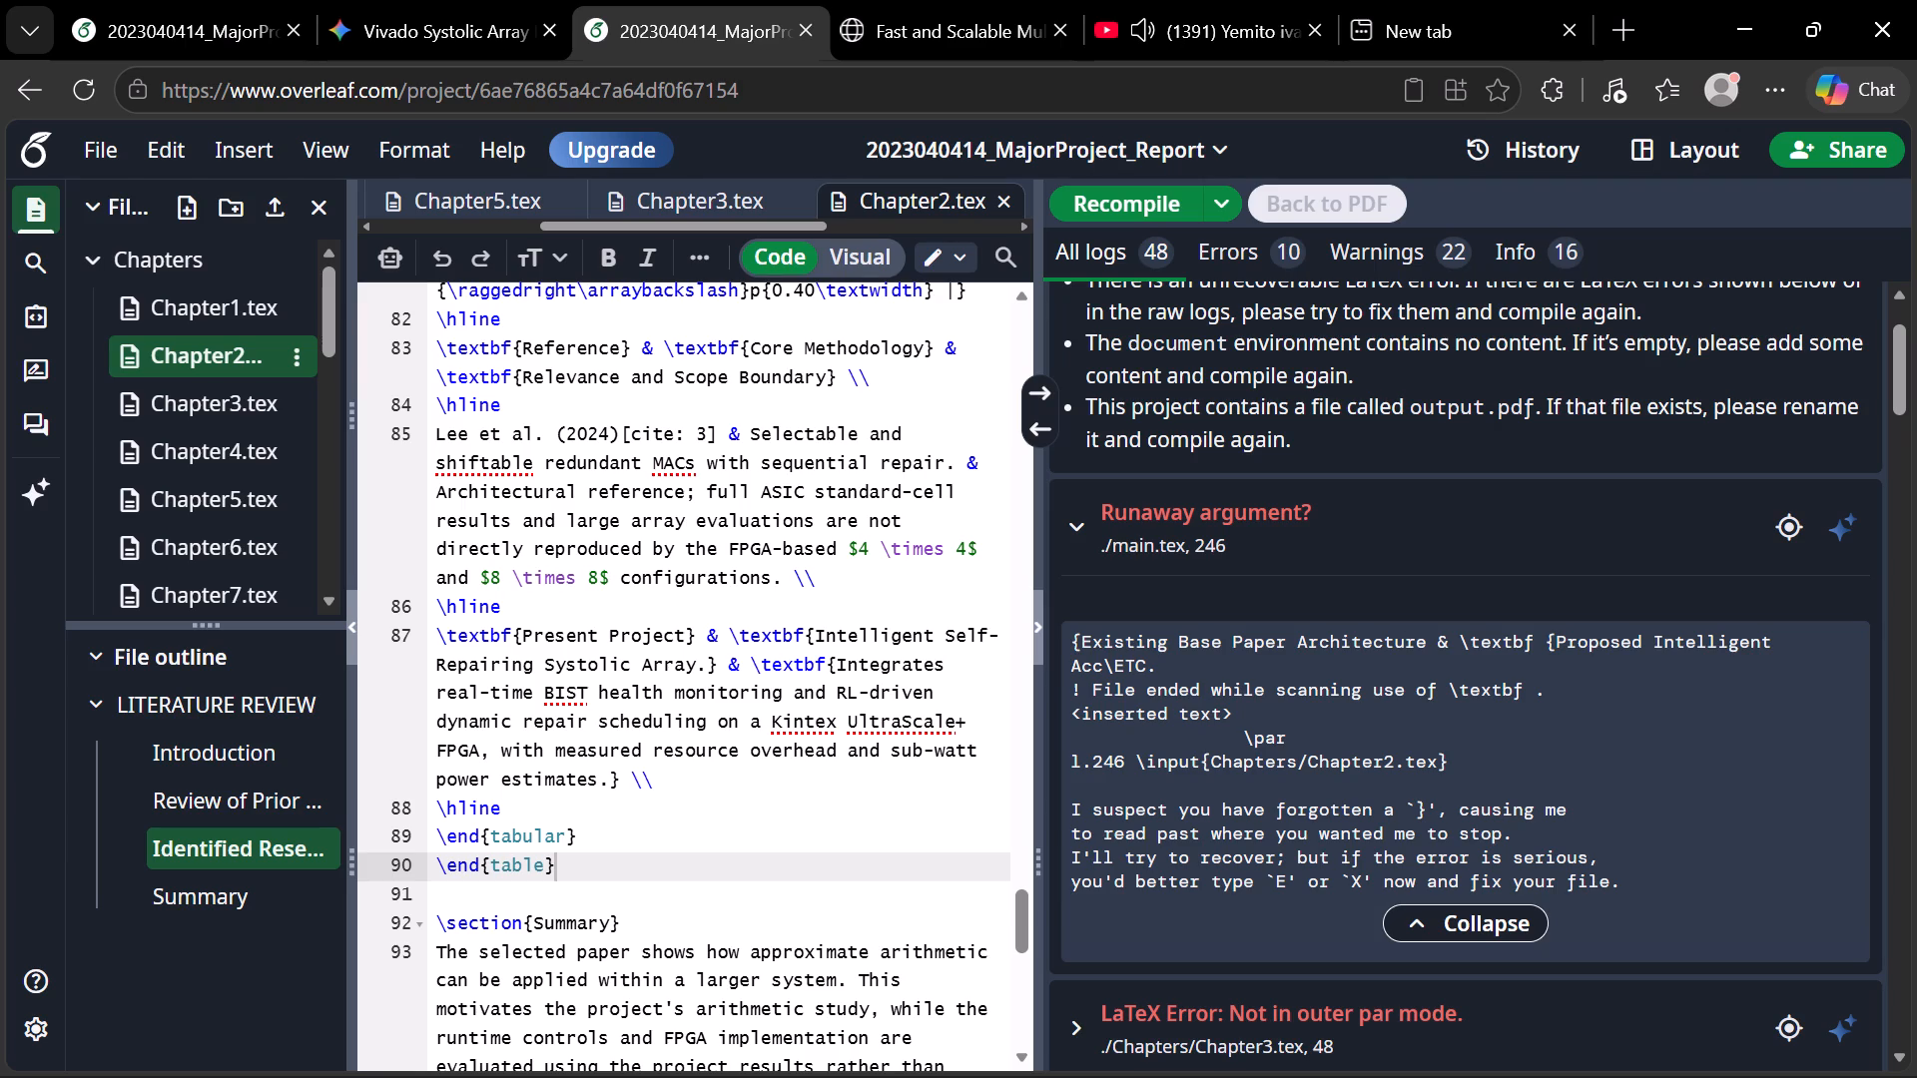
Add the missing closing brace after "Existing Base Paper Architecture" in the comparison table's header row of Chapter2.tex and recompile.
{"action": "scroll", "coordinate": [747, 597], "scroll_direction": "up", "scroll_amount": 6}
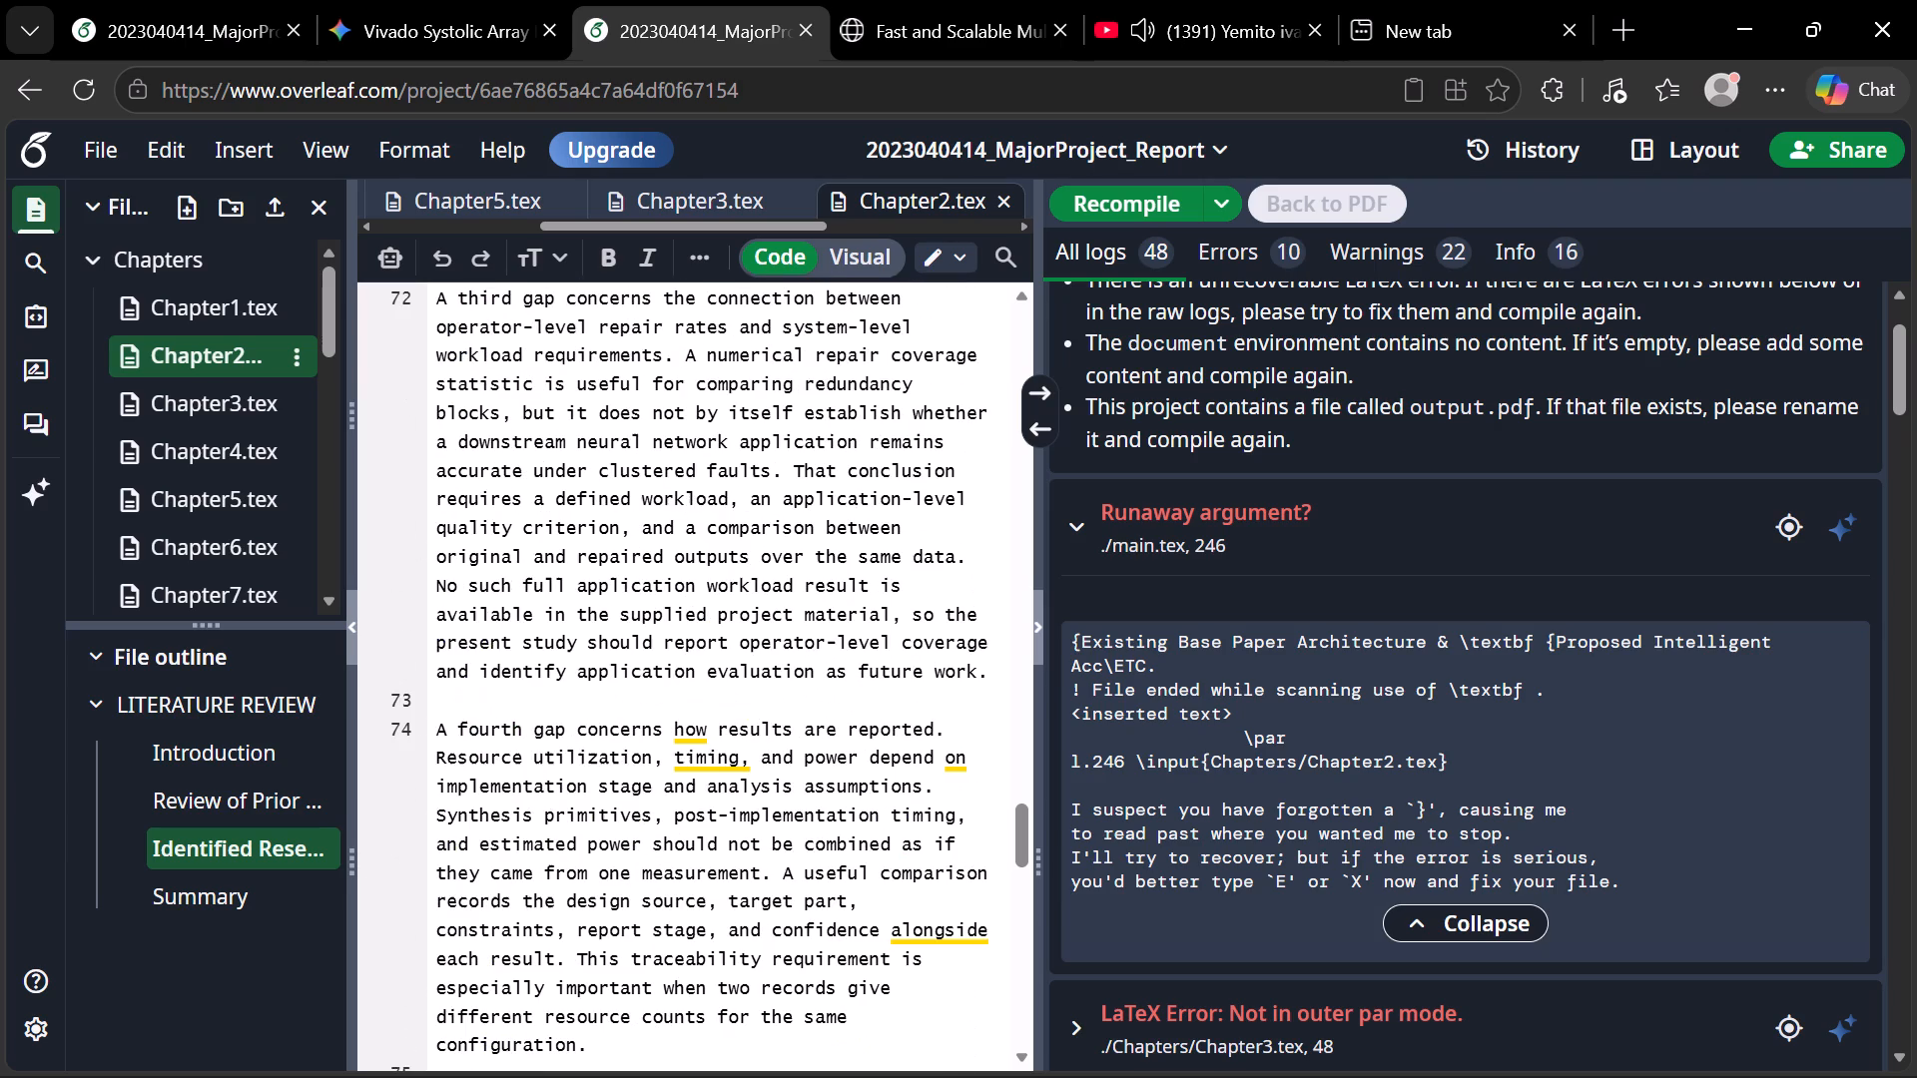
{"action": "scroll", "coordinate": [747, 597], "scroll_direction": "up", "scroll_amount": 2}
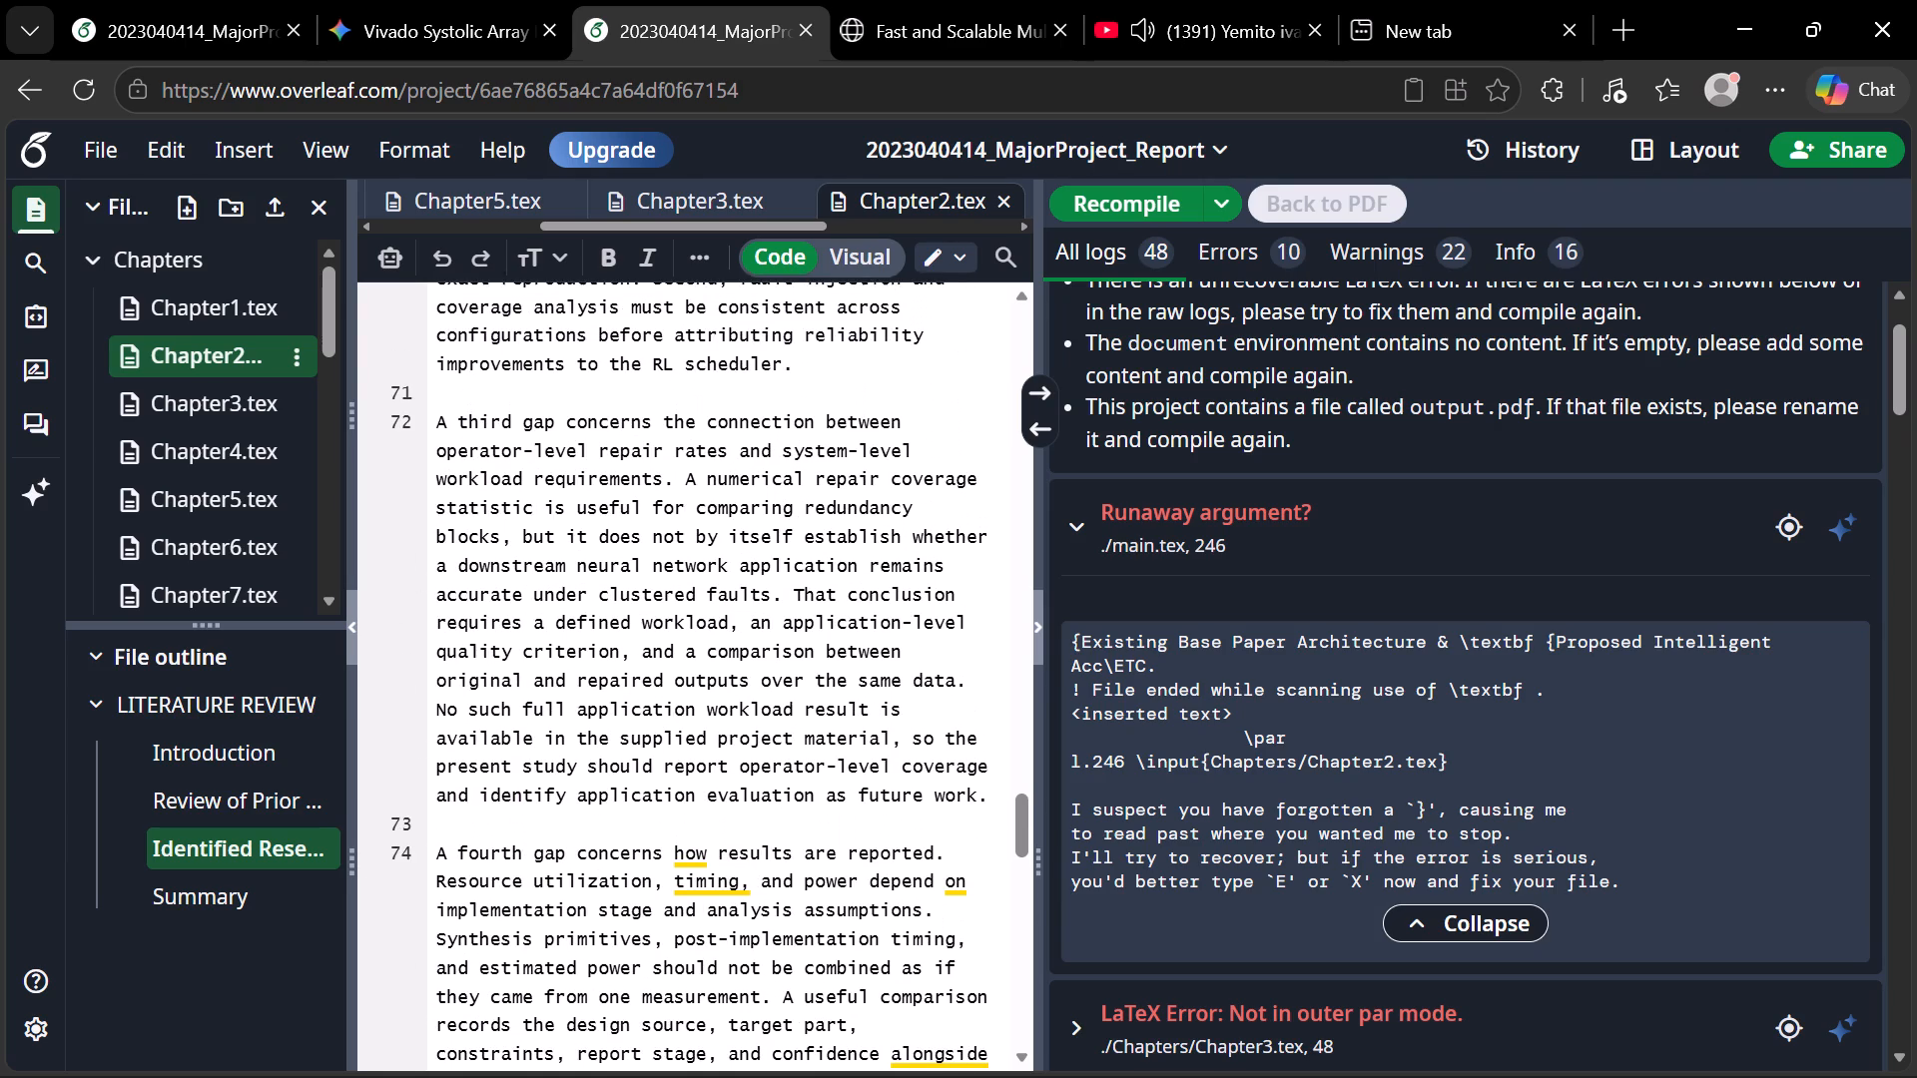
{"action": "scroll", "coordinate": [747, 606], "scroll_direction": "up", "scroll_amount": 5}
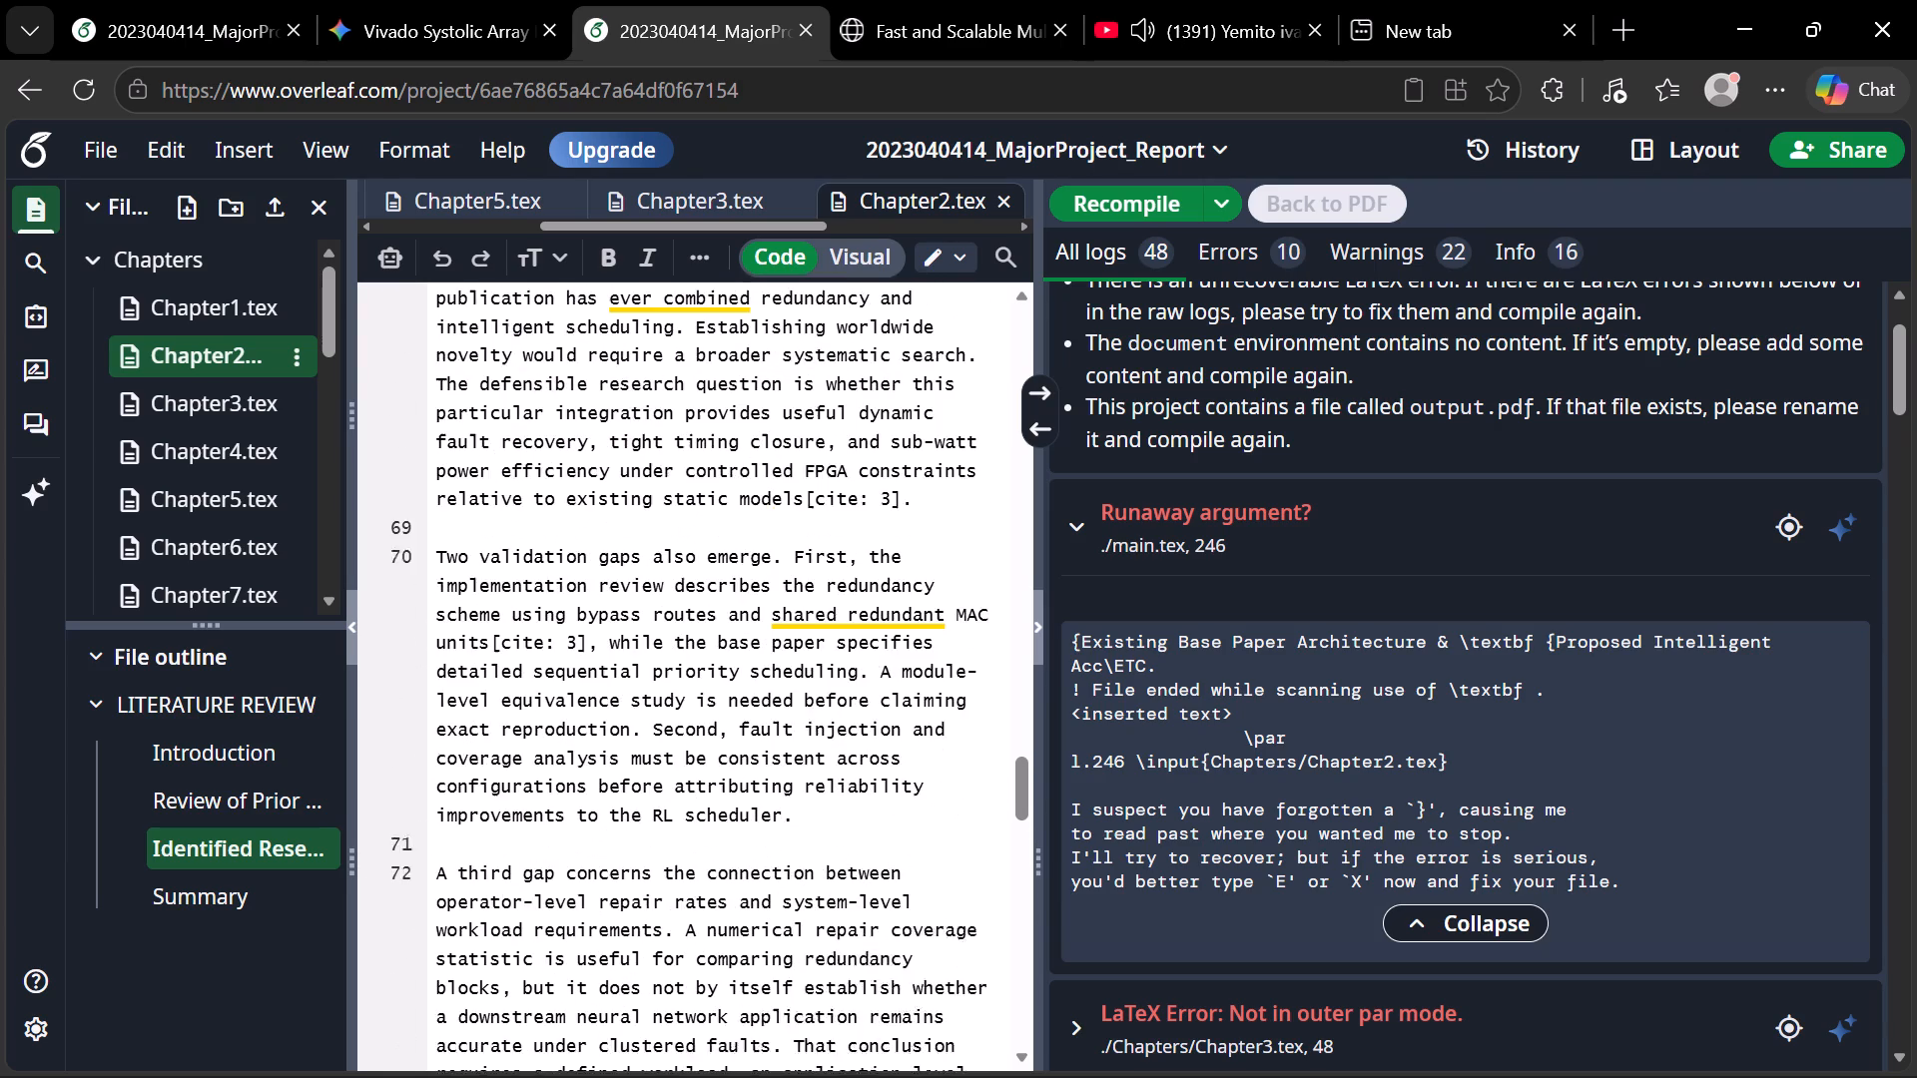
{"action": "scroll", "coordinate": [747, 606], "scroll_direction": "up", "scroll_amount": 5}
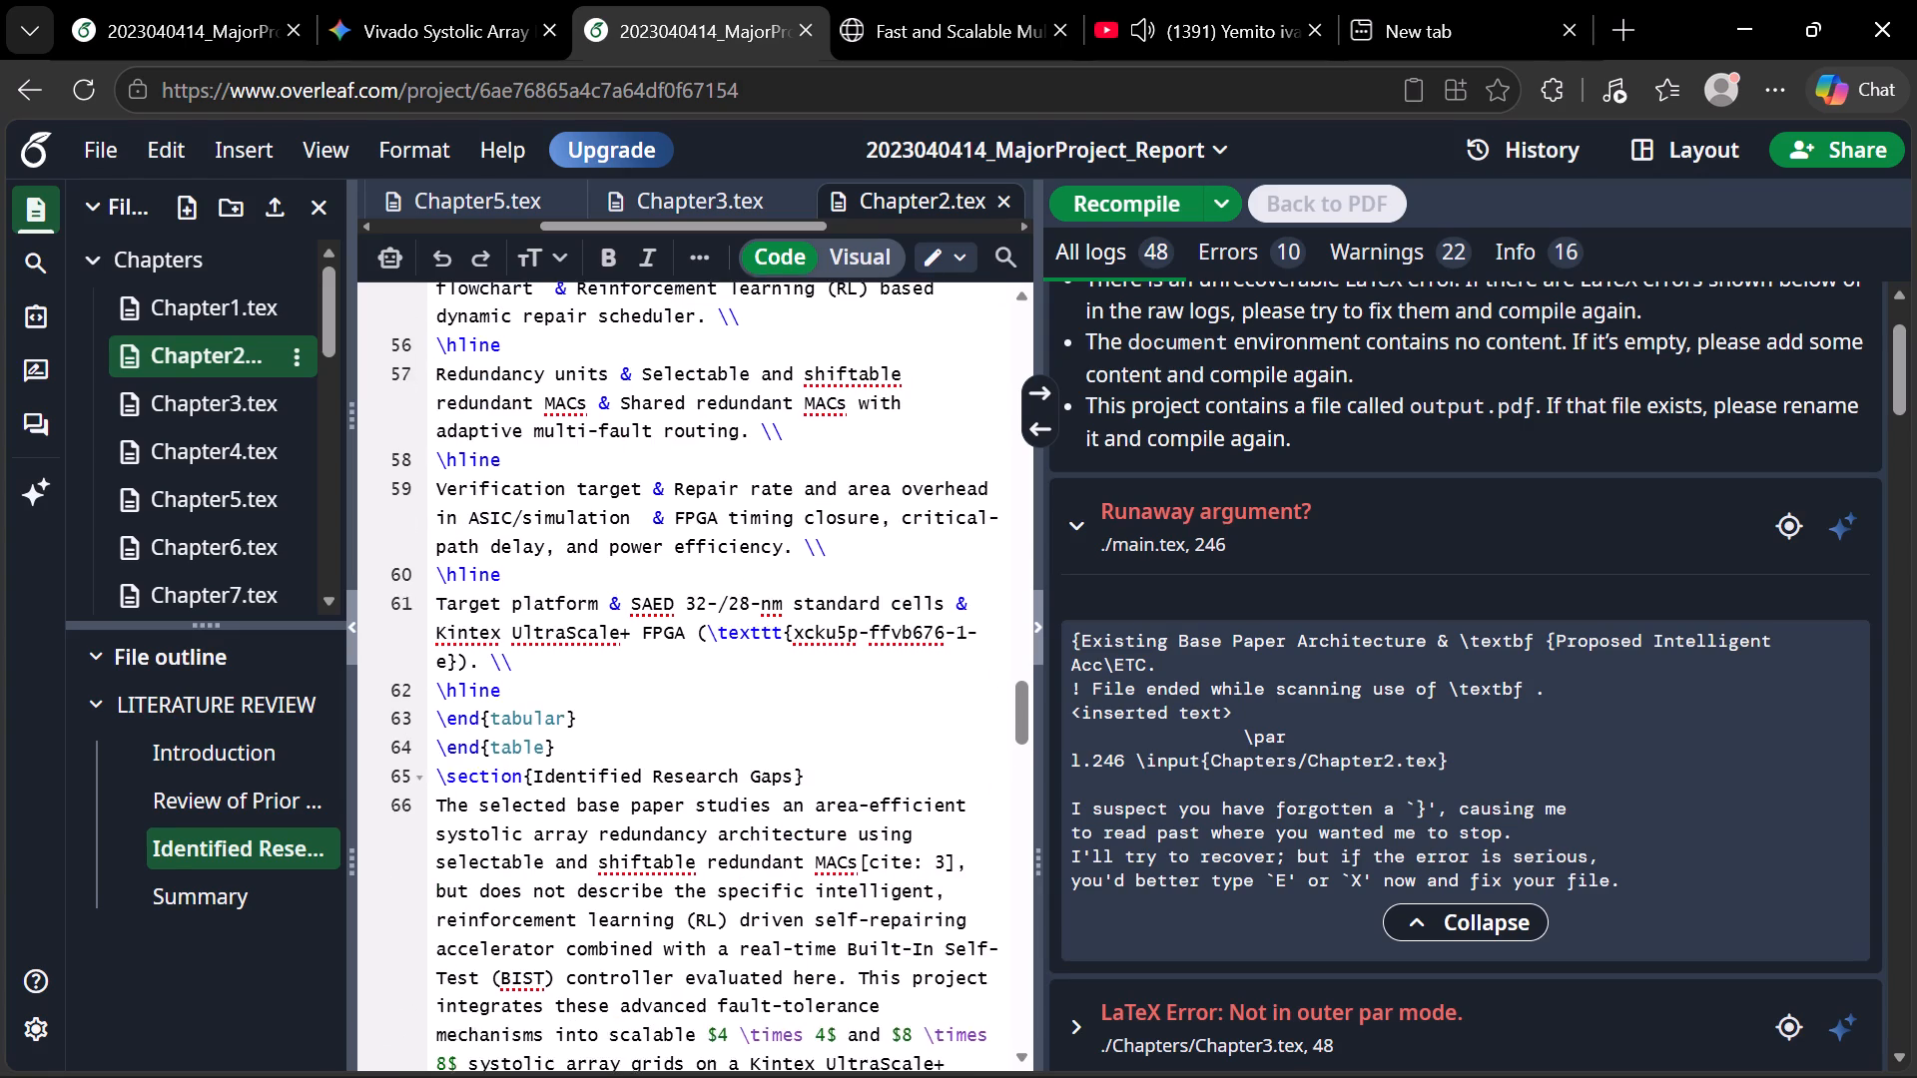
{"action": "scroll", "coordinate": [747, 606], "scroll_direction": "up", "scroll_amount": 4}
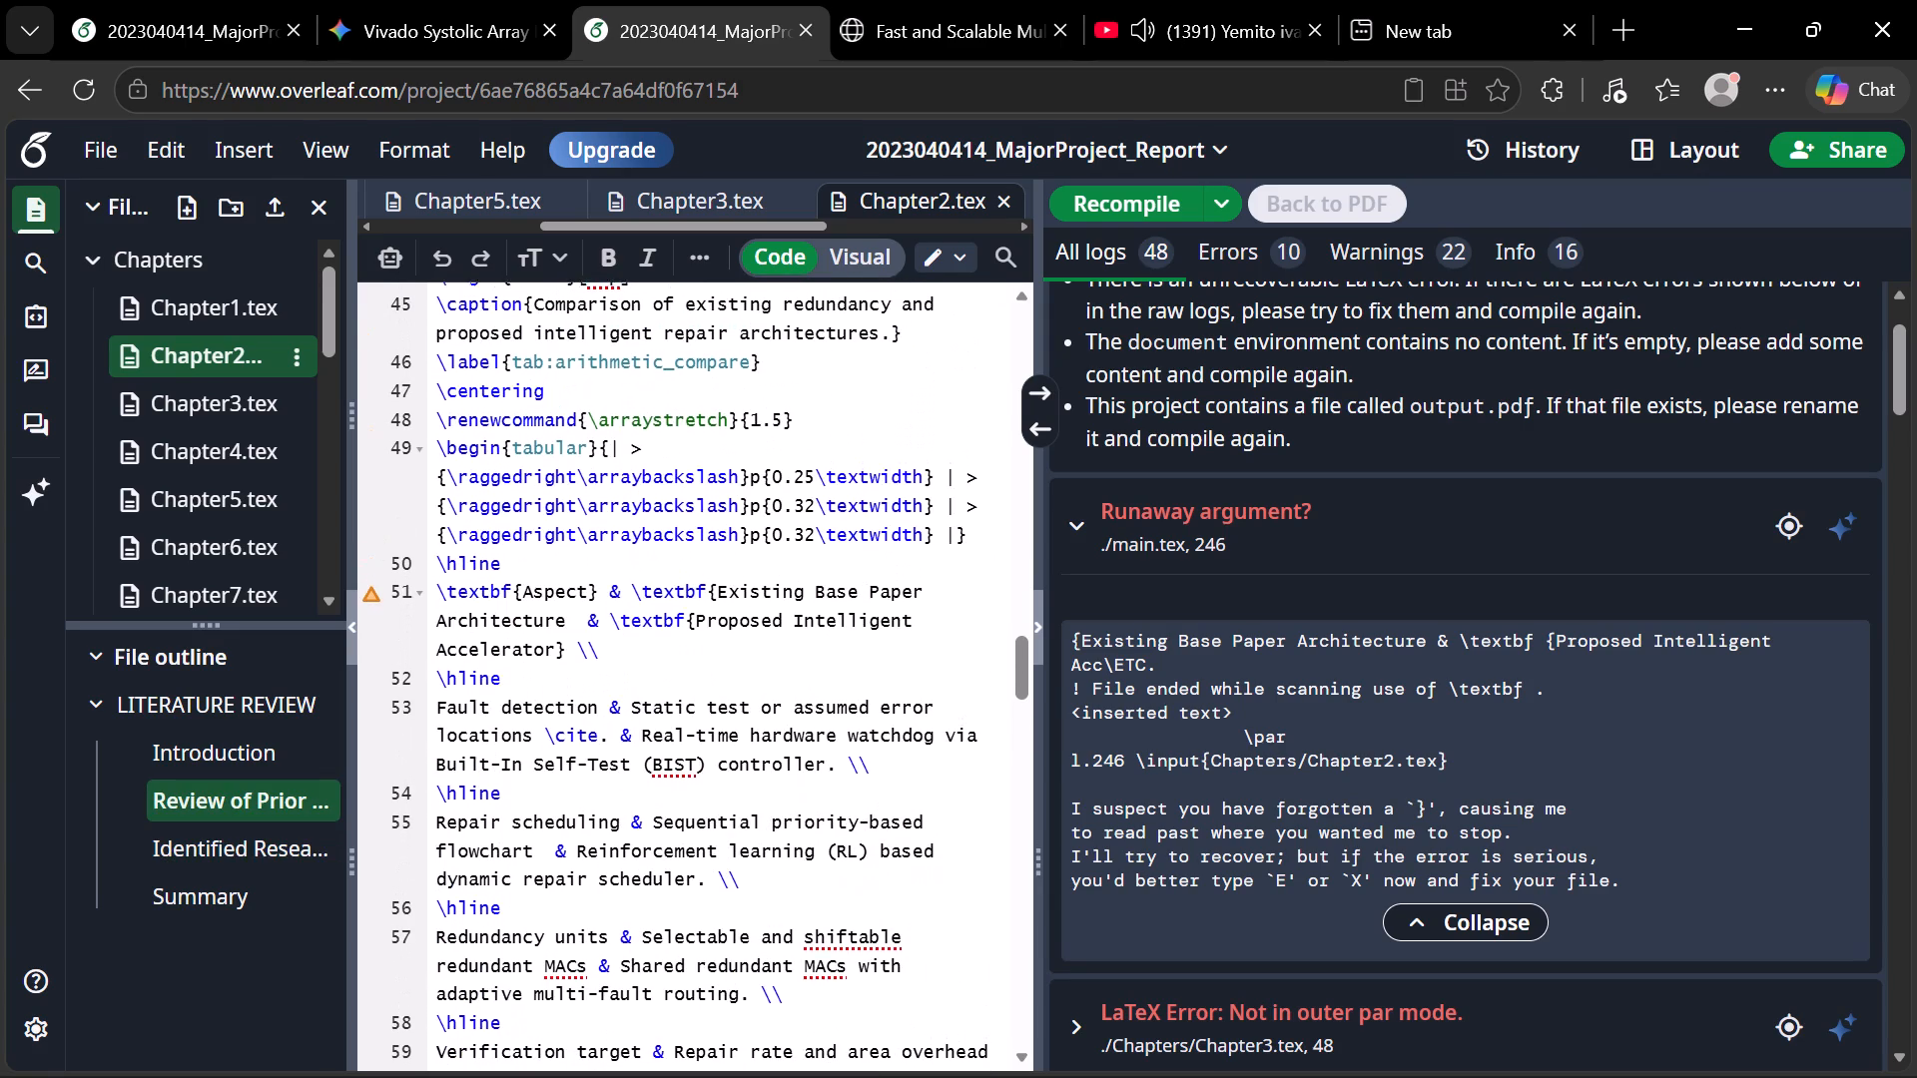
{"action": "scroll", "coordinate": [747, 606], "scroll_direction": "up", "scroll_amount": 1}
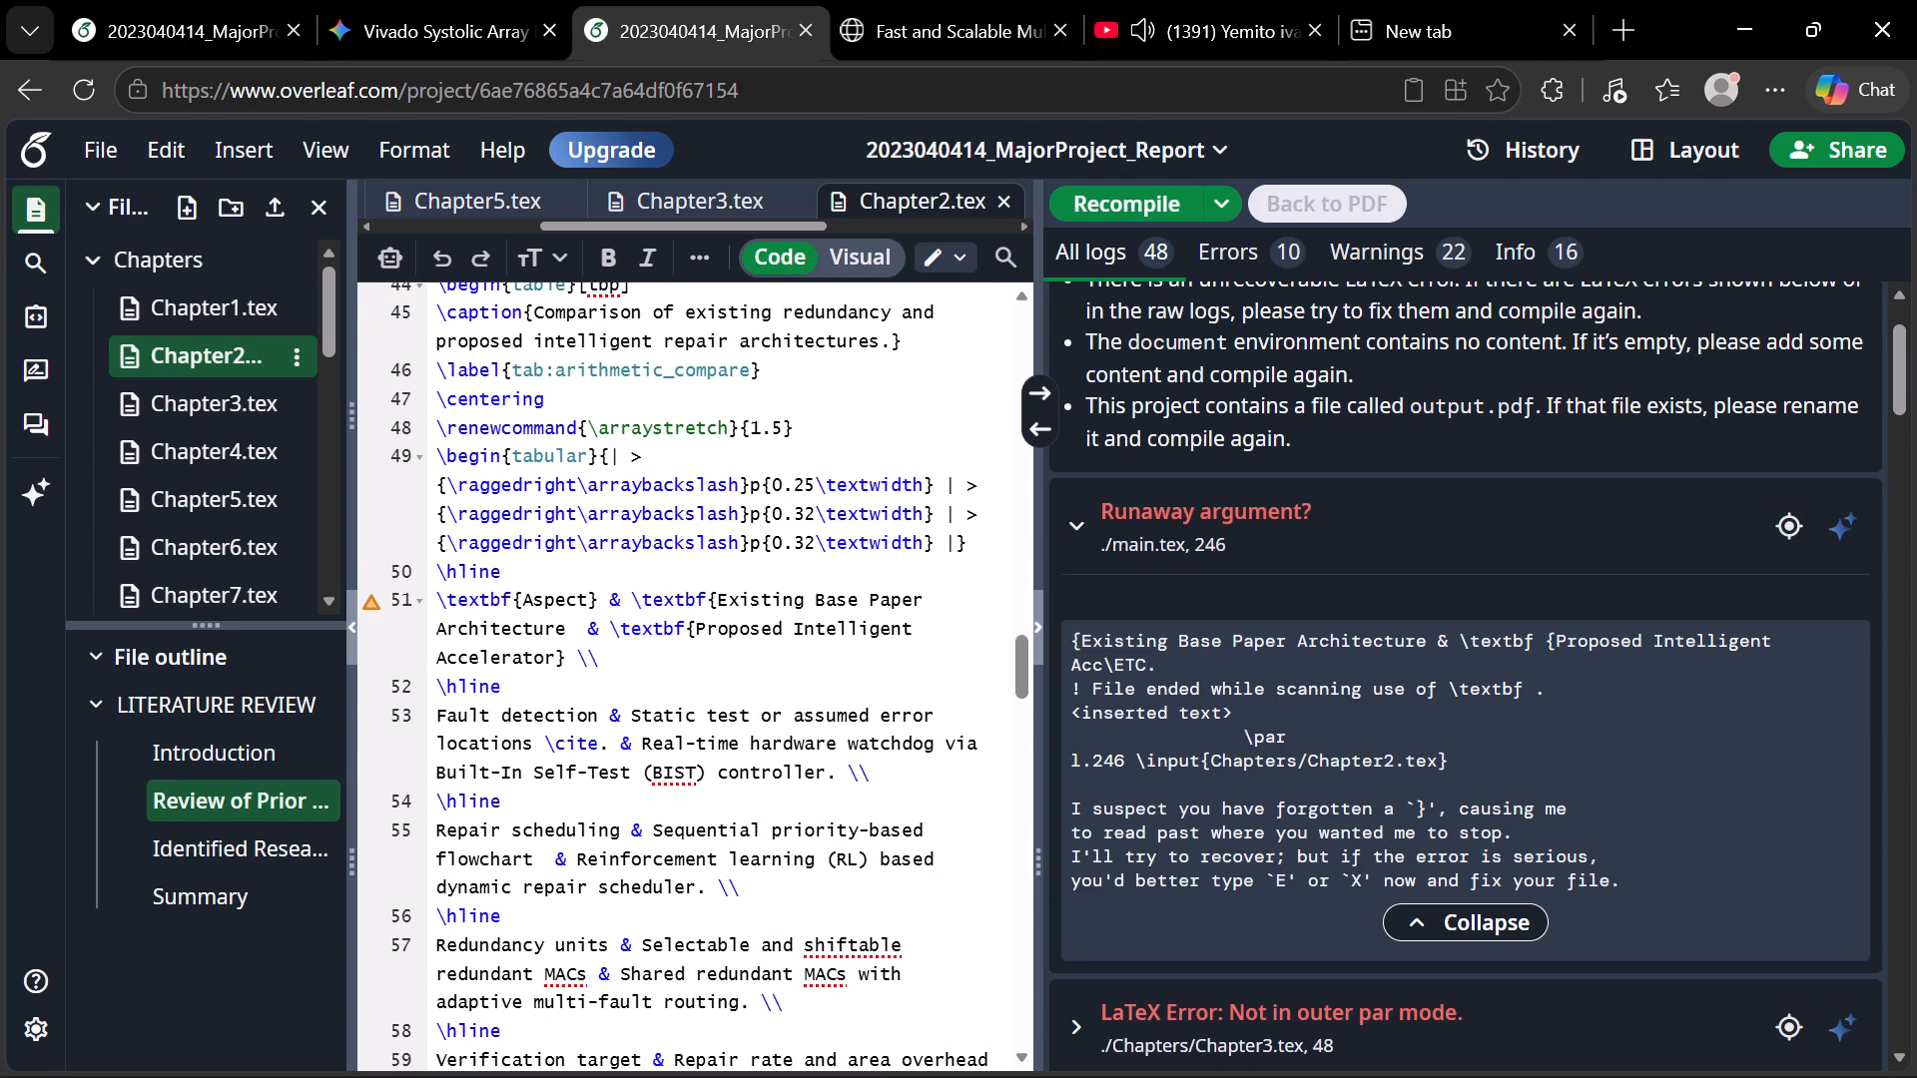
{"action": "left_click", "coordinate": [578, 631]}
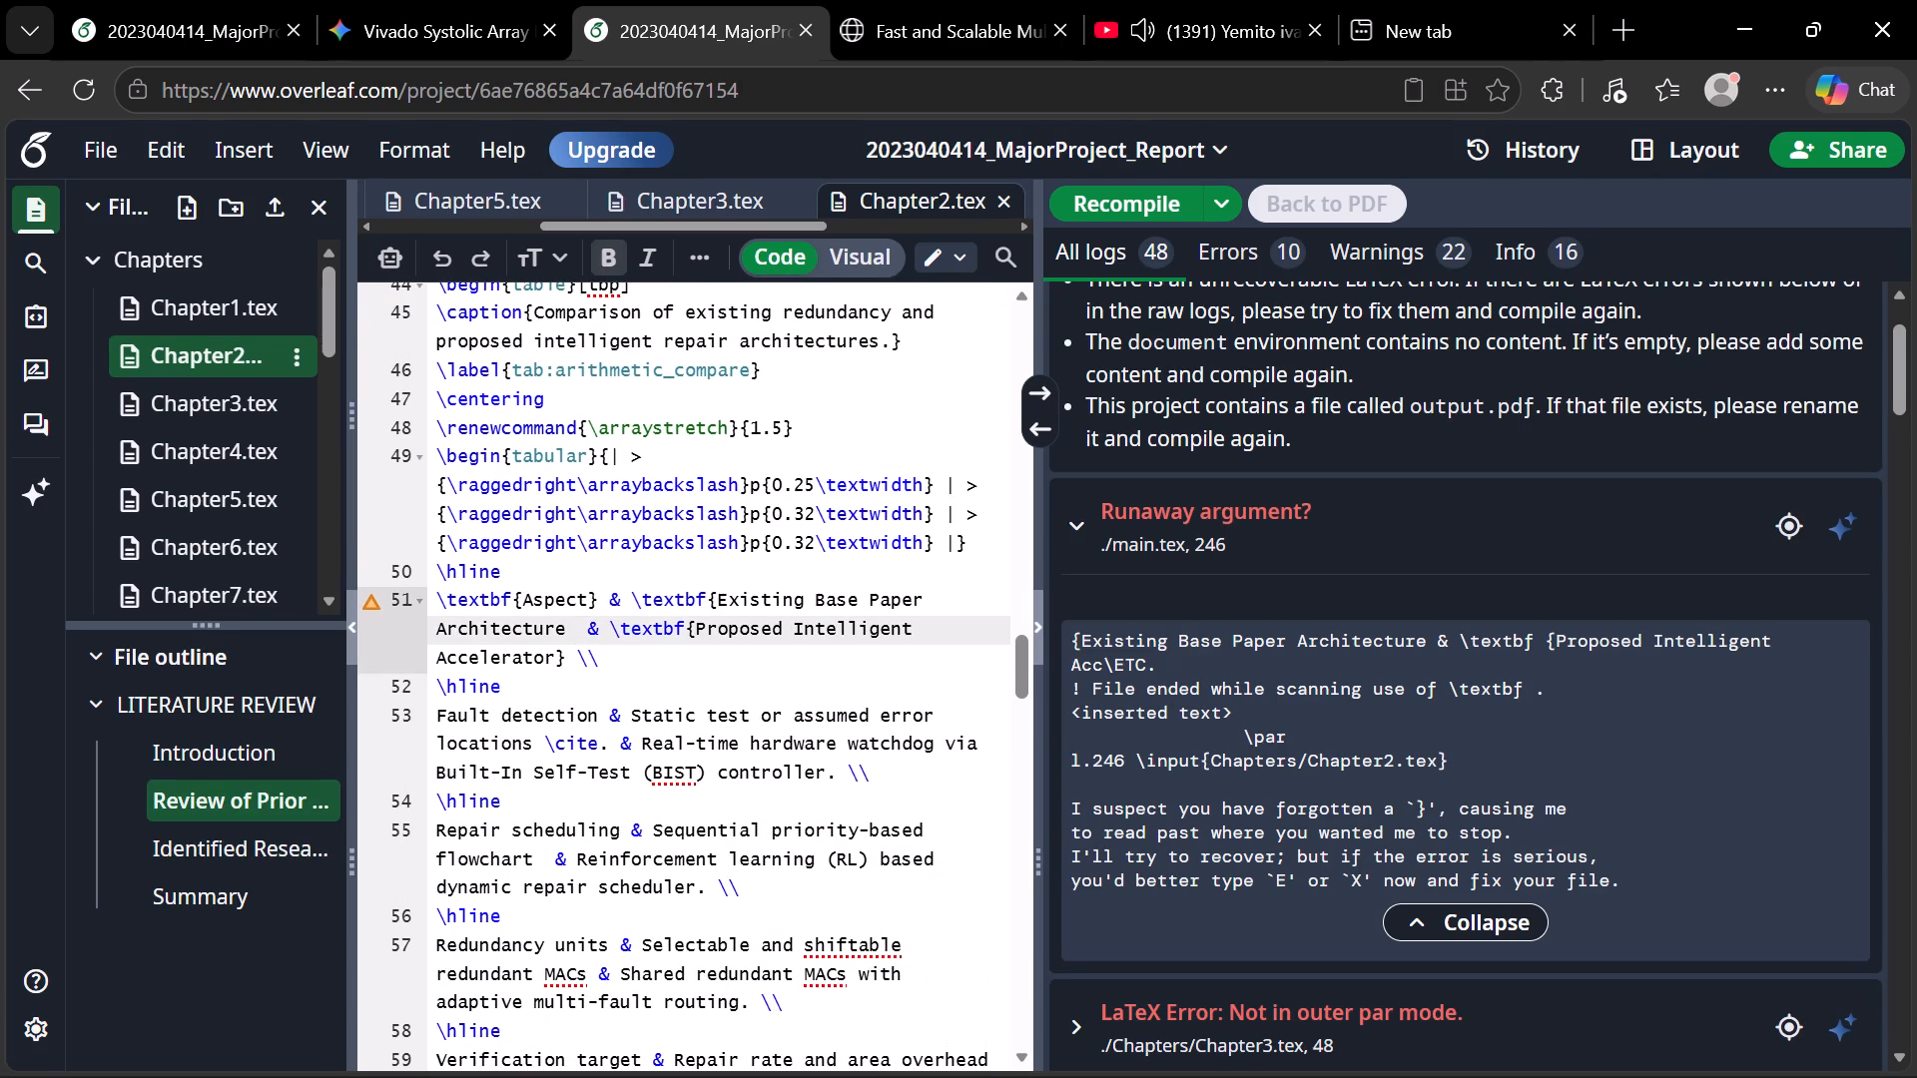
{"action": "left_click", "coordinate": [561, 631]}
{"action": "left_click", "coordinate": [568, 631]}
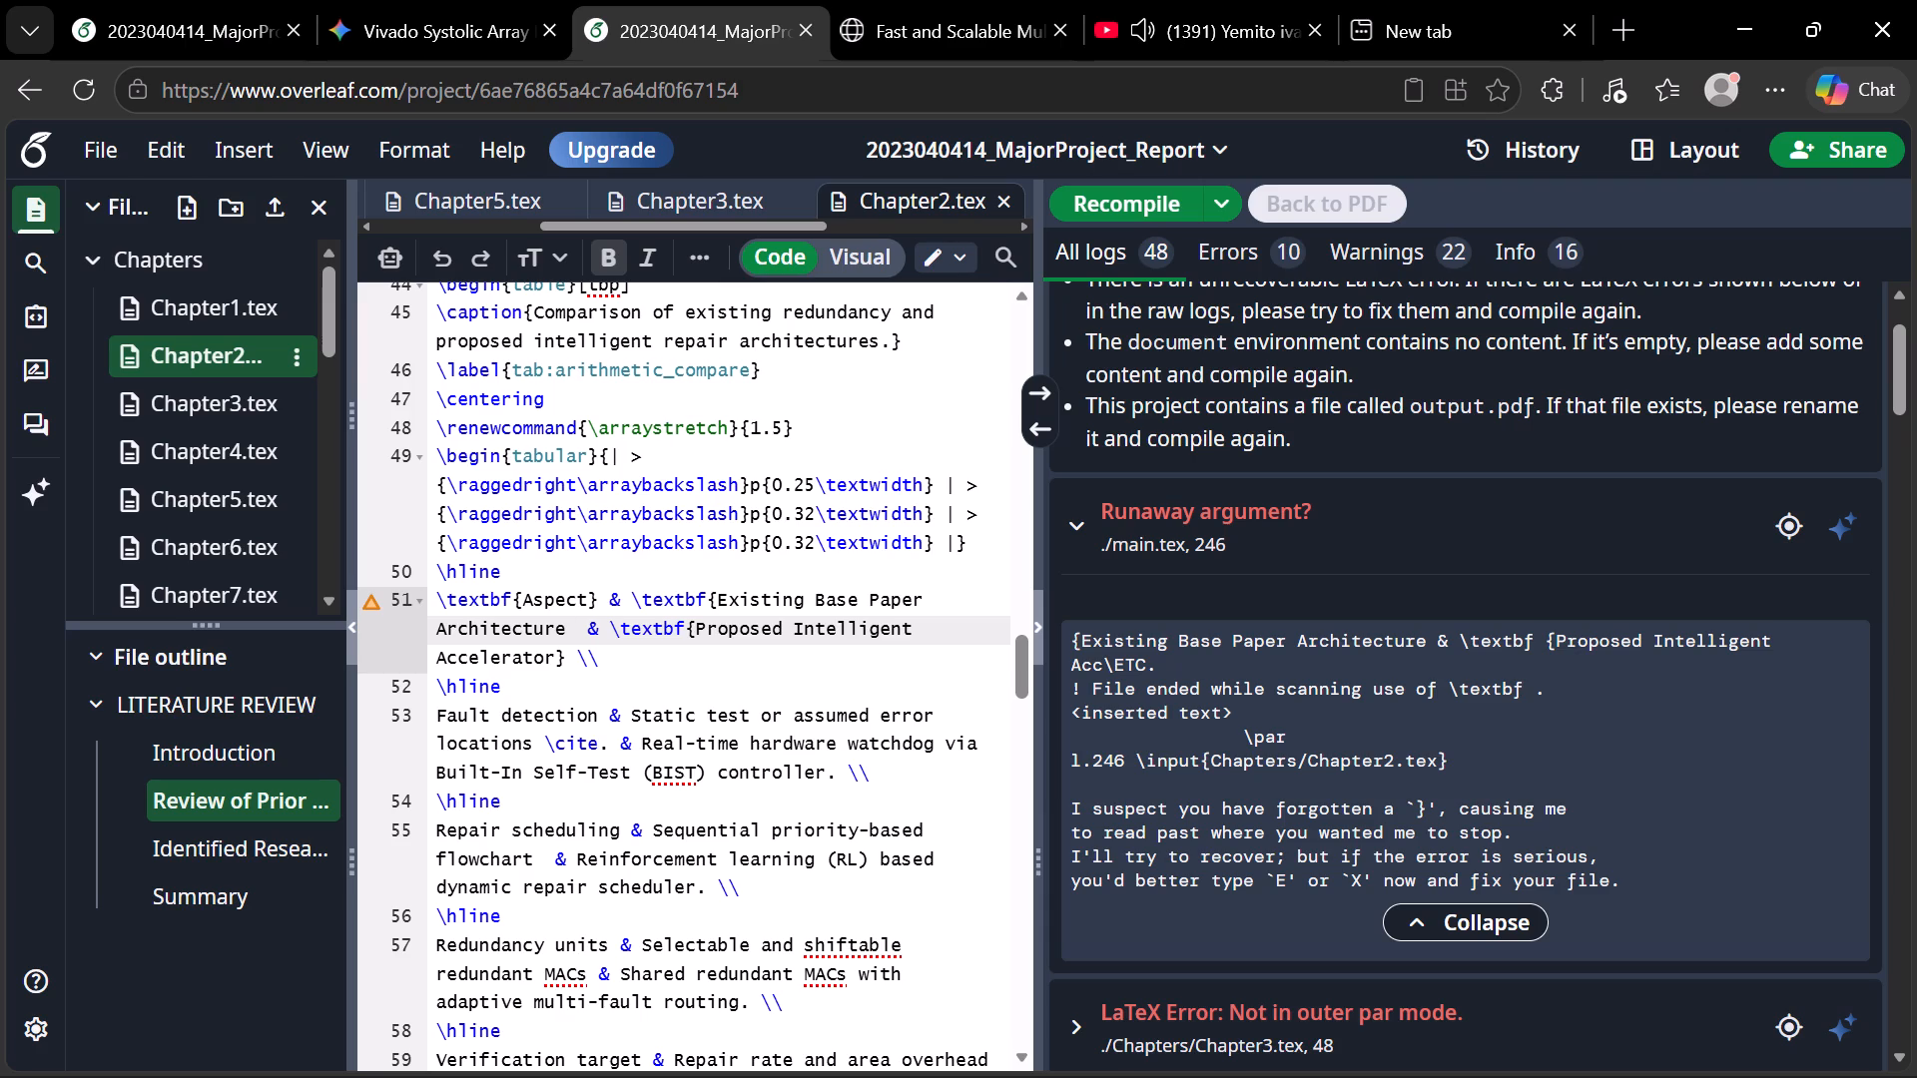
{"action": "key", "text": "shift+braceright"}
{"action": "key", "text": "ctrl+s"}
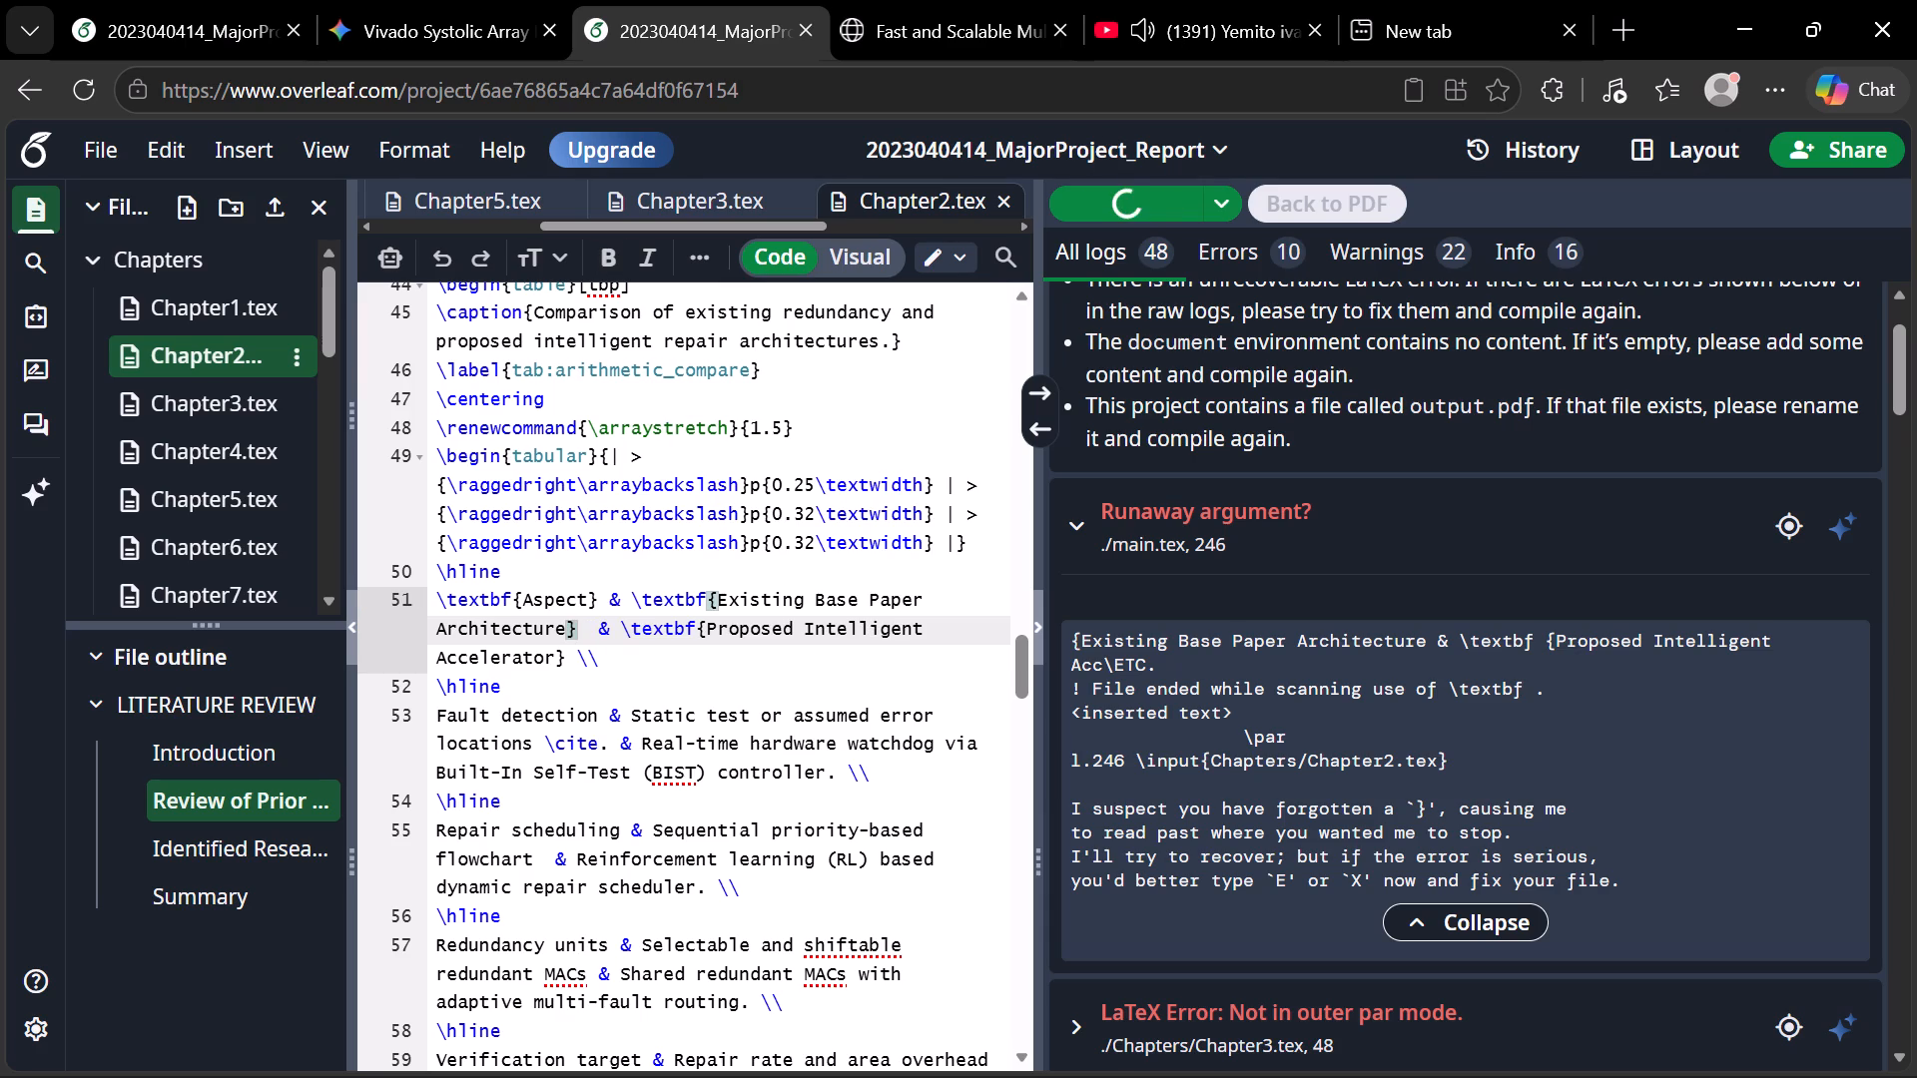
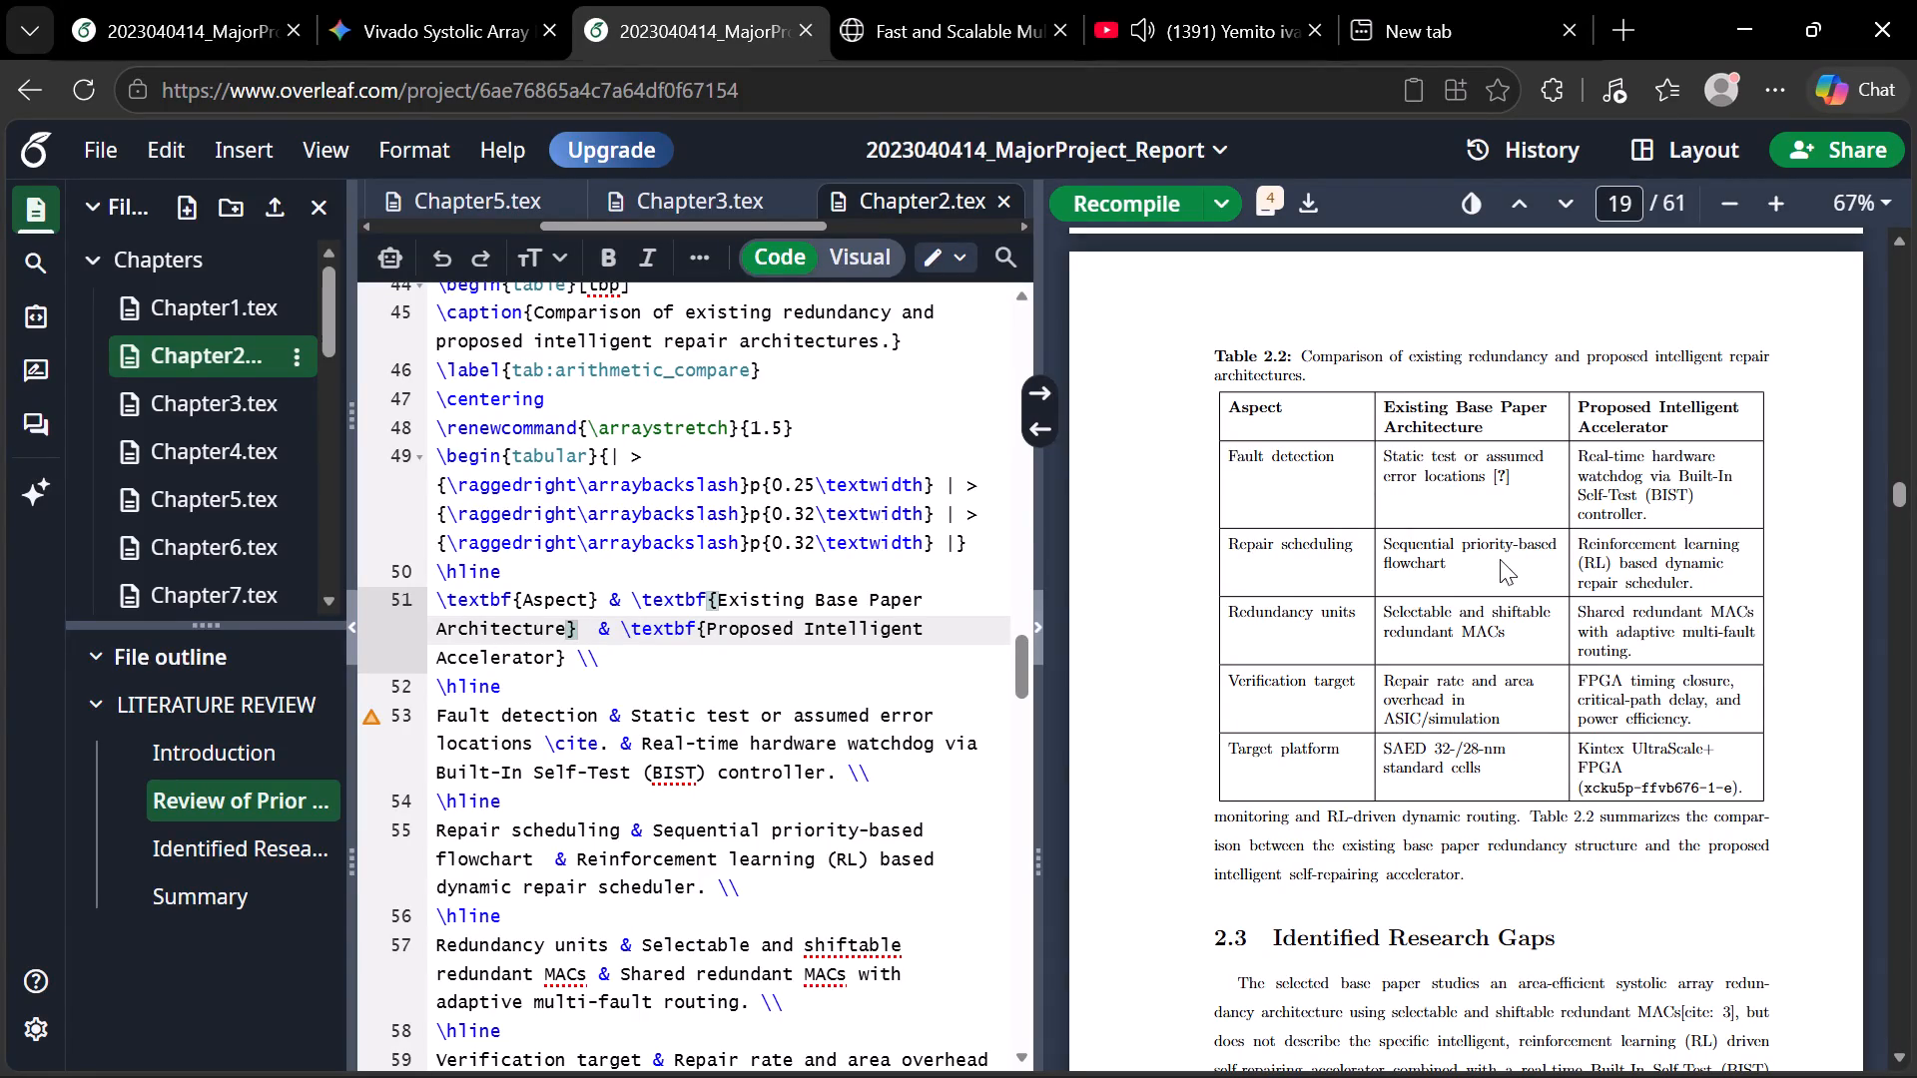
Delete the stray \cite. command after "assumed error locations" in the Fault detection row of Chapter2.tex's comparison table.
{"action": "left_click", "coordinate": [1460, 473]}
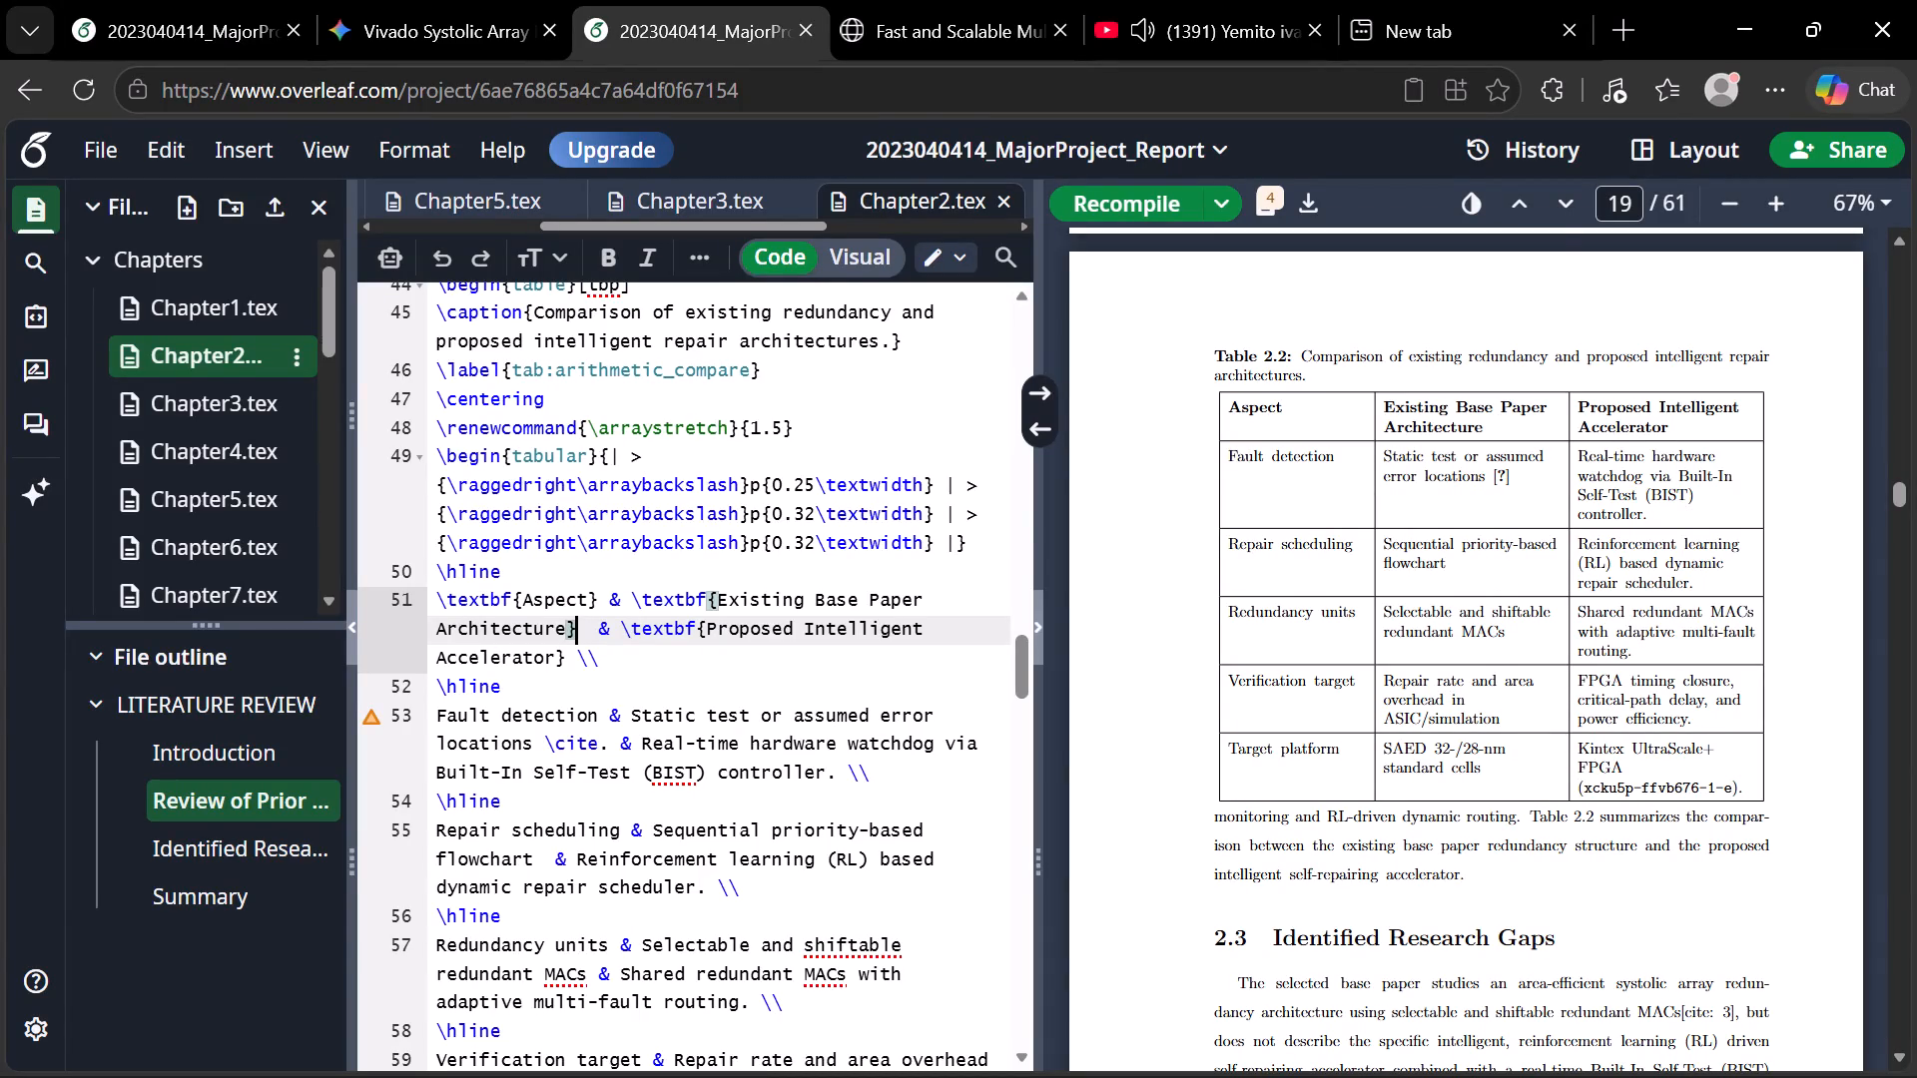
{"action": "double_click", "coordinate": [1460, 473]}
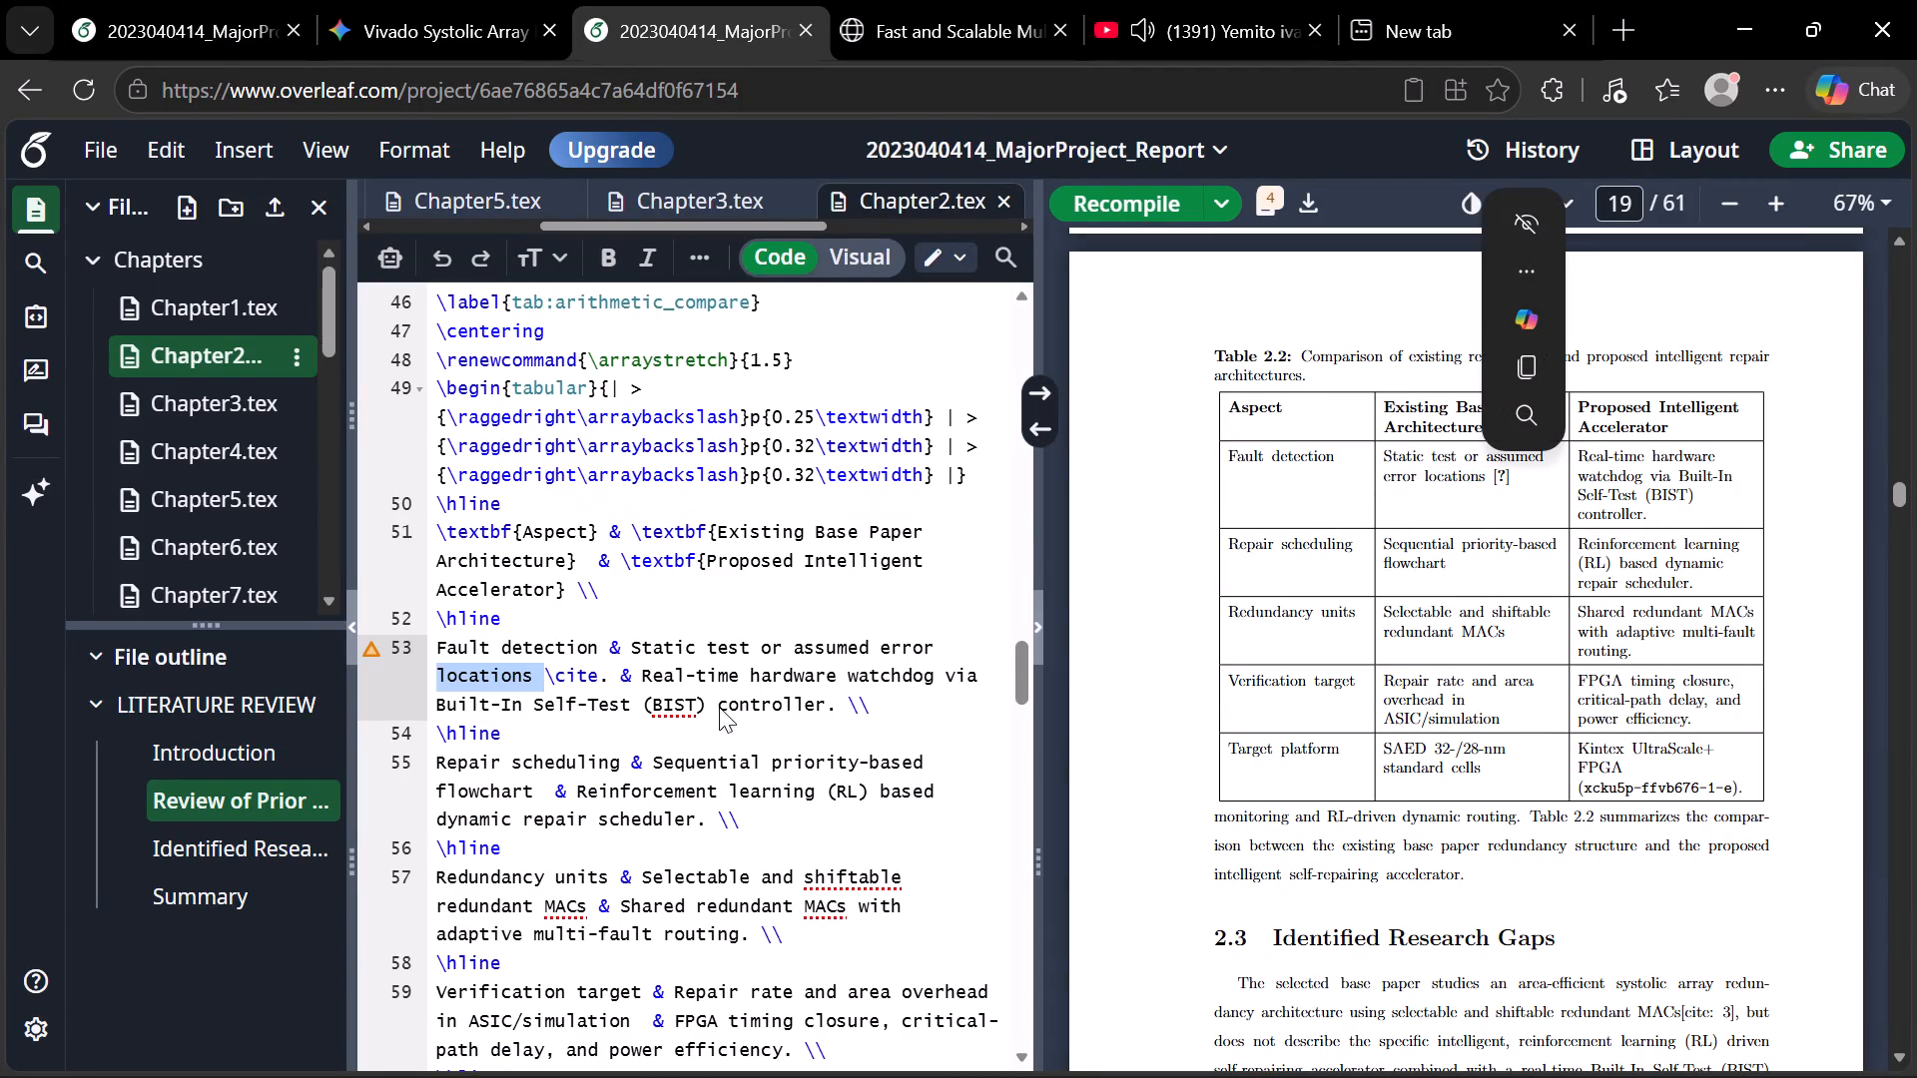
{"action": "left_click", "coordinate": [612, 668]}
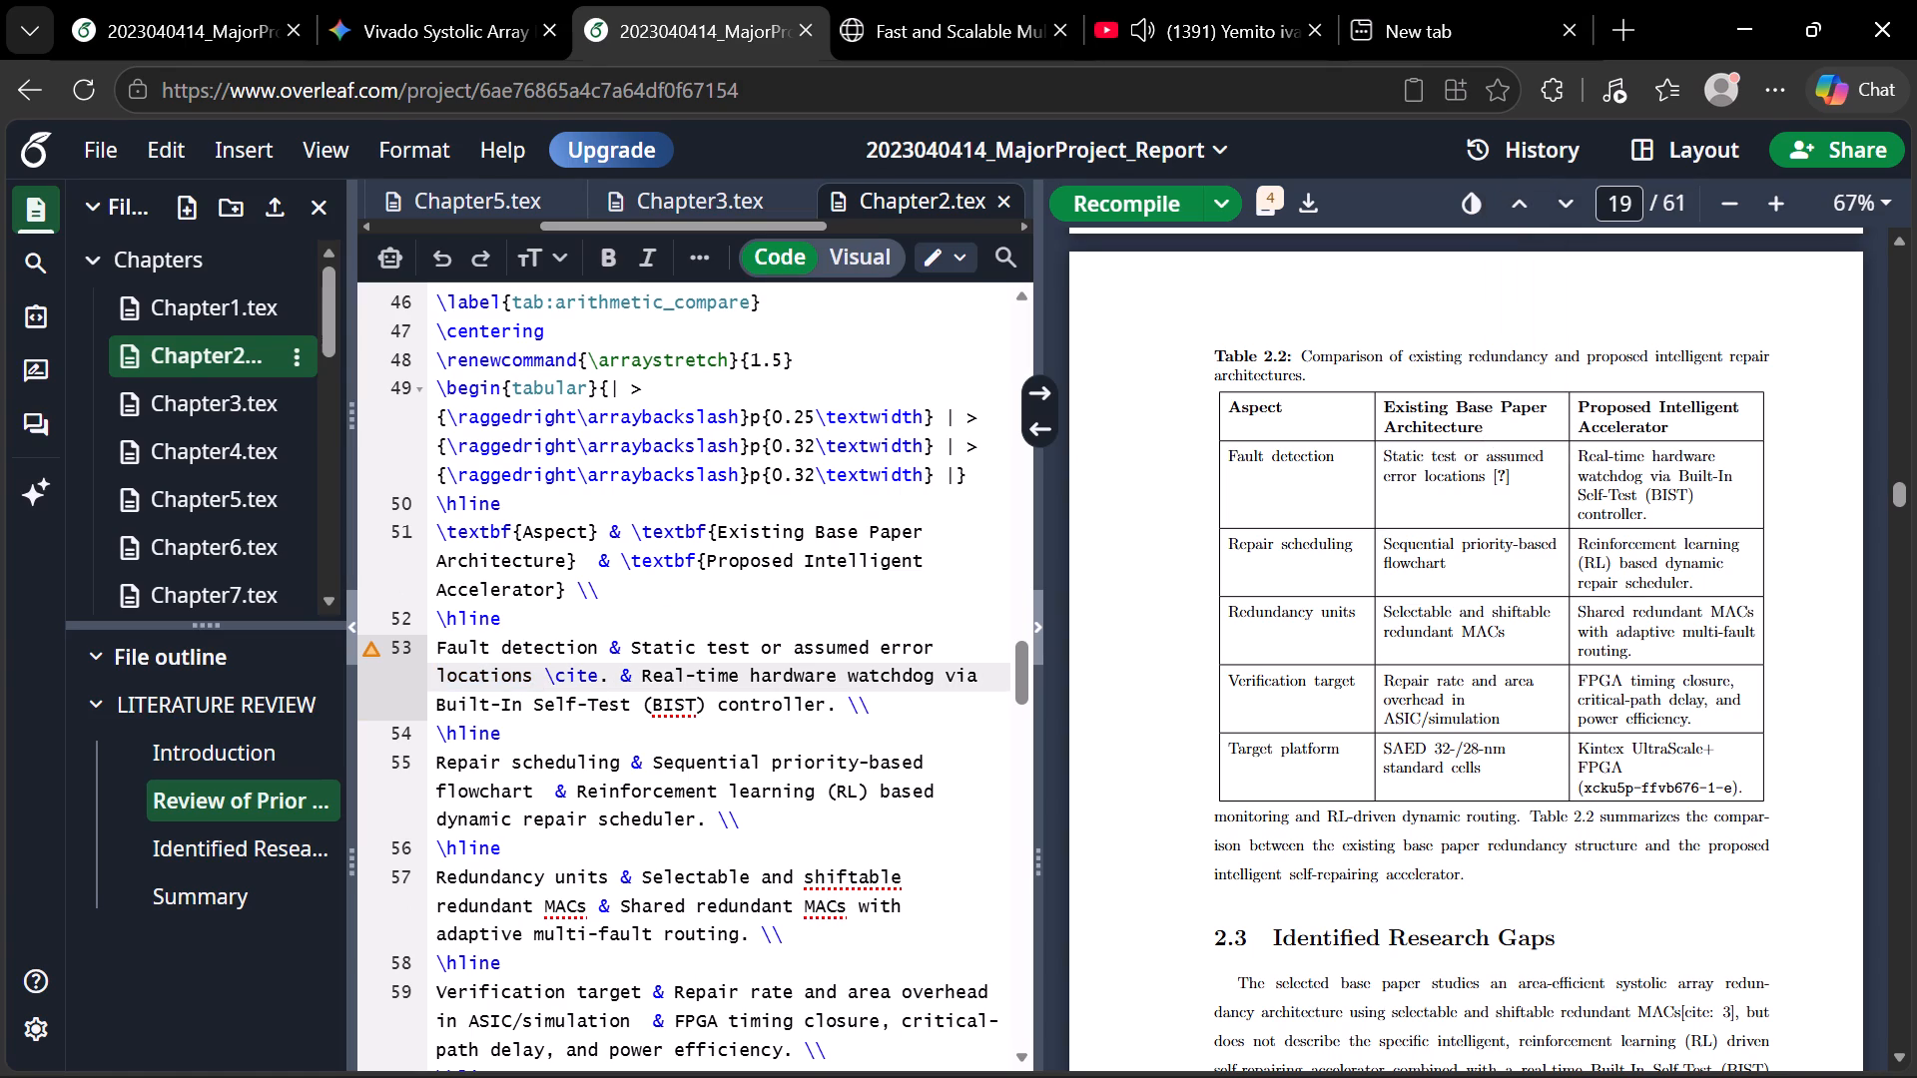
{"action": "key", "text": "BackSpace"}
{"action": "key", "text": "BackSpace"}
{"action": "key", "text": "BackSpace"}
{"action": "key", "text": "BackSpace"}
{"action": "key", "text": "BackSpace"}
{"action": "key", "text": "BackSpace"}
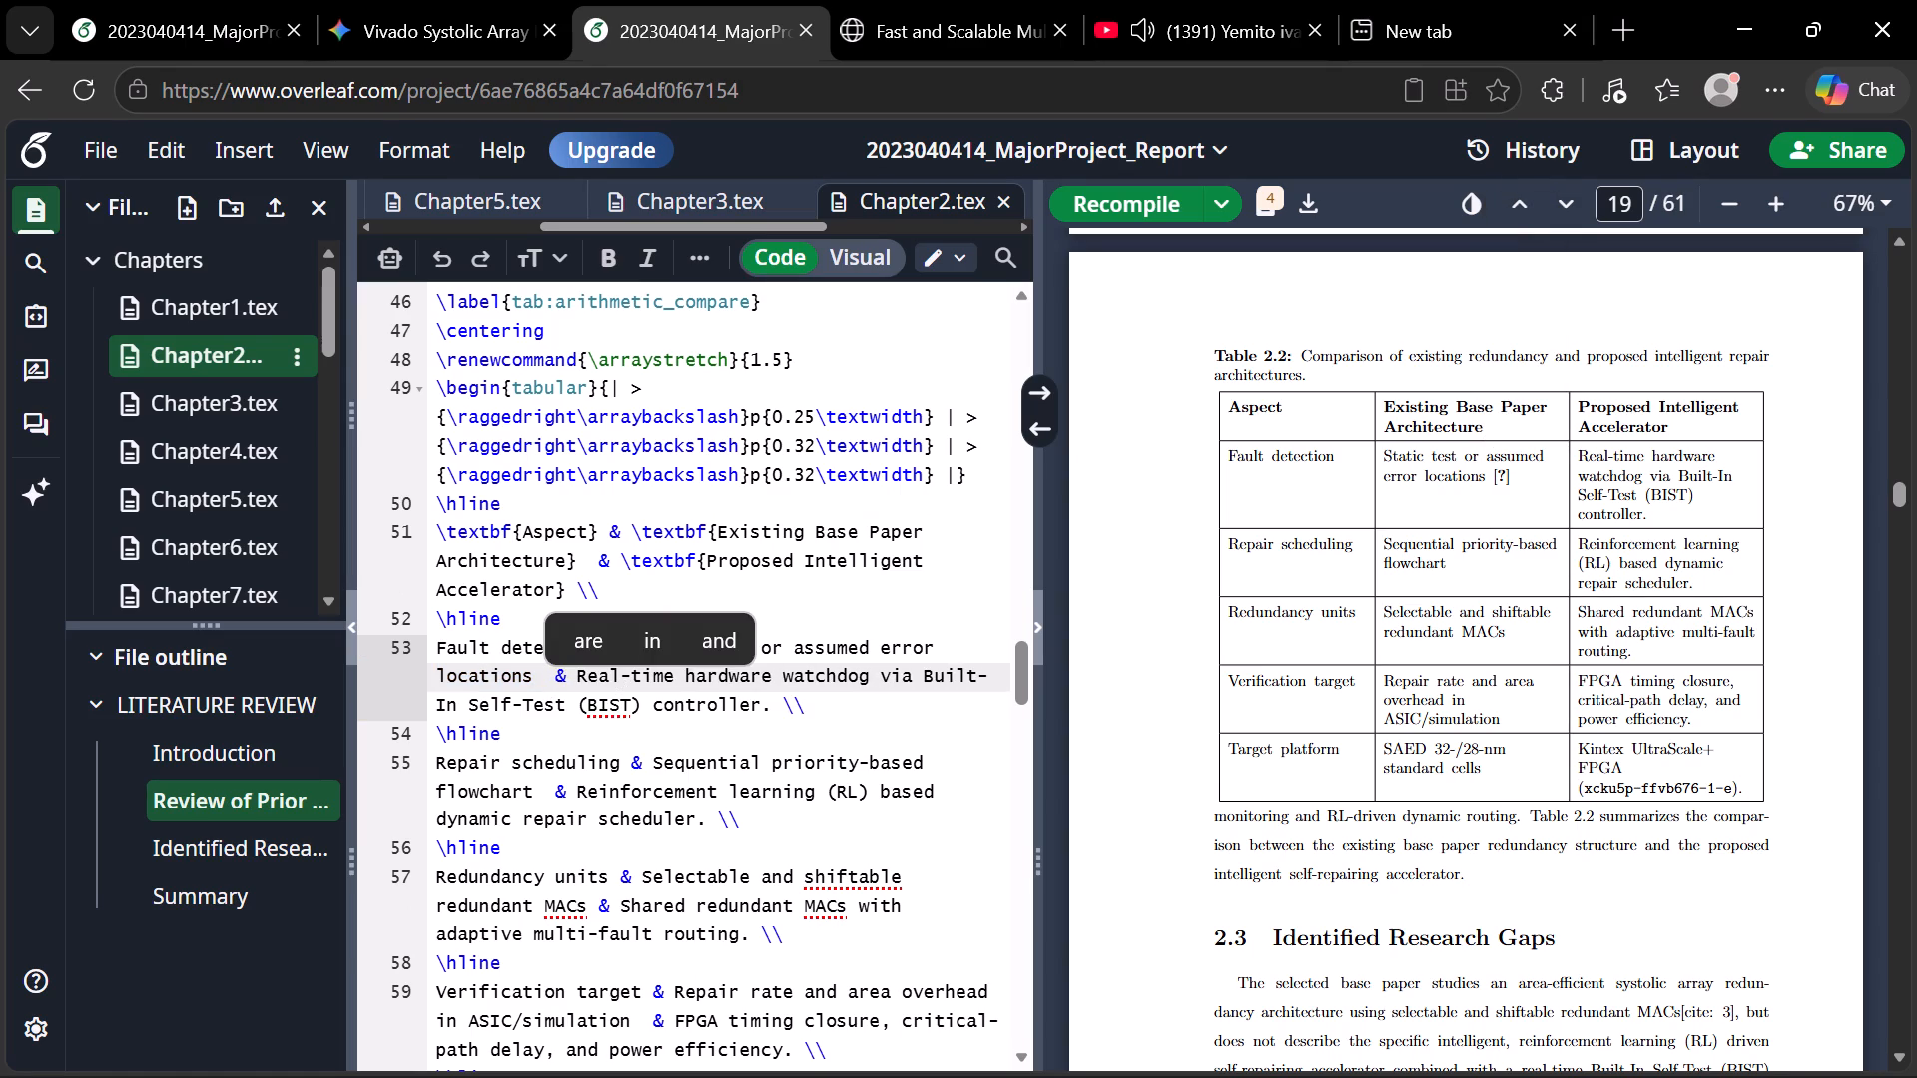
{"action": "scroll", "coordinate": [1205, 828], "scroll_direction": "down", "scroll_amount": 8}
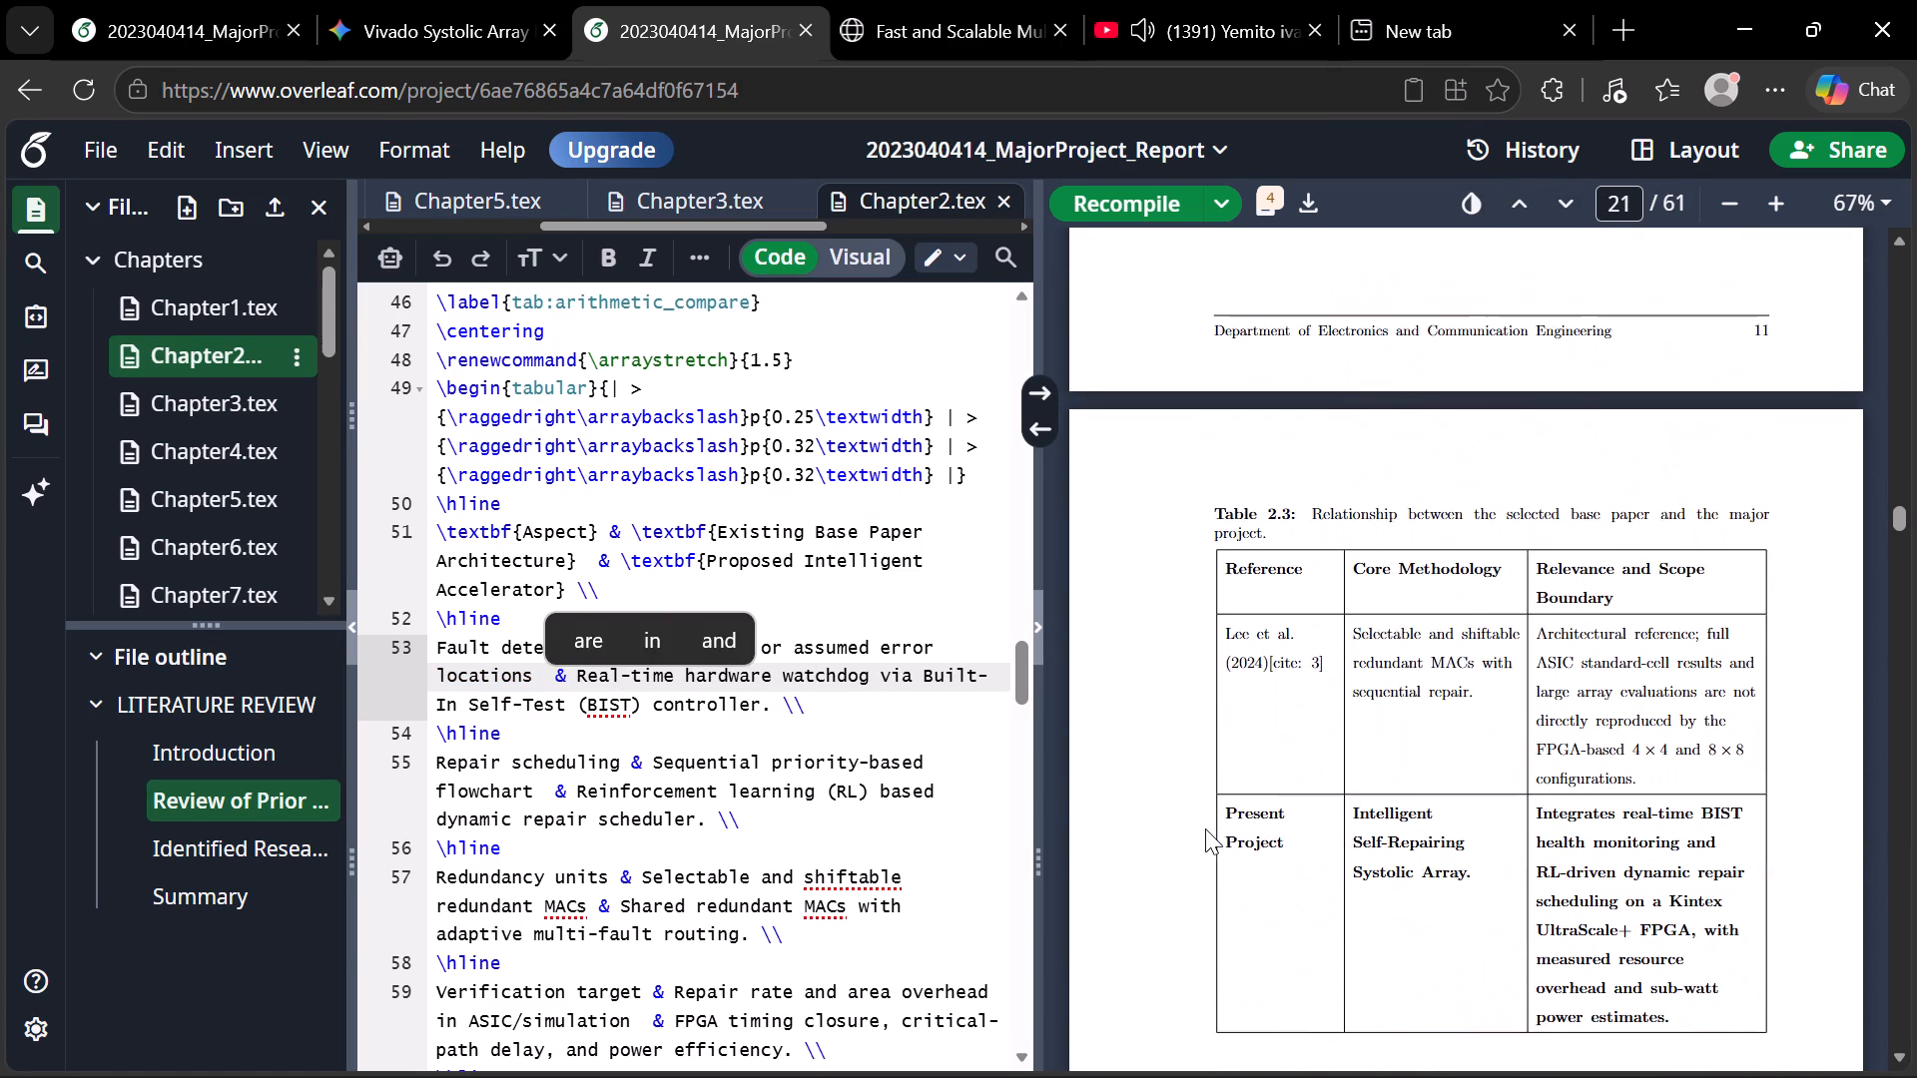
{"action": "scroll", "coordinate": [1205, 828], "scroll_direction": "down", "scroll_amount": 1}
{"action": "scroll", "coordinate": [1394, 387], "scroll_direction": "up", "scroll_amount": 1}
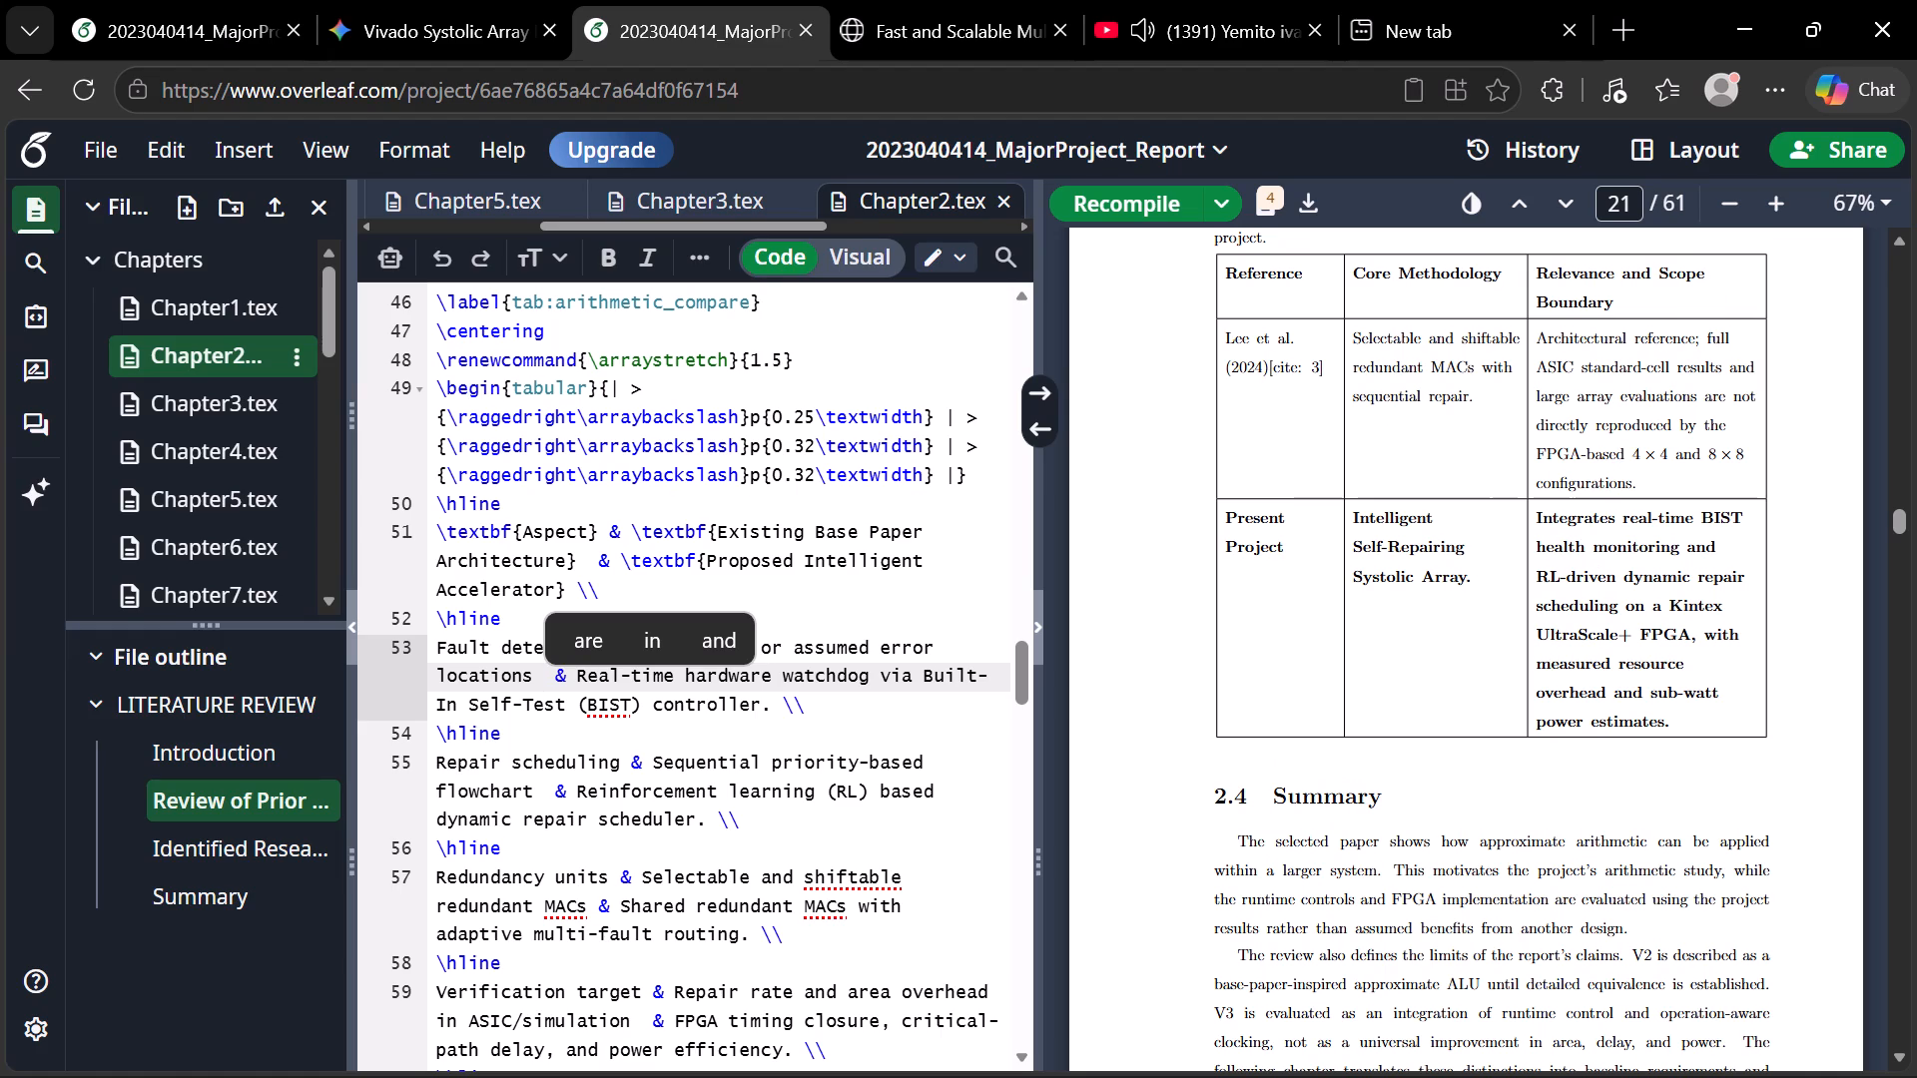
{"action": "left_click", "coordinate": [178, 38]}
{"action": "scroll", "coordinate": [1204, 417], "scroll_direction": "up", "scroll_amount": 2}
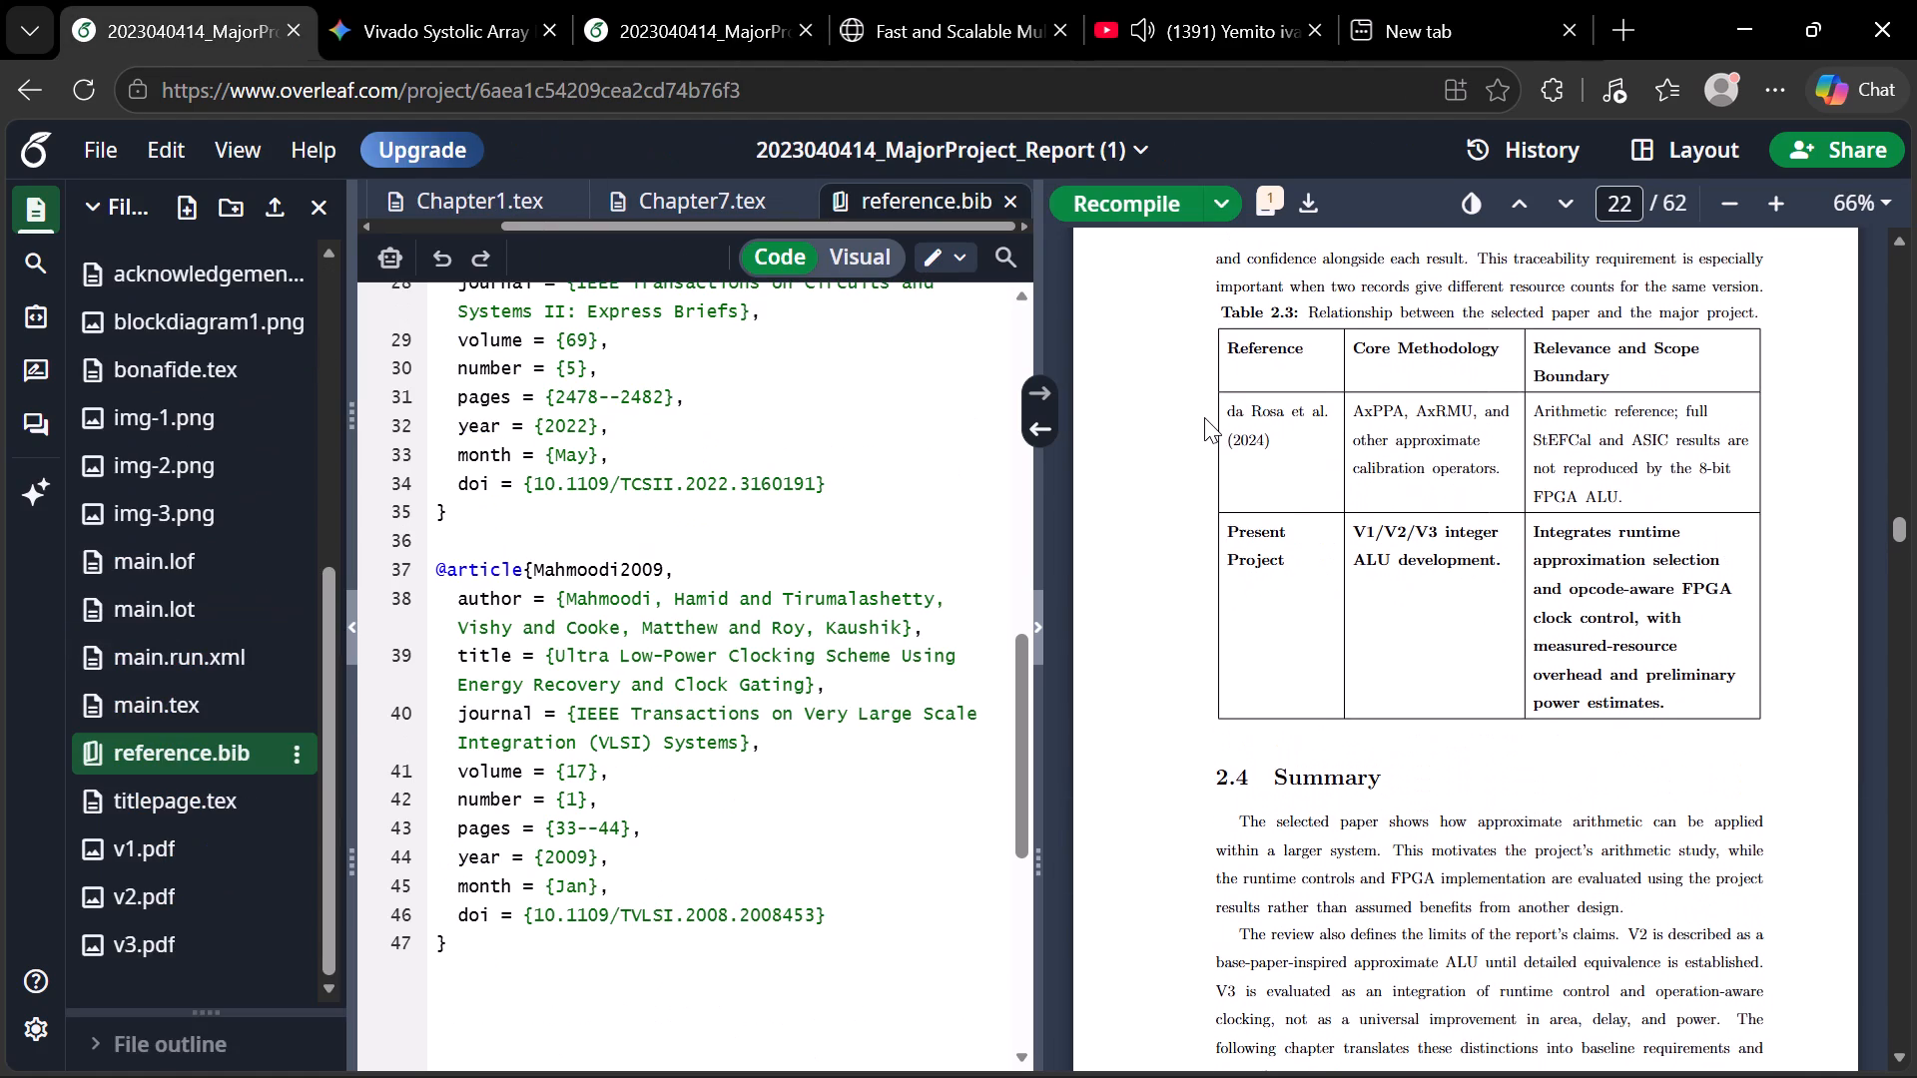
{"action": "left_click", "coordinate": [682, 0]}
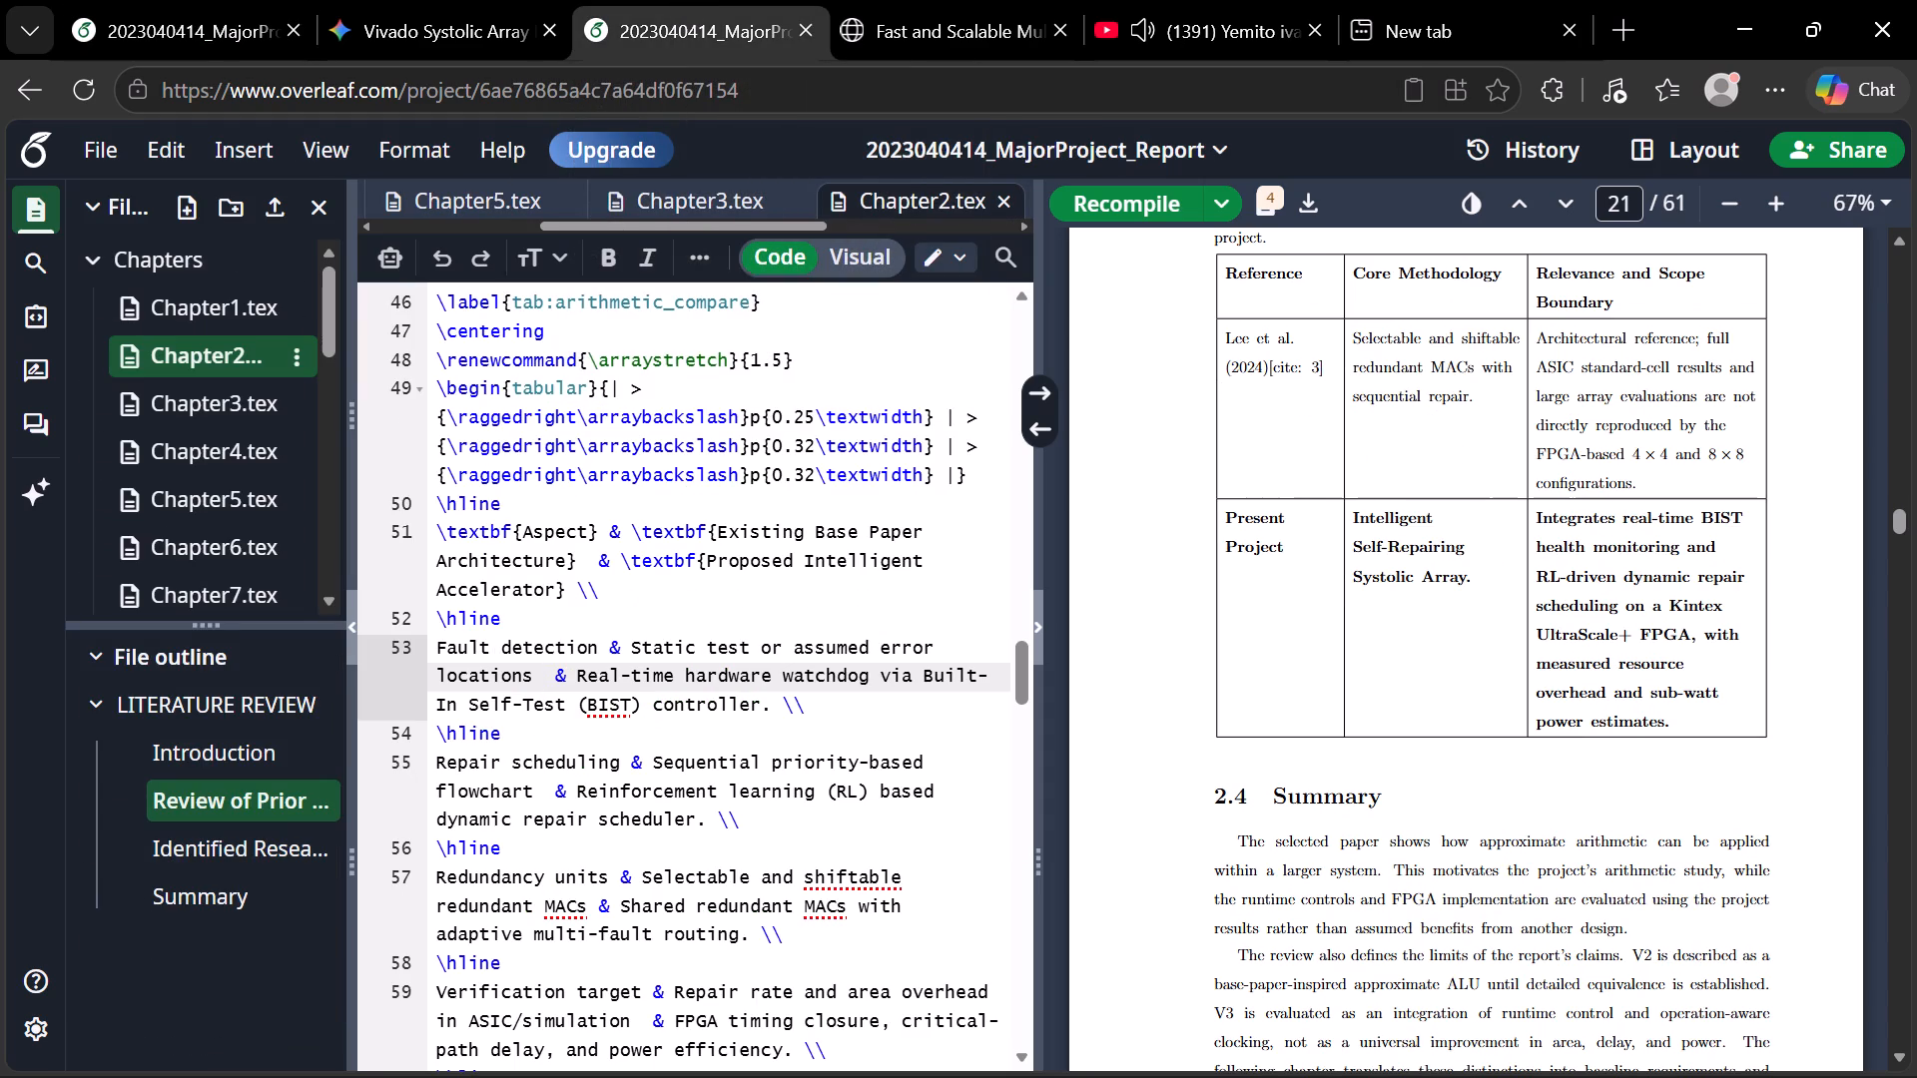
{"action": "double_click", "coordinate": [1307, 358]}
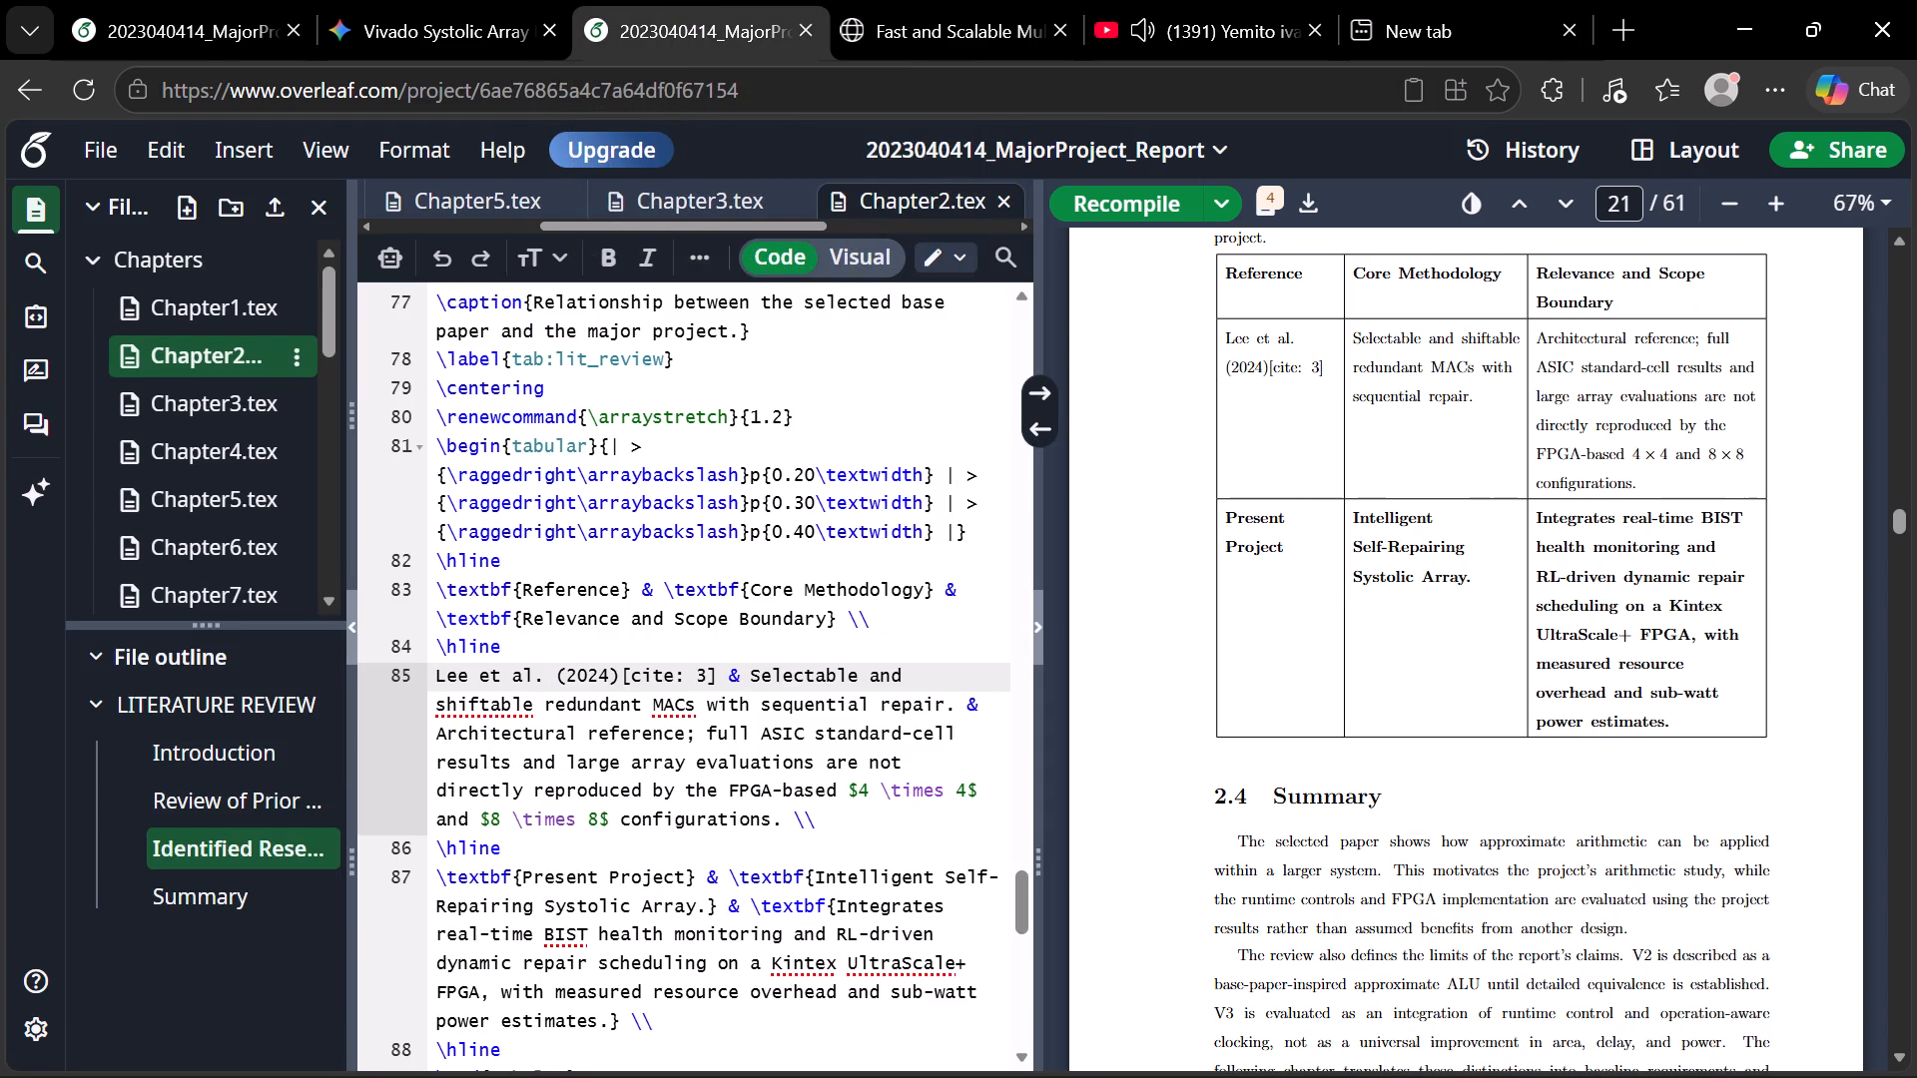
{"action": "left_click_drag", "start_coordinate": [717, 679], "coordinate": [442, 669]}
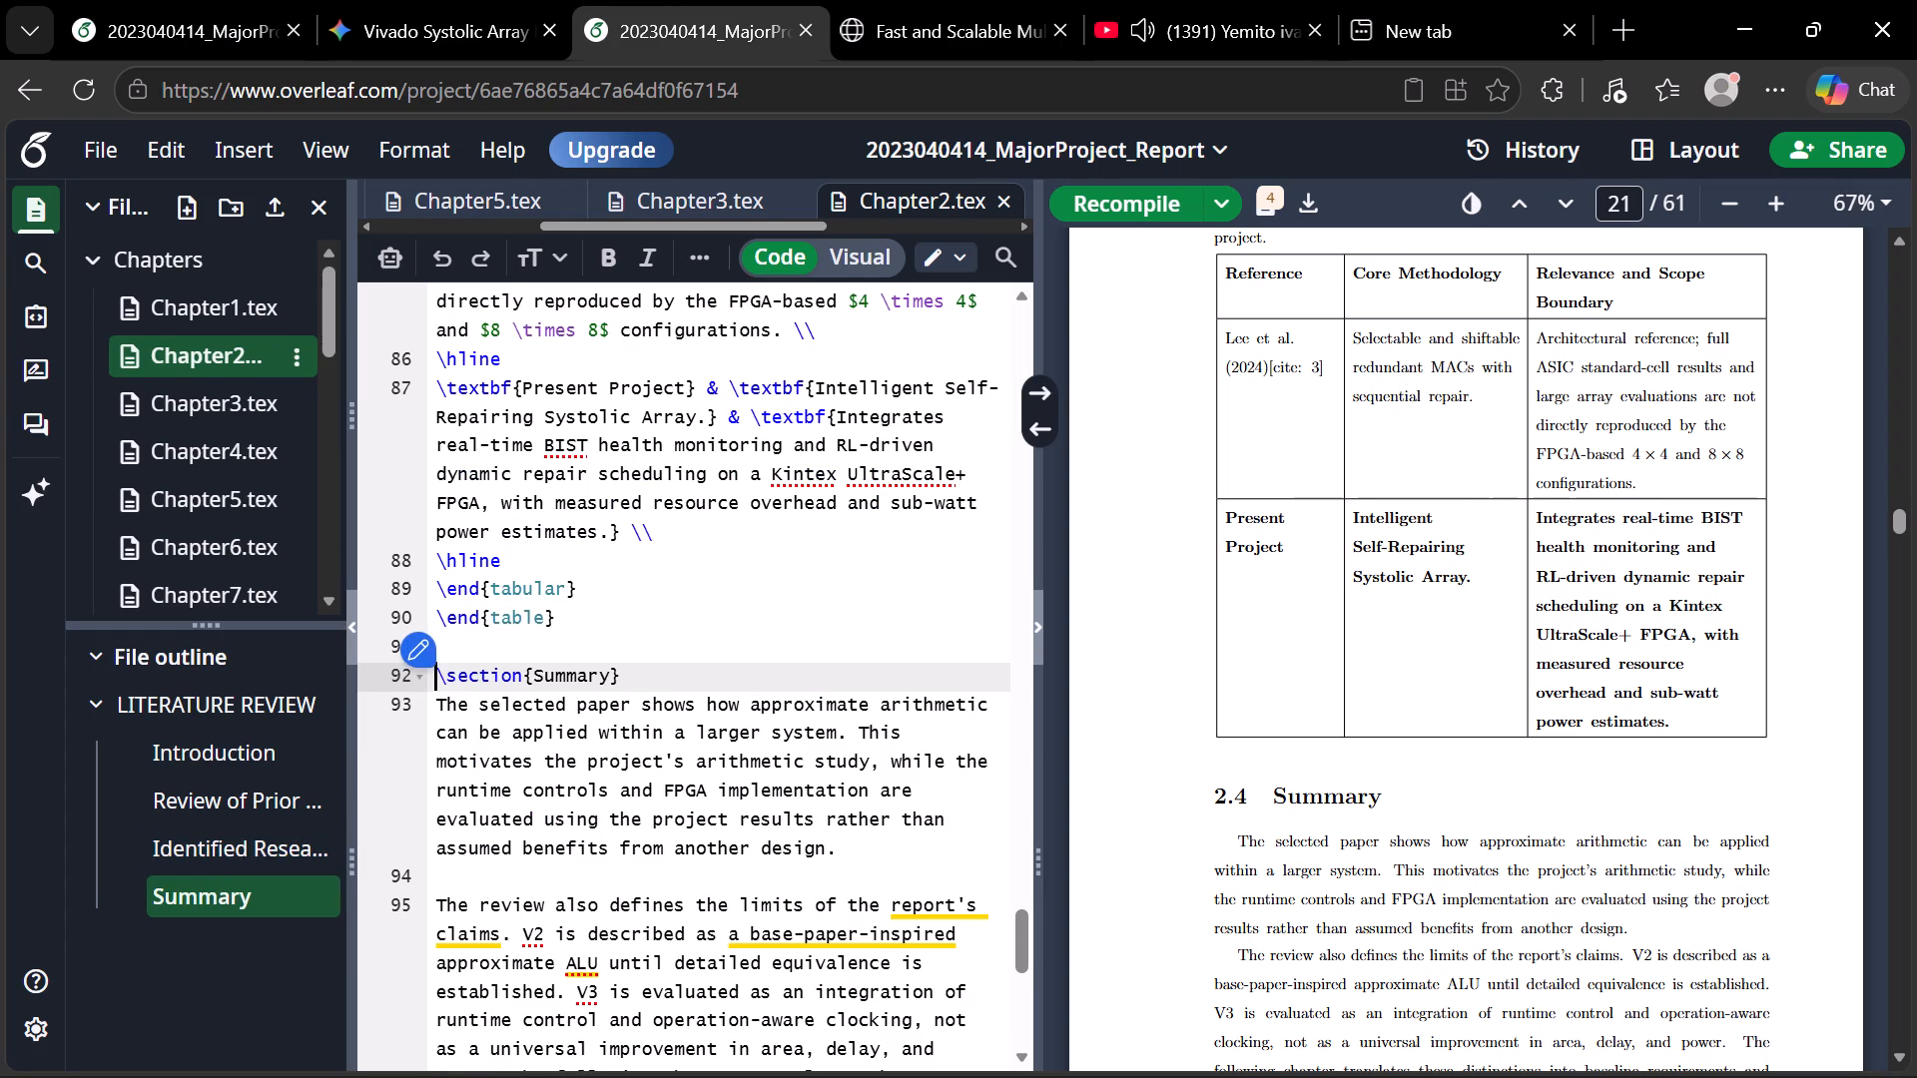
{"action": "left_click_drag", "start_coordinate": [438, 673], "coordinate": [850, 961]}
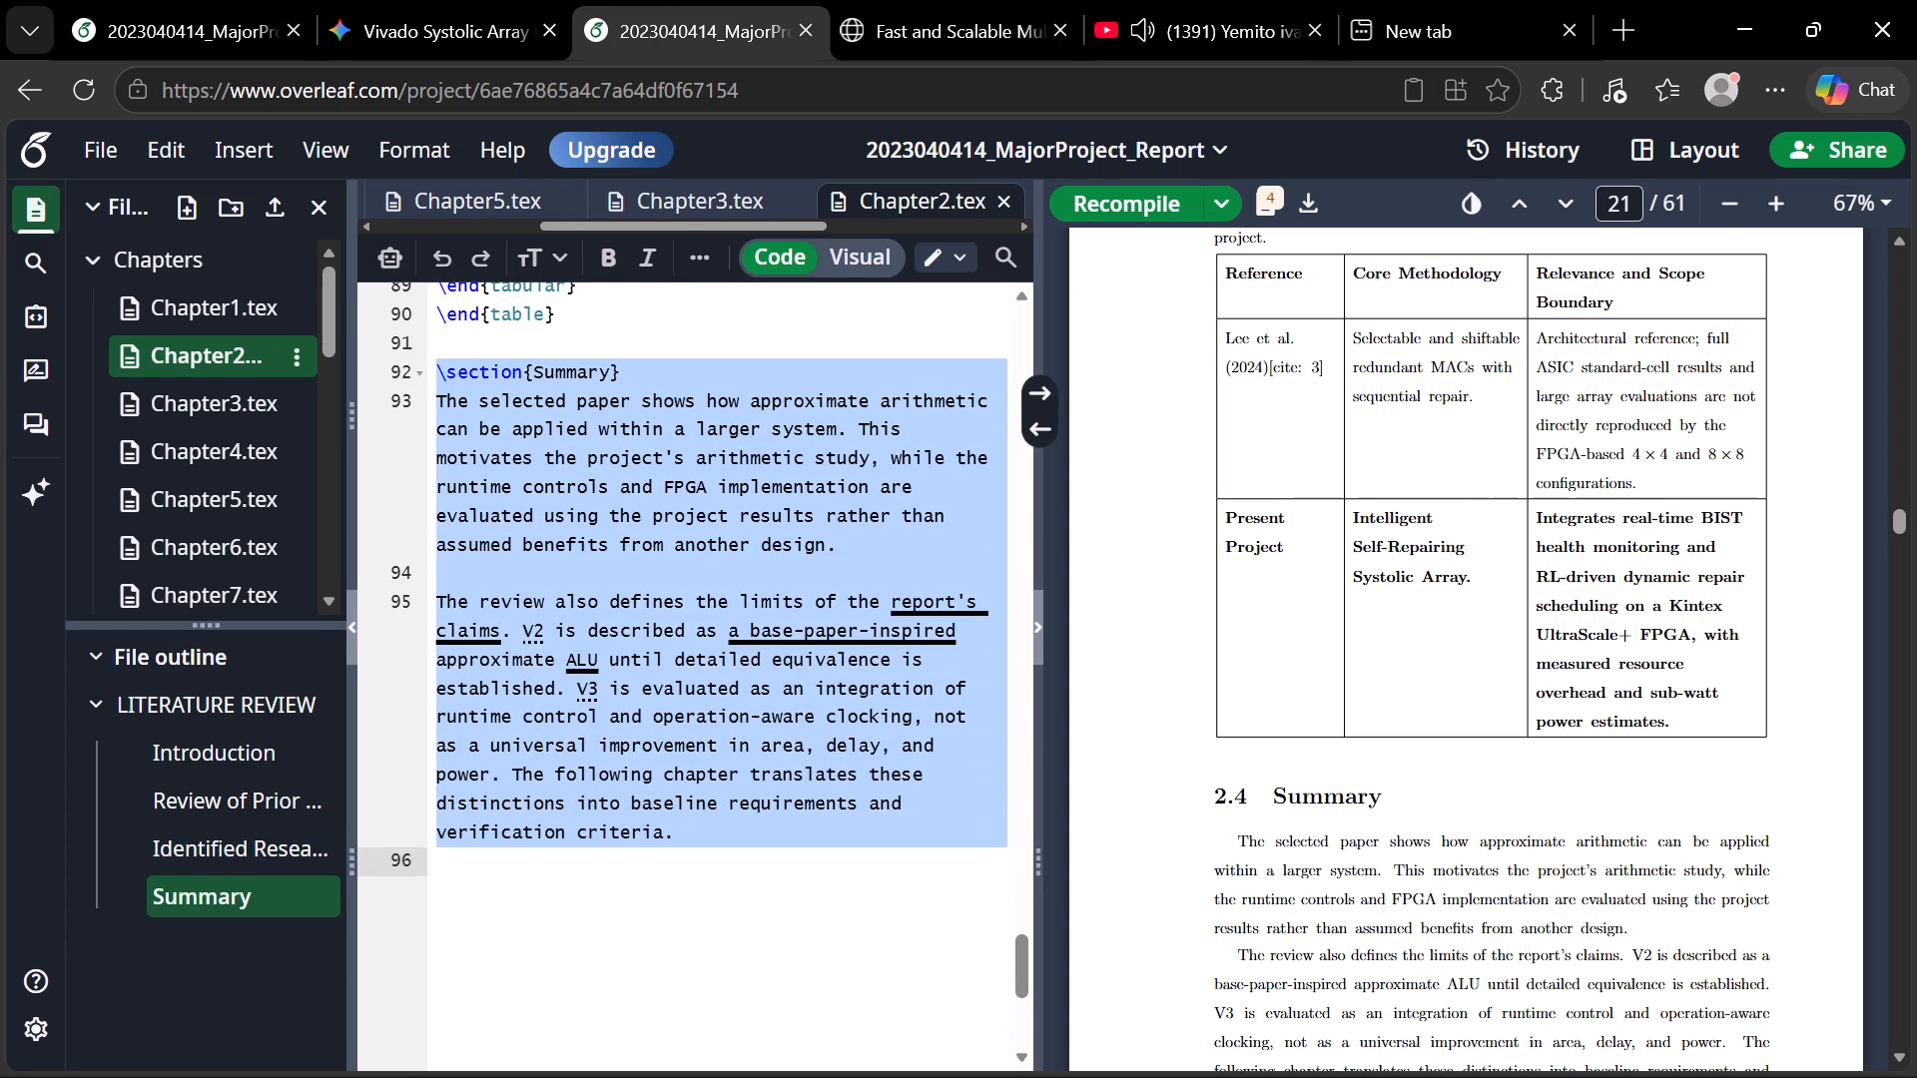
{"action": "key", "text": "ctrl+v"}
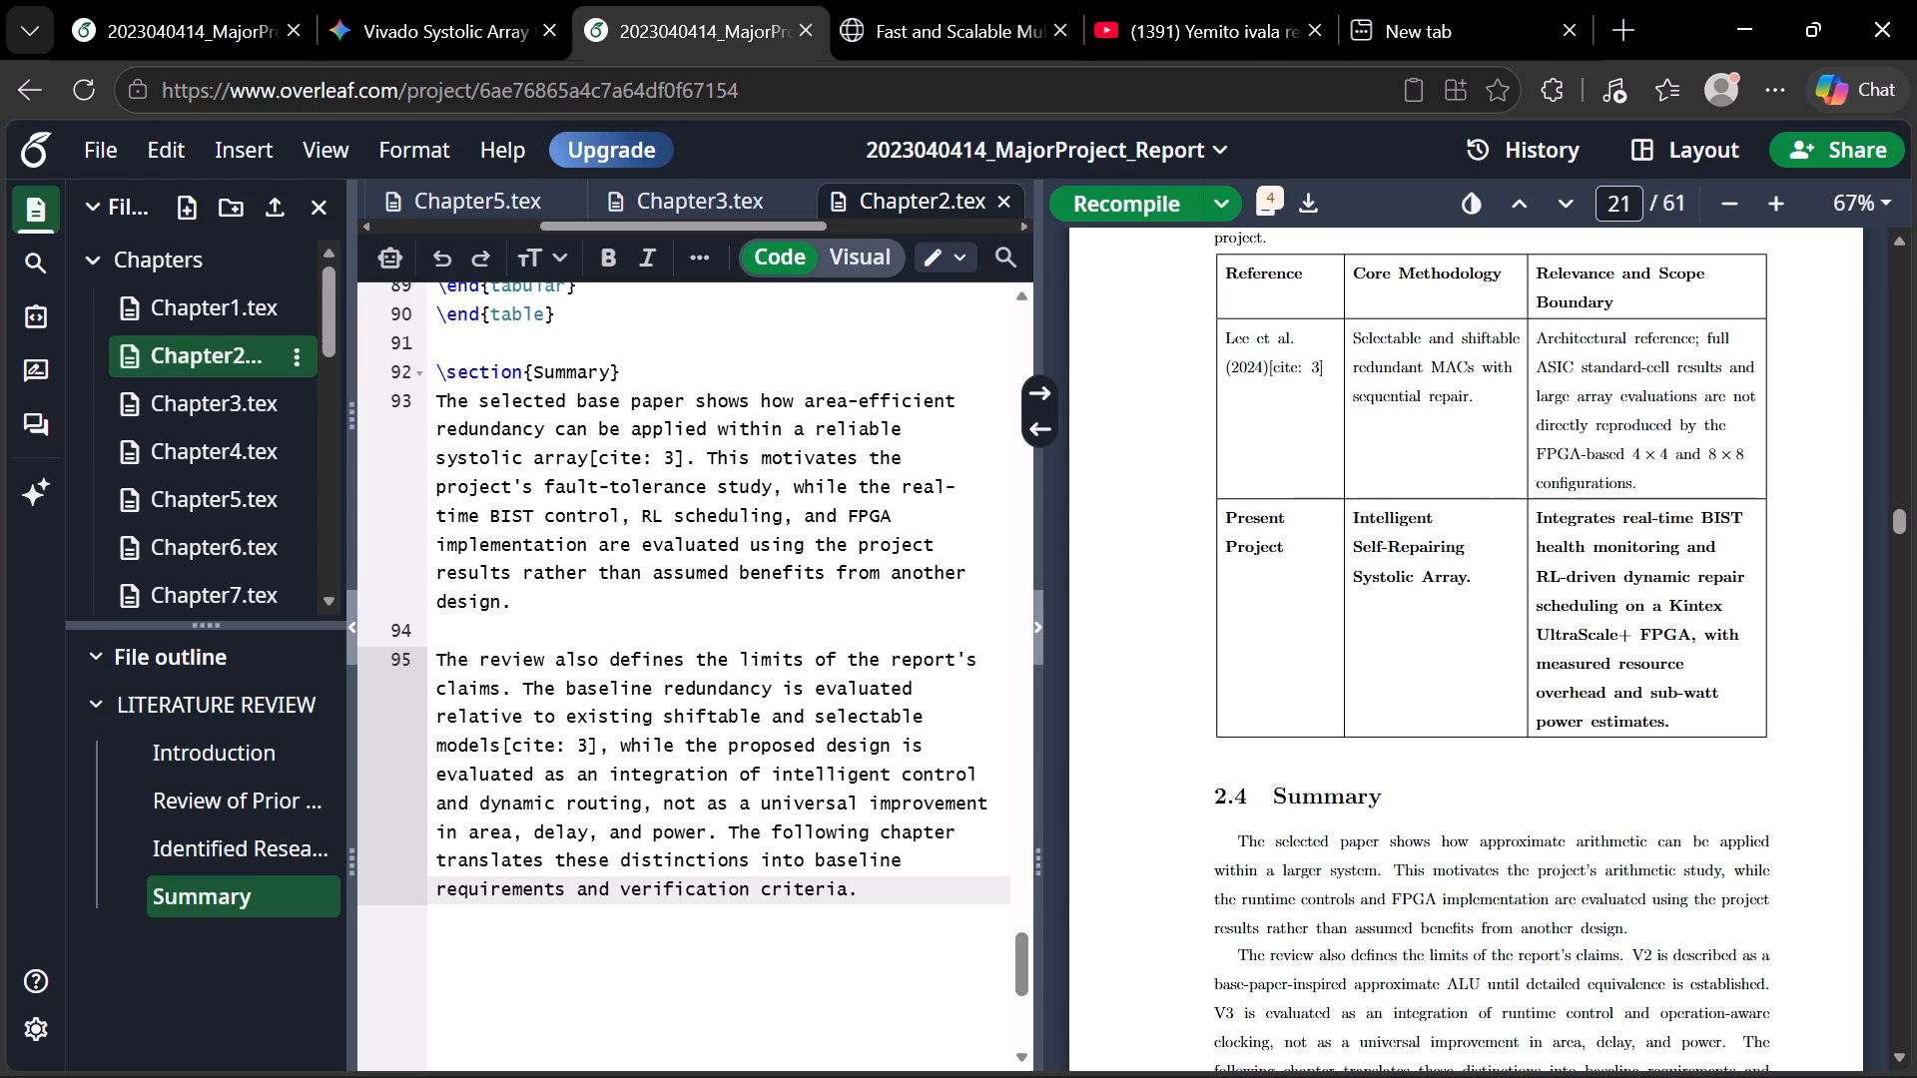
Remove the "[cite: 3]" markers after "selectable models" and "reliable systolic array" in the Summary section, and recompile the report.
{"action": "left_click", "coordinate": [598, 744]}
{"action": "key", "text": "BackSpace"}
{"action": "key", "text": "BackSpace"}
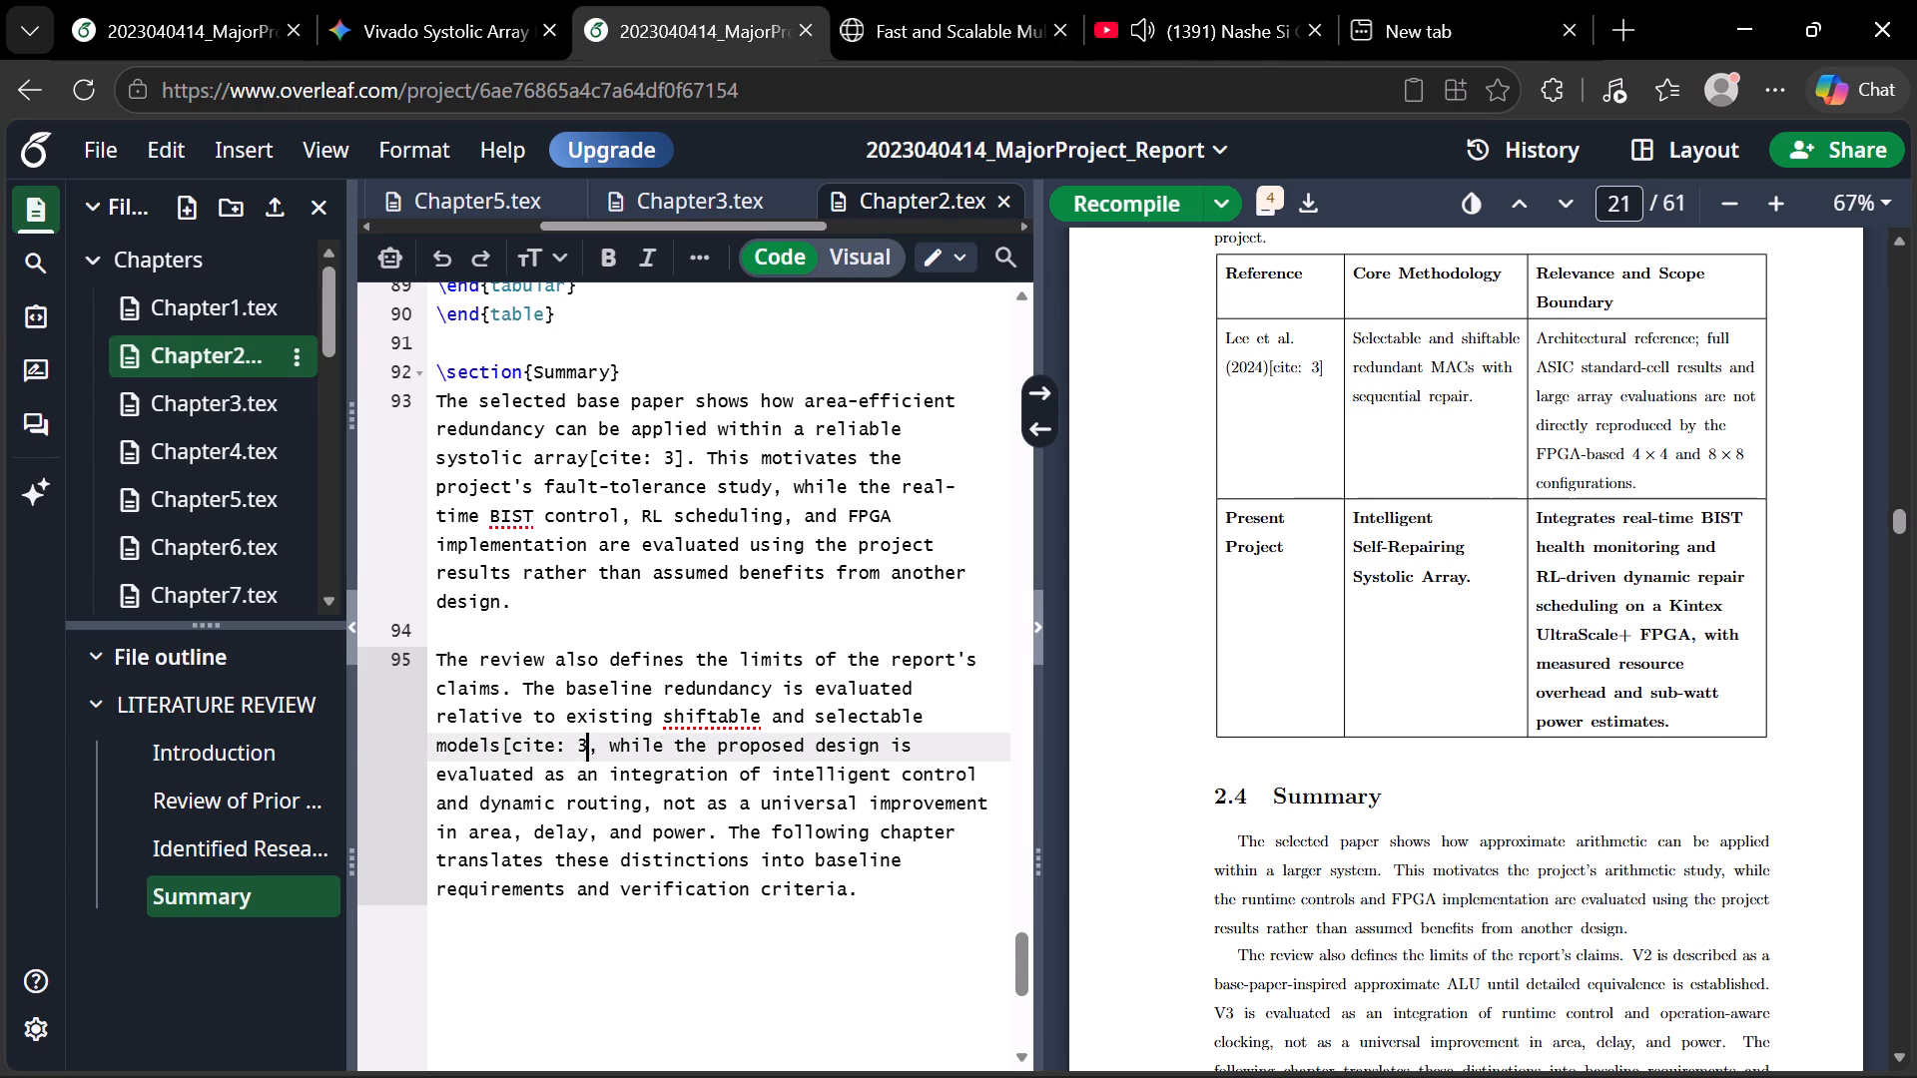
{"action": "key", "text": "BackSpace"}
{"action": "key", "text": "BackSpace"}
{"action": "key", "text": "BackSpace"}
{"action": "key", "text": "BackSpace"}
{"action": "key", "text": "BackSpace"}
{"action": "key", "text": "BackSpace"}
{"action": "key", "text": "BackSpace"}
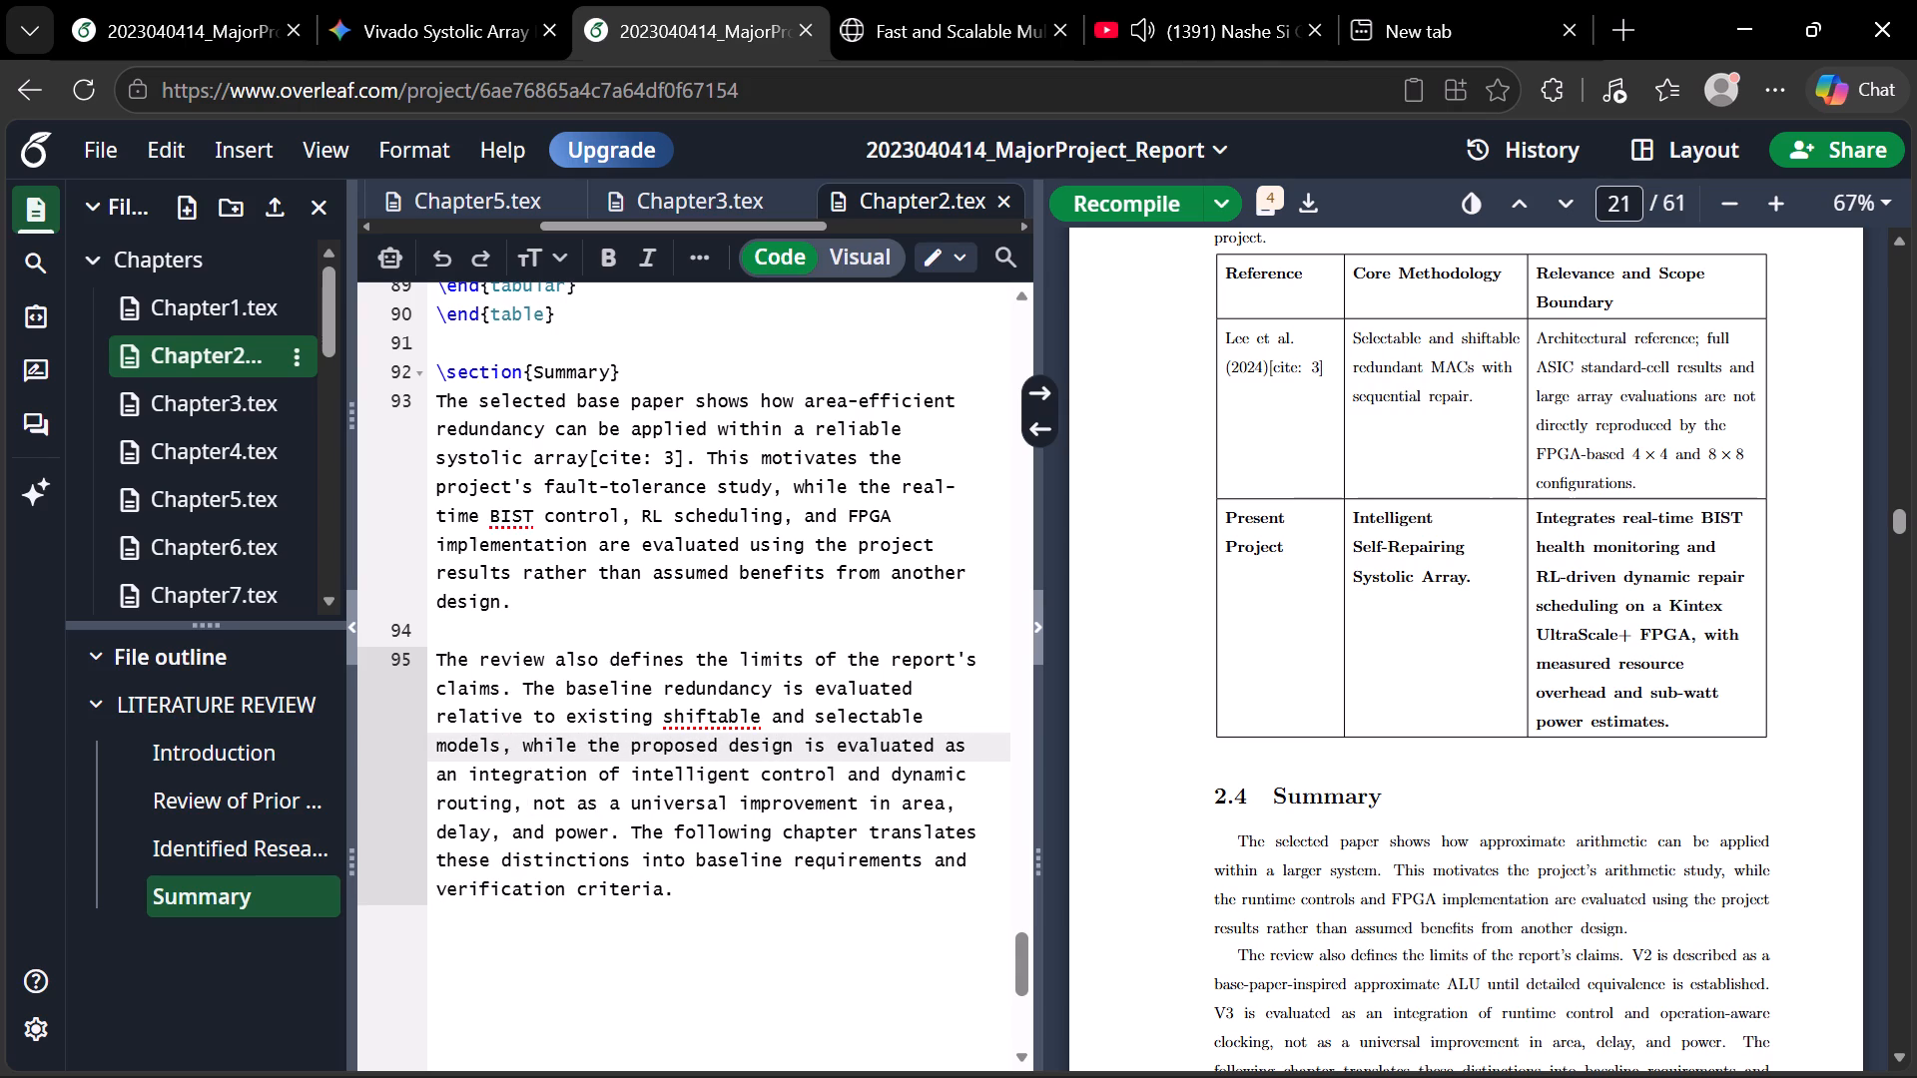
{"action": "left_click", "coordinate": [689, 454]}
{"action": "key", "text": "BackSpace"}
{"action": "key", "text": "BackSpace"}
{"action": "key", "text": "BackSpace"}
{"action": "key", "text": "BackSpace"}
{"action": "key", "text": "BackSpace"}
{"action": "key", "text": "BackSpace"}
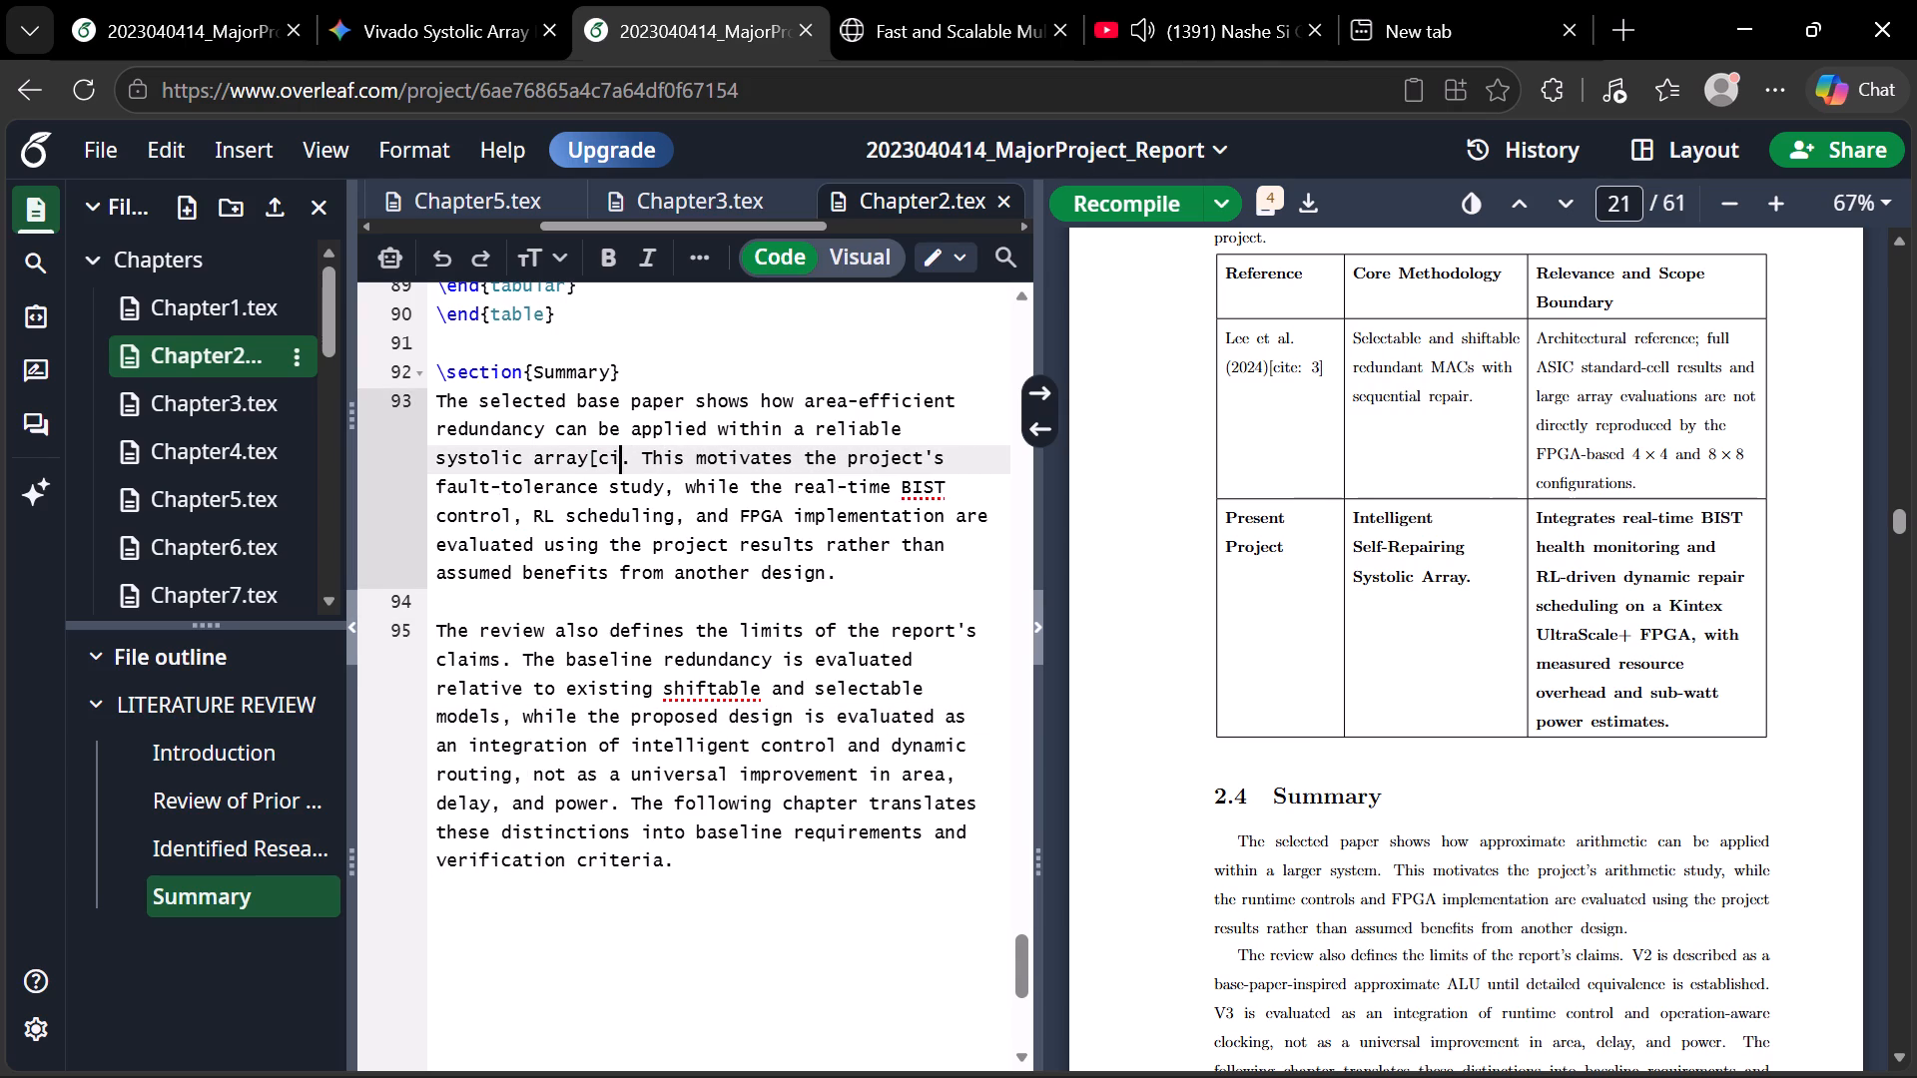
{"action": "key", "text": "BackSpace"}
{"action": "key", "text": "BackSpace"}
{"action": "key", "text": "BackSpace"}
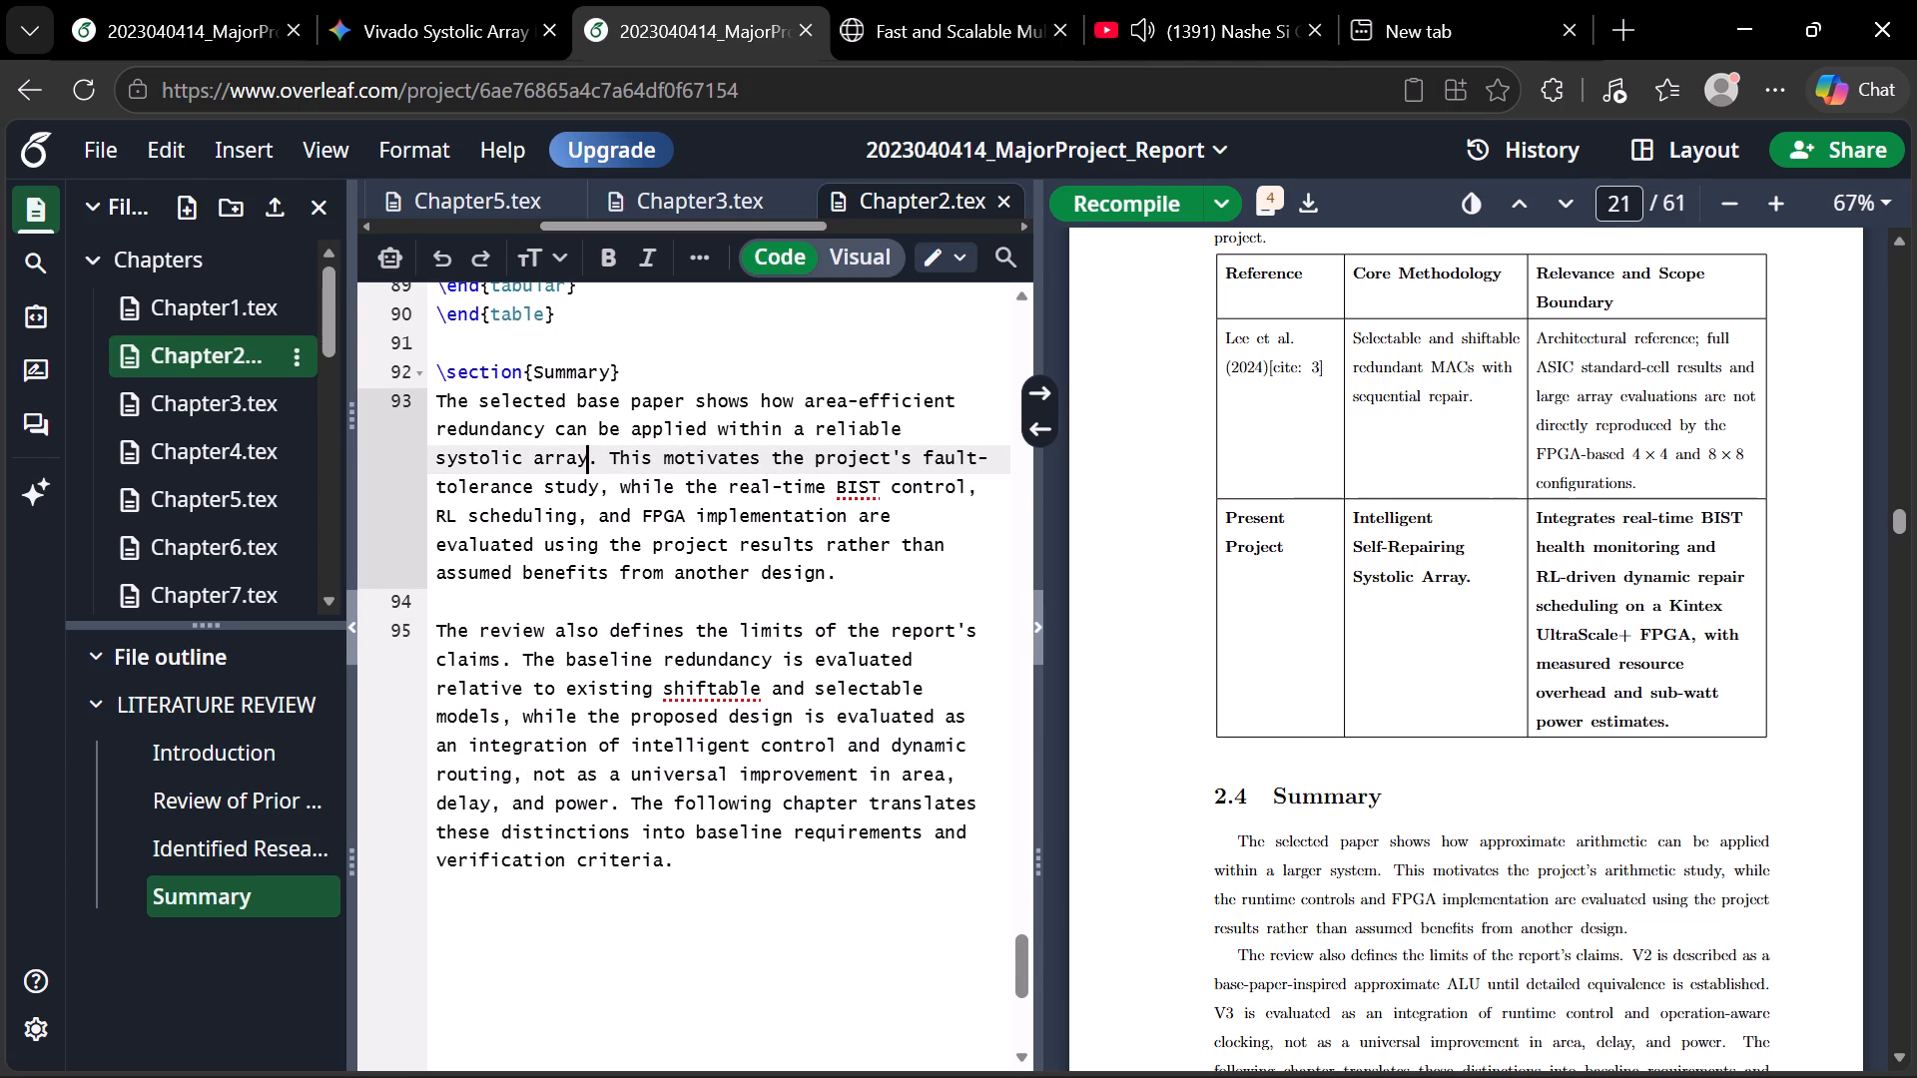
{"action": "key", "text": "ctrl+s"}
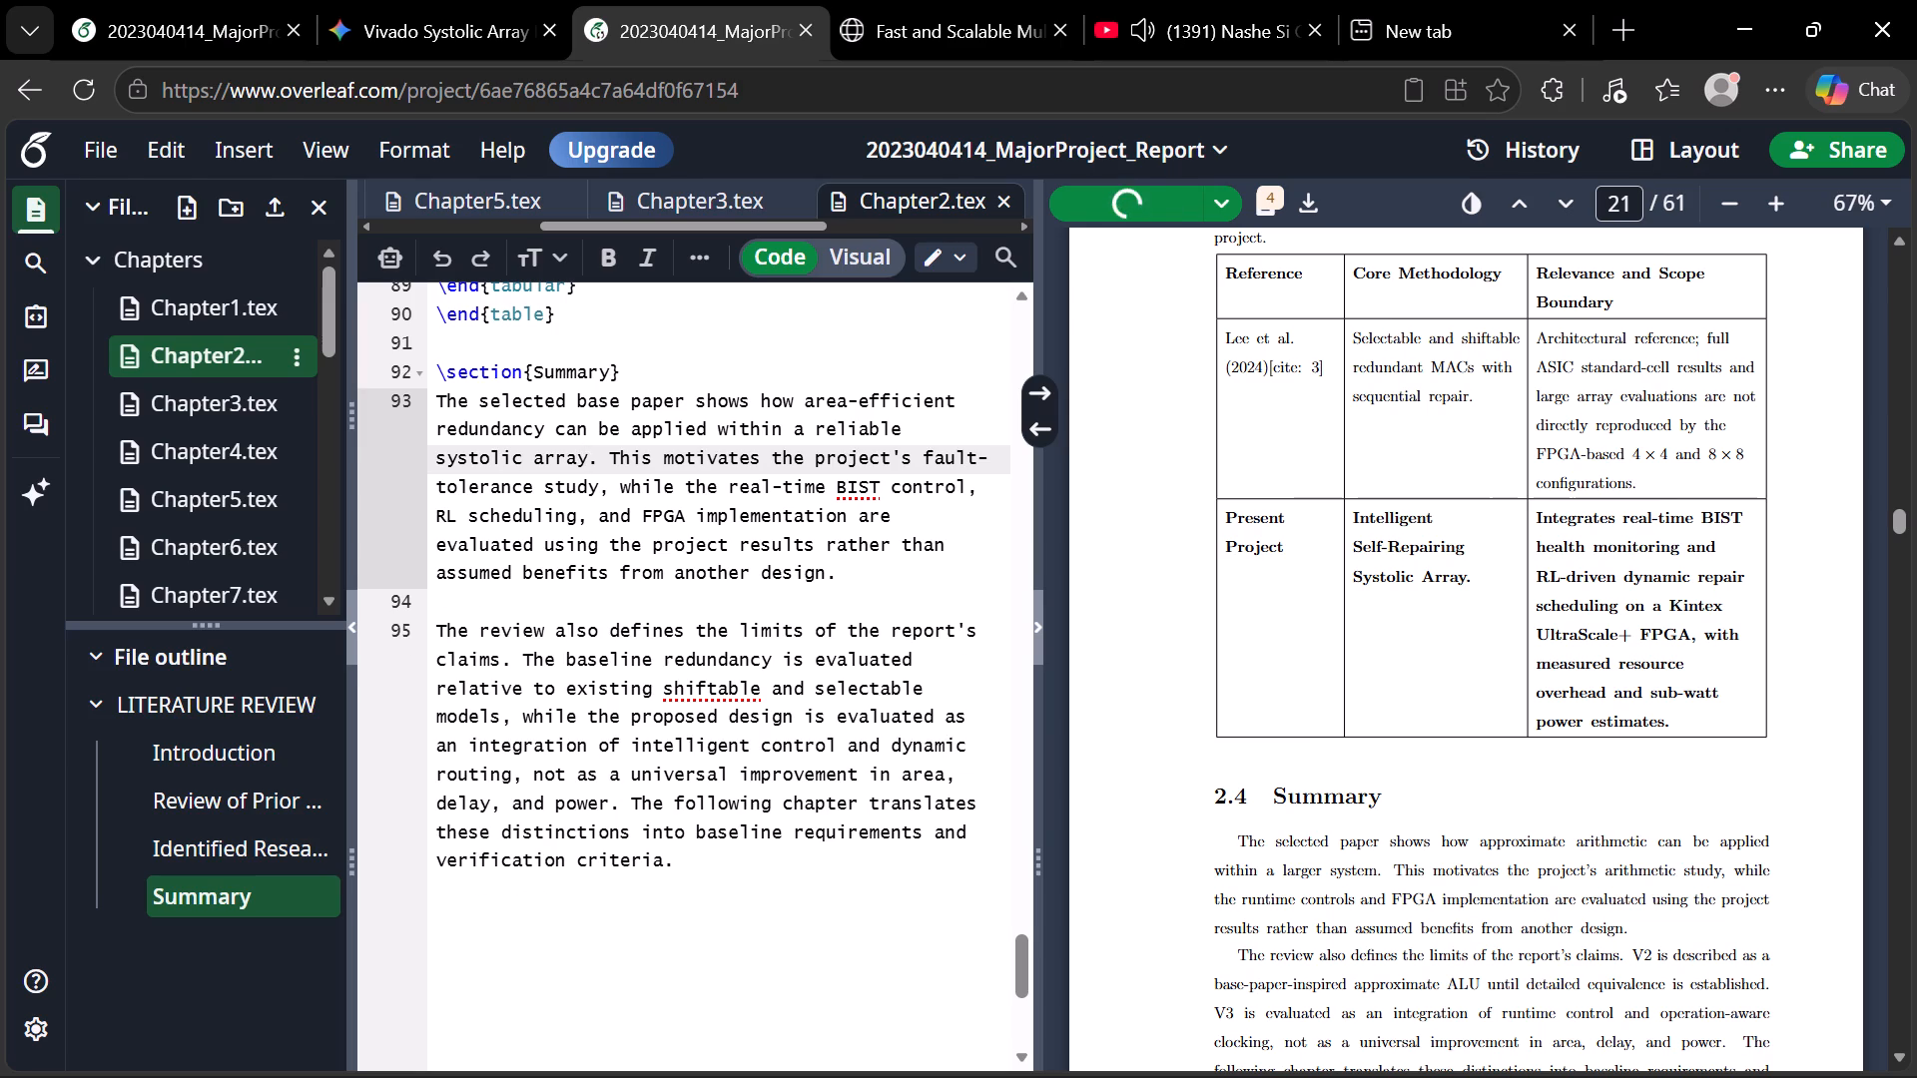
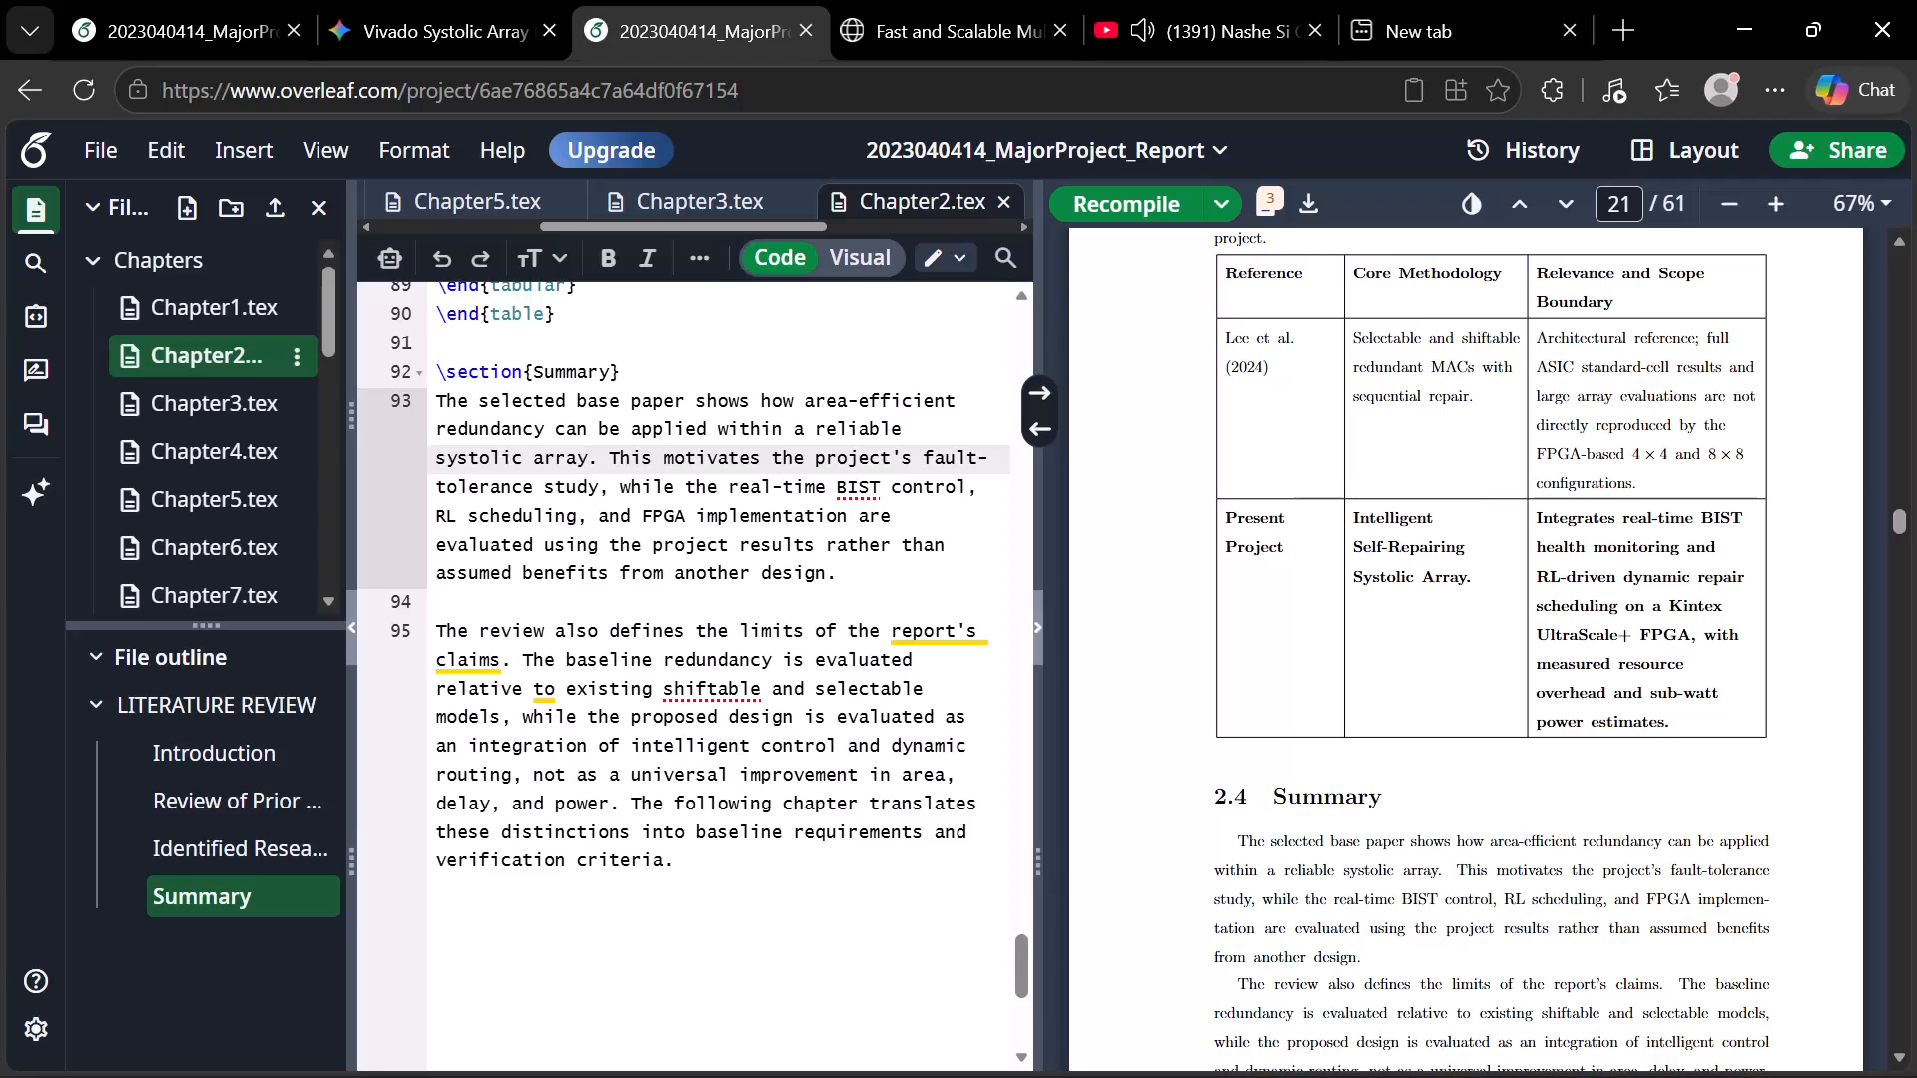
Open Chapter3.tex in the report project.
{"action": "left_click", "coordinate": [211, 397]}
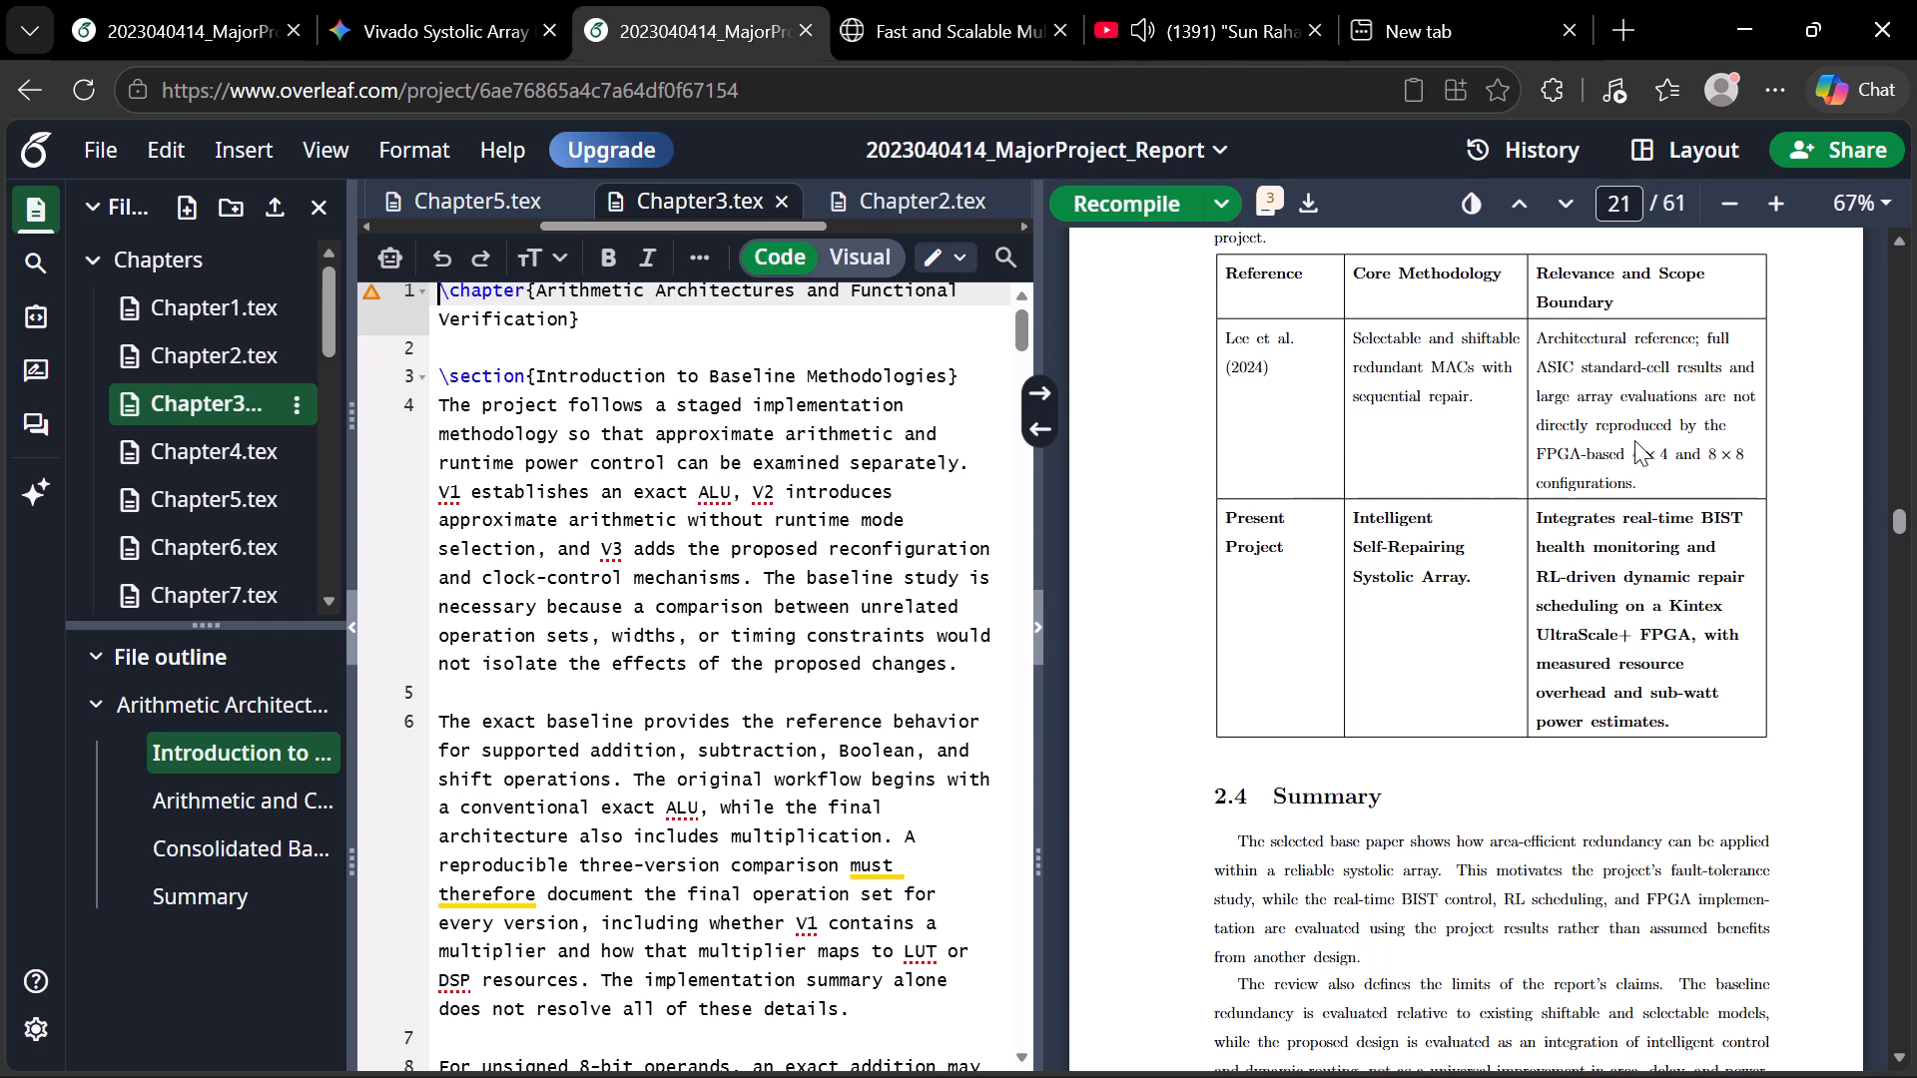
Switch to the base paper PDF in Acrobat and examine its conclusion, experimental results and system-level analysis.
{"action": "left_click", "coordinate": [1243, 1036]}
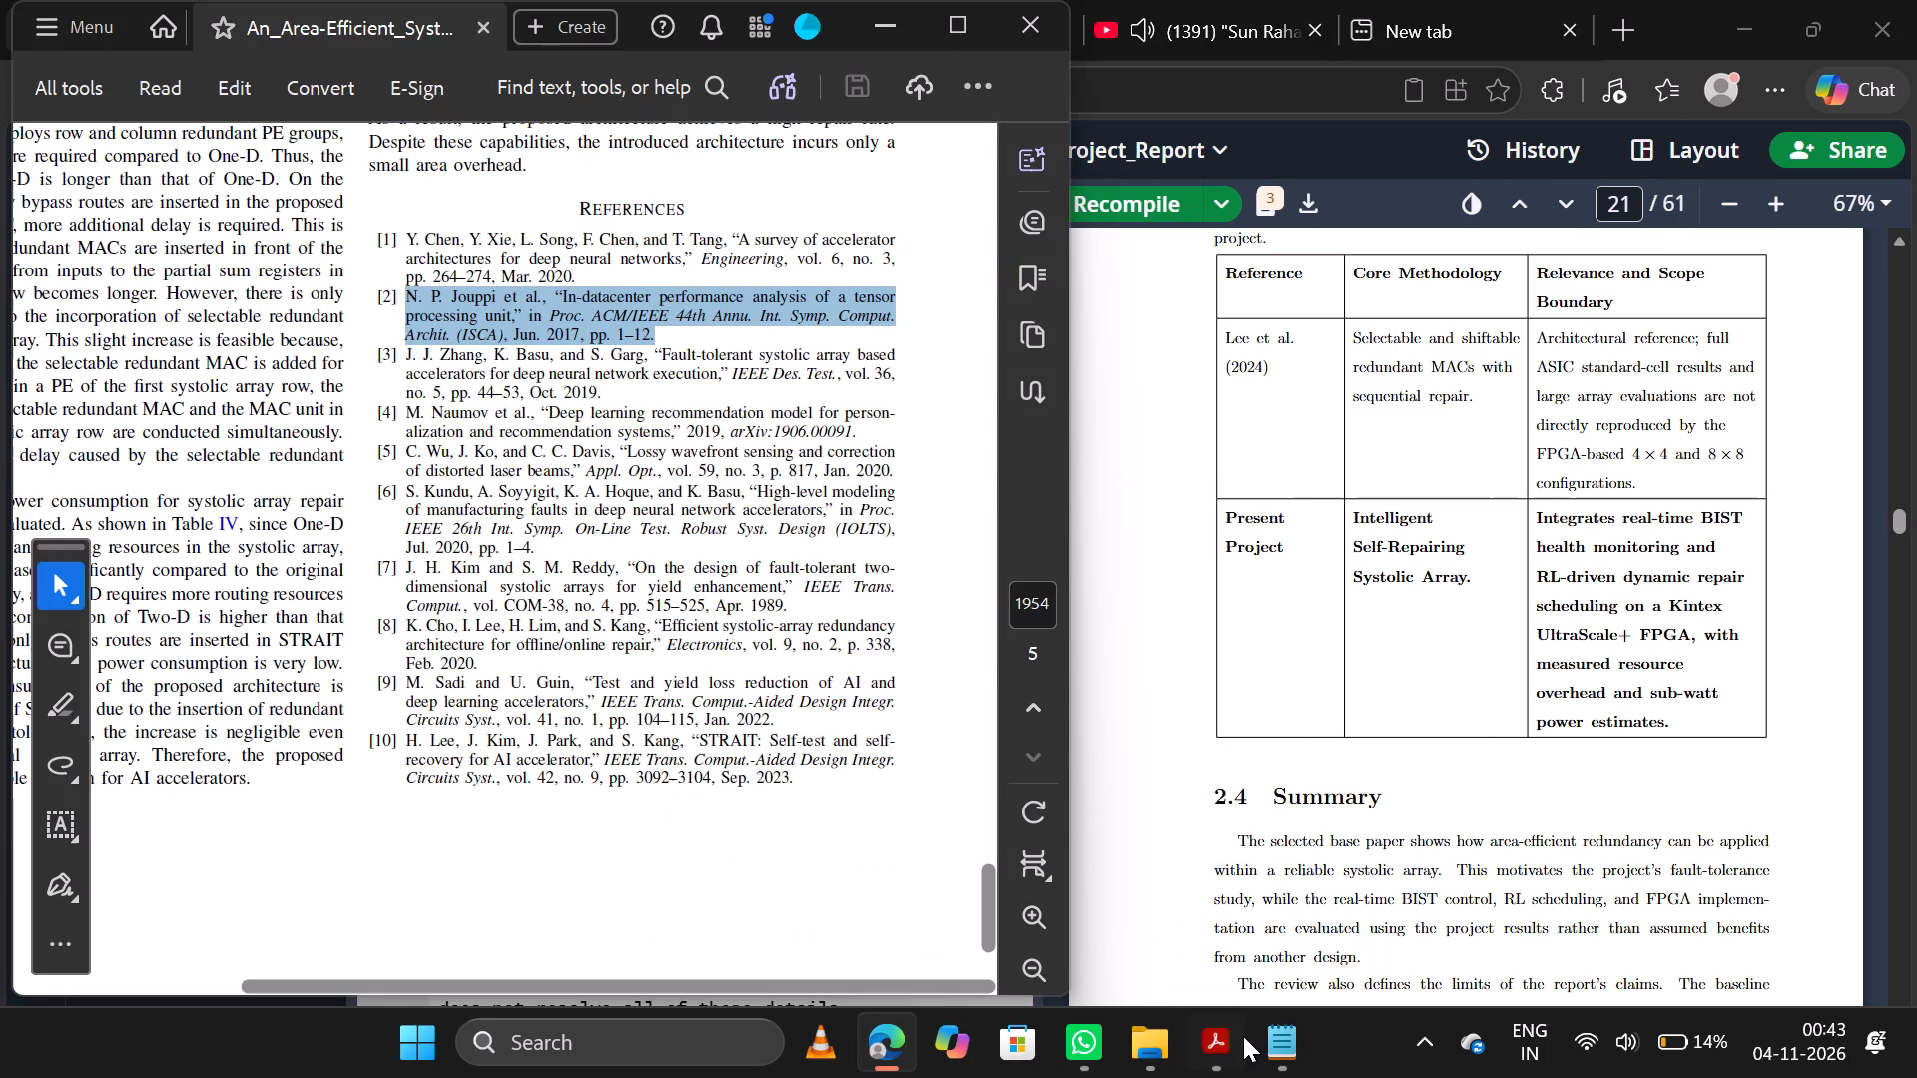
{"action": "scroll", "coordinate": [639, 584], "scroll_direction": "up", "scroll_amount": 1}
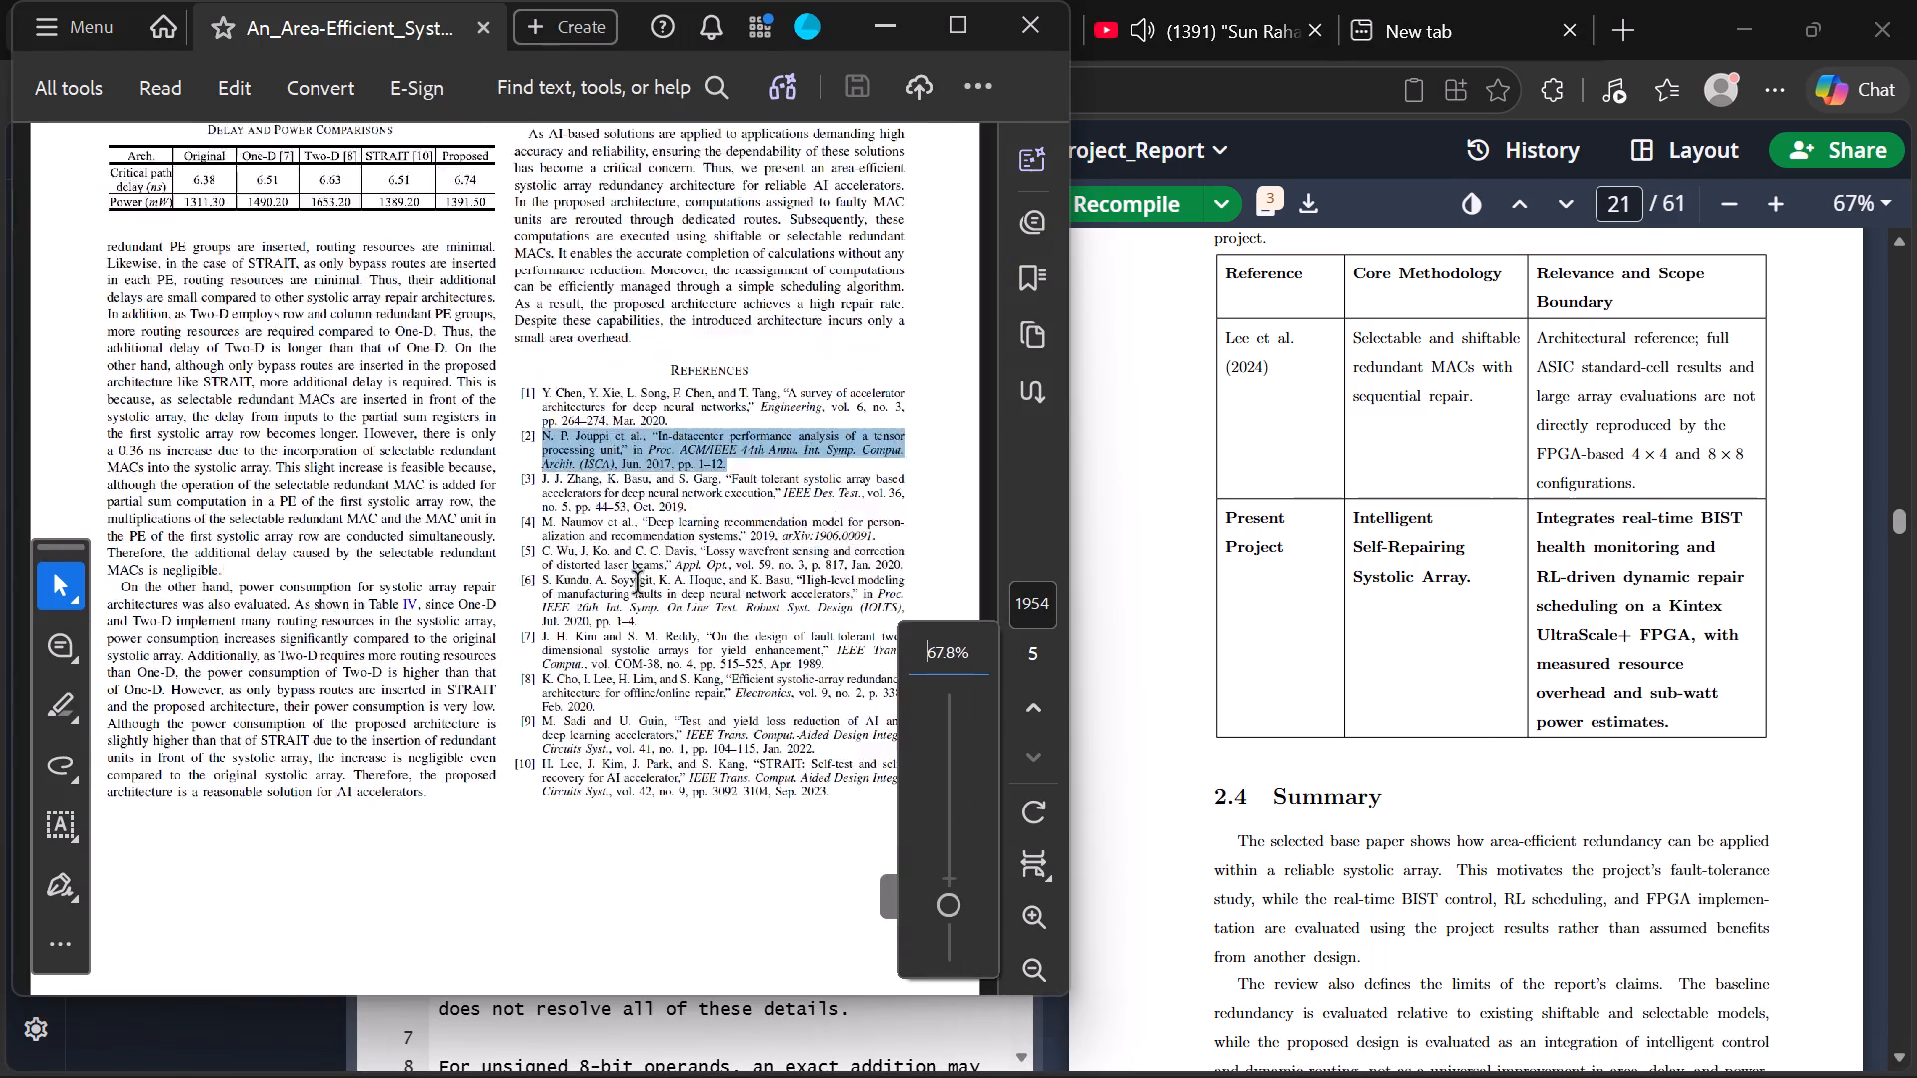
{"action": "scroll", "coordinate": [639, 584], "scroll_direction": "up", "scroll_amount": 3}
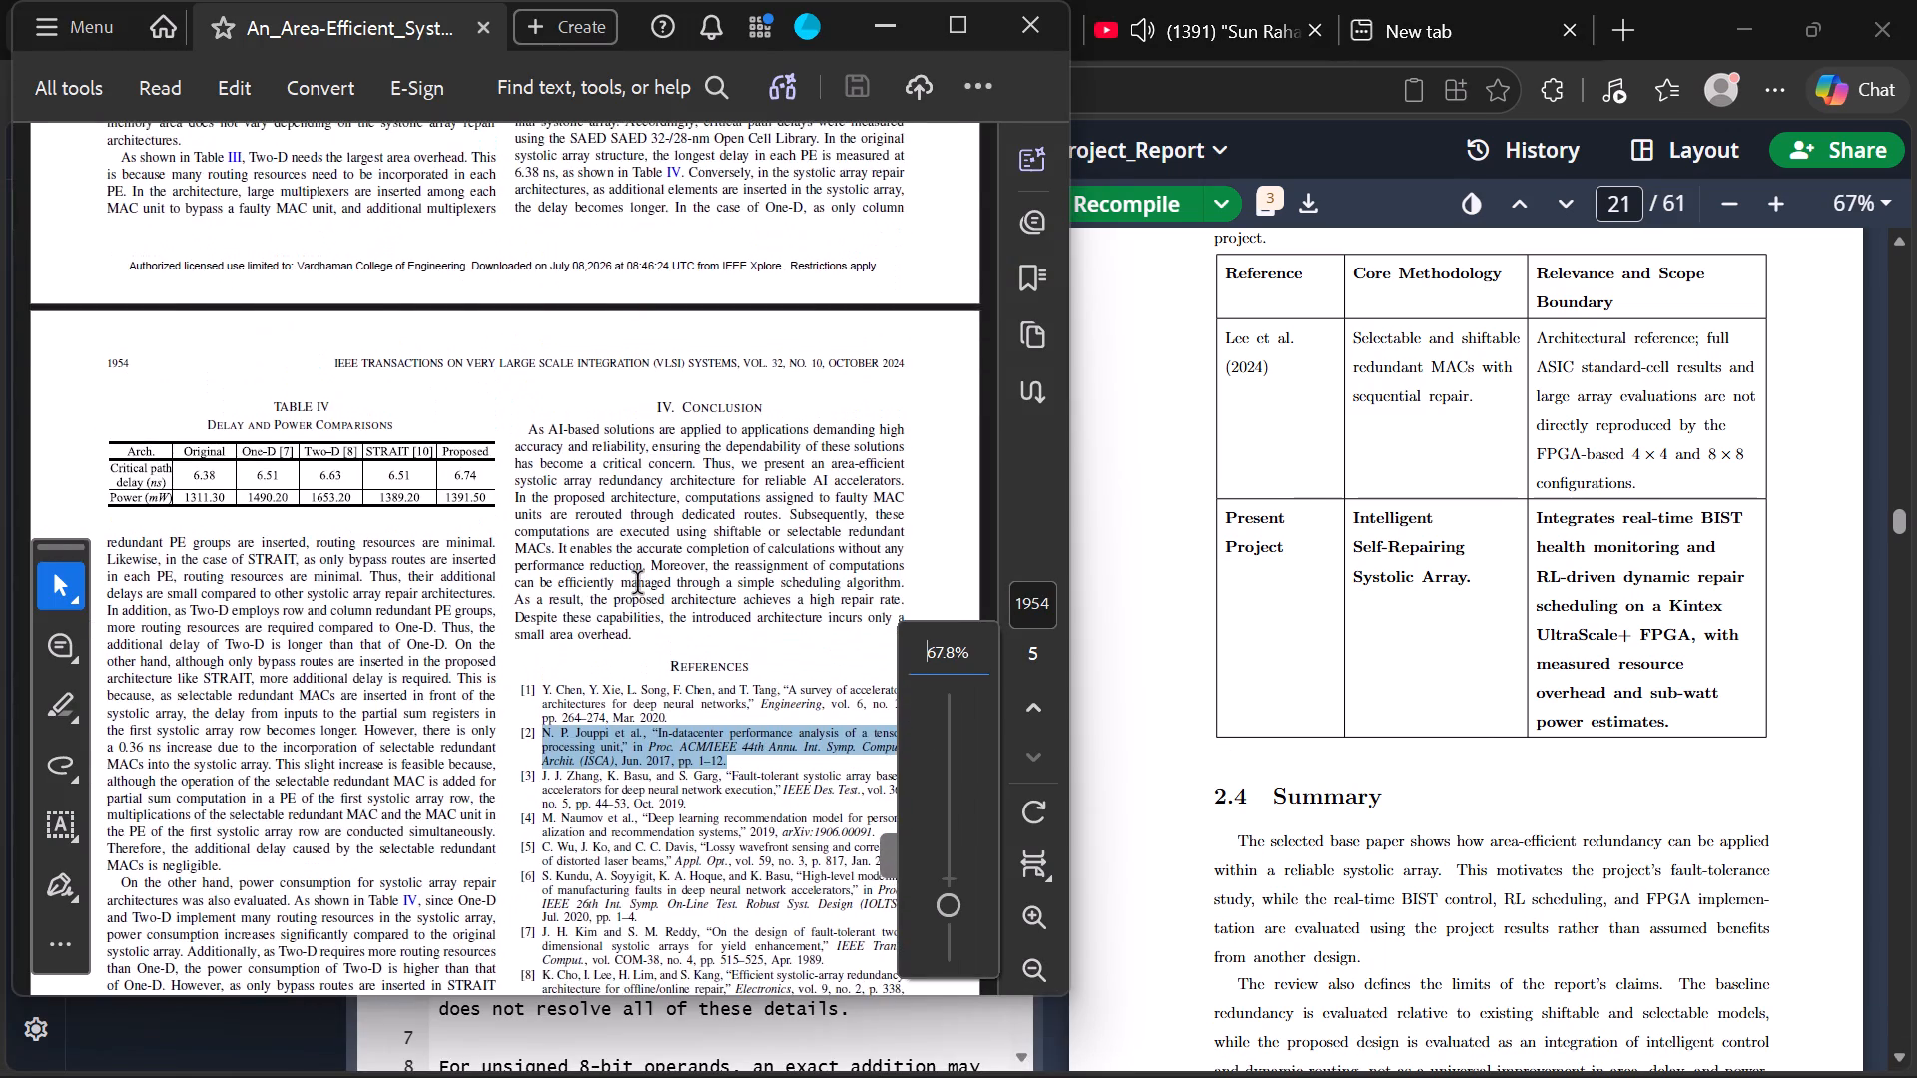
{"action": "scroll", "coordinate": [639, 584], "scroll_direction": "up", "scroll_amount": 3}
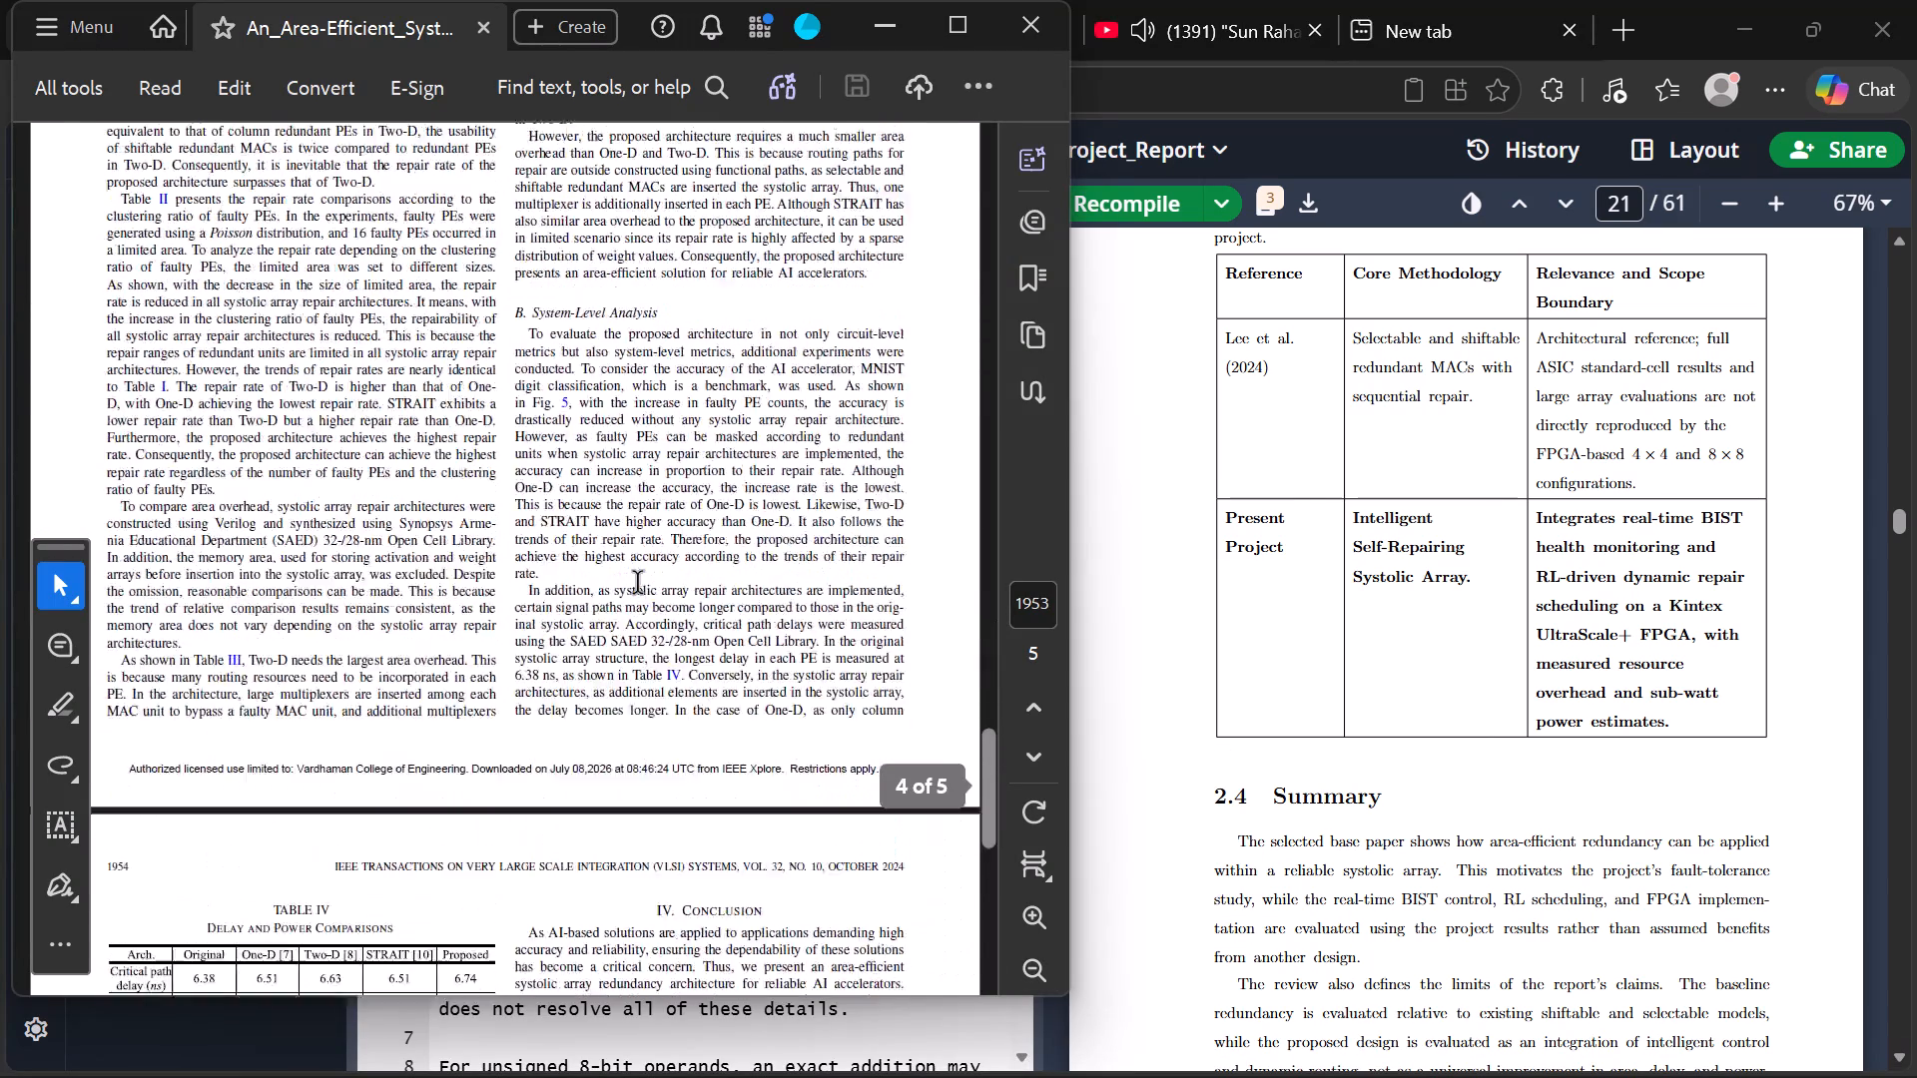
{"action": "scroll", "coordinate": [639, 584], "scroll_direction": "up", "scroll_amount": 3}
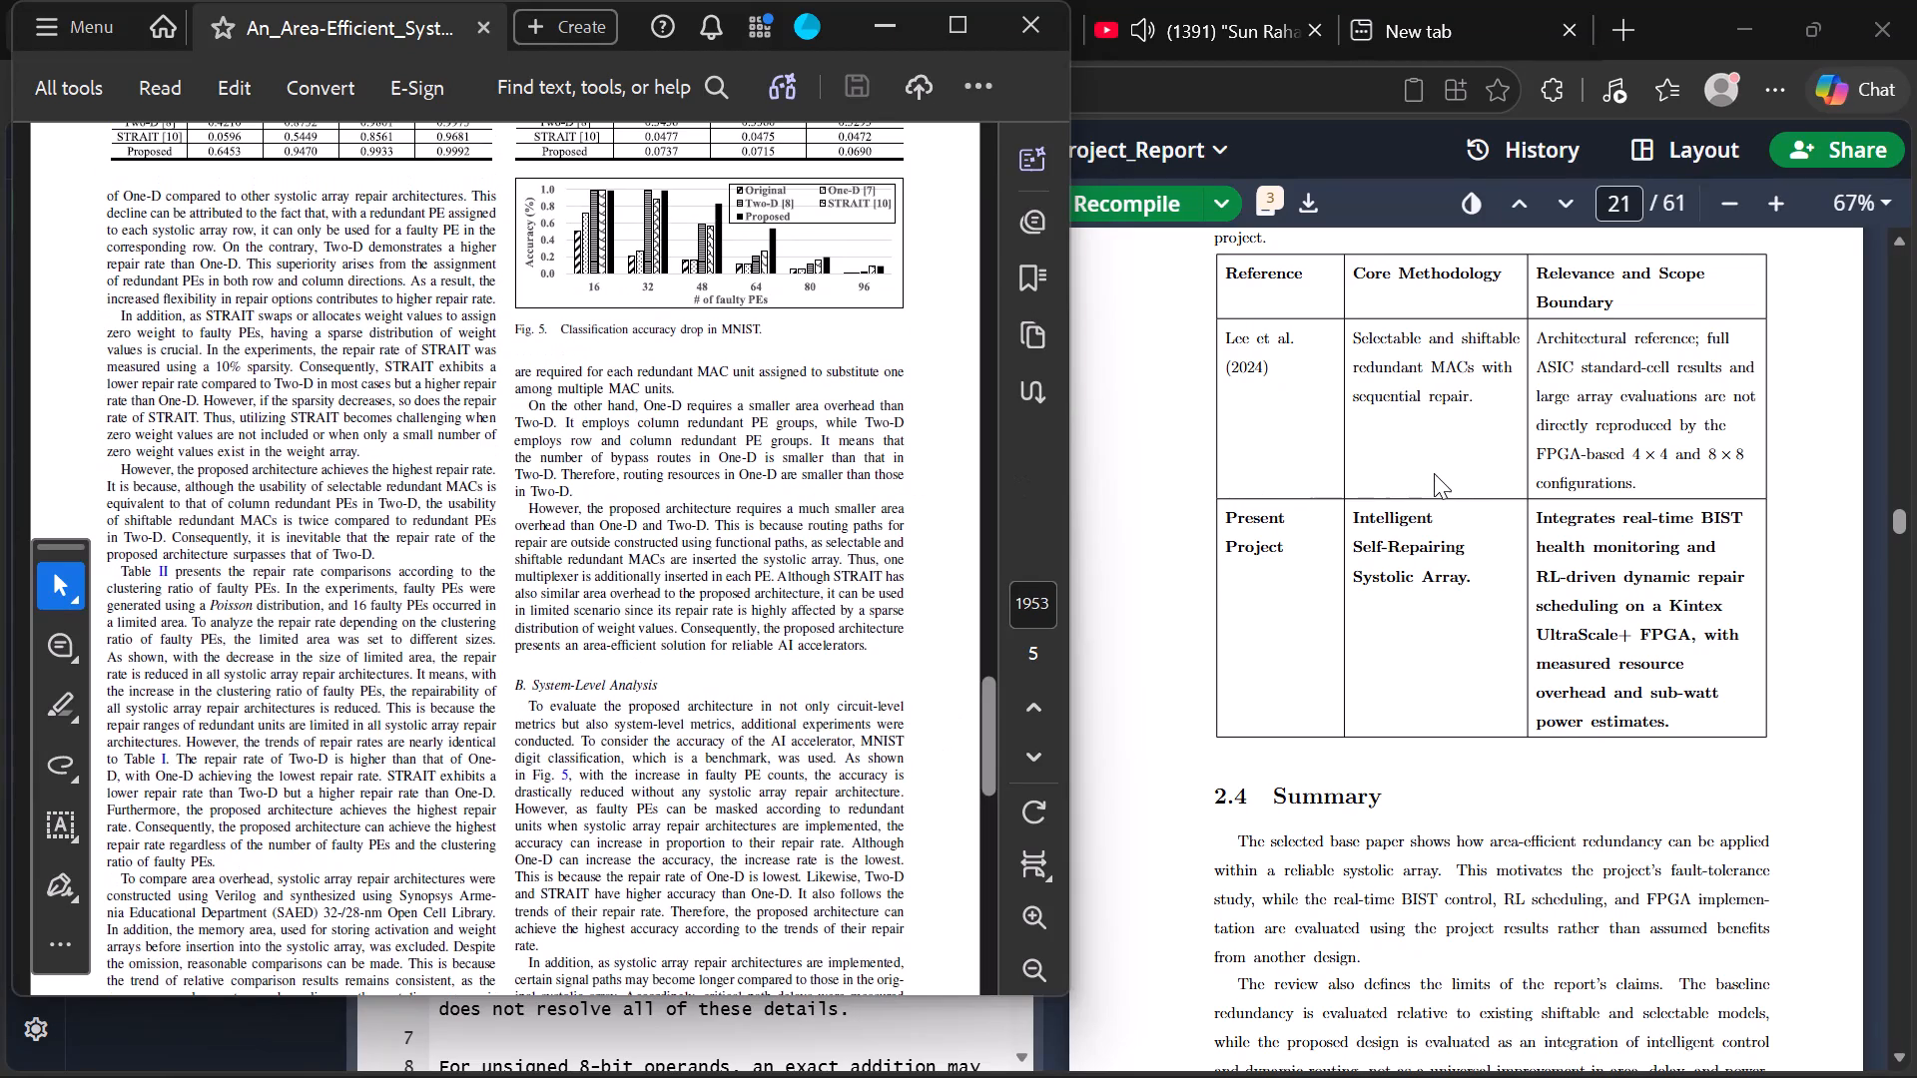
In Chapter2.tex's Lee et al. (2024) table row, delete "$4 \times 4$ and $8 \times 8$" so it reads "FPGA-based configurations", and recompile.
{"action": "double_click", "coordinate": [1633, 479]}
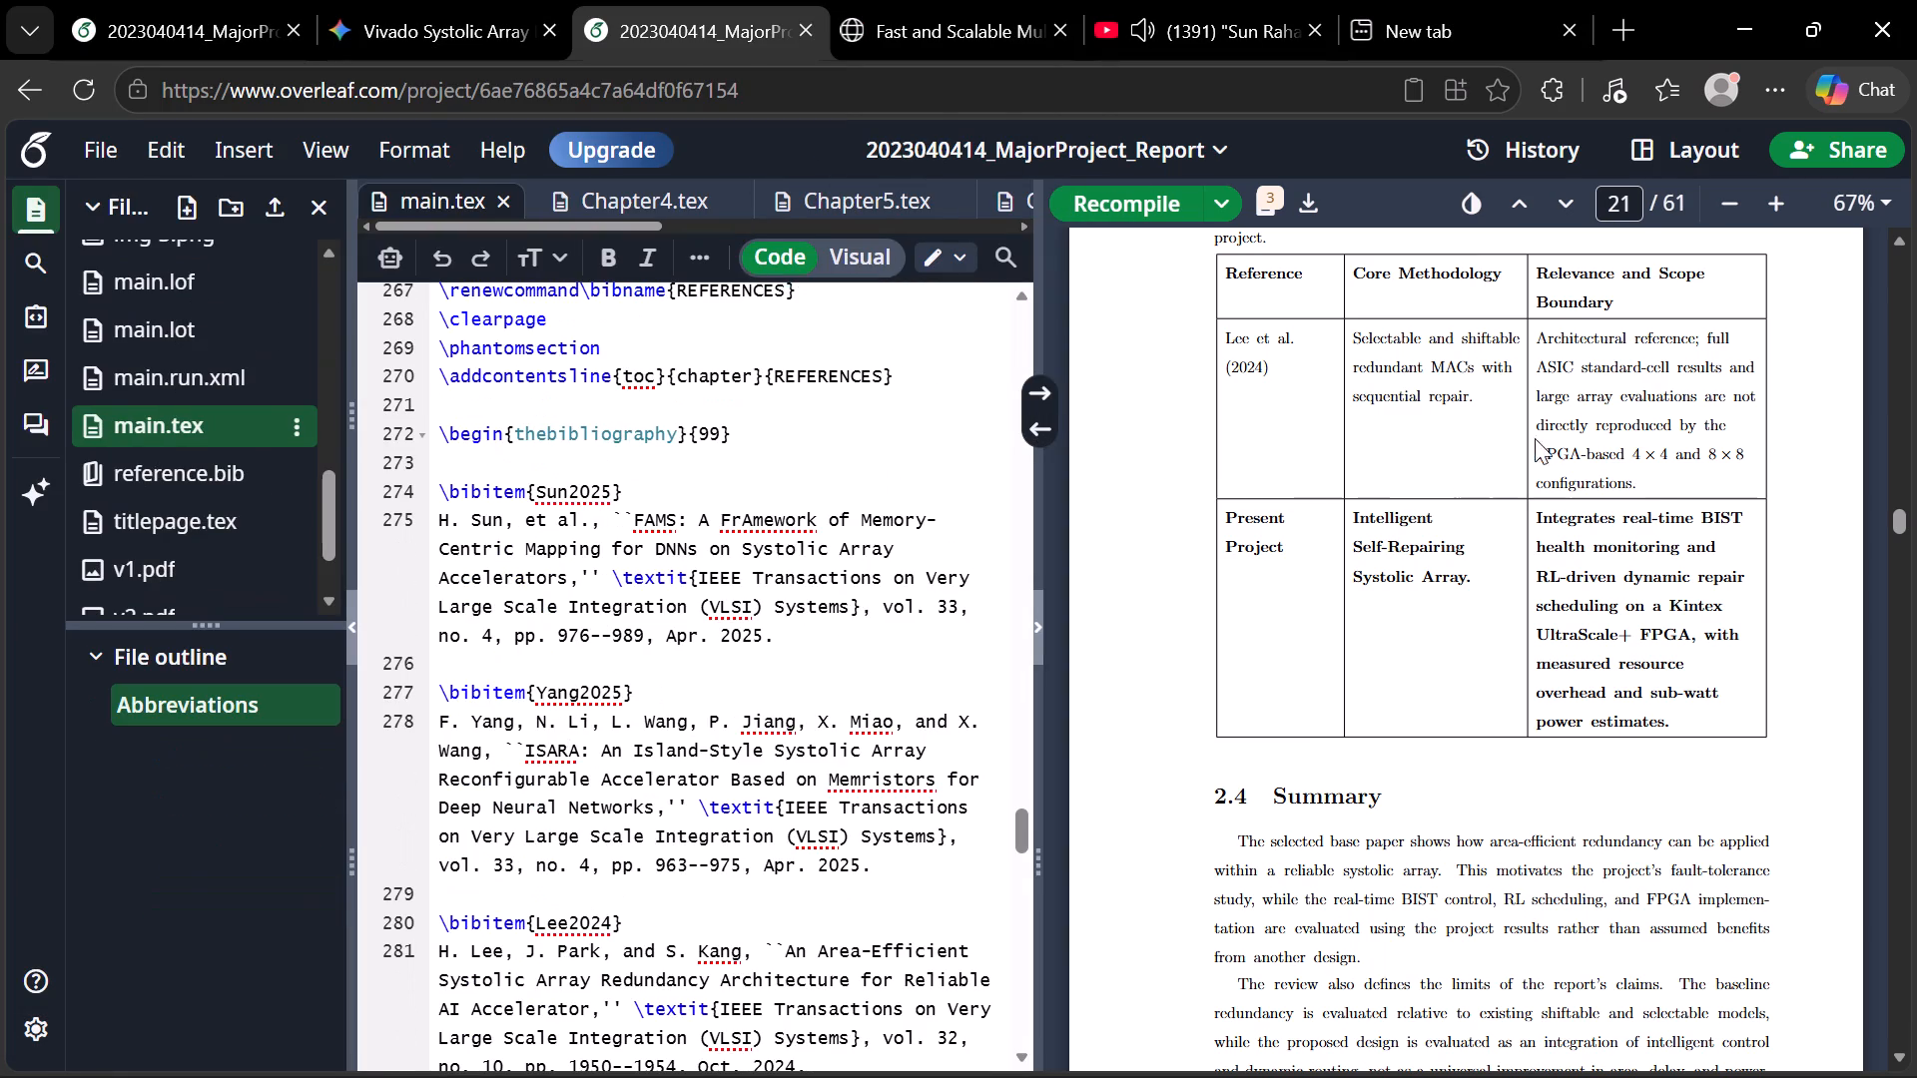
{"action": "double_click", "coordinate": [1545, 428]}
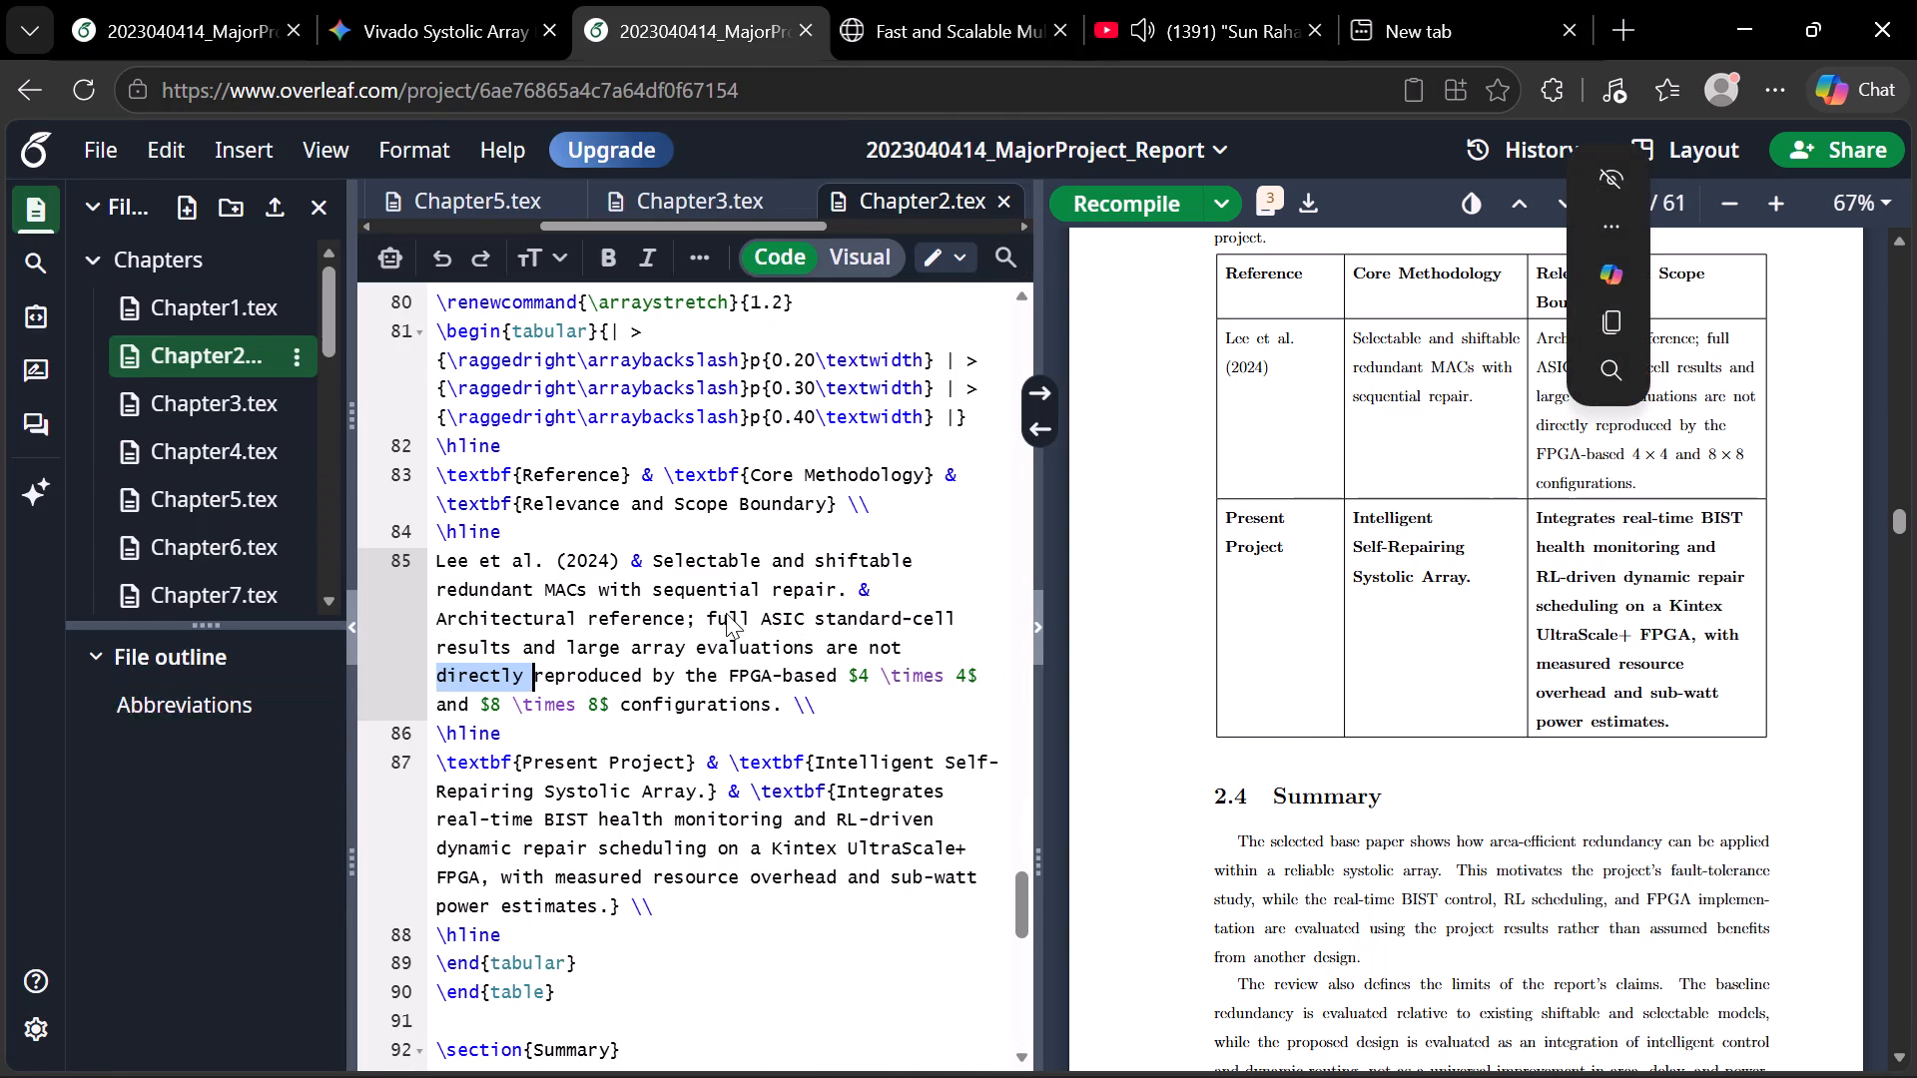
{"action": "scroll", "coordinate": [655, 631], "scroll_direction": "down", "scroll_amount": 1}
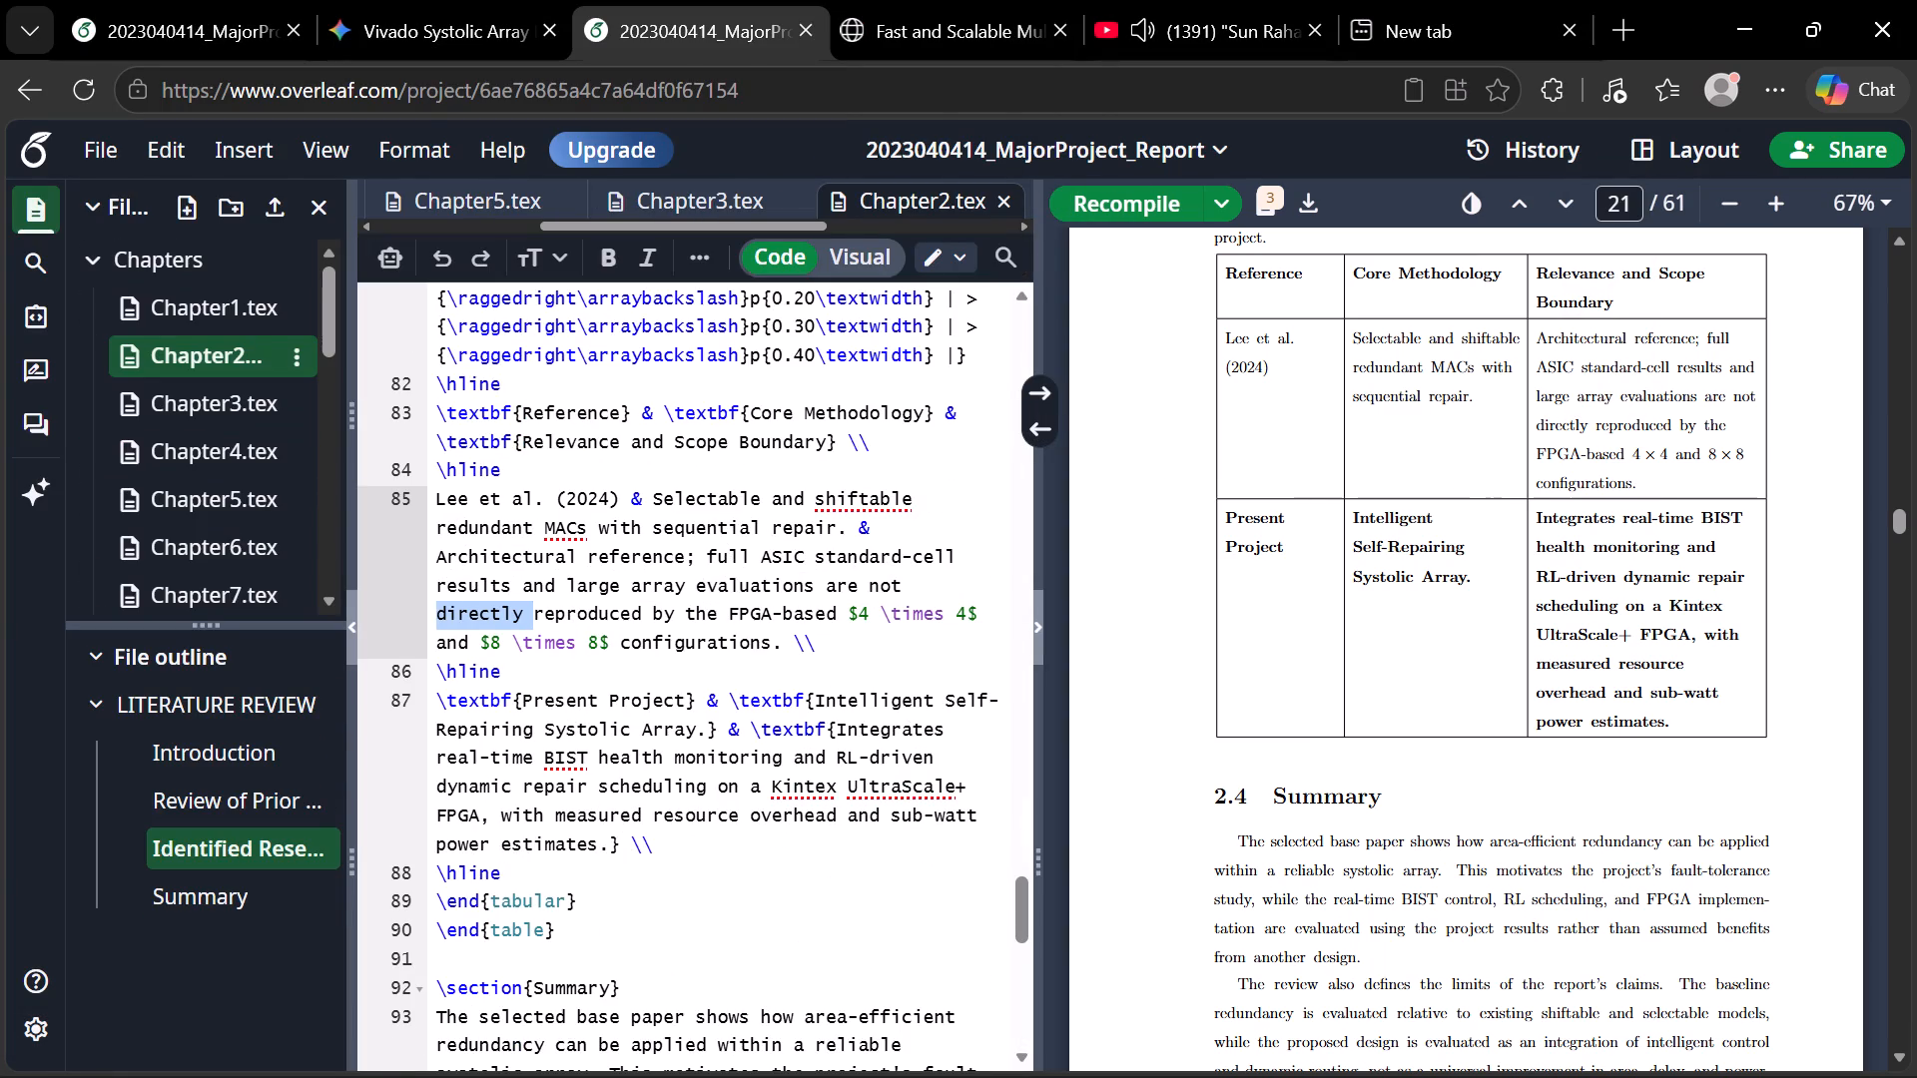
{"action": "left_click", "coordinate": [789, 642]}
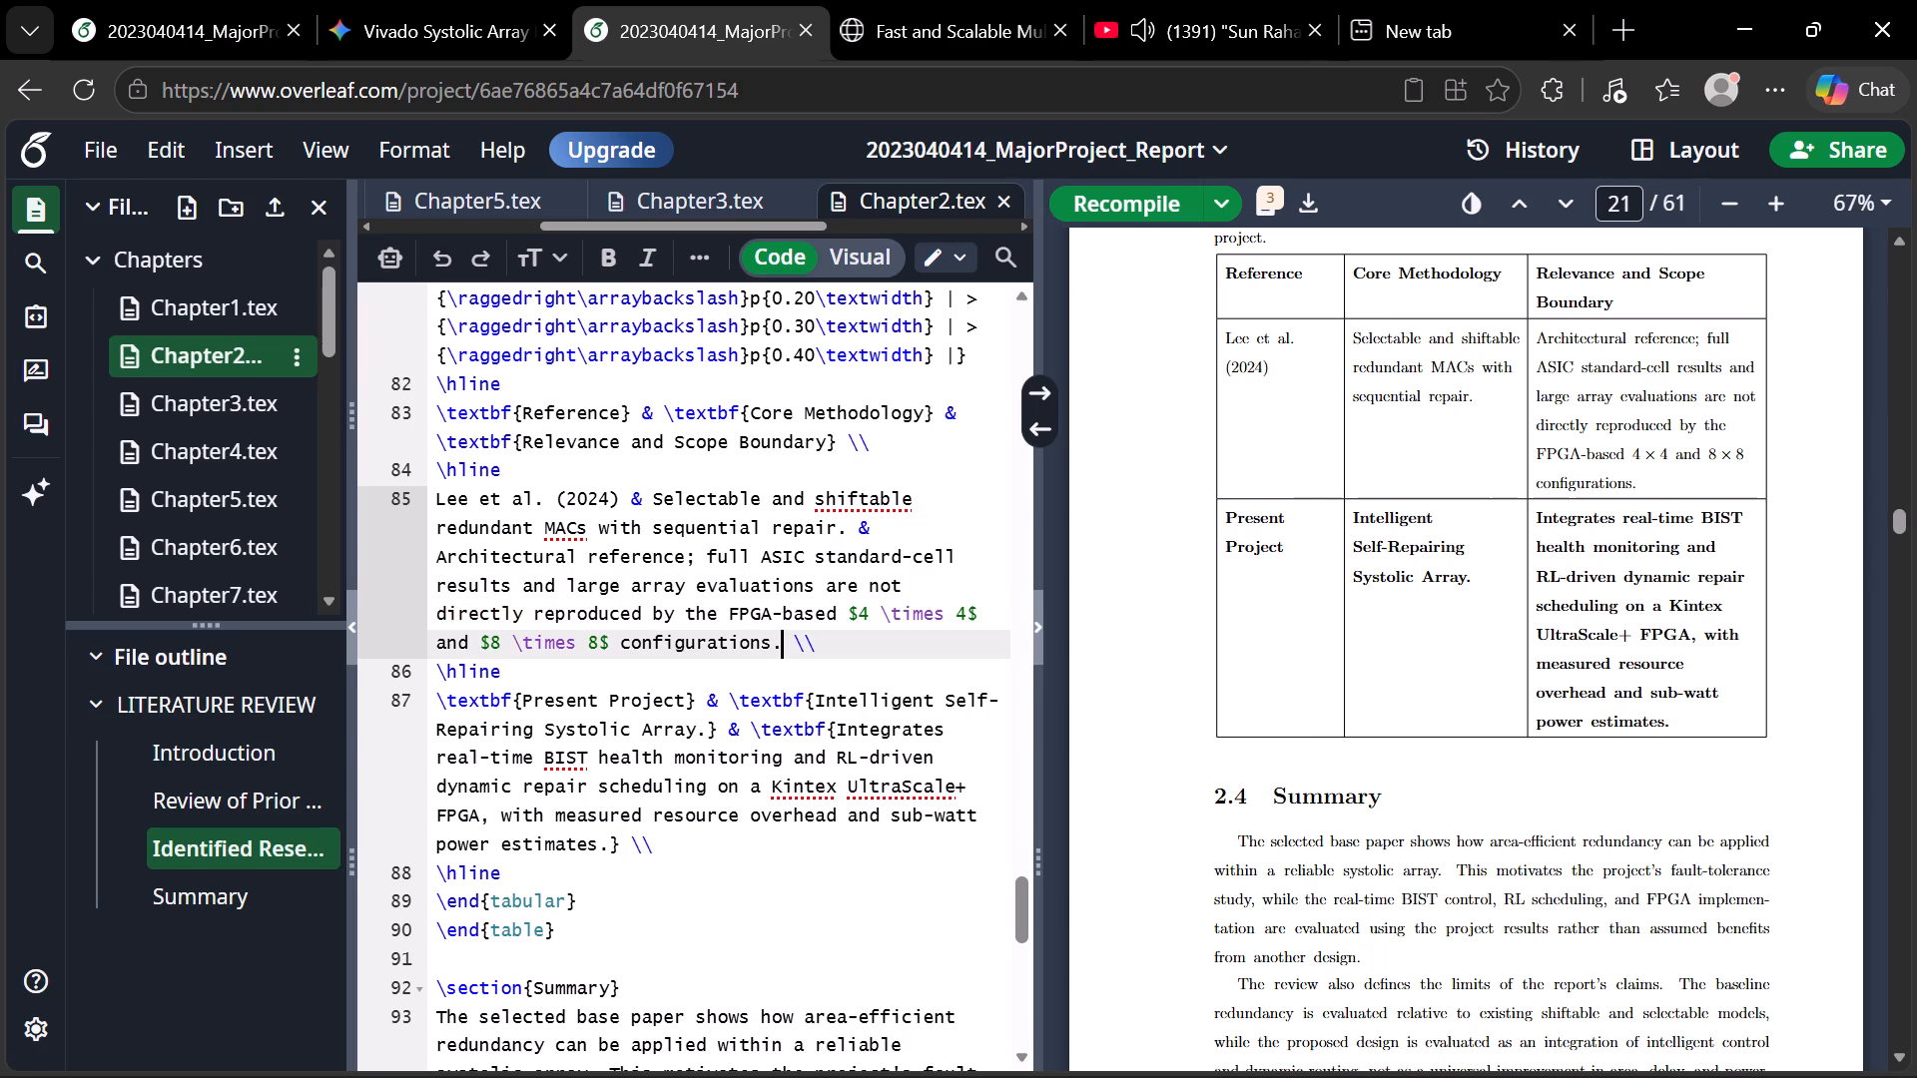
{"action": "left_click_drag", "start_coordinate": [784, 642], "coordinate": [785, 642]}
{"action": "left_click_drag", "start_coordinate": [785, 642], "coordinate": [642, 650]}
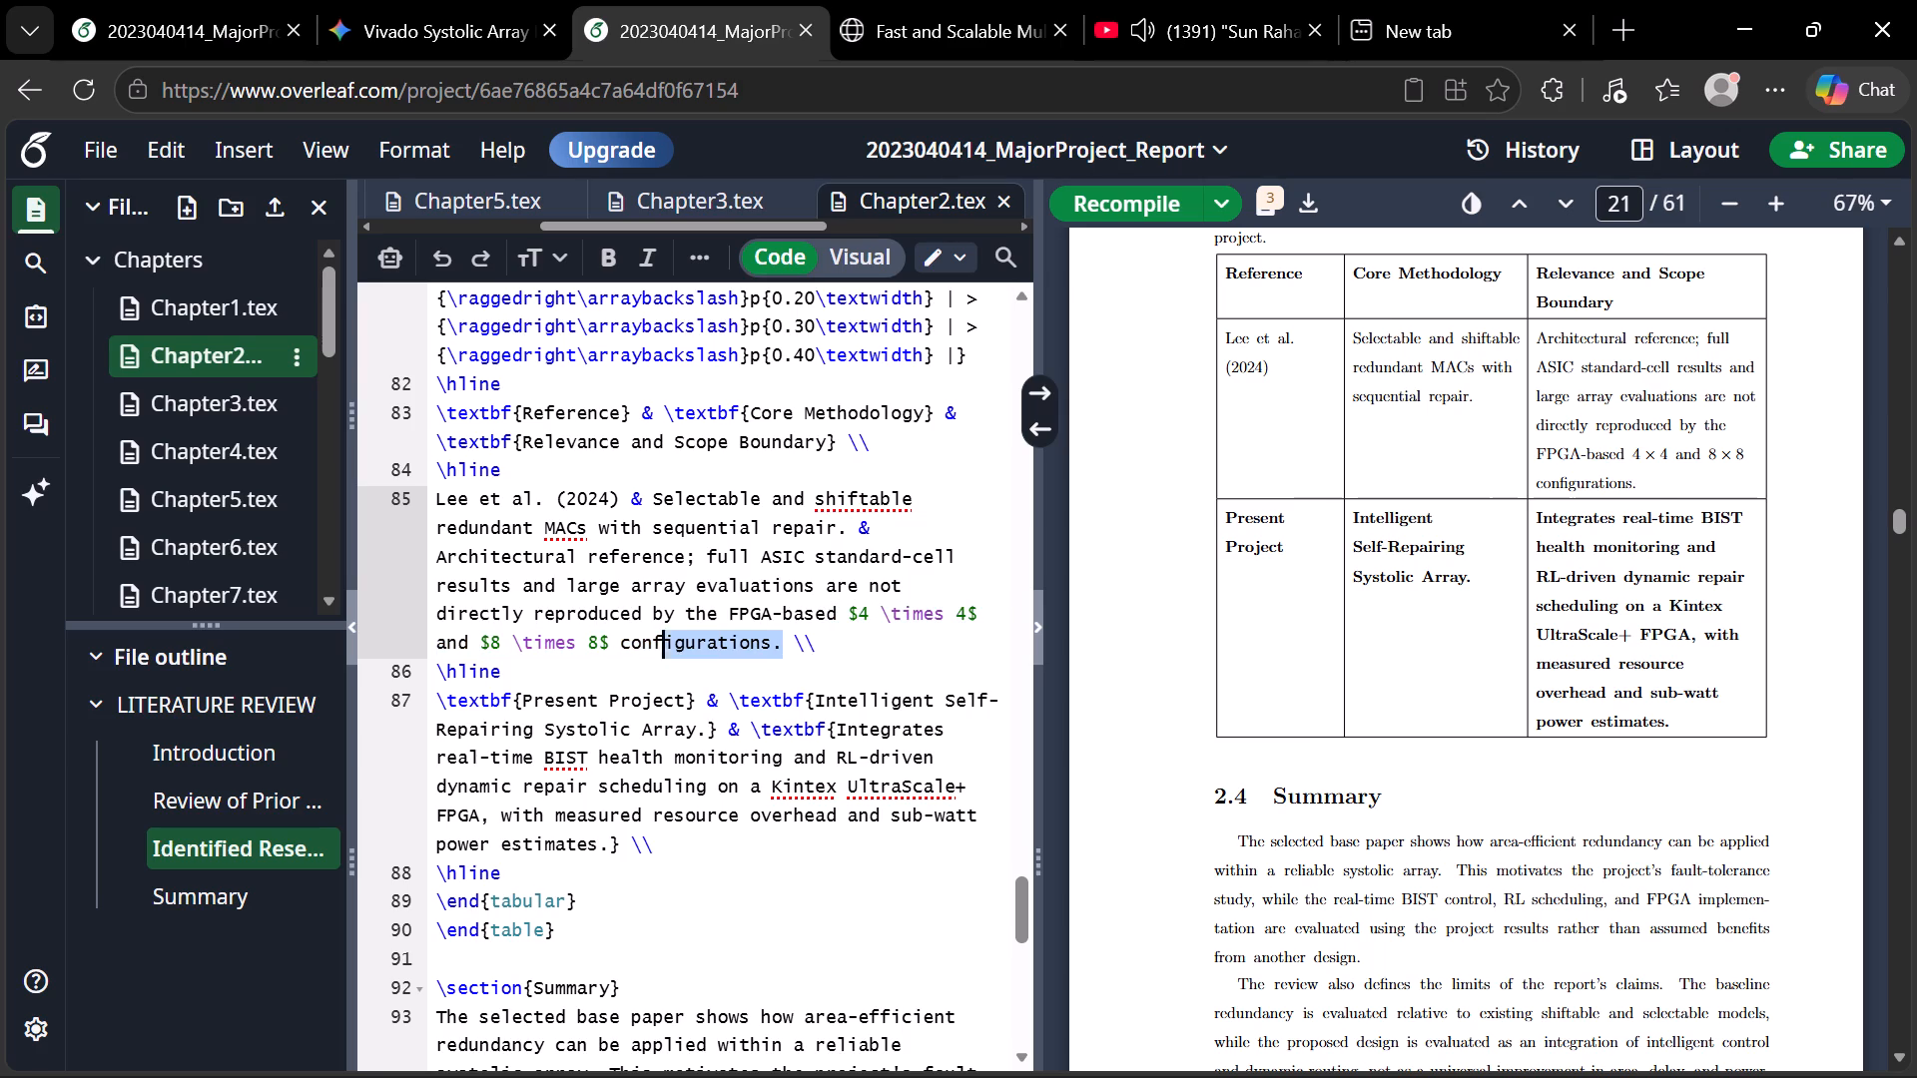
{"action": "left_click_drag", "start_coordinate": [642, 650], "coordinate": [627, 645]}
{"action": "left_click", "coordinate": [609, 640]}
{"action": "key", "text": "BackSpace"}
{"action": "key", "text": "BackSpace"}
{"action": "key", "text": "BackSpace"}
{"action": "key", "text": "BackSpace"}
{"action": "key", "text": "BackSpace"}
{"action": "key", "text": "BackSpace"}
{"action": "key", "text": "BackSpace"}
{"action": "key", "text": "BackSpace"}
{"action": "key", "text": "BackSpace"}
{"action": "key", "text": "BackSpace"}
{"action": "key", "text": "BackSpace"}
{"action": "key", "text": "BackSpace"}
{"action": "key", "text": "BackSpace"}
{"action": "key", "text": "BackSpace"}
{"action": "key", "text": "BackSpace"}
{"action": "key", "text": "BackSpace"}
{"action": "key", "text": "BackSpace"}
{"action": "key", "text": "BackSpace"}
{"action": "key", "text": "BackSpace"}
{"action": "key", "text": "BackSpace"}
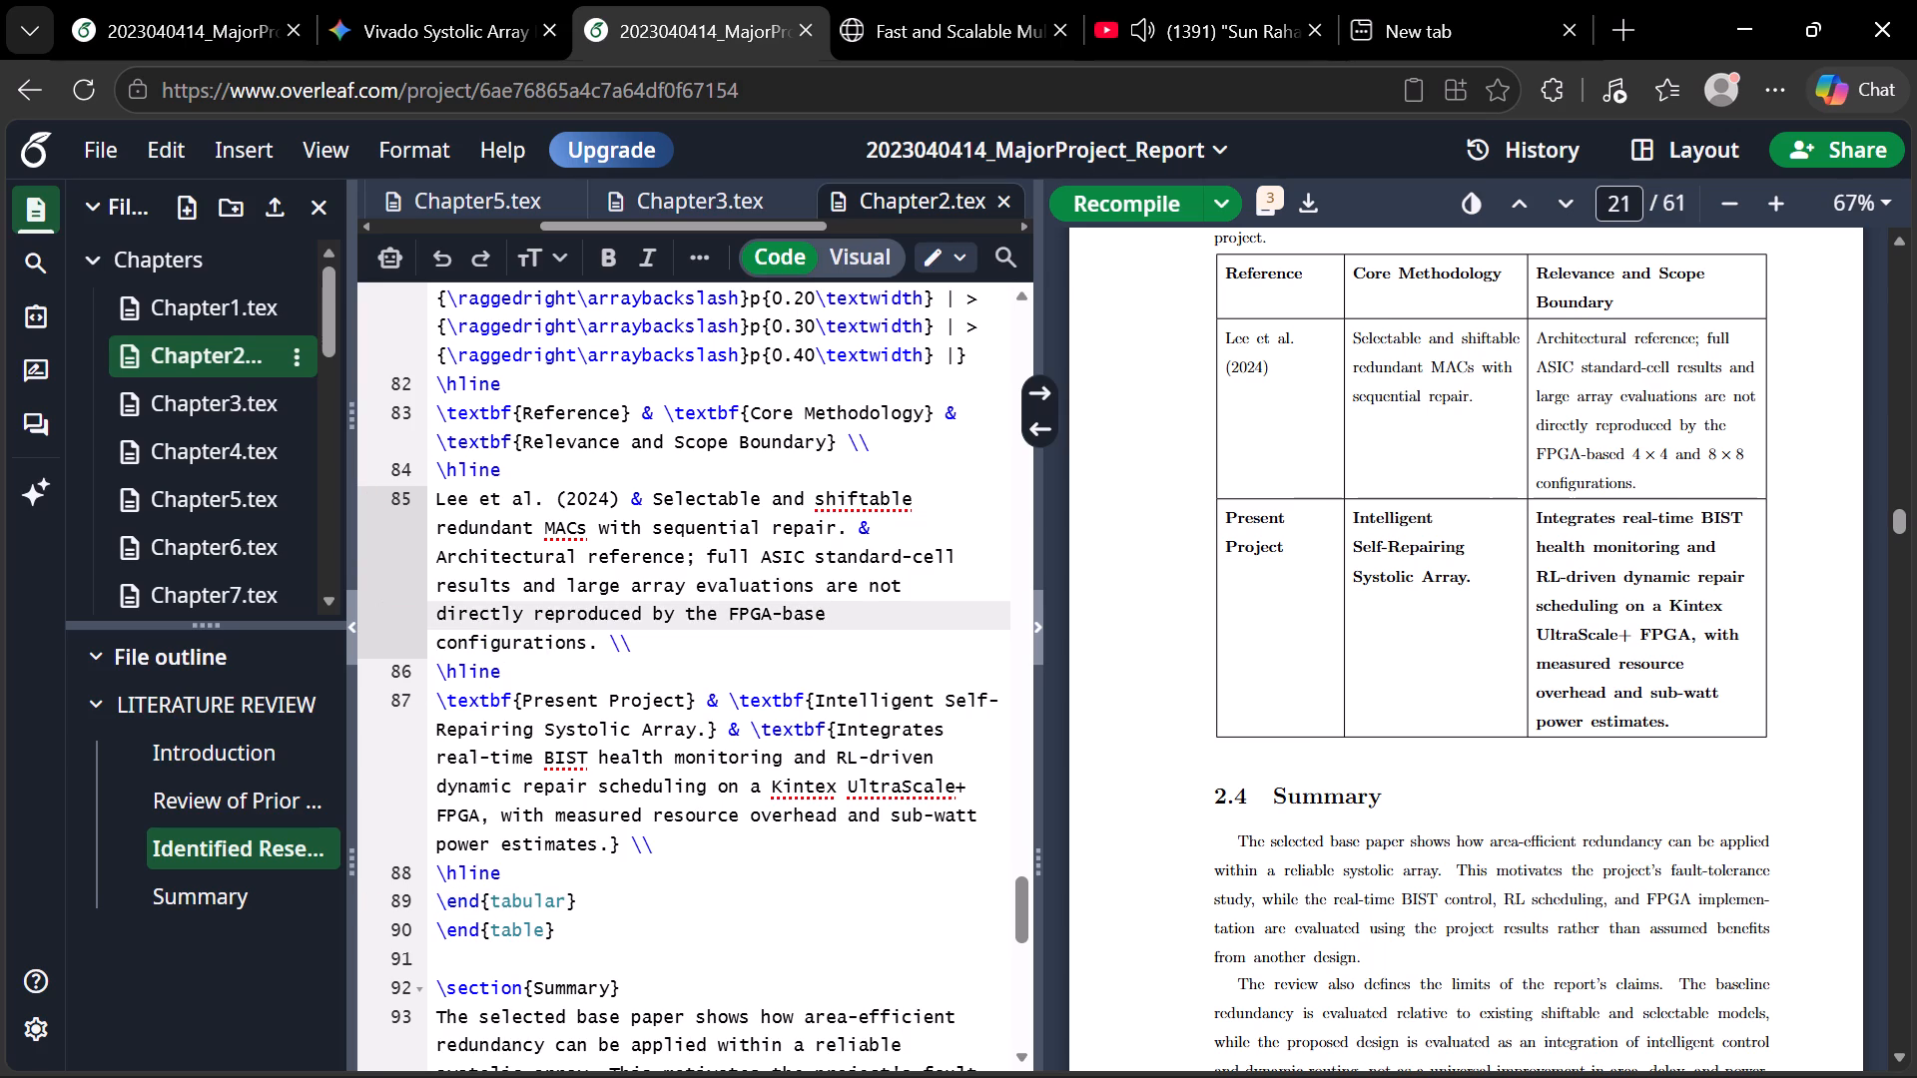
{"action": "type", "text": "d configurations"}
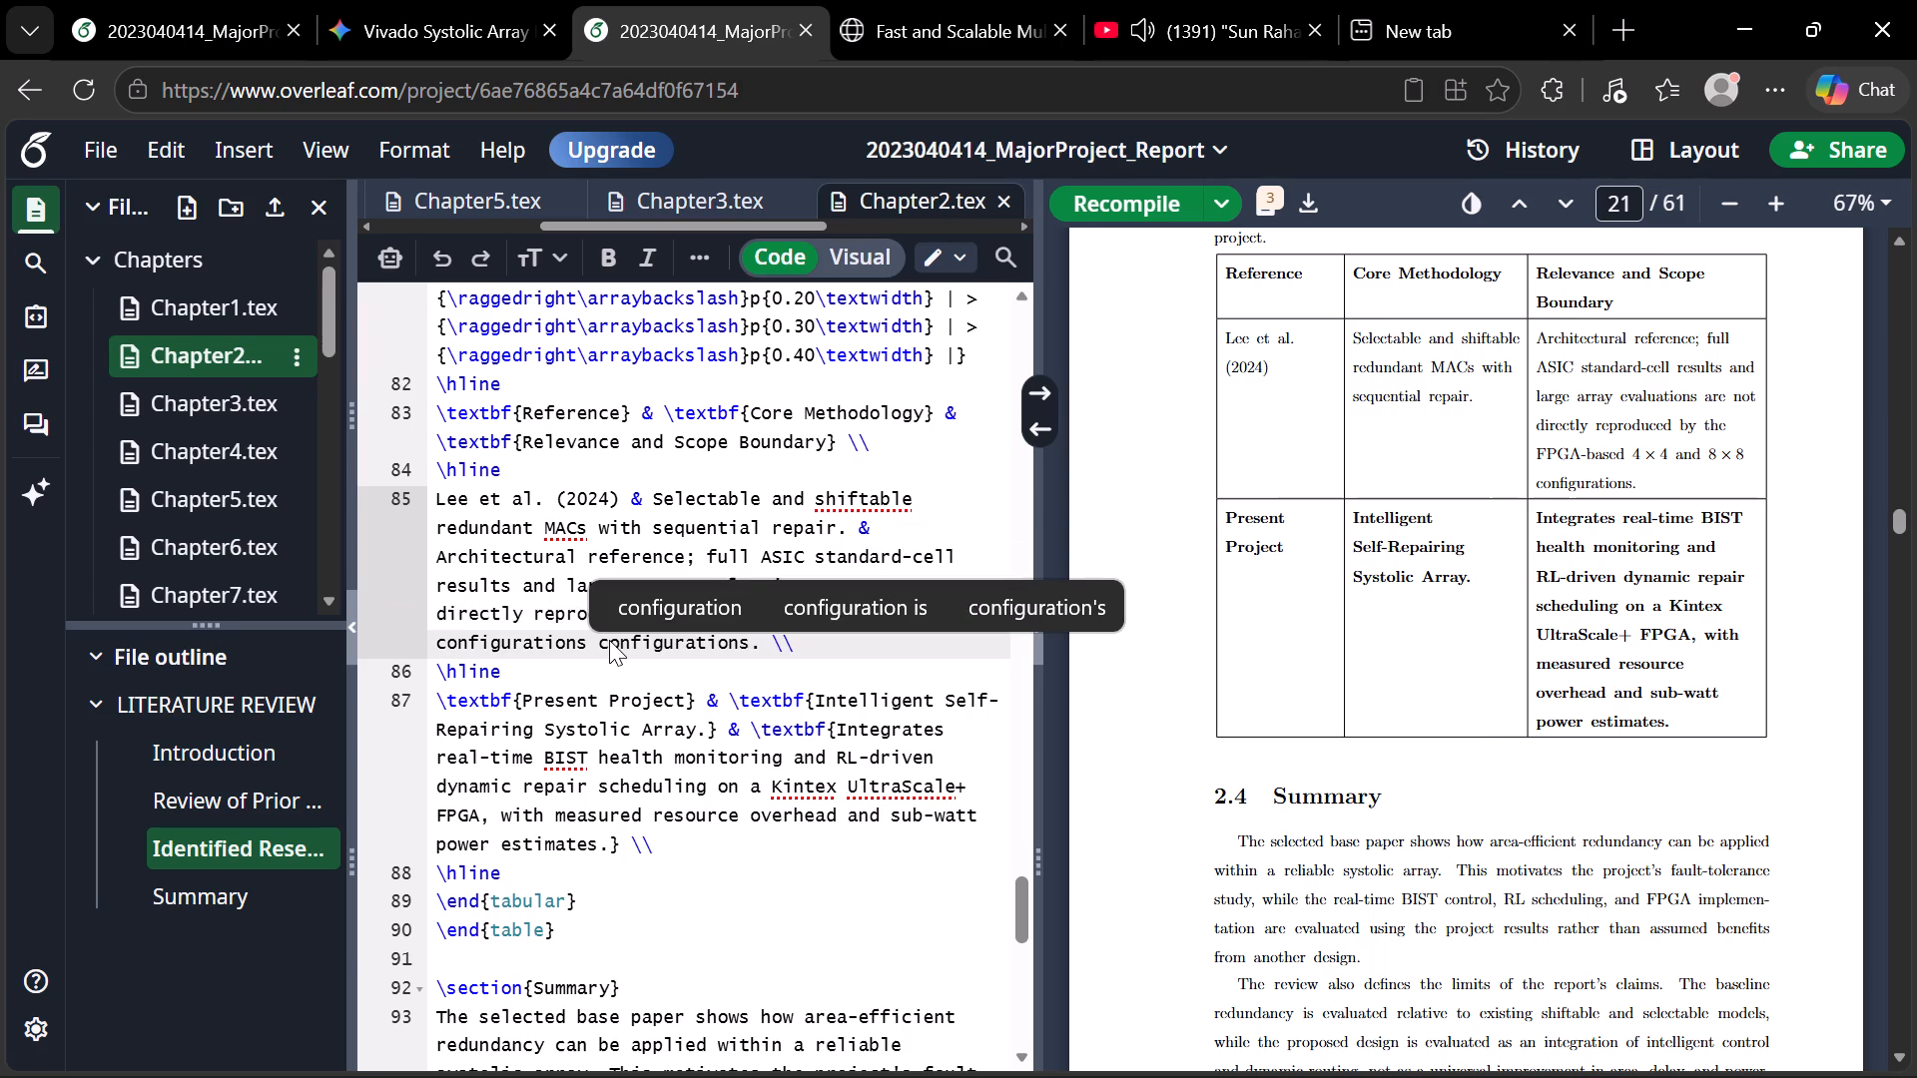
{"action": "key", "text": "BackSpace"}
{"action": "key", "text": "BackSpace"}
{"action": "key", "text": "BackSpace"}
{"action": "key", "text": "BackSpace"}
{"action": "key", "text": "BackSpace"}
{"action": "key", "text": "BackSpace"}
{"action": "key", "text": "BackSpace"}
{"action": "key", "text": "BackSpace"}
{"action": "key", "text": "BackSpace"}
{"action": "key", "text": "BackSpace"}
{"action": "key", "text": "BackSpace"}
{"action": "key", "text": "BackSpace"}
{"action": "key", "text": "BackSpace"}
{"action": "key", "text": "BackSpace"}
{"action": "key", "text": "BackSpace"}
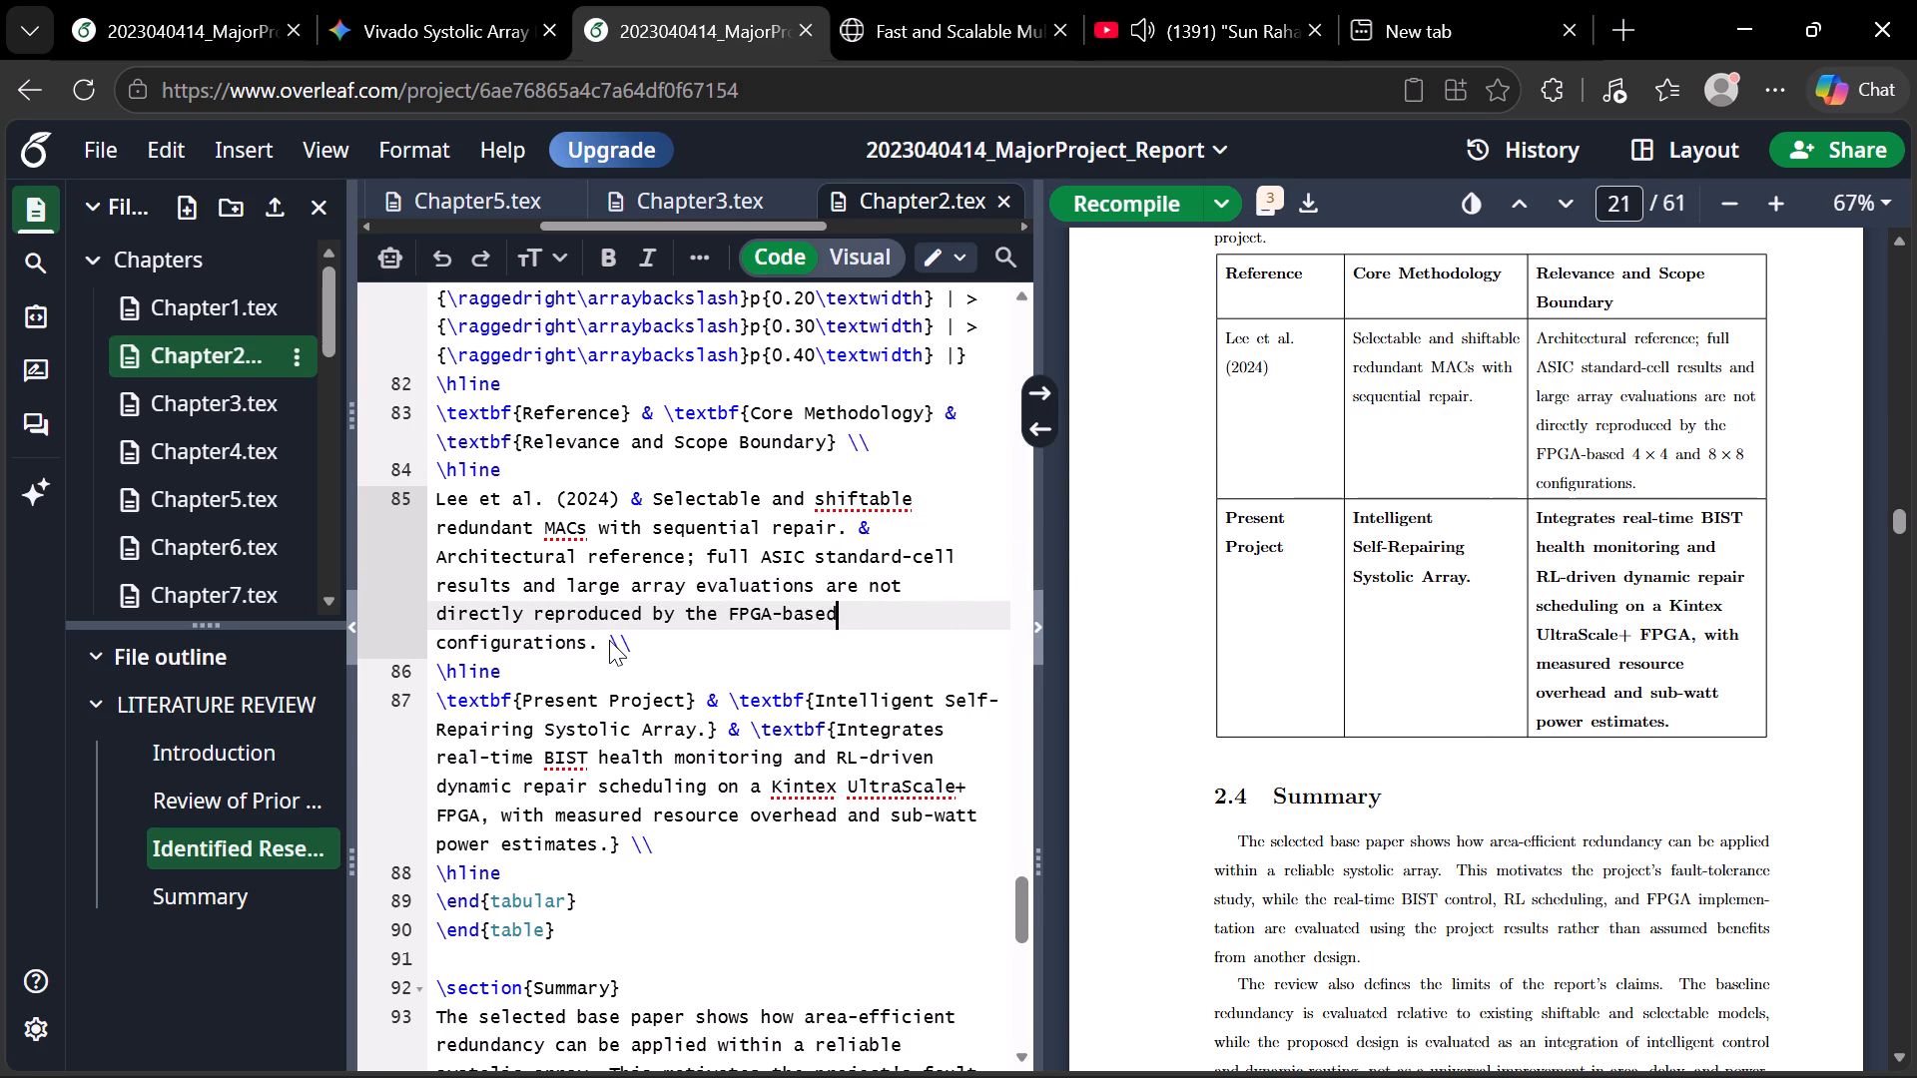
{"action": "key", "text": "ctrl+s"}
{"action": "left_click", "coordinate": [1211, 1037]}
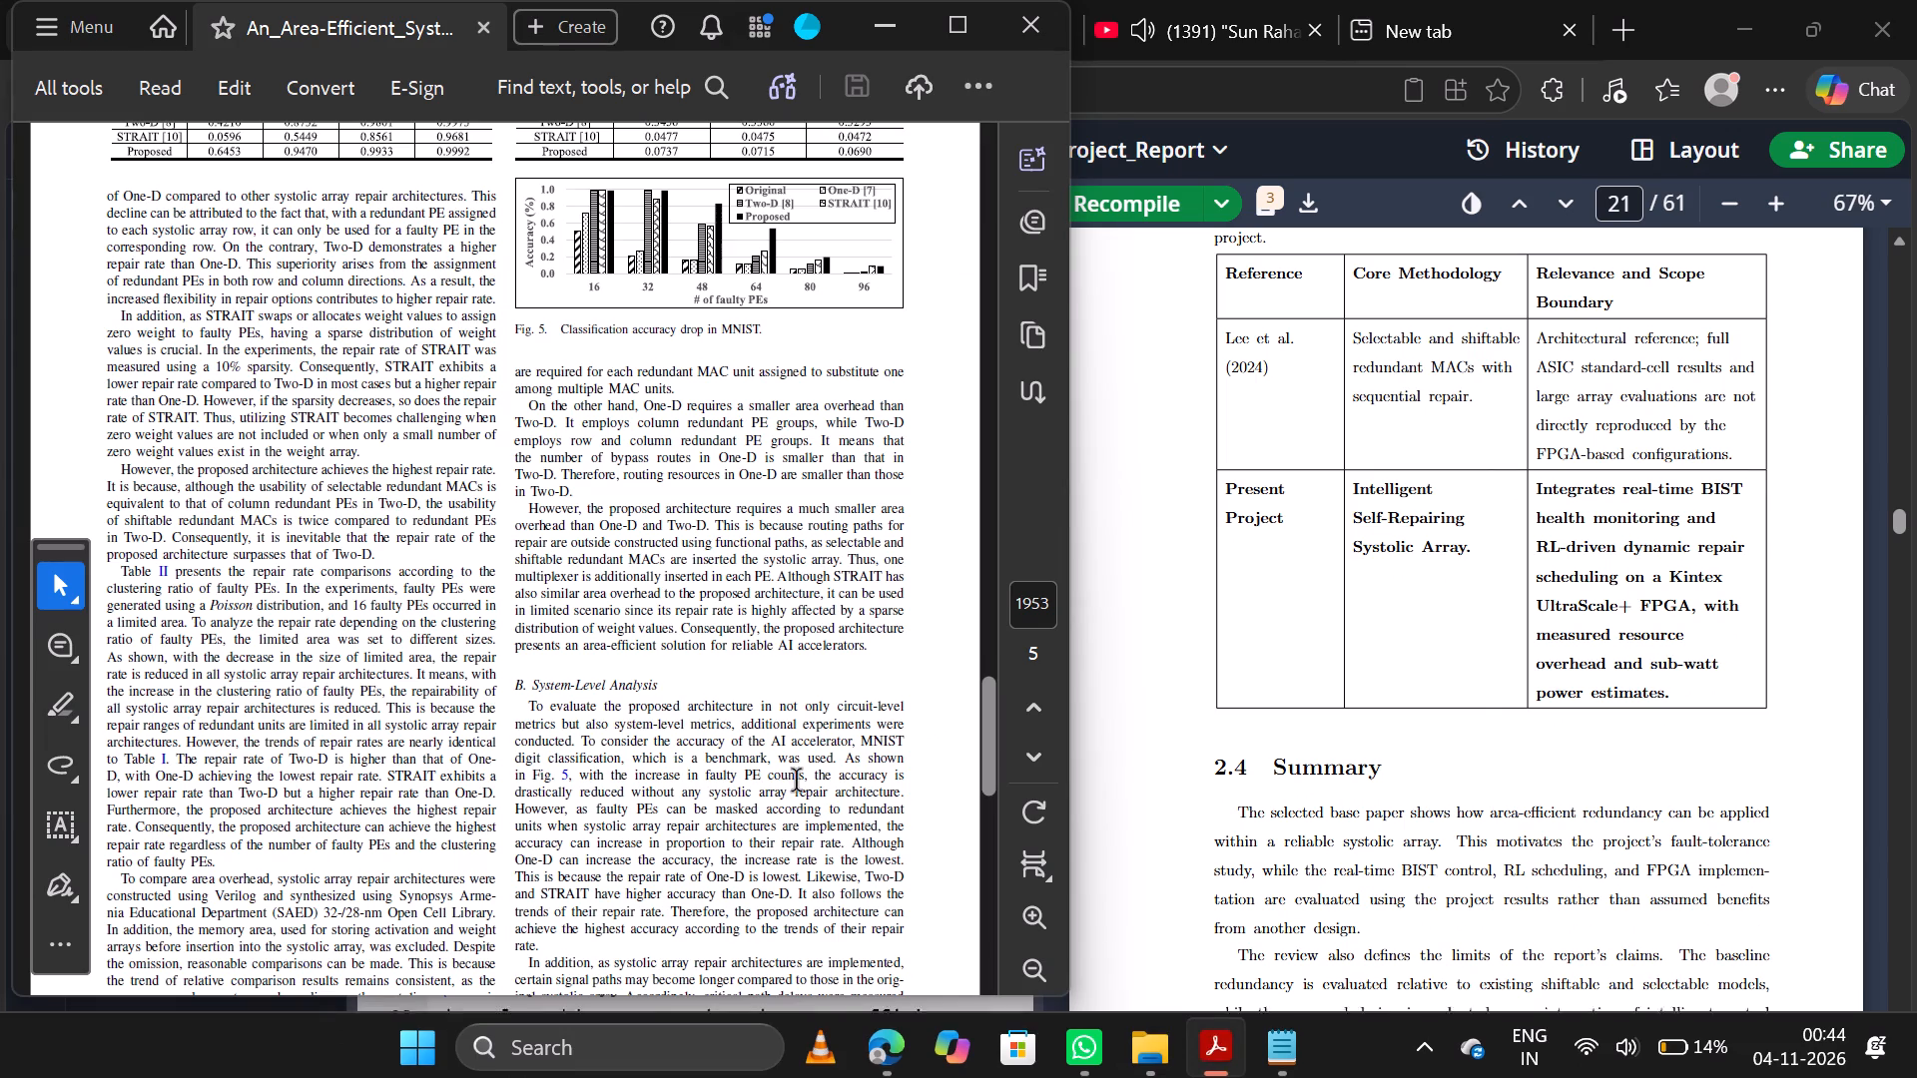
{"action": "scroll", "coordinate": [394, 438], "scroll_direction": "right", "scroll_amount": 1}
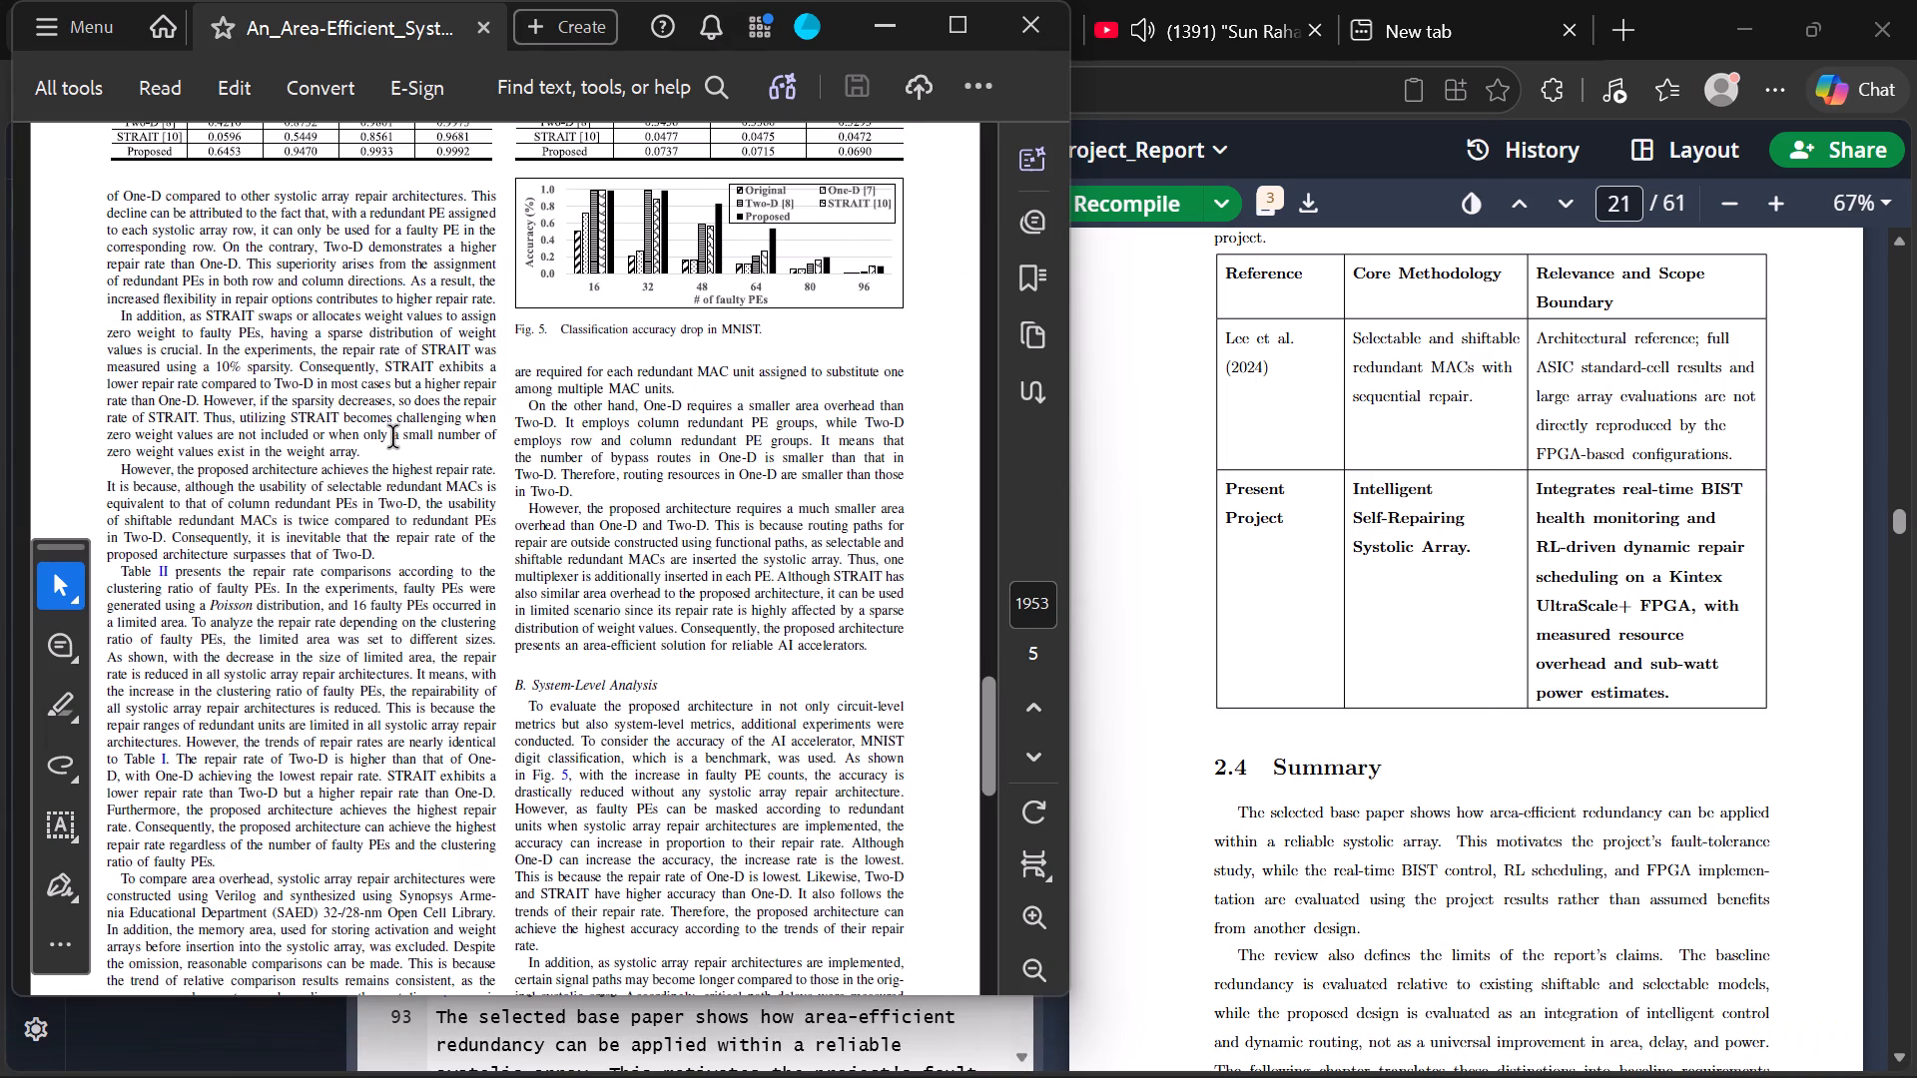
{"action": "scroll", "coordinate": [394, 438], "scroll_direction": "up", "scroll_amount": 2}
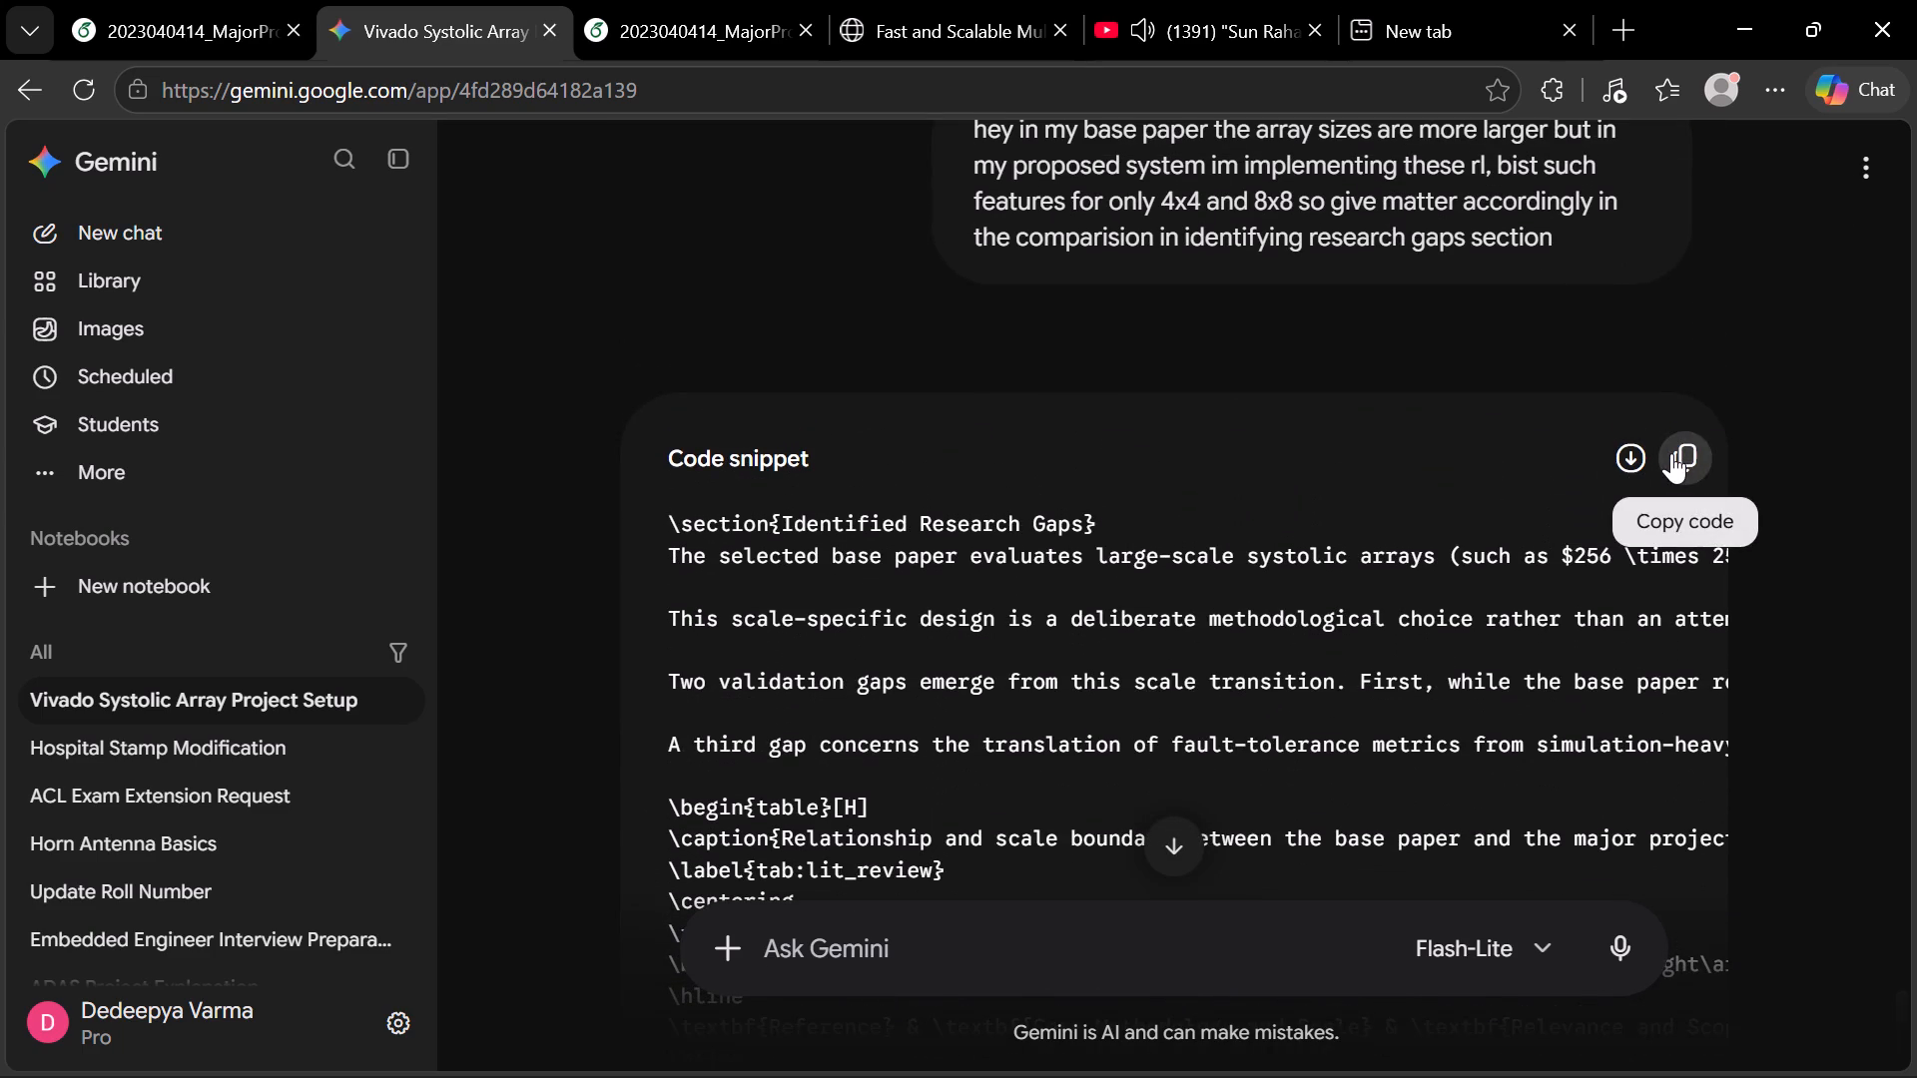
{"action": "left_click", "coordinate": [613, 1]}
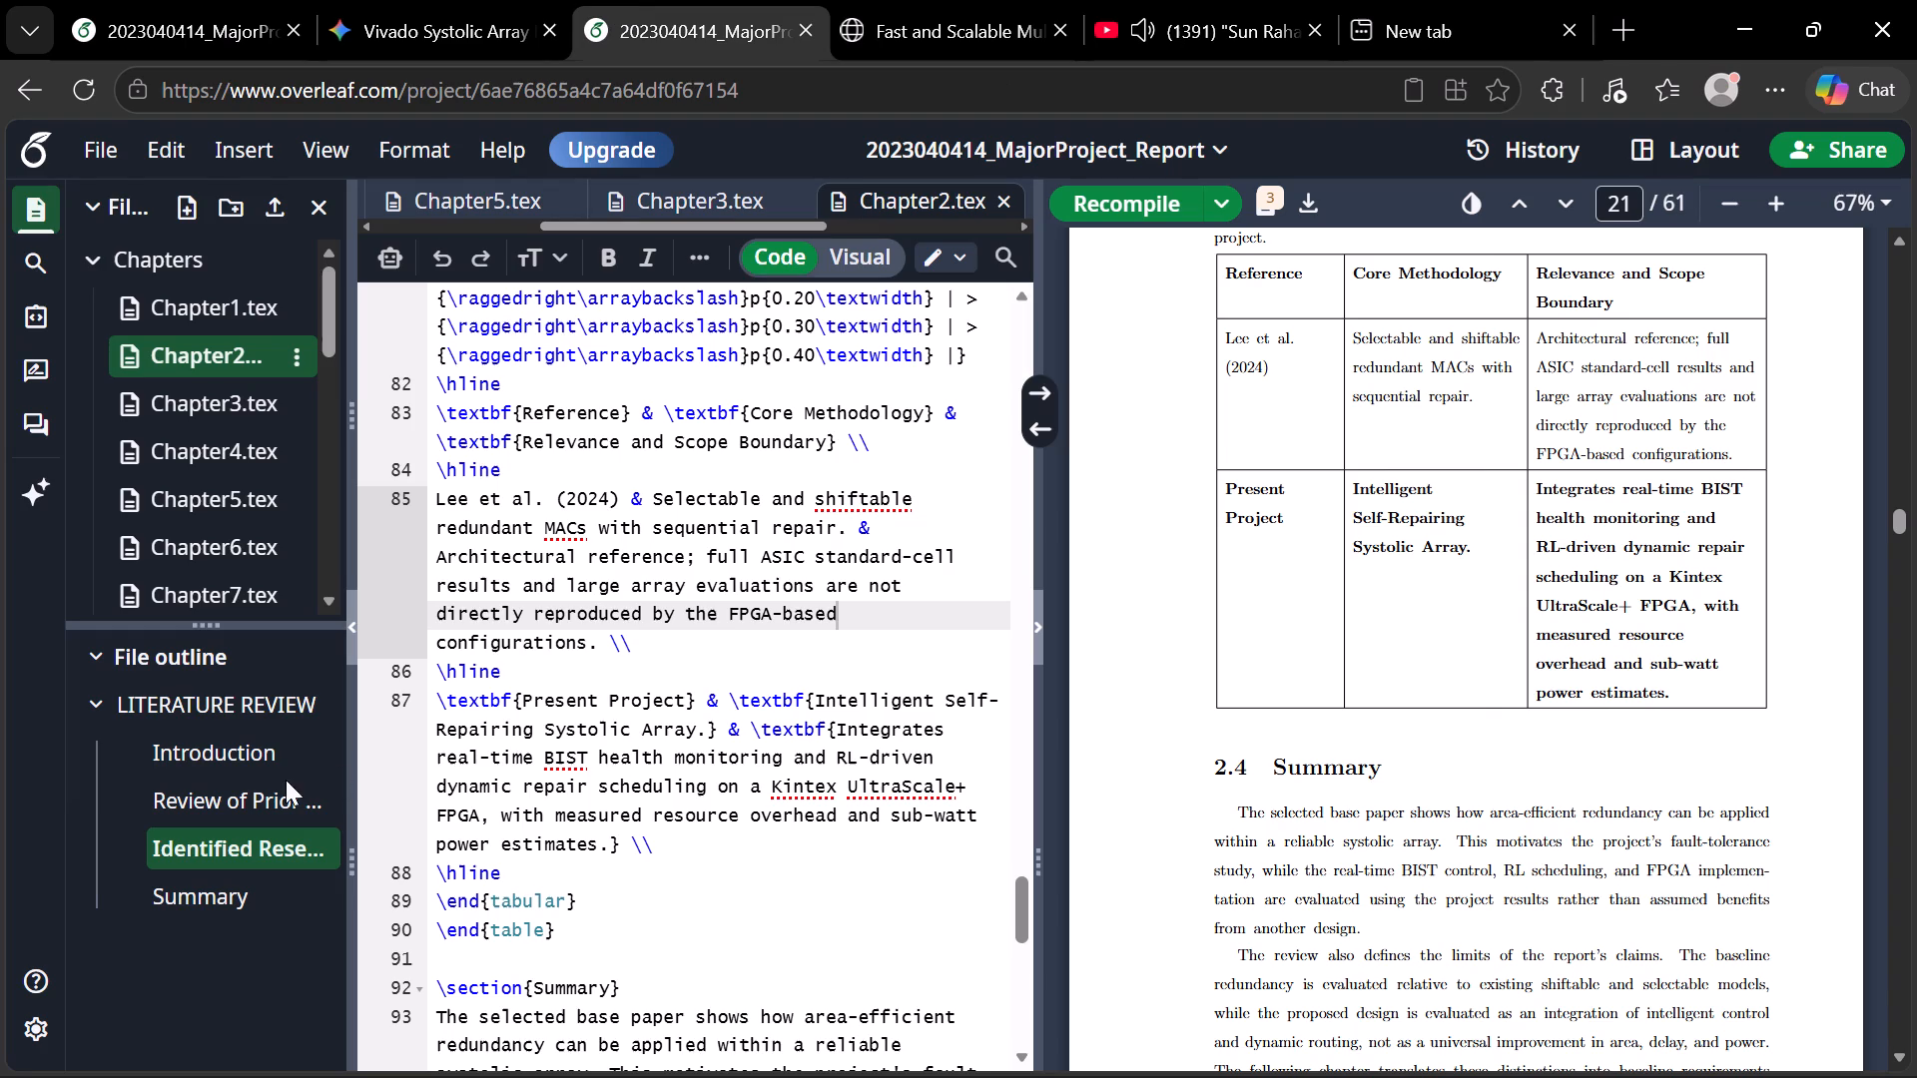
{"action": "left_click", "coordinate": [227, 834]}
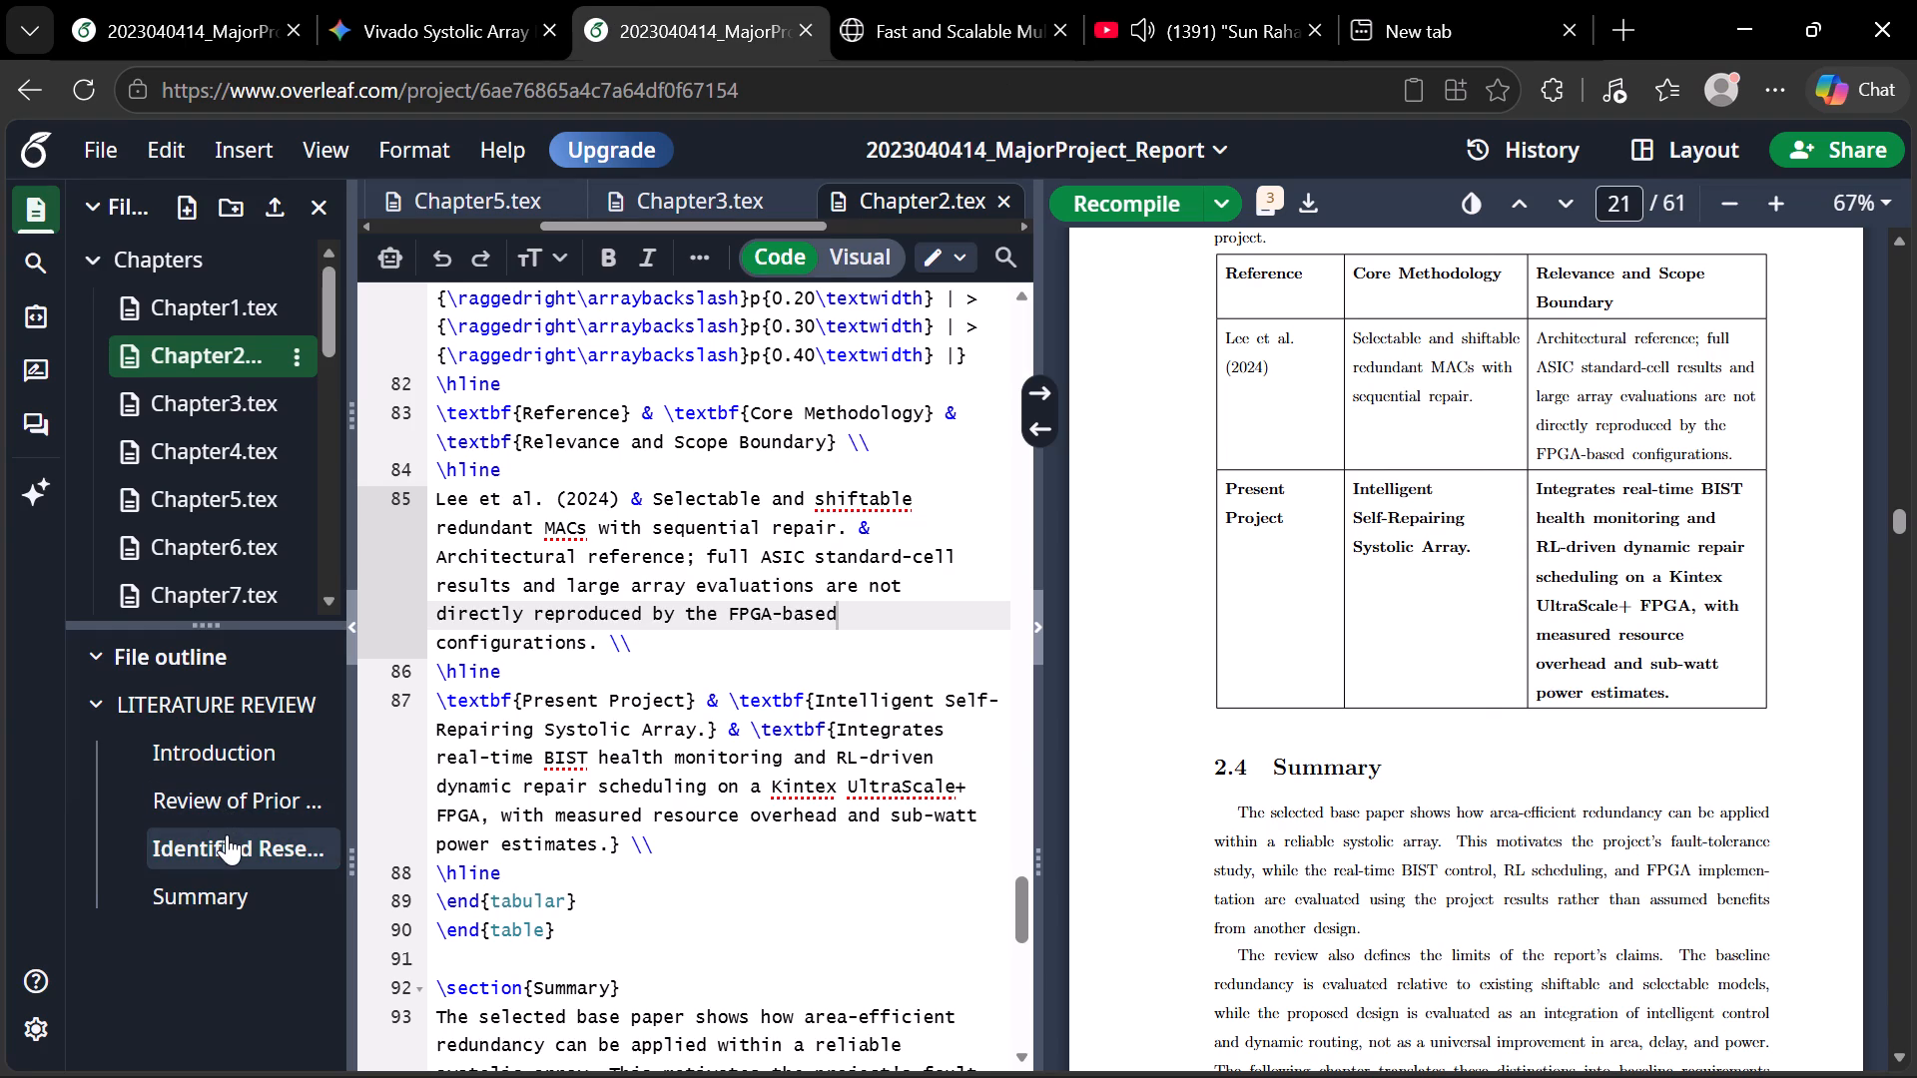
{"action": "left_click", "coordinate": [439, 670]}
{"action": "left_click_drag", "start_coordinate": [439, 670], "coordinate": [492, 1077]}
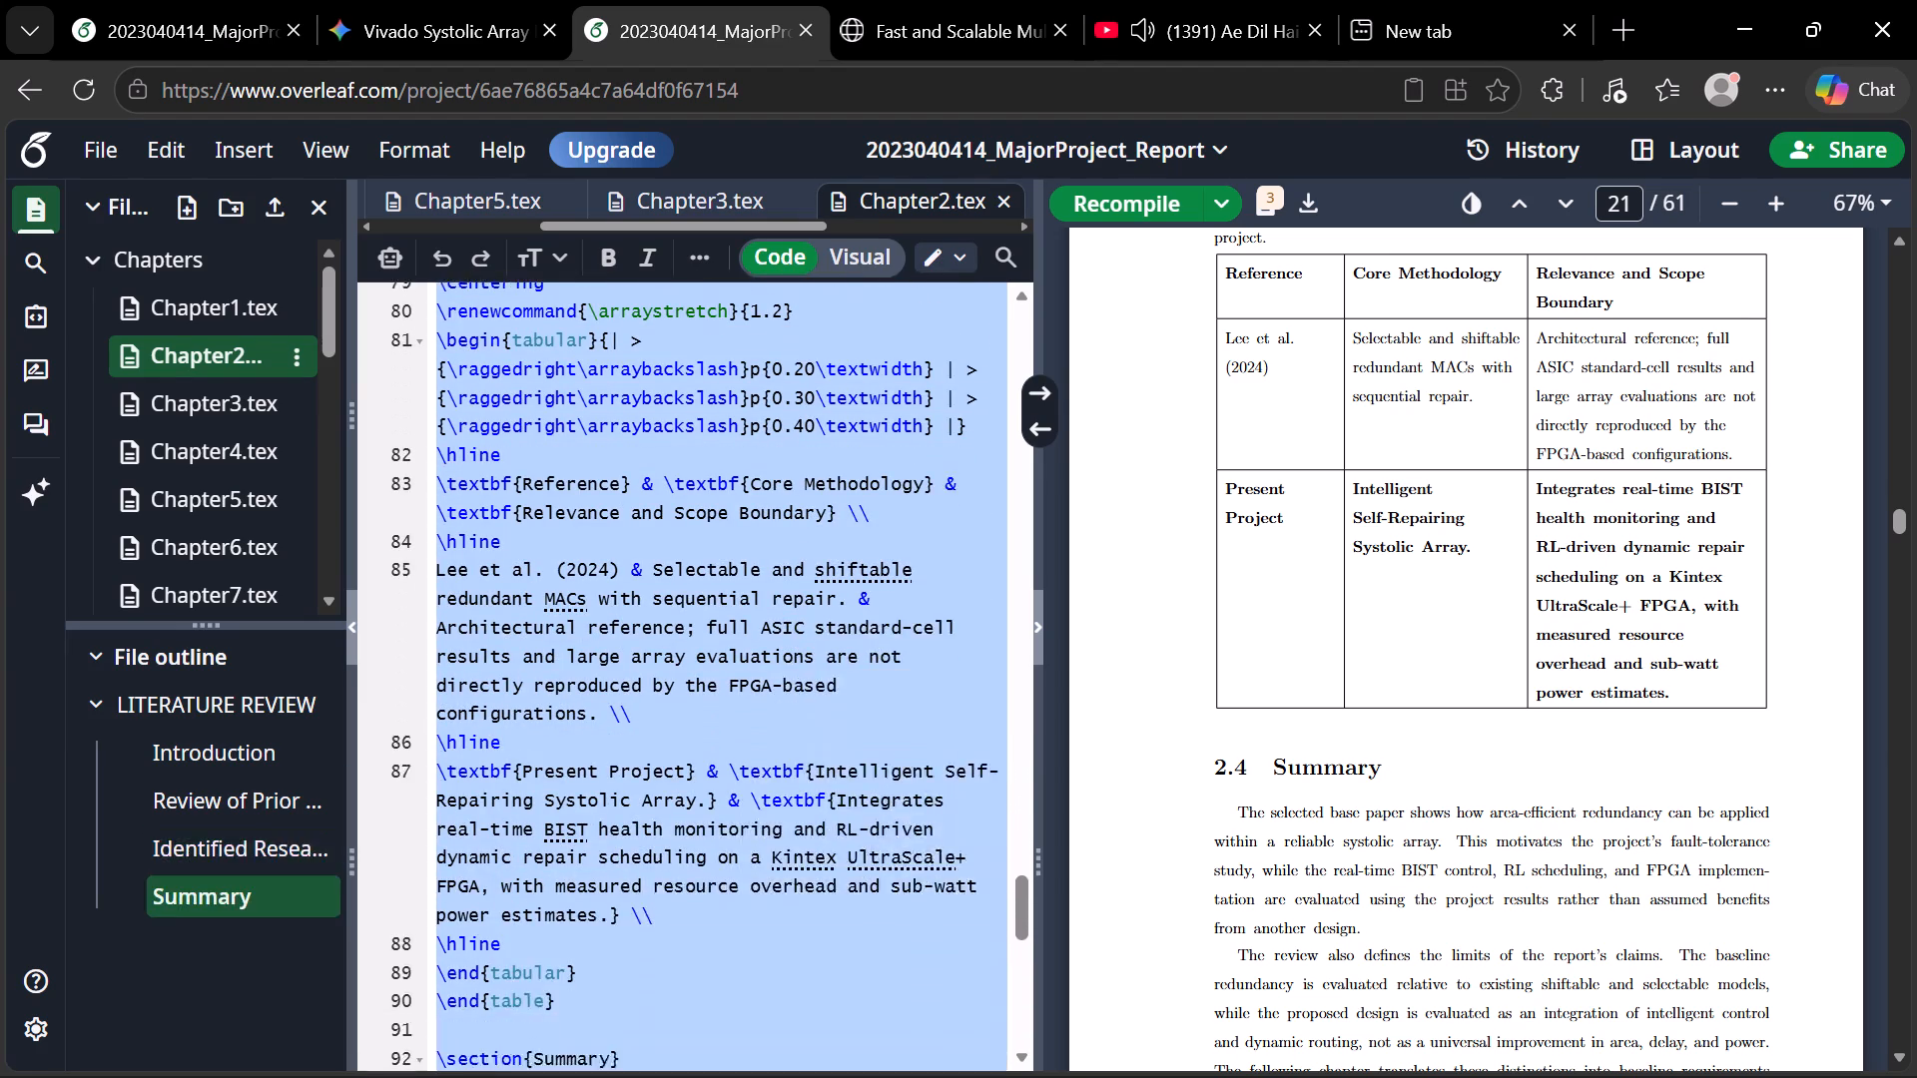
{"action": "left_click_drag", "start_coordinate": [492, 1077], "coordinate": [689, 808]}
{"action": "key", "text": "ctrl+v"}
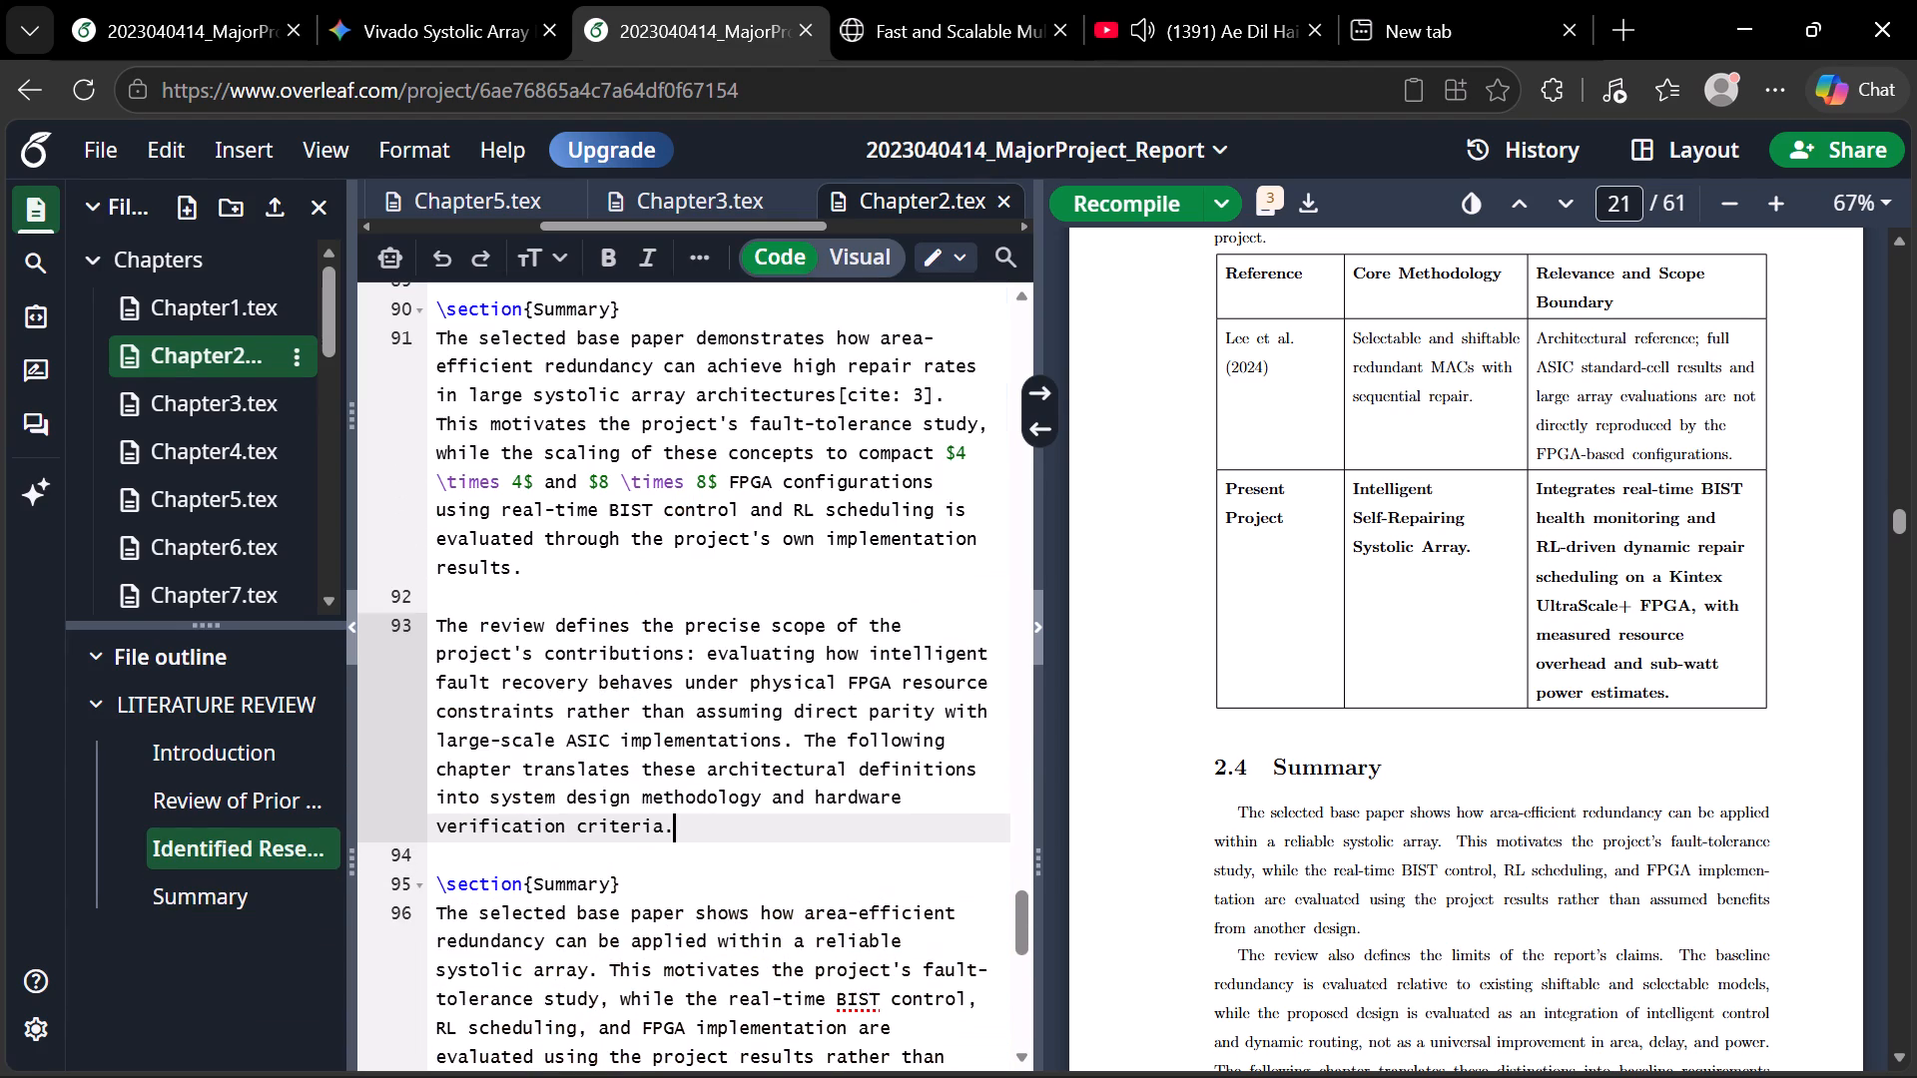
{"action": "key", "text": "ctrl+s"}
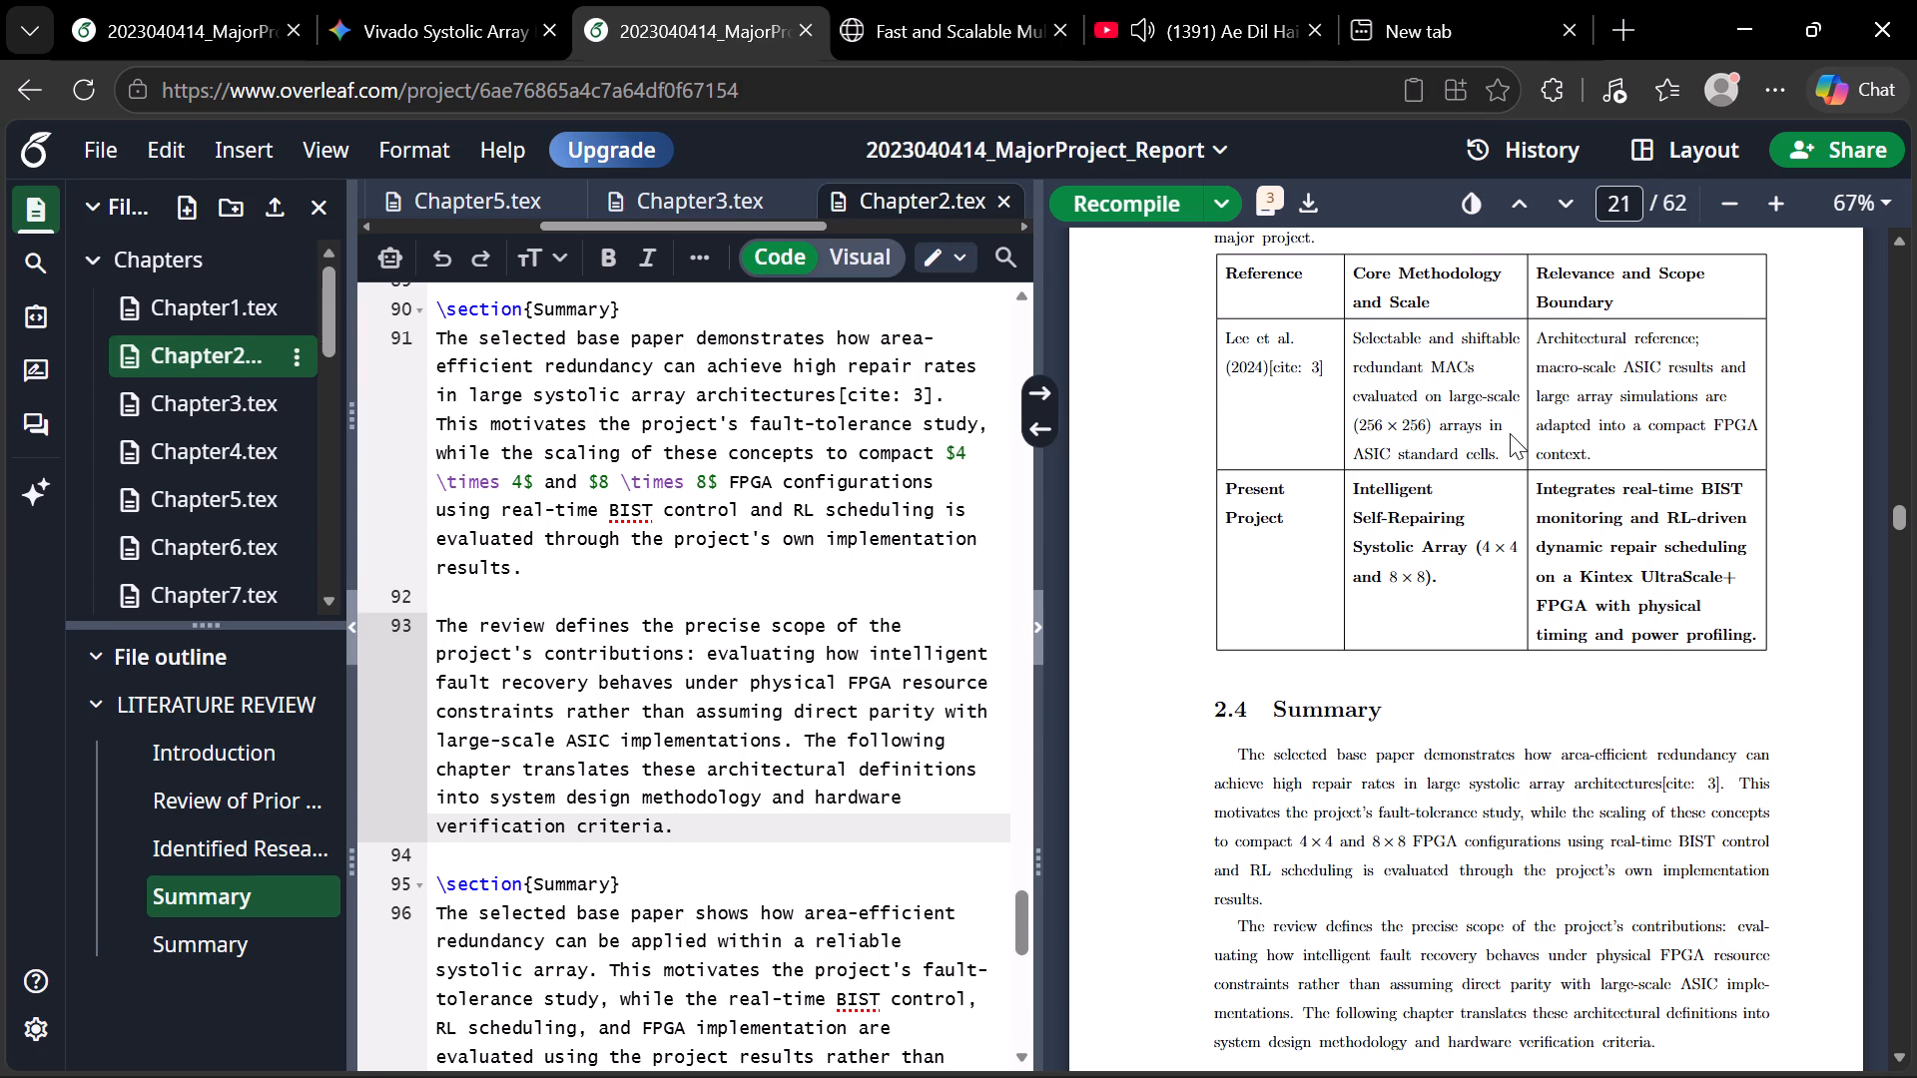
Delete "[cite: 3]" after "Lee et al. (2024)" in the comparison table row of Chapter2.tex.
{"action": "scroll", "coordinate": [1399, 366], "scroll_direction": "up", "scroll_amount": 1}
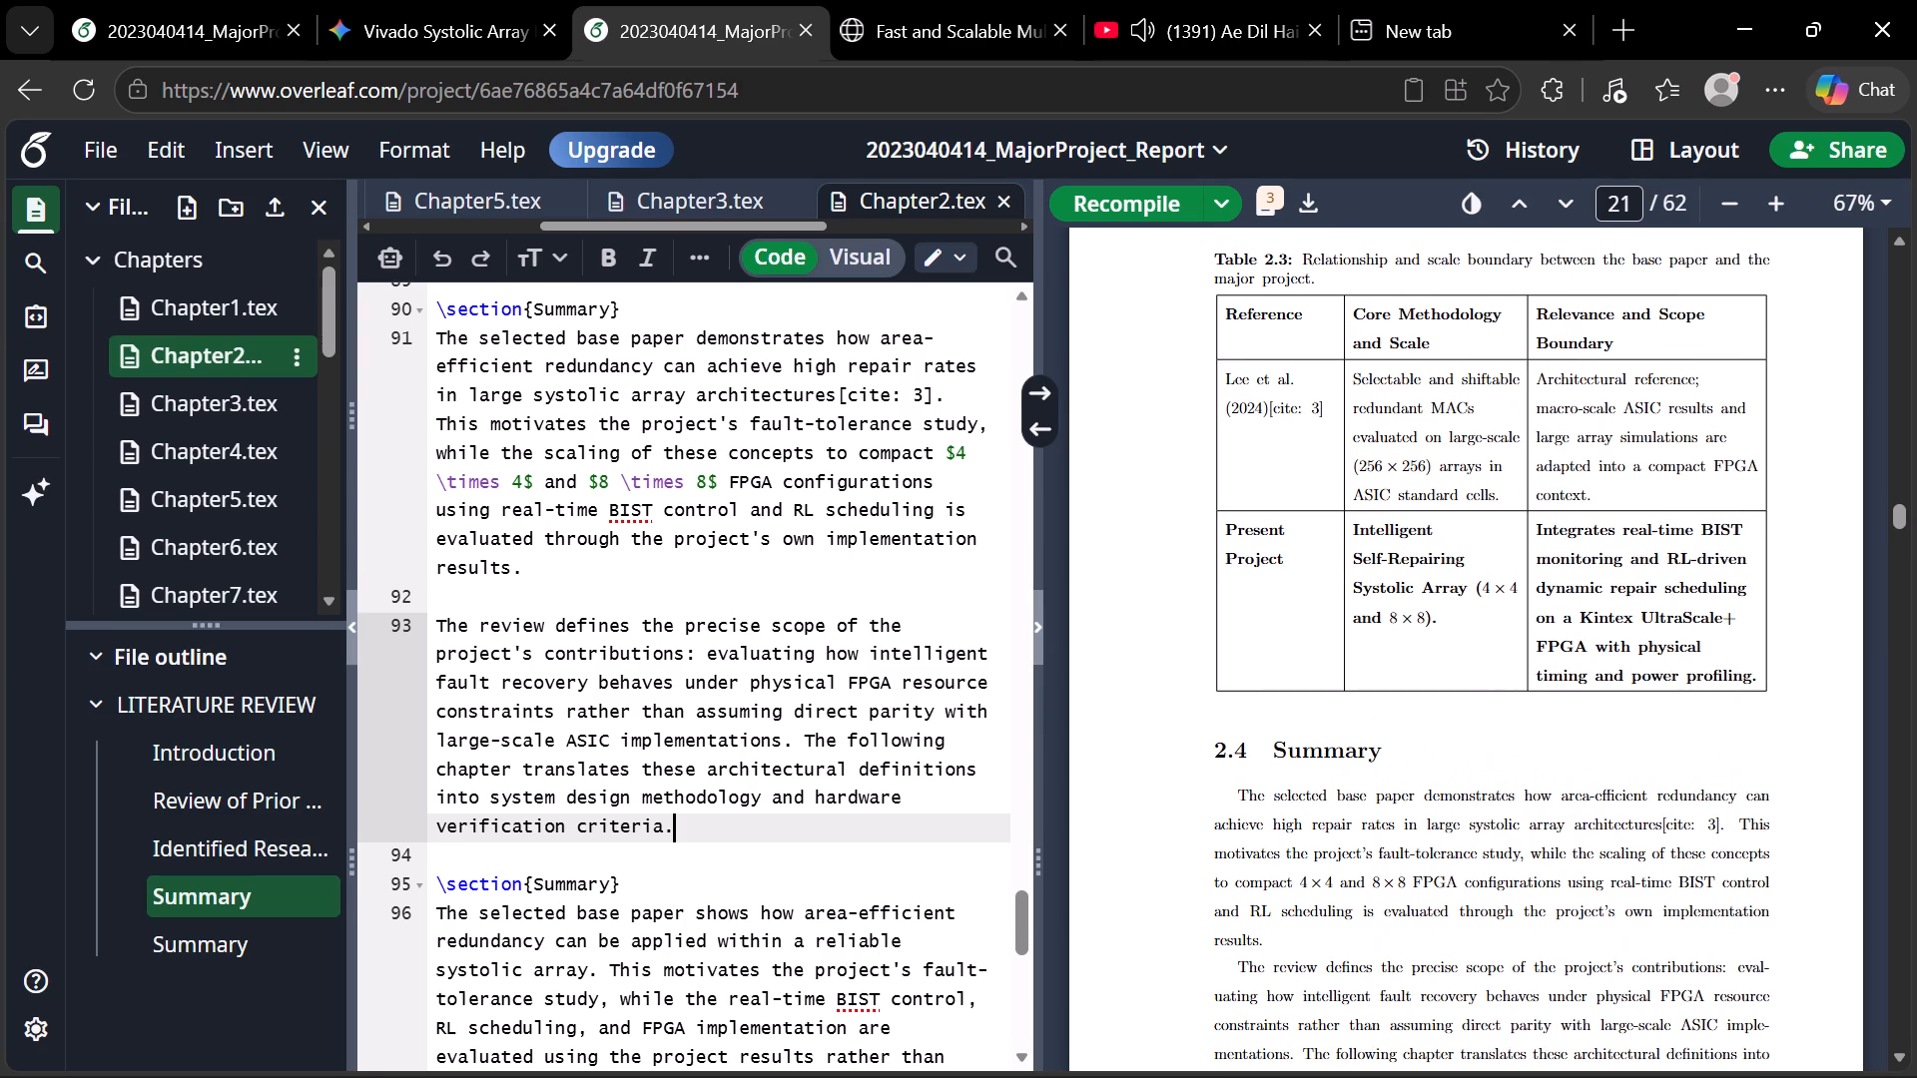
{"action": "double_click", "coordinate": [1322, 409]}
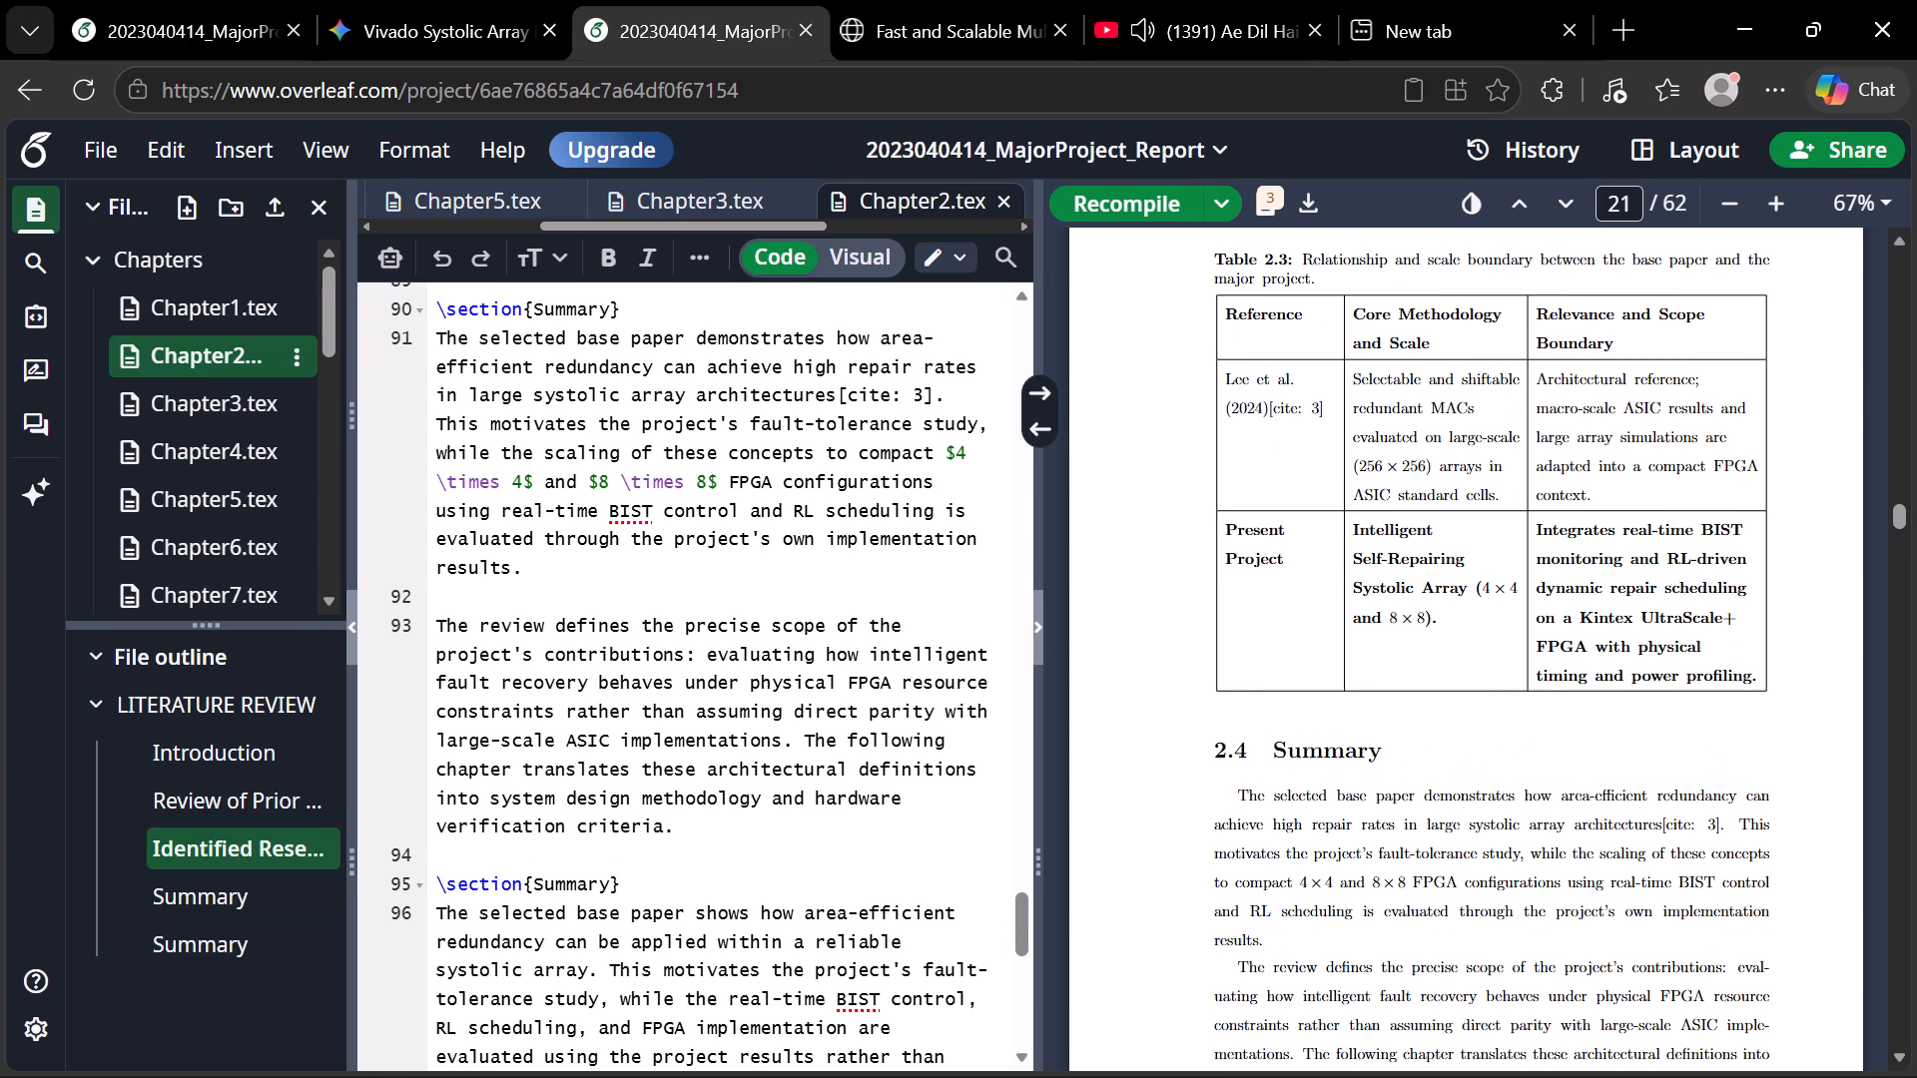
{"action": "scroll", "coordinate": [610, 481], "scroll_direction": "up", "scroll_amount": 4}
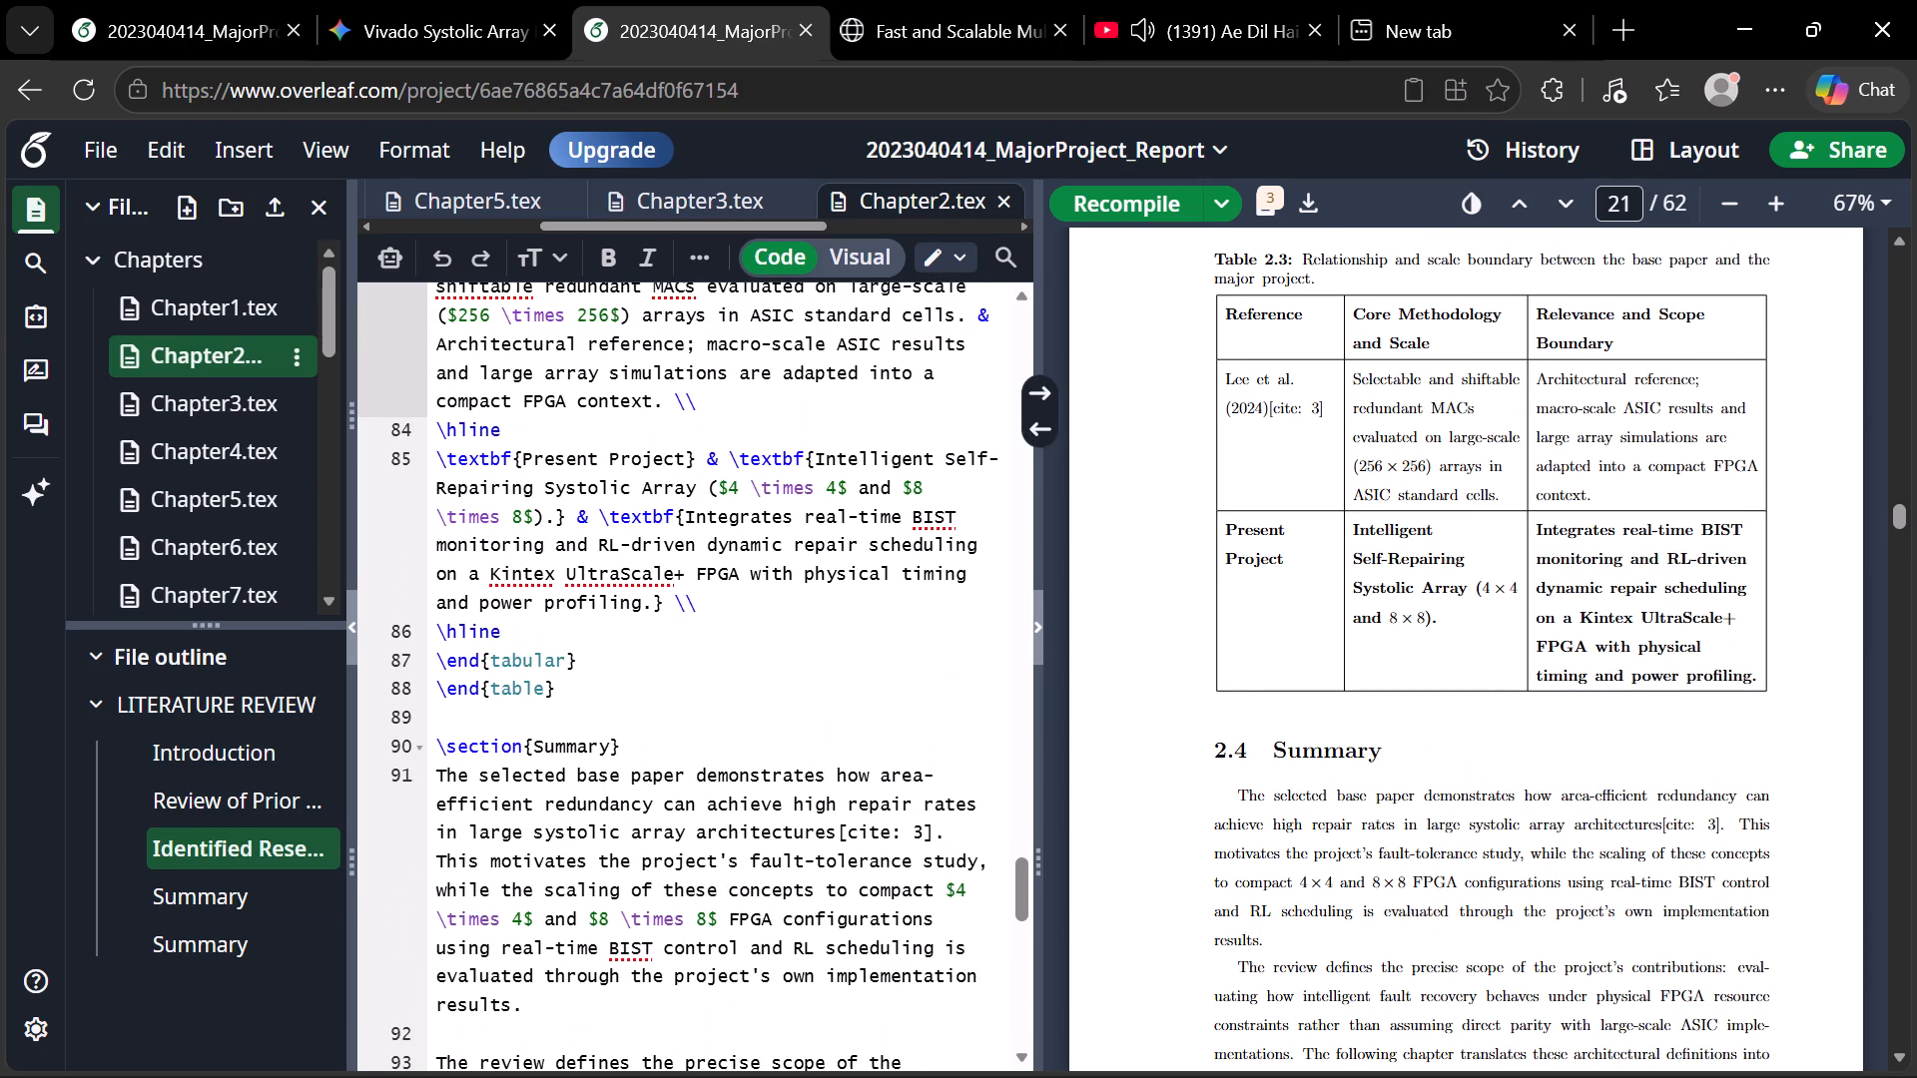
{"action": "scroll", "coordinate": [546, 516], "scroll_direction": "up", "scroll_amount": 1}
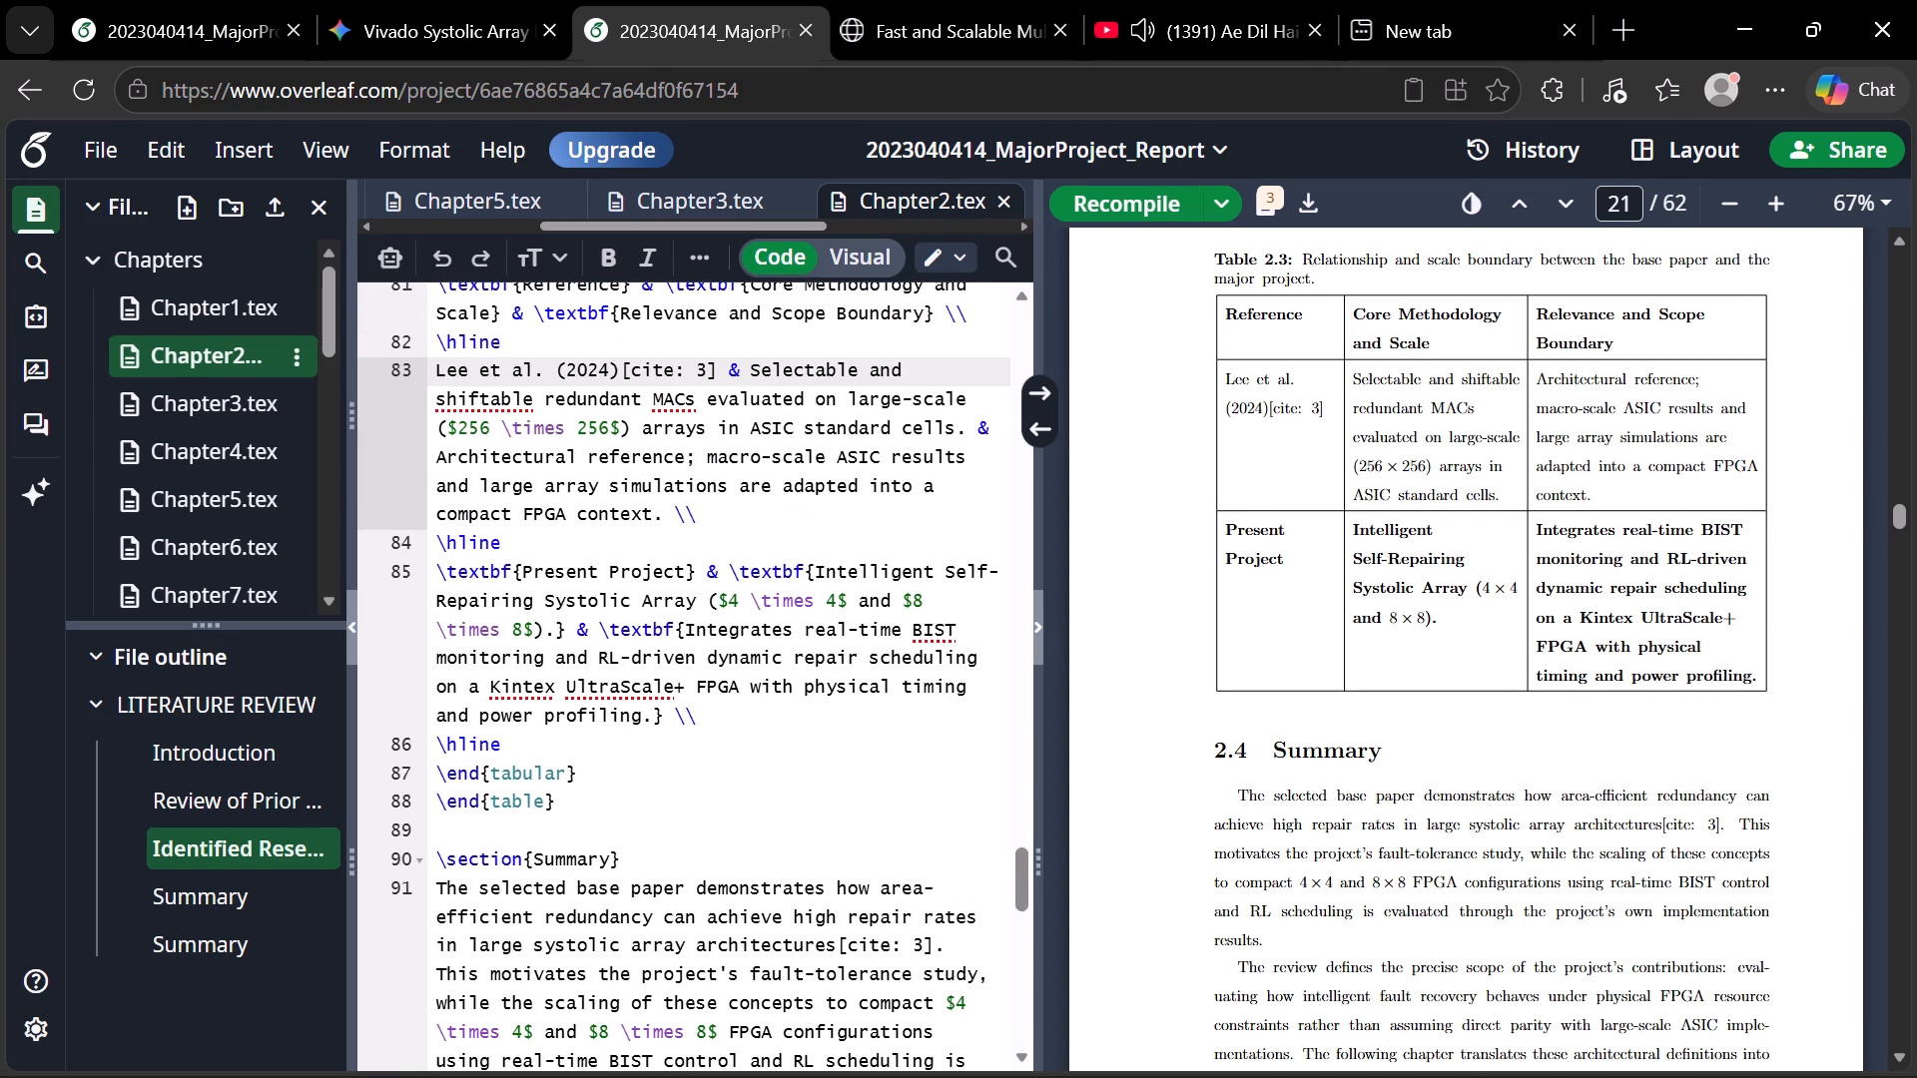
{"action": "left_click", "coordinate": [721, 355]}
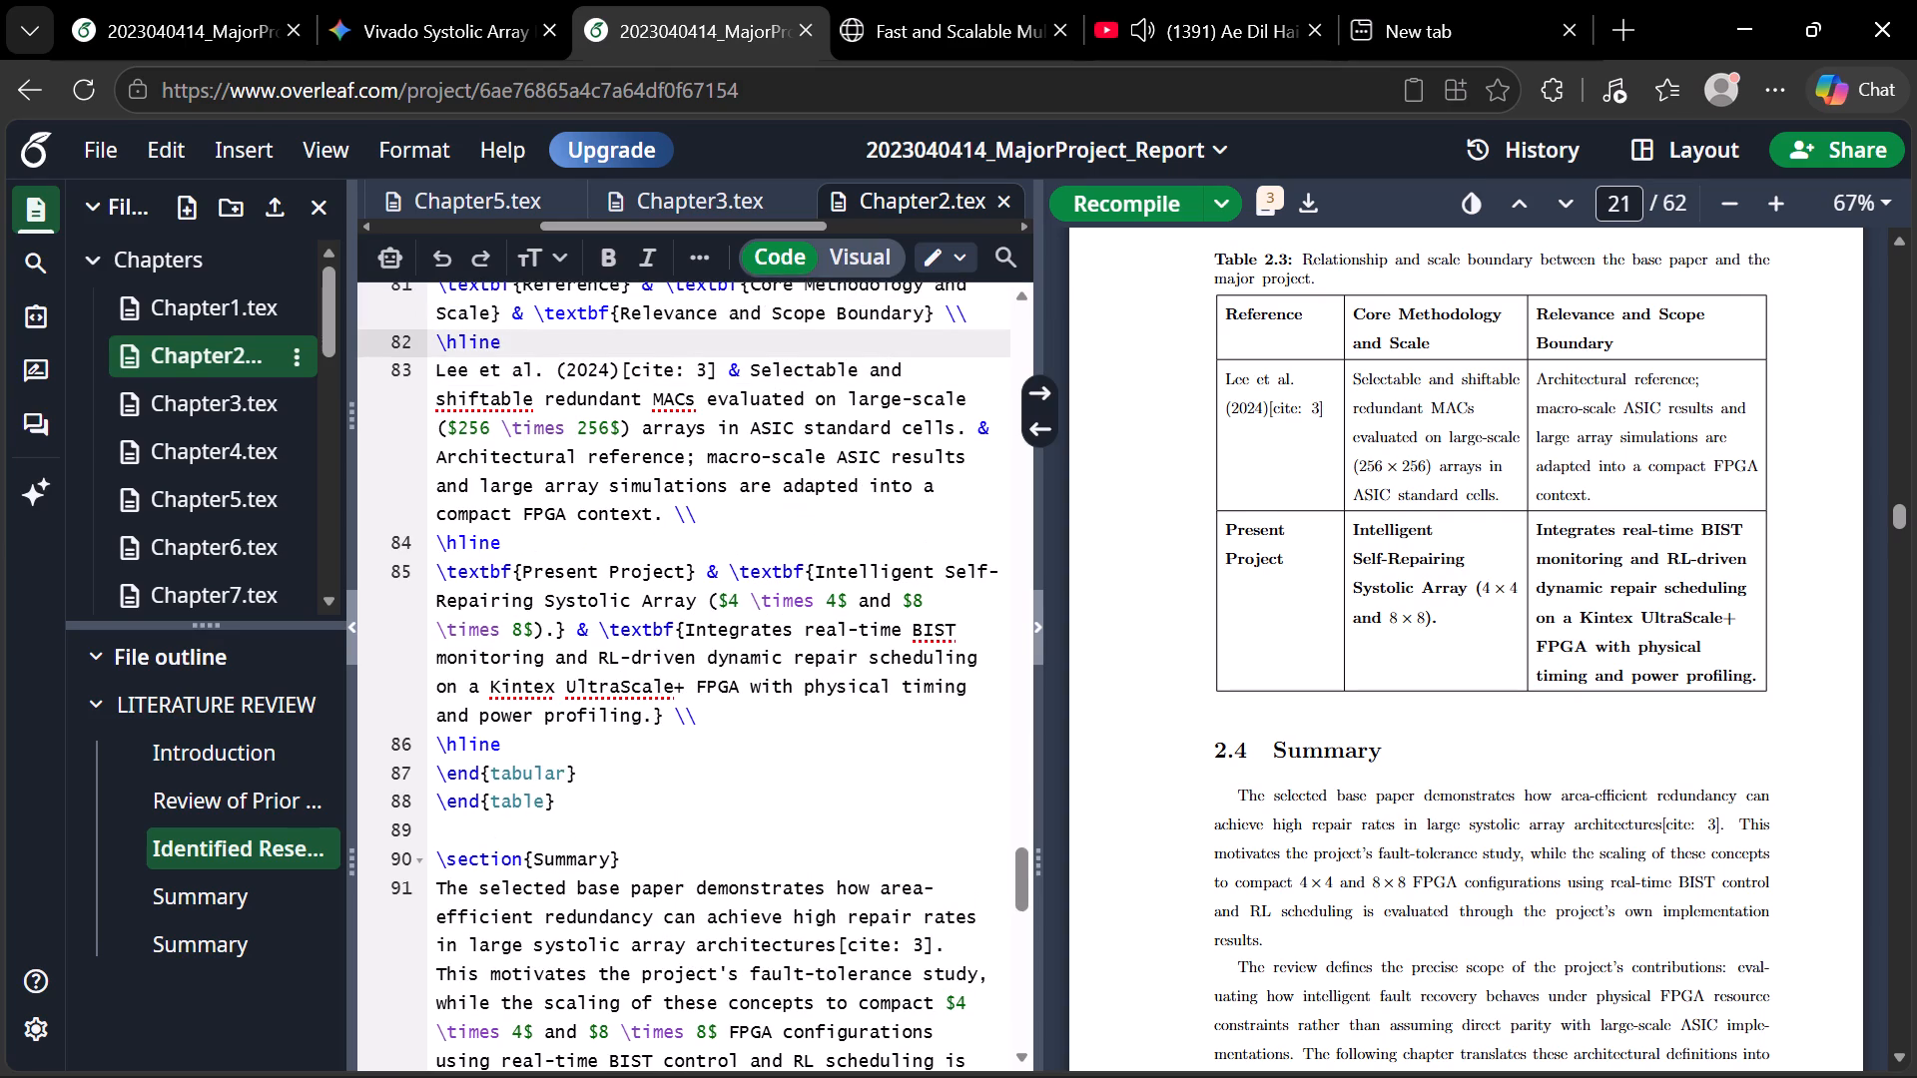
{"action": "left_click", "coordinate": [721, 368]}
{"action": "key", "text": "BackSpace"}
{"action": "key", "text": "BackSpace"}
{"action": "key", "text": "BackSpace"}
{"action": "key", "text": "BackSpace"}
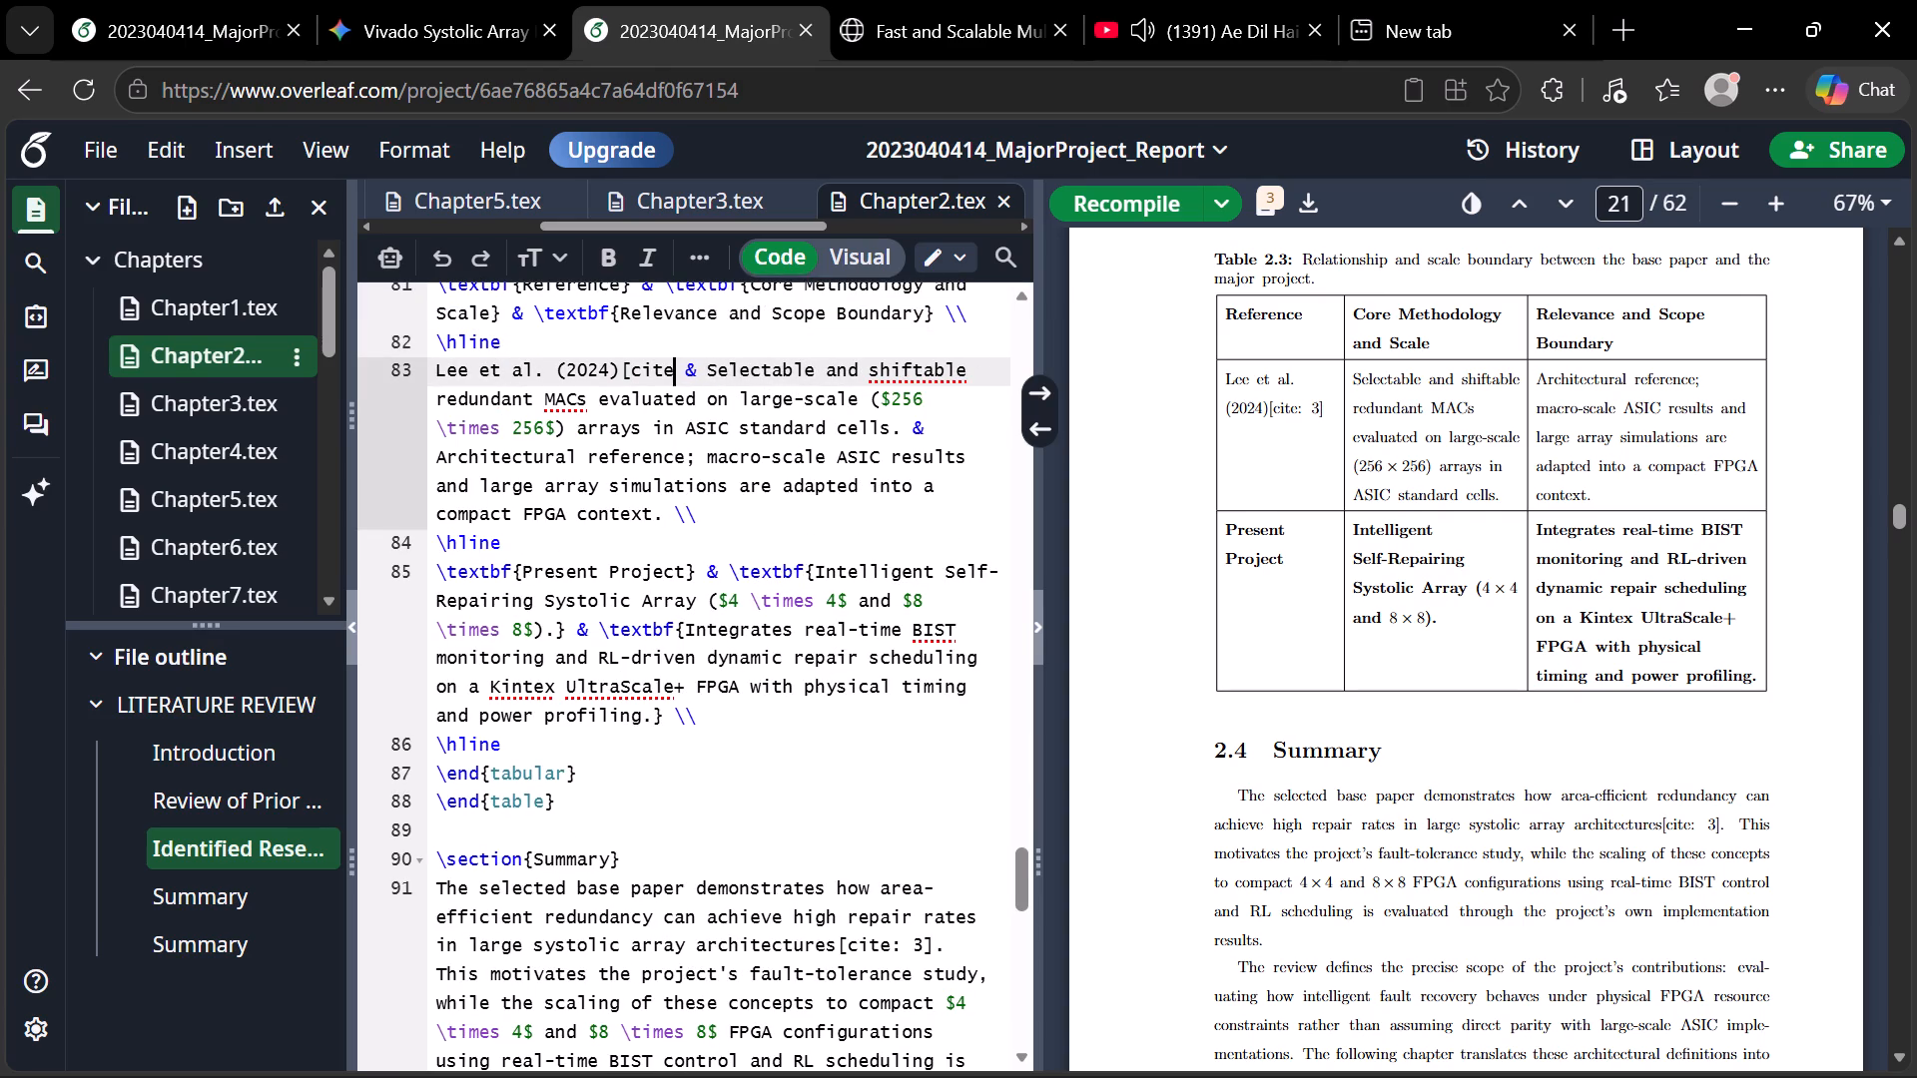
{"action": "key", "text": "BackSpace"}
{"action": "key", "text": "BackSpace"}
{"action": "key", "text": "BackSpace"}
{"action": "key", "text": "BackSpace"}
{"action": "key", "text": "BackSpace"}
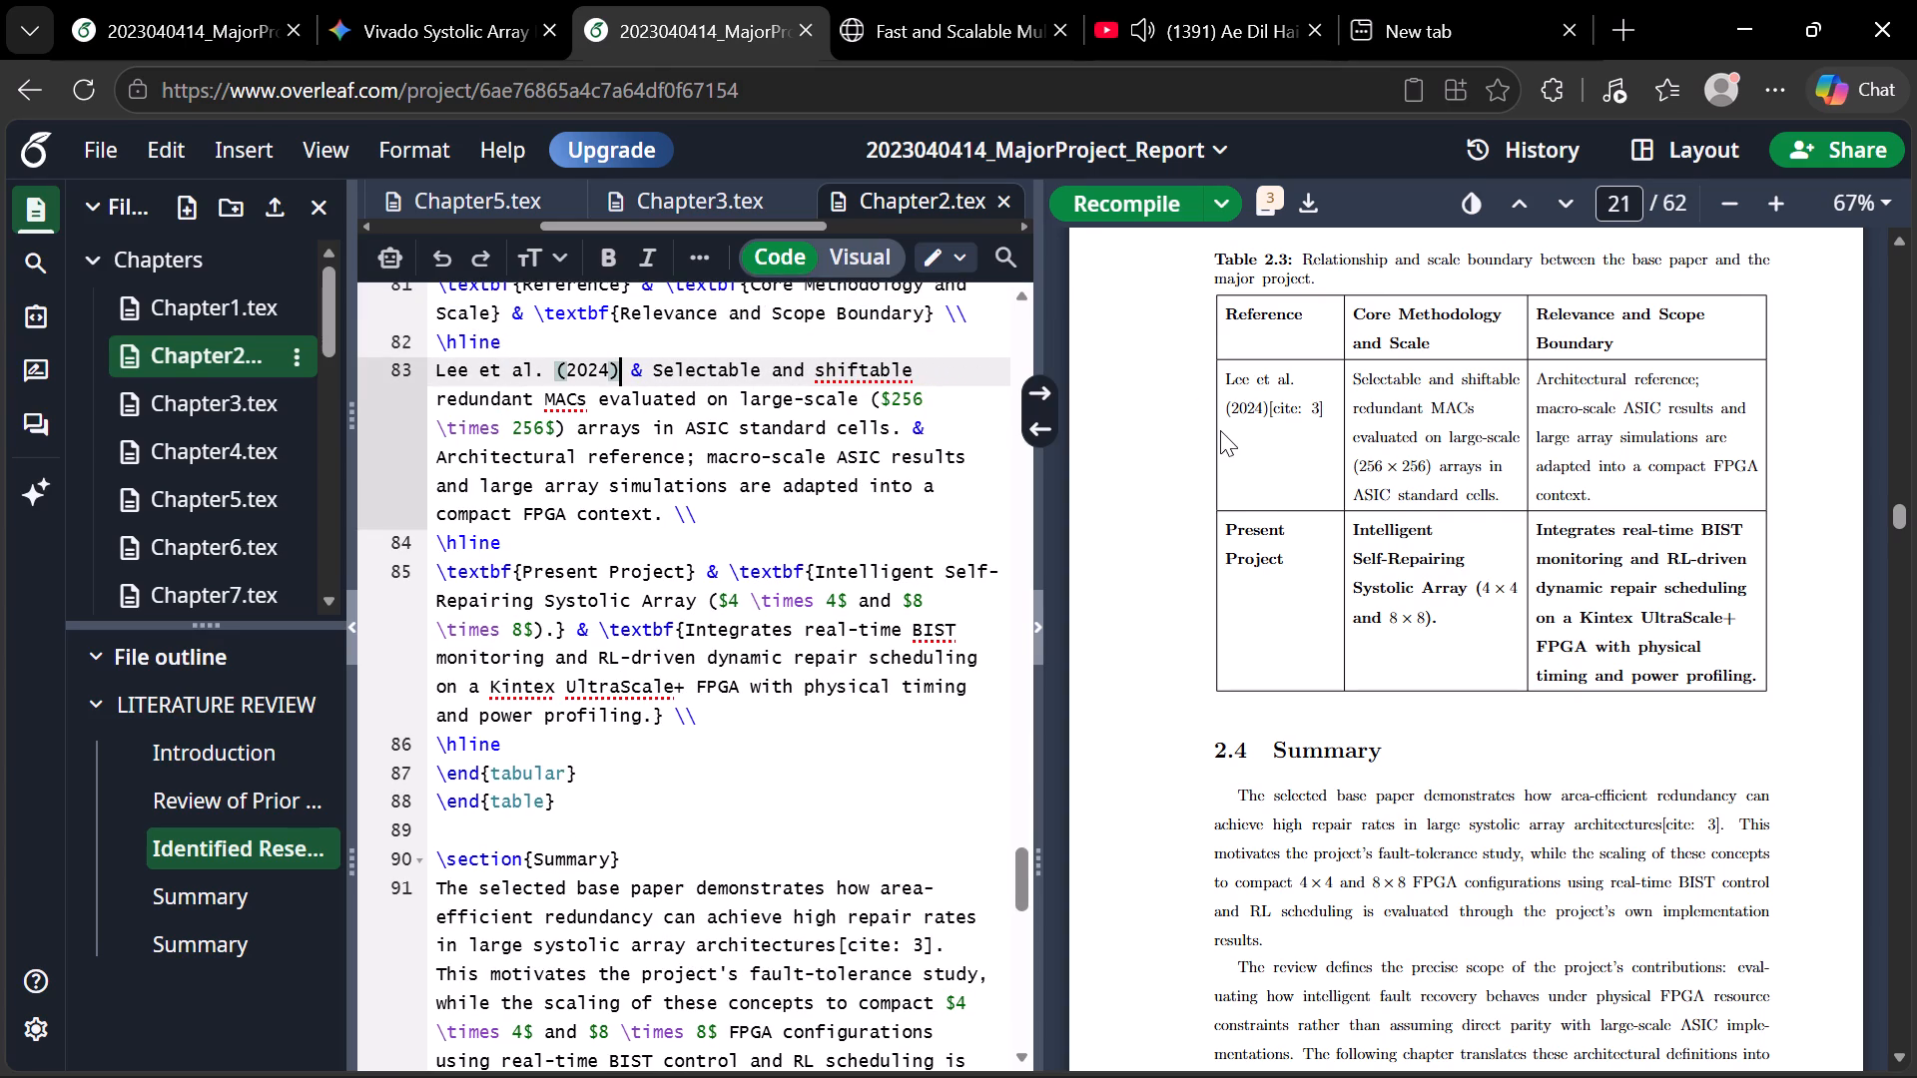
Review the compiled Identified Research Gaps section of Chapter 2 in the PDF preview, checking its text and citation markers.
{"action": "scroll", "coordinate": [1221, 433], "scroll_direction": "up", "scroll_amount": 6}
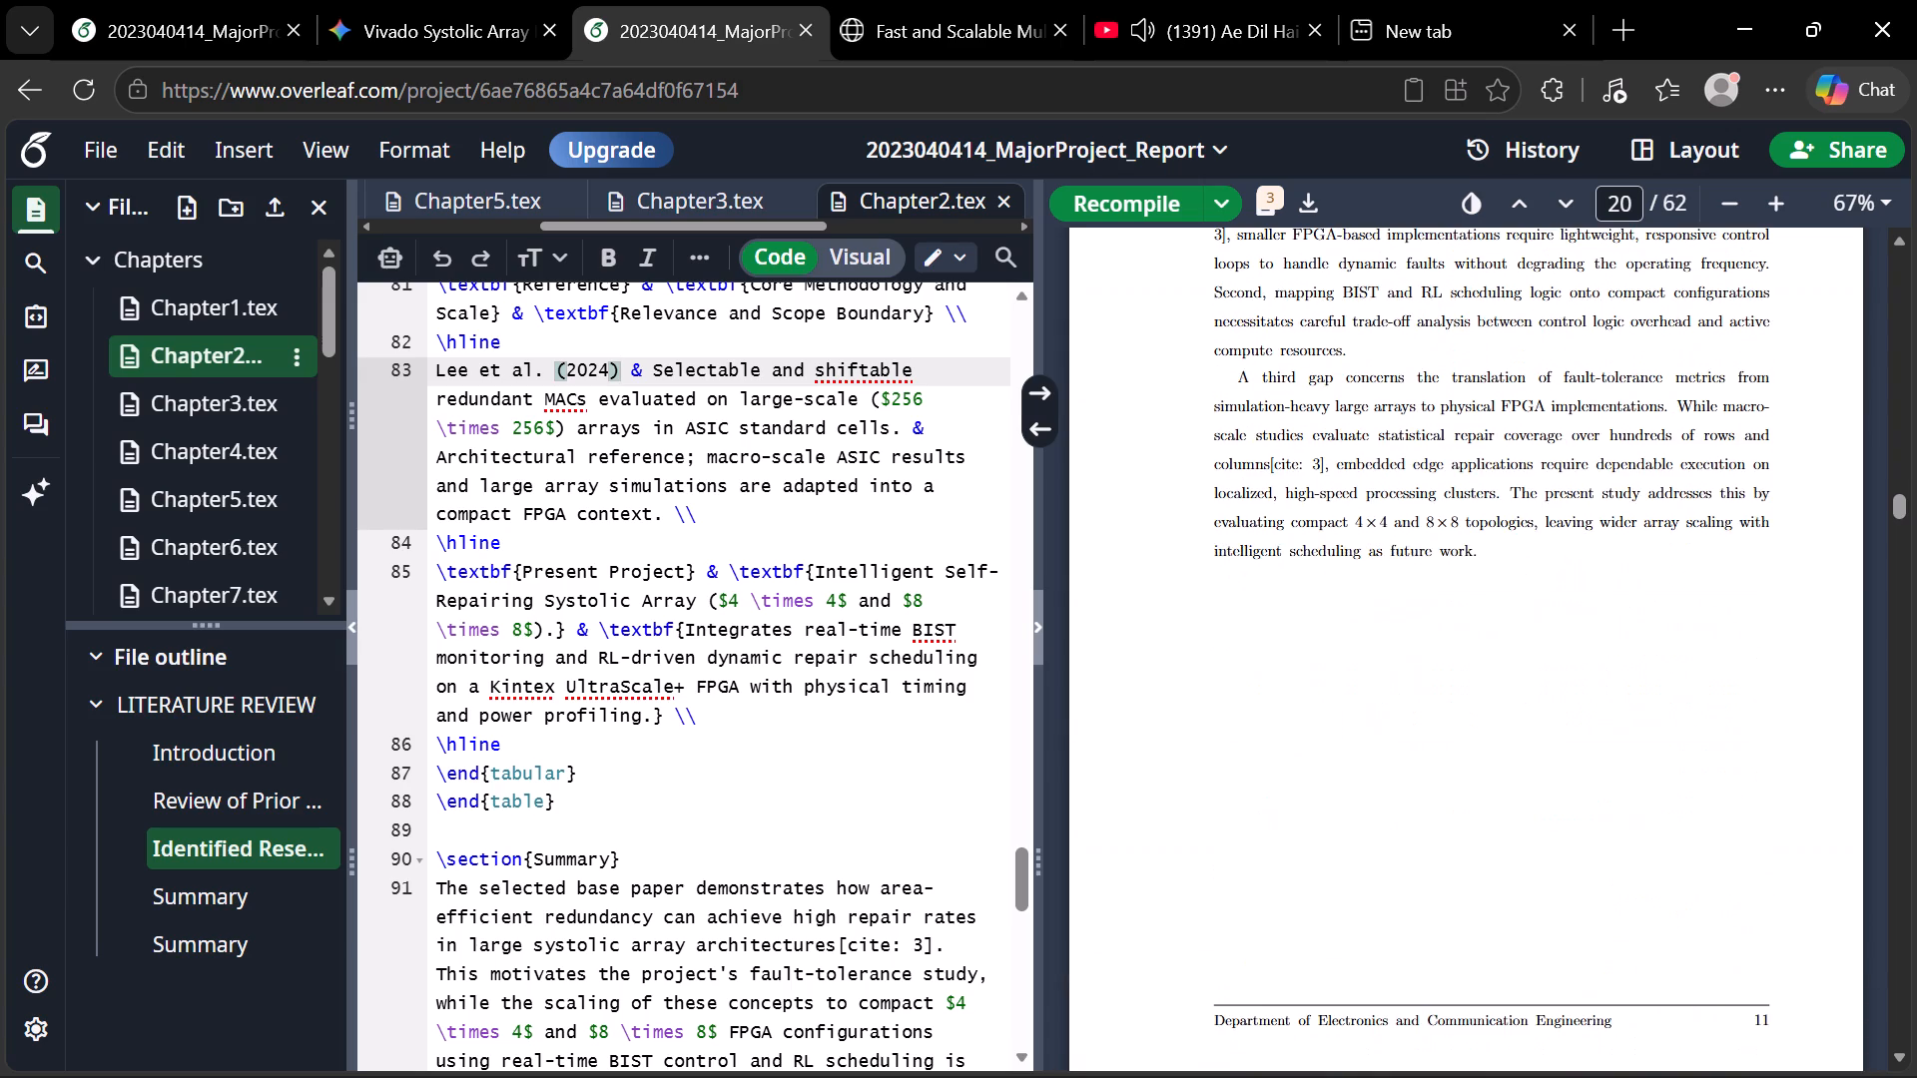
{"action": "scroll", "coordinate": [1221, 433], "scroll_direction": "up", "scroll_amount": 1}
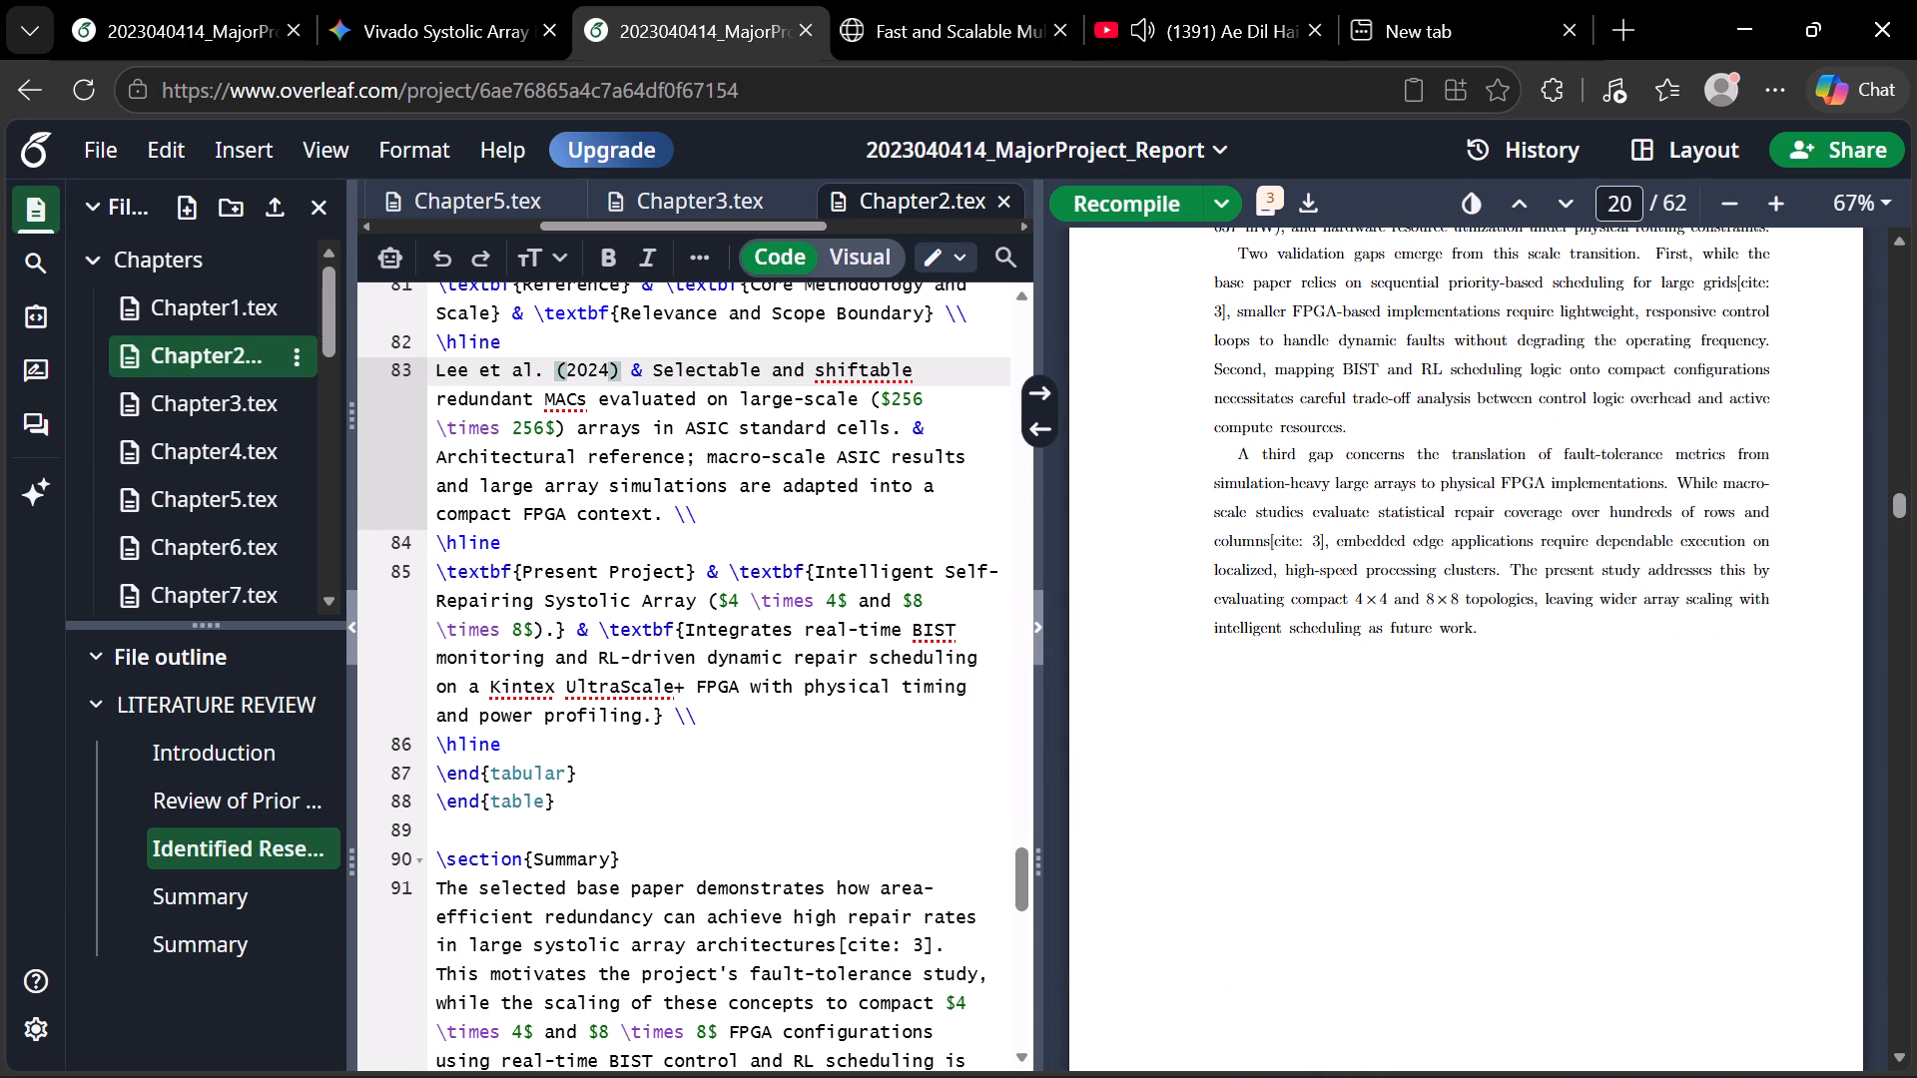
{"action": "scroll", "coordinate": [1373, 528], "scroll_direction": "up", "scroll_amount": 1}
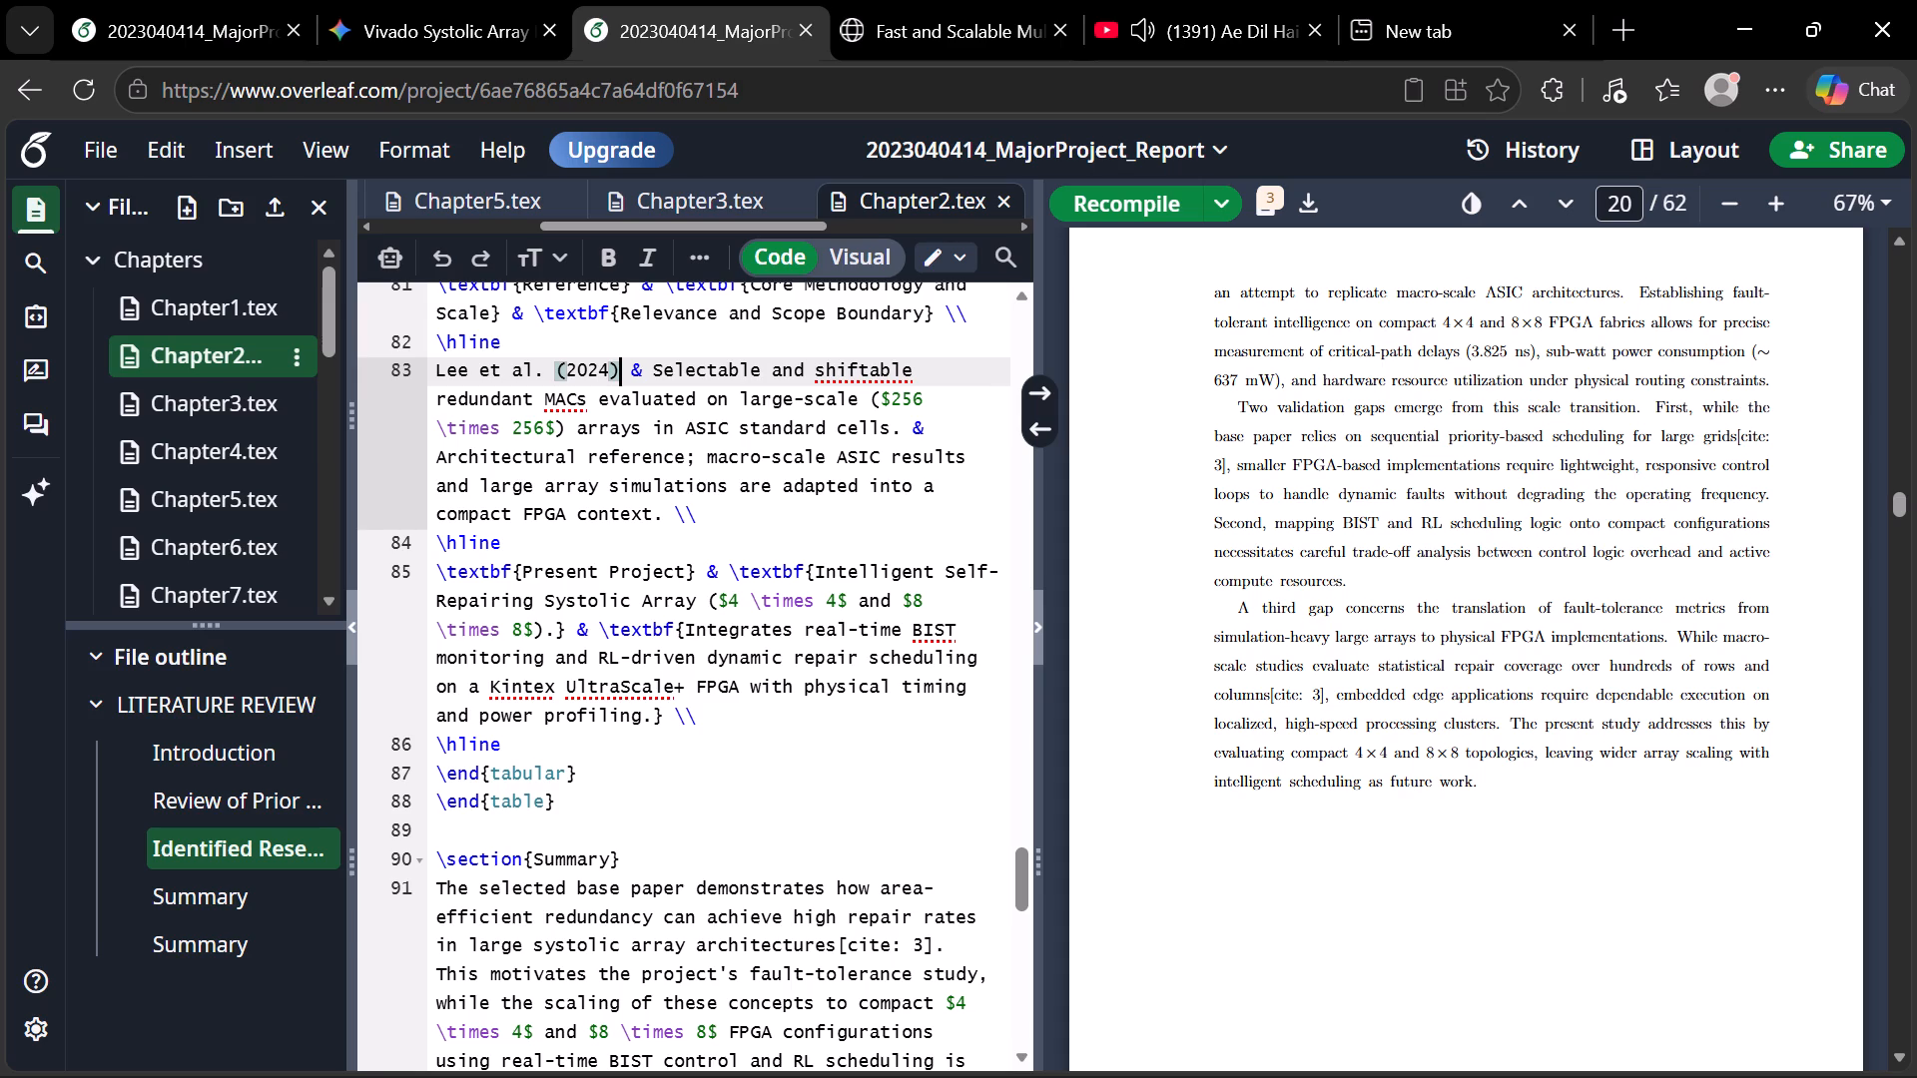
{"action": "scroll", "coordinate": [1373, 528], "scroll_direction": "up", "scroll_amount": 4}
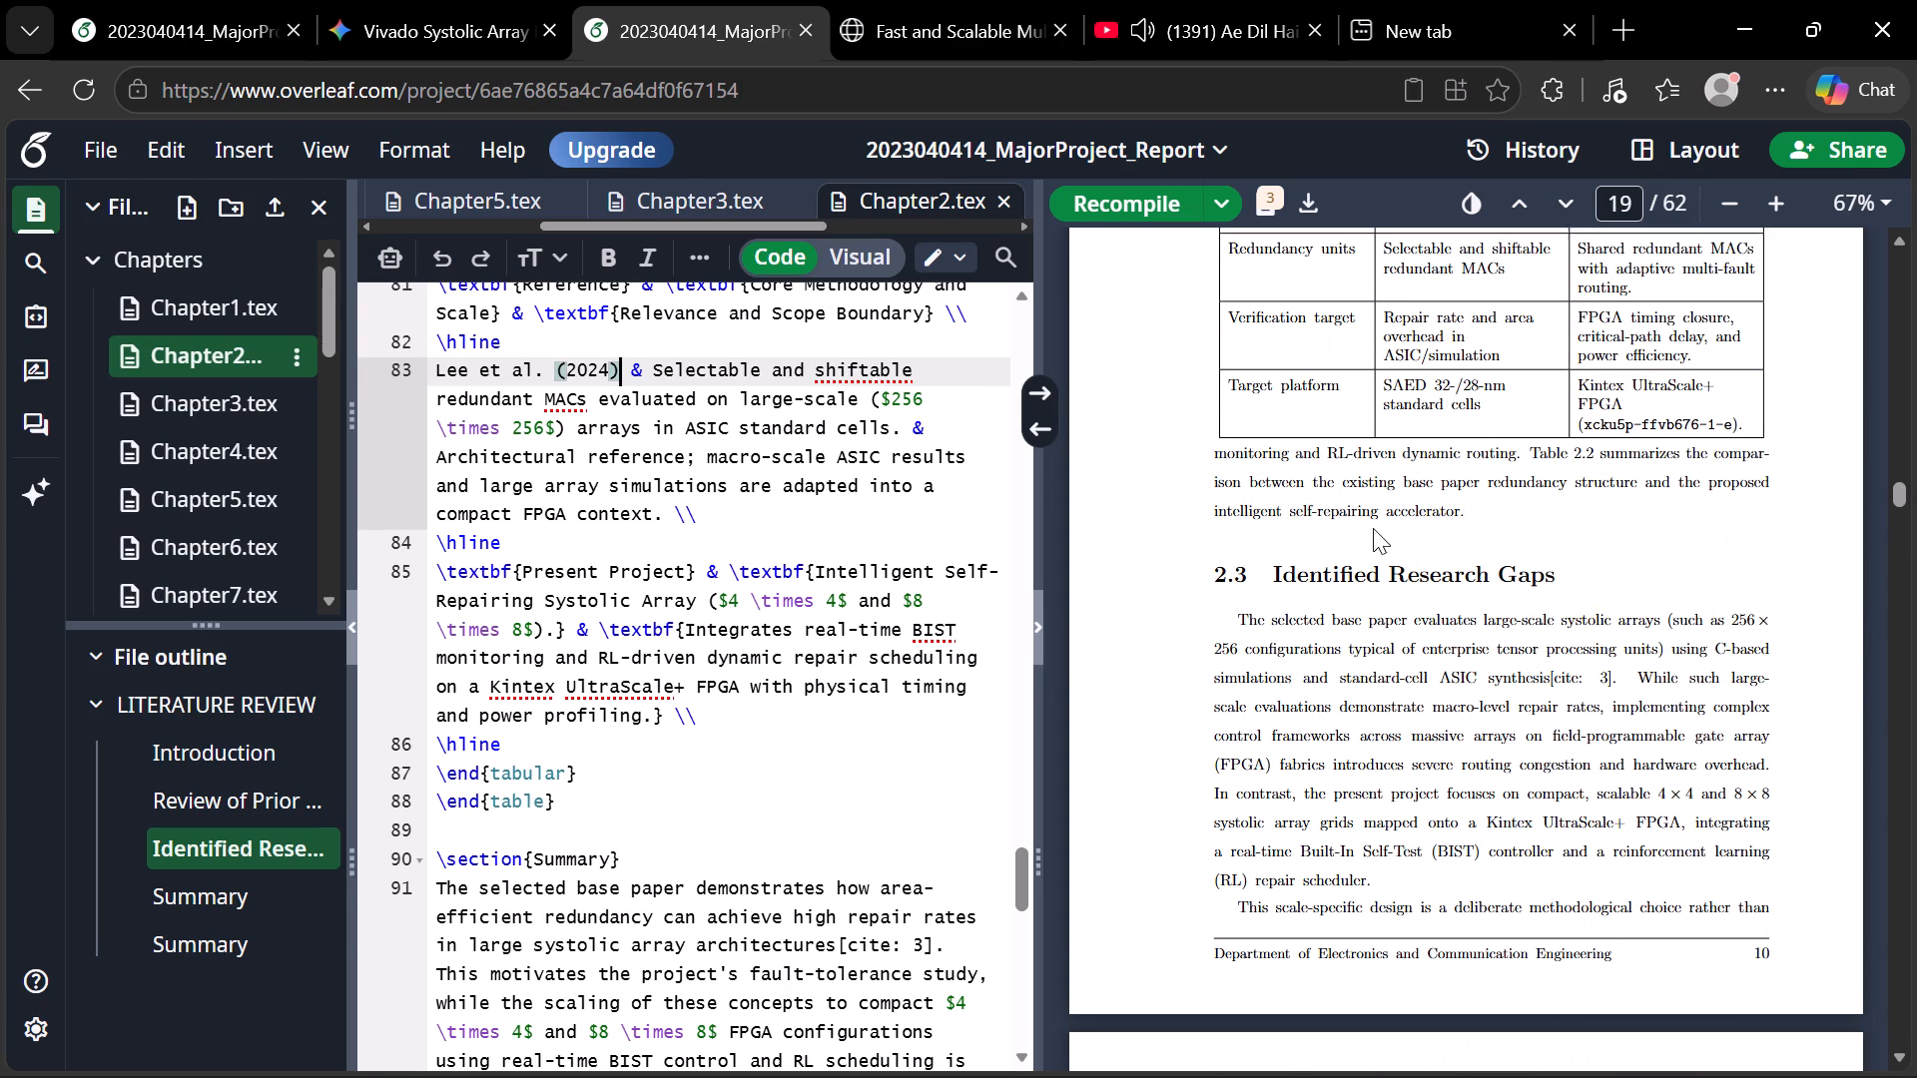
{"action": "scroll", "coordinate": [1387, 720], "scroll_direction": "down", "scroll_amount": 1}
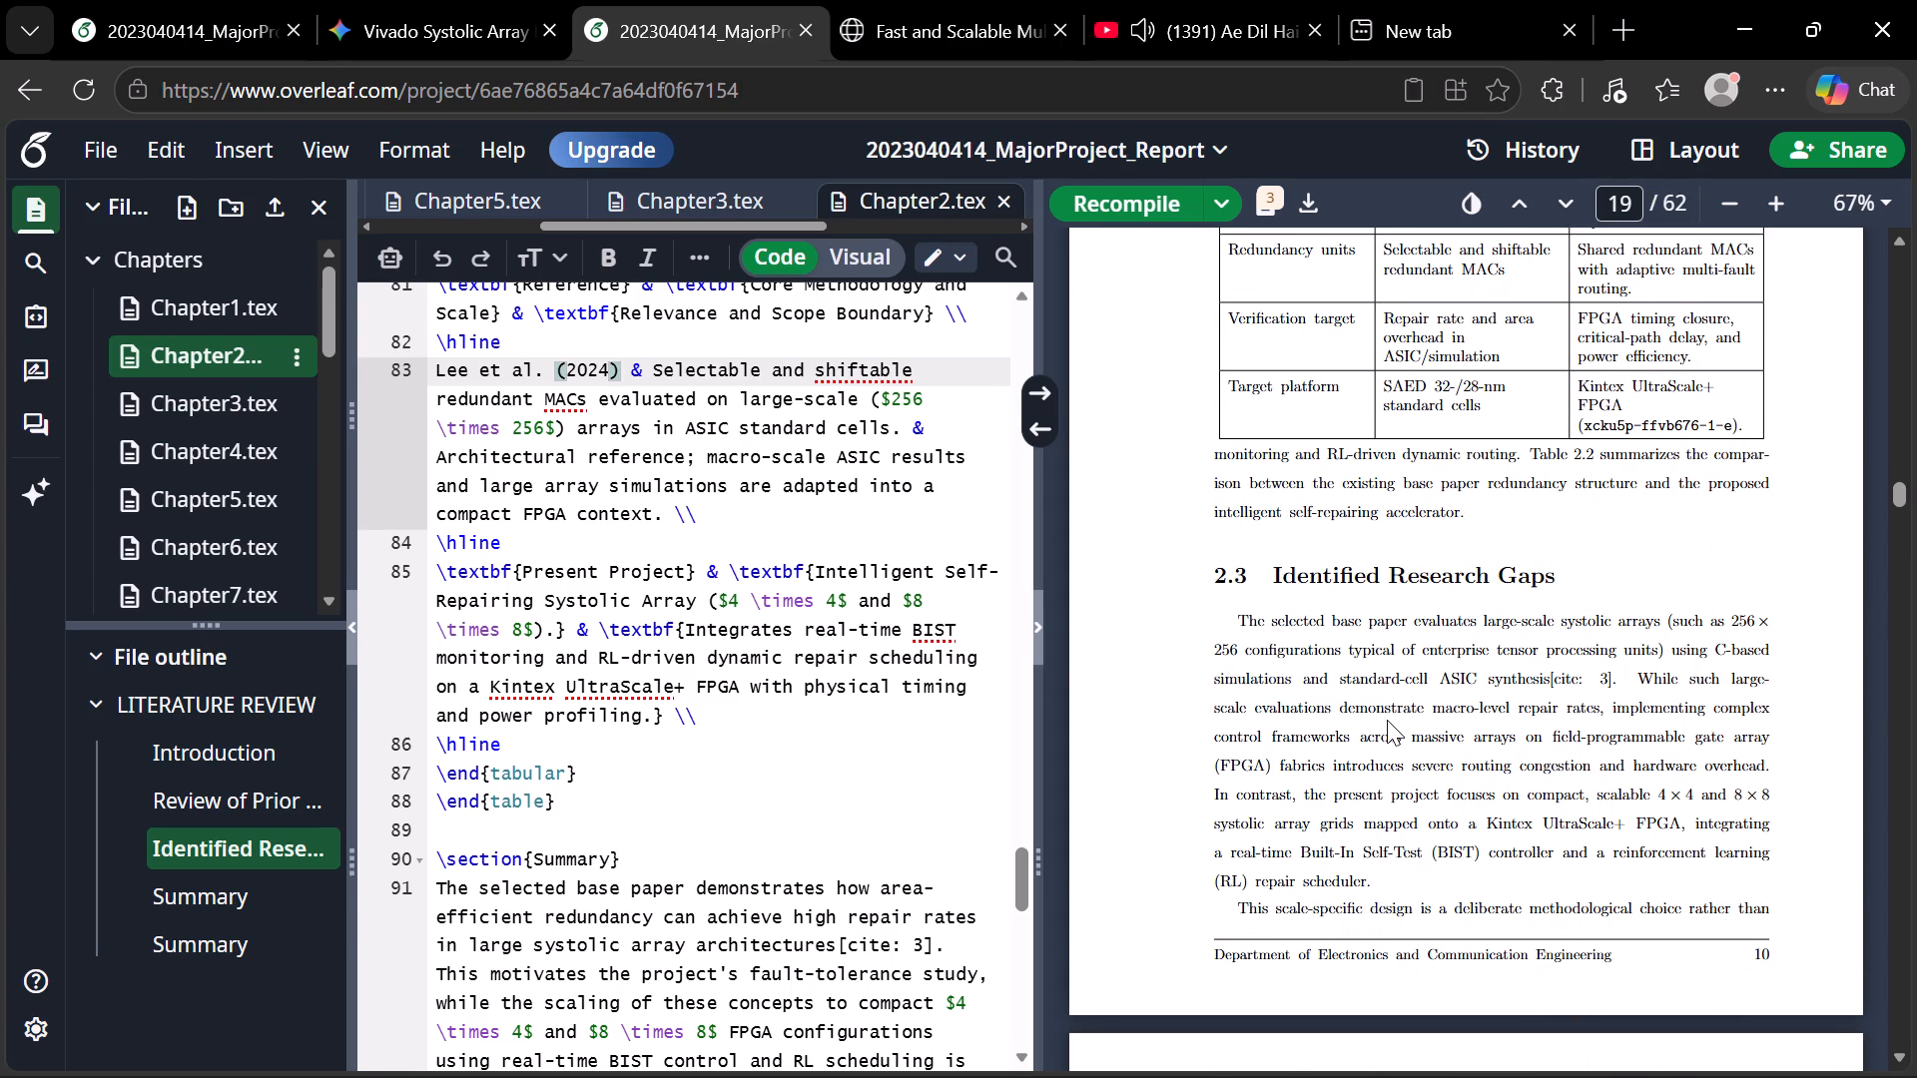
{"action": "scroll", "coordinate": [1387, 720], "scroll_direction": "down", "scroll_amount": 1}
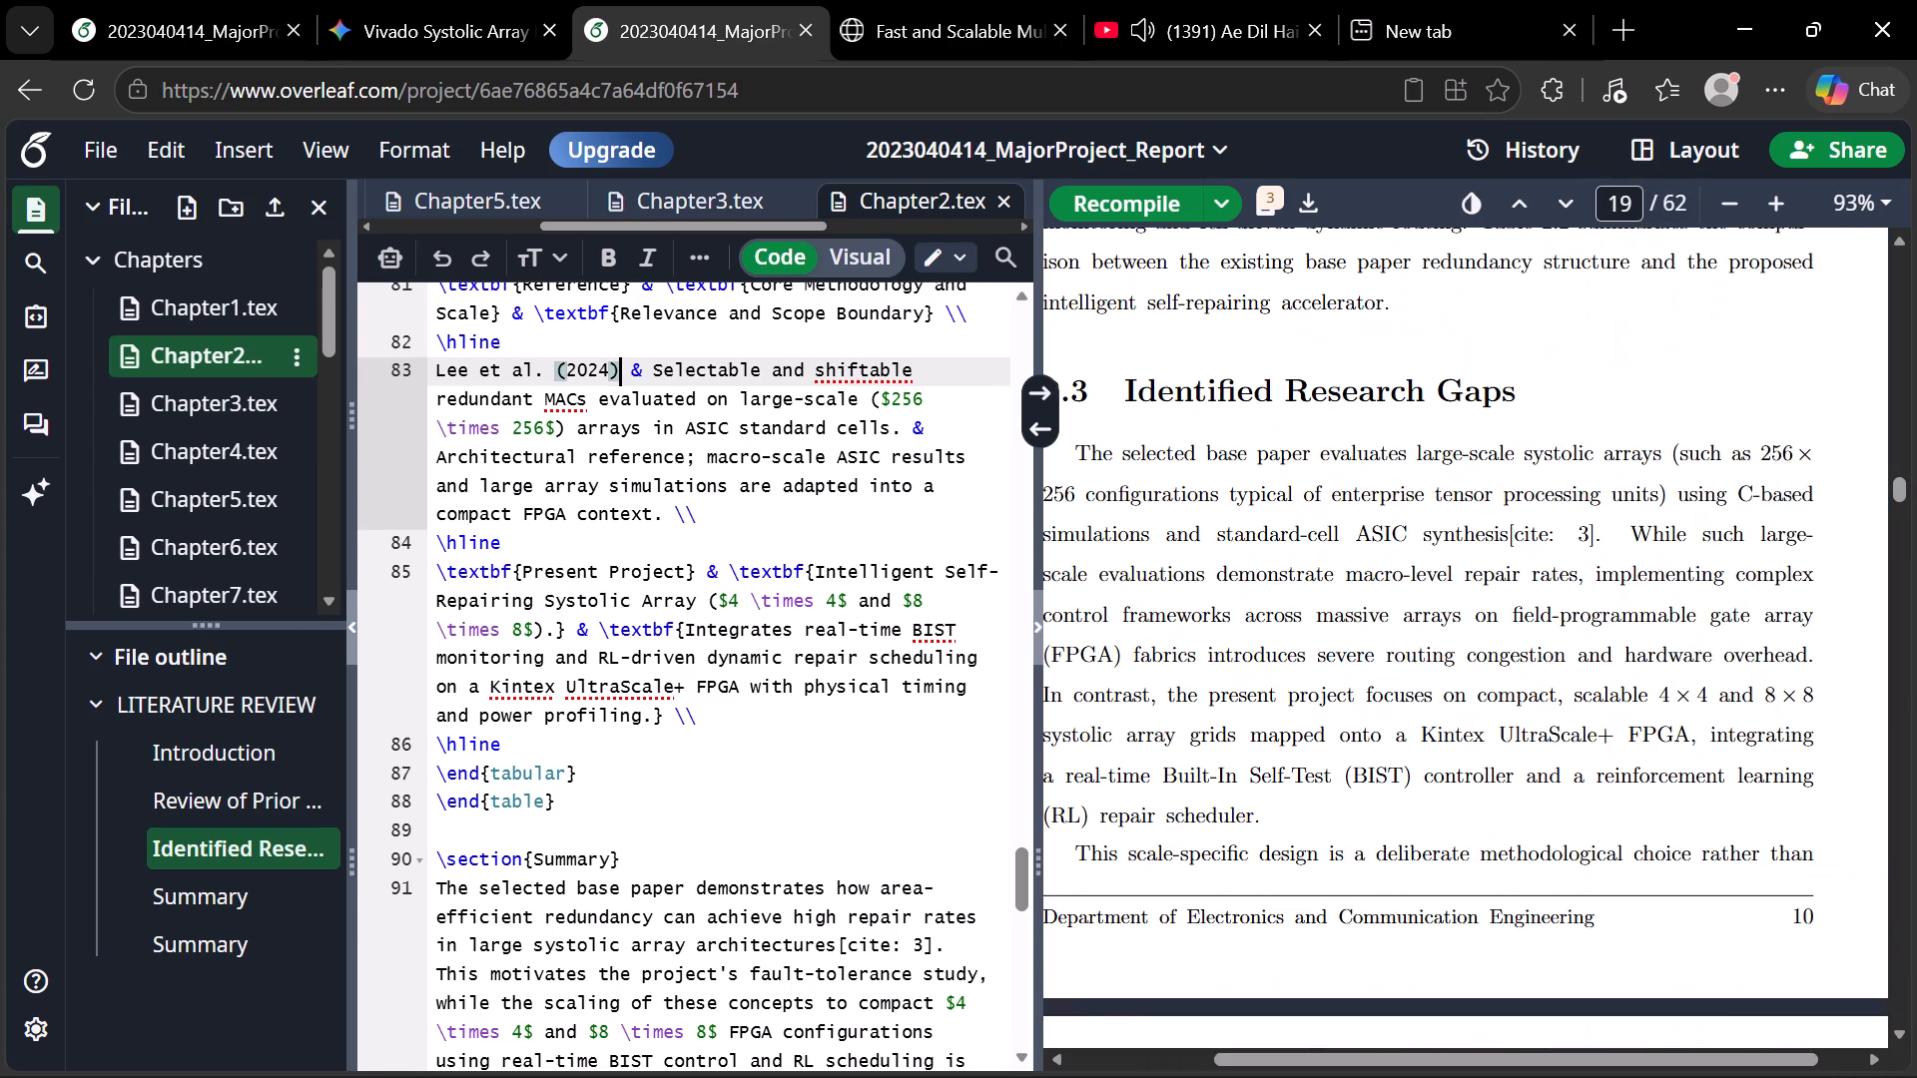
{"action": "scroll", "coordinate": [1576, 463], "scroll_direction": "down", "scroll_amount": 2}
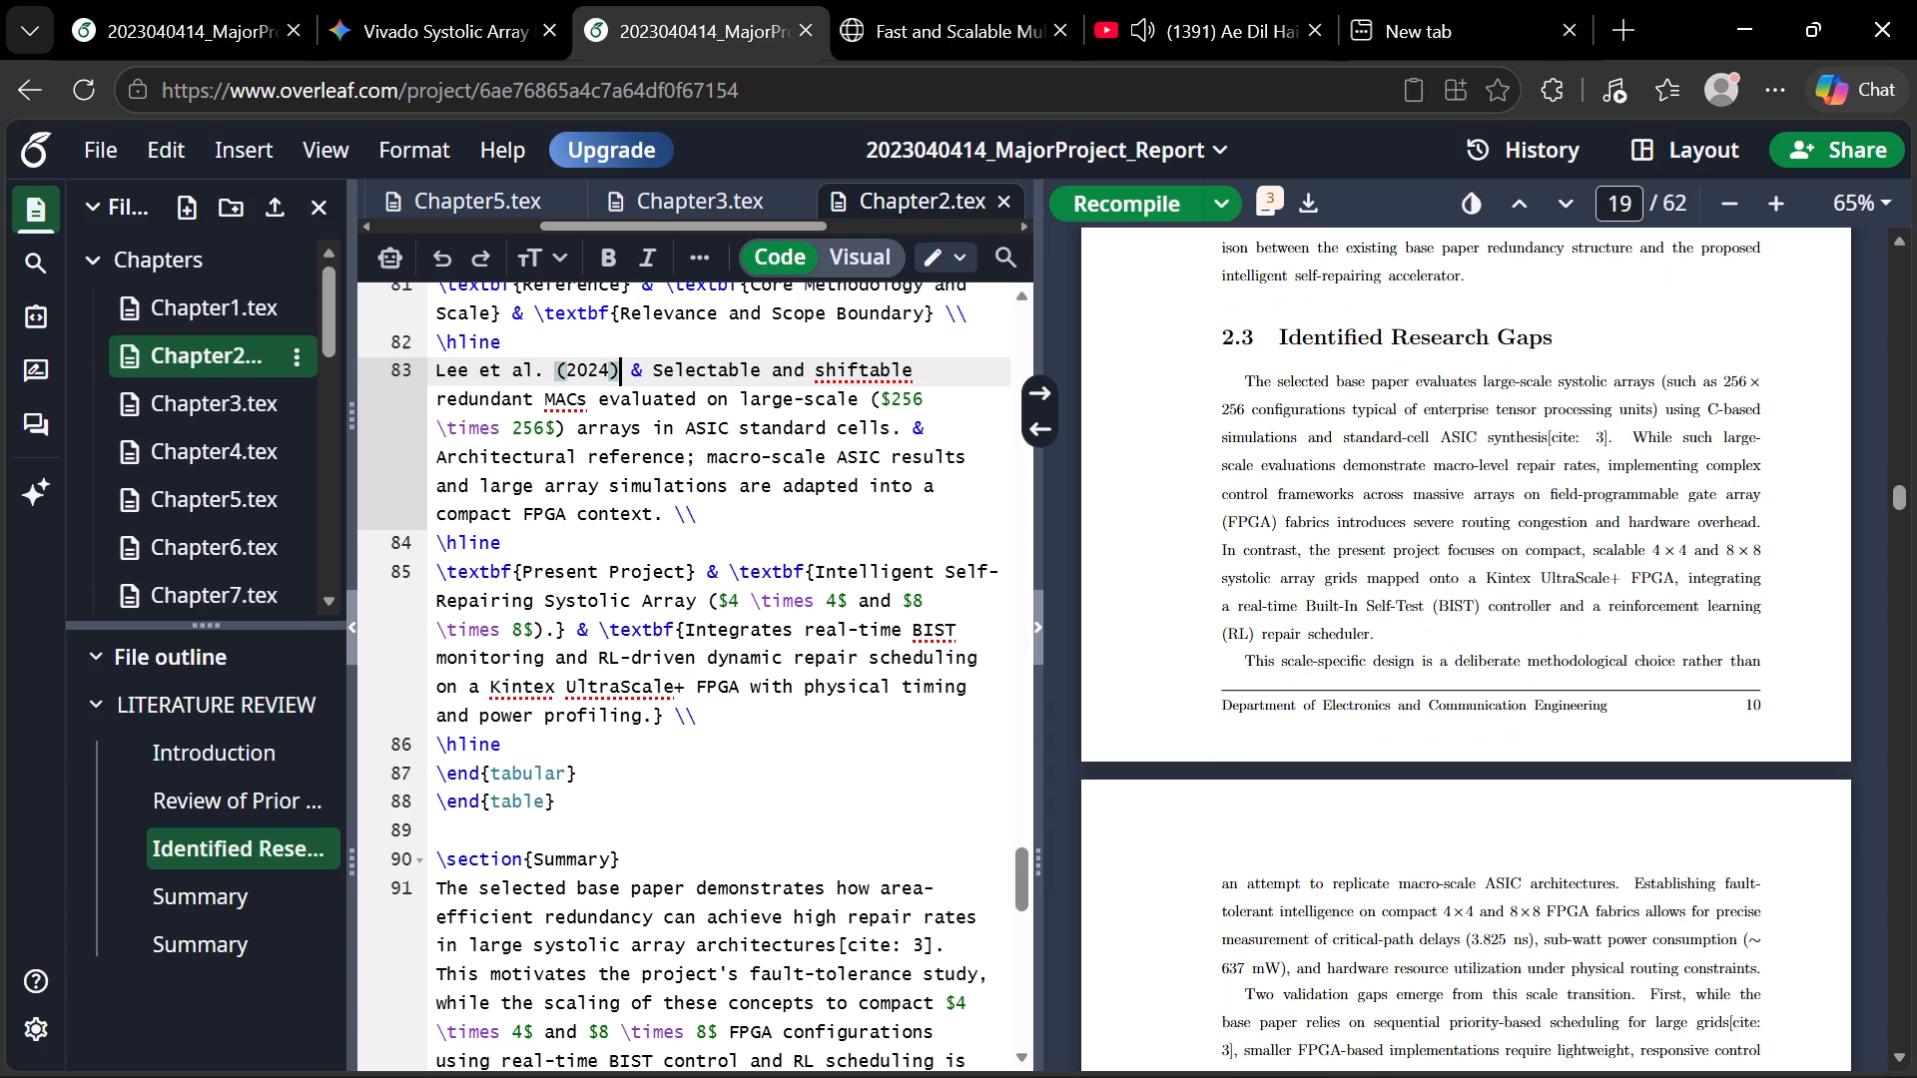
{"action": "scroll", "coordinate": [1576, 463], "scroll_direction": "down", "scroll_amount": 2}
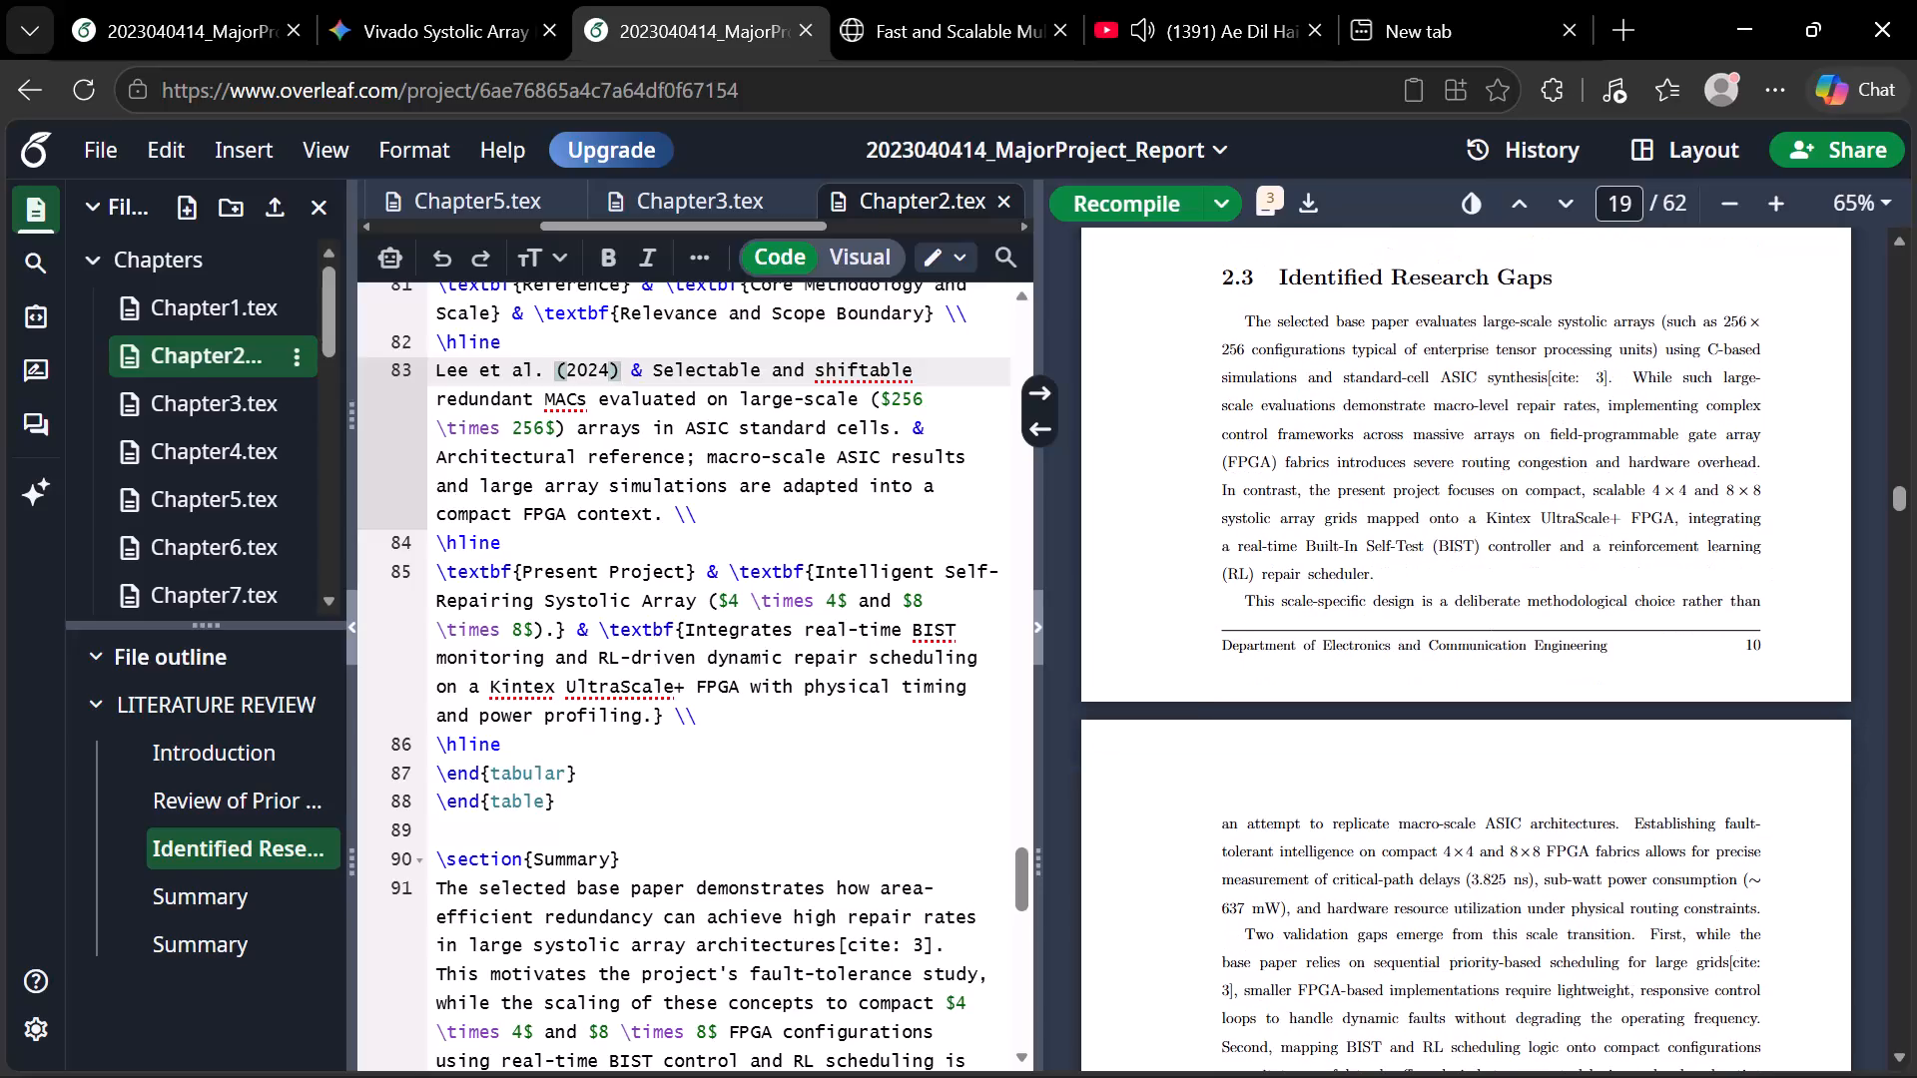
{"action": "scroll", "coordinate": [1576, 463], "scroll_direction": "down", "scroll_amount": 1}
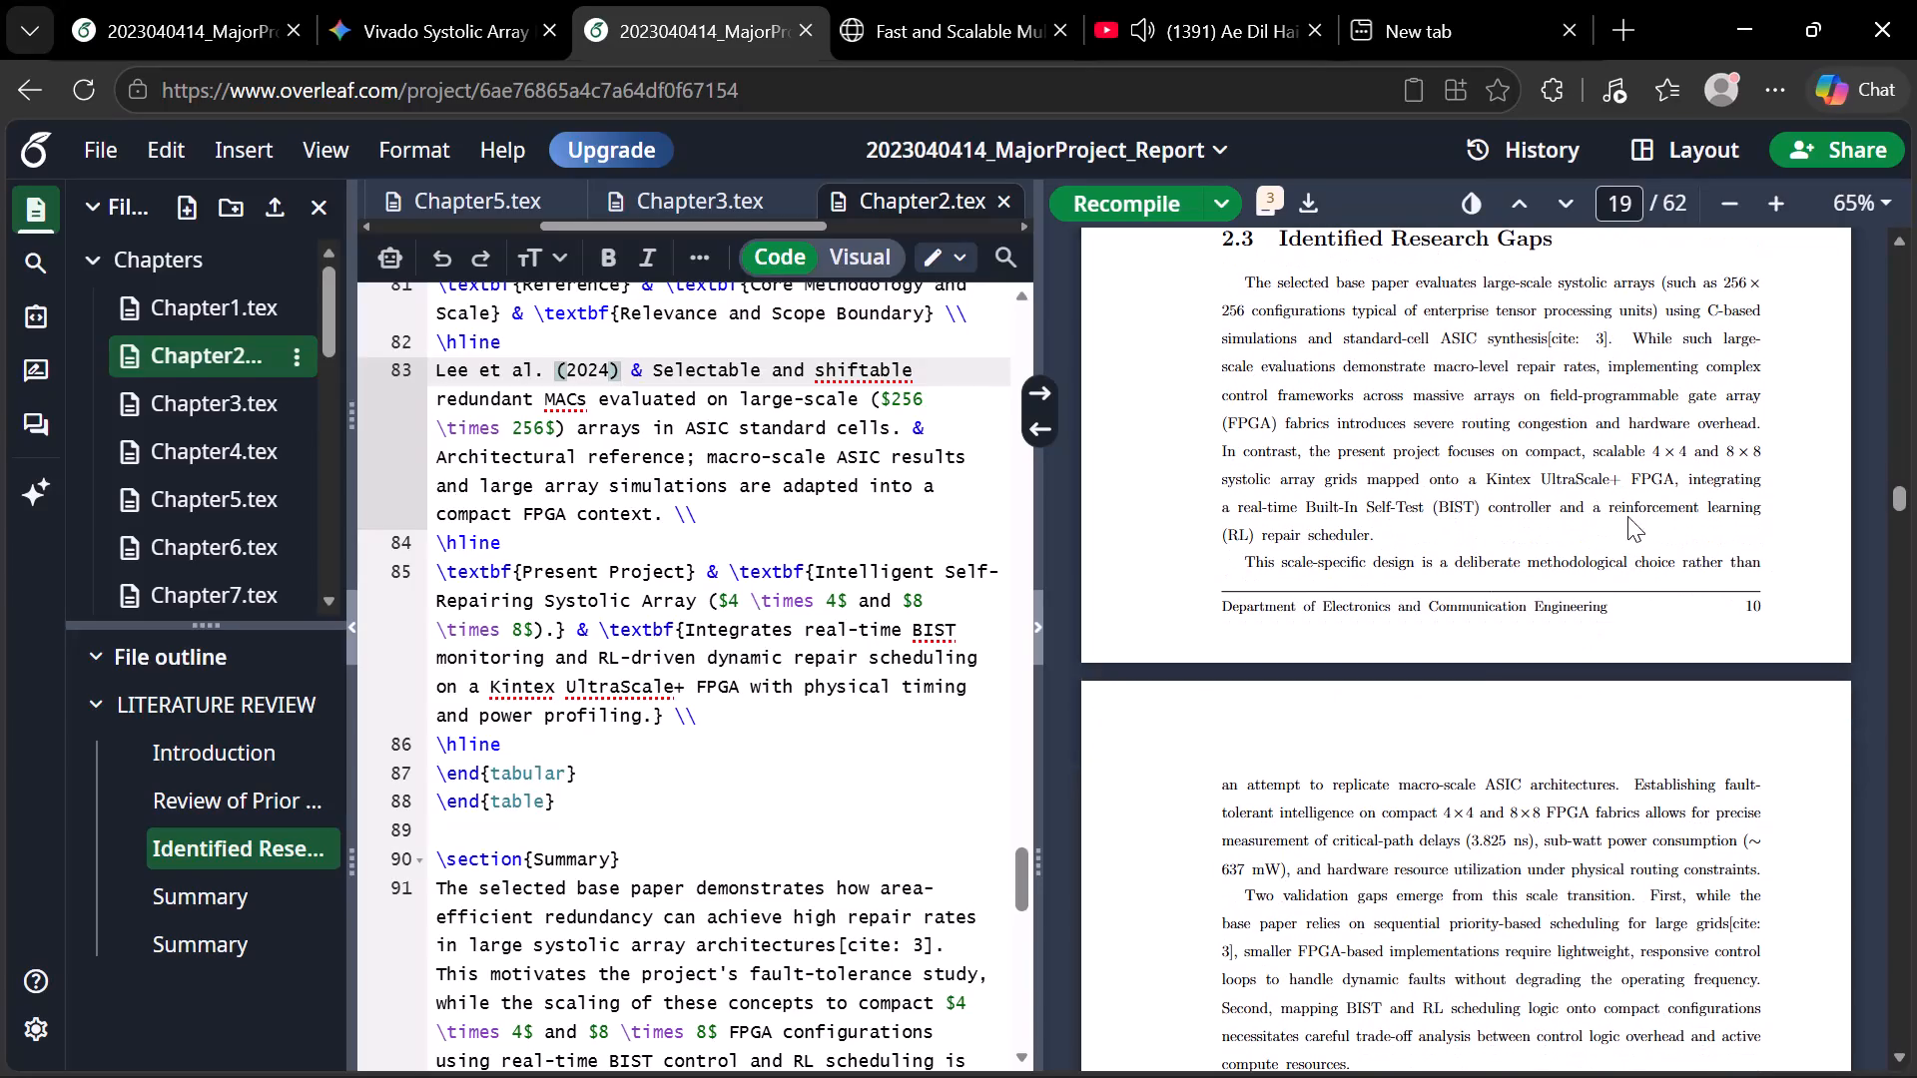
Examine Tables 2.1 and 2.2 and the paragraphs between them in the compiled Chapter 2 PDF.
{"action": "scroll", "coordinate": [1430, 528], "scroll_direction": "up", "scroll_amount": 6}
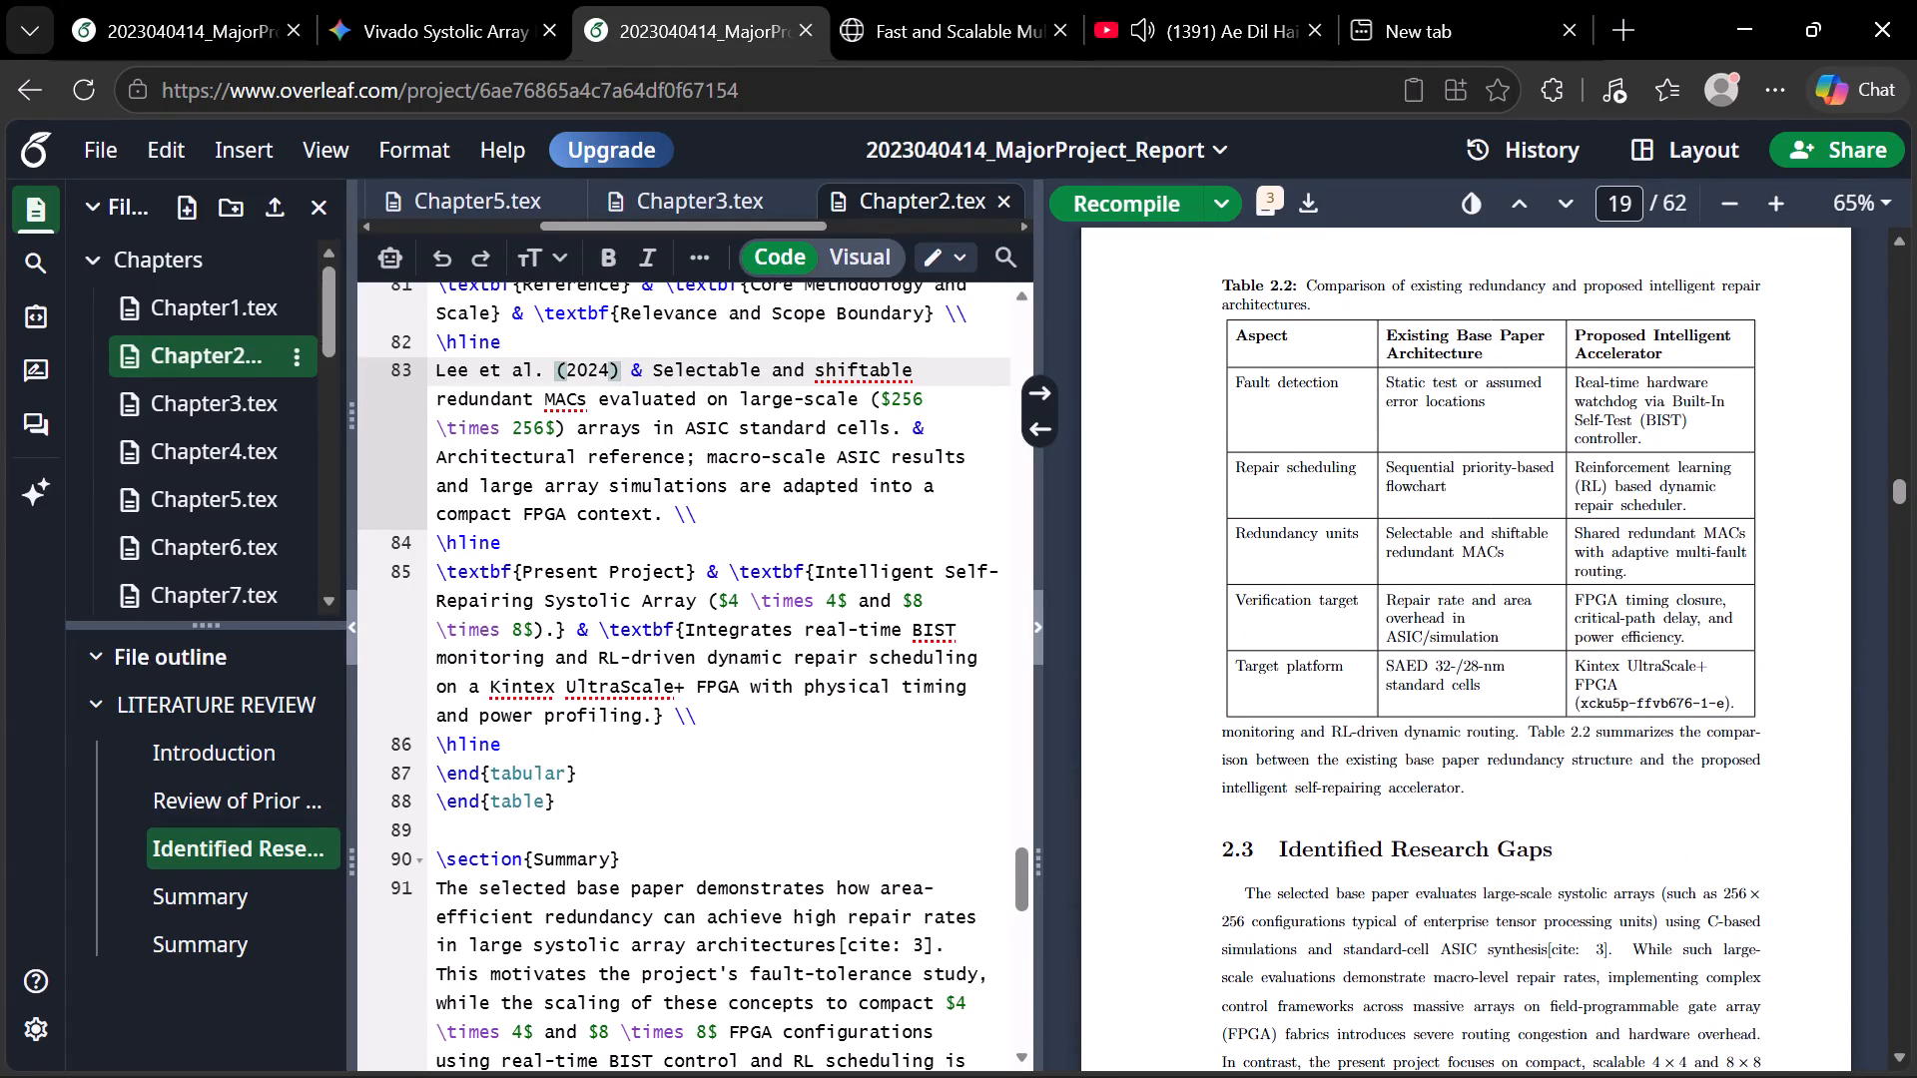
{"action": "scroll", "coordinate": [1430, 528], "scroll_direction": "up", "scroll_amount": 4}
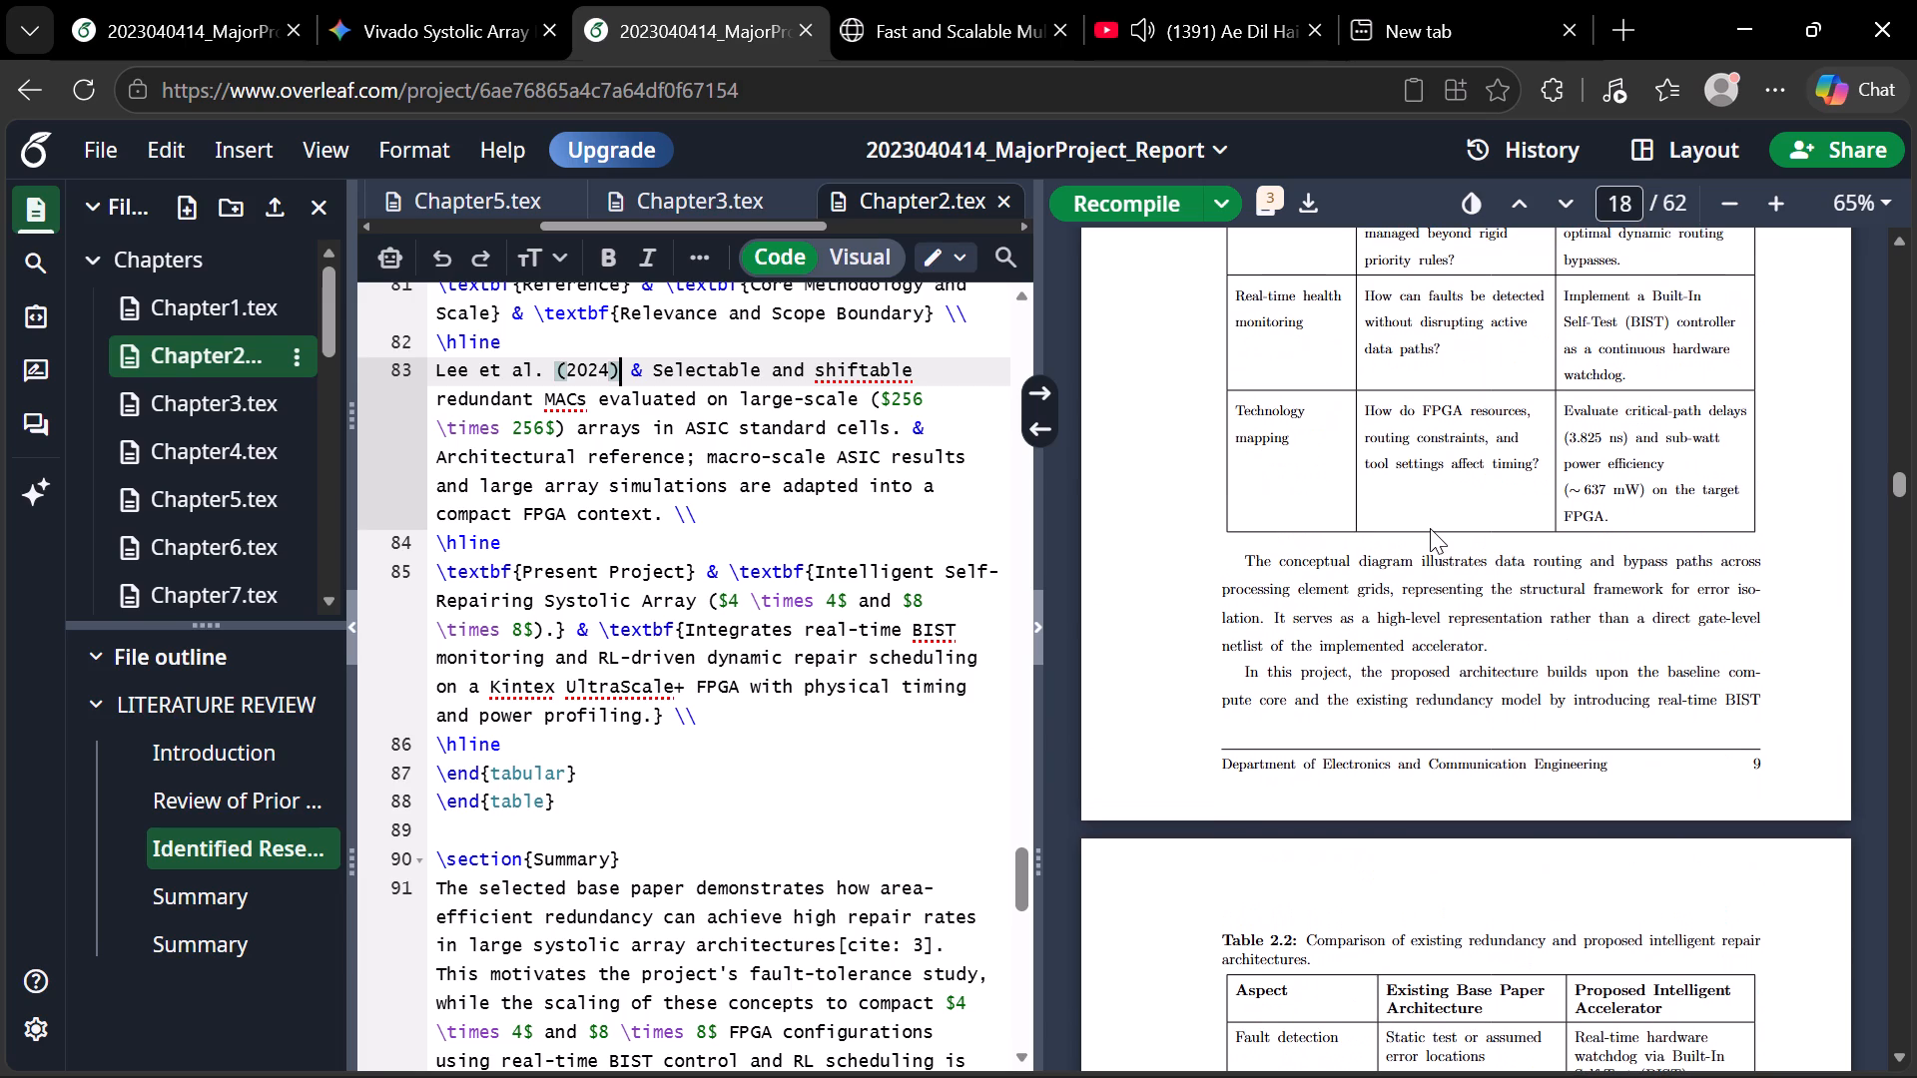
{"action": "scroll", "coordinate": [1430, 528], "scroll_direction": "up", "scroll_amount": 6}
{"action": "scroll", "coordinate": [1430, 528], "scroll_direction": "down", "scroll_amount": 1}
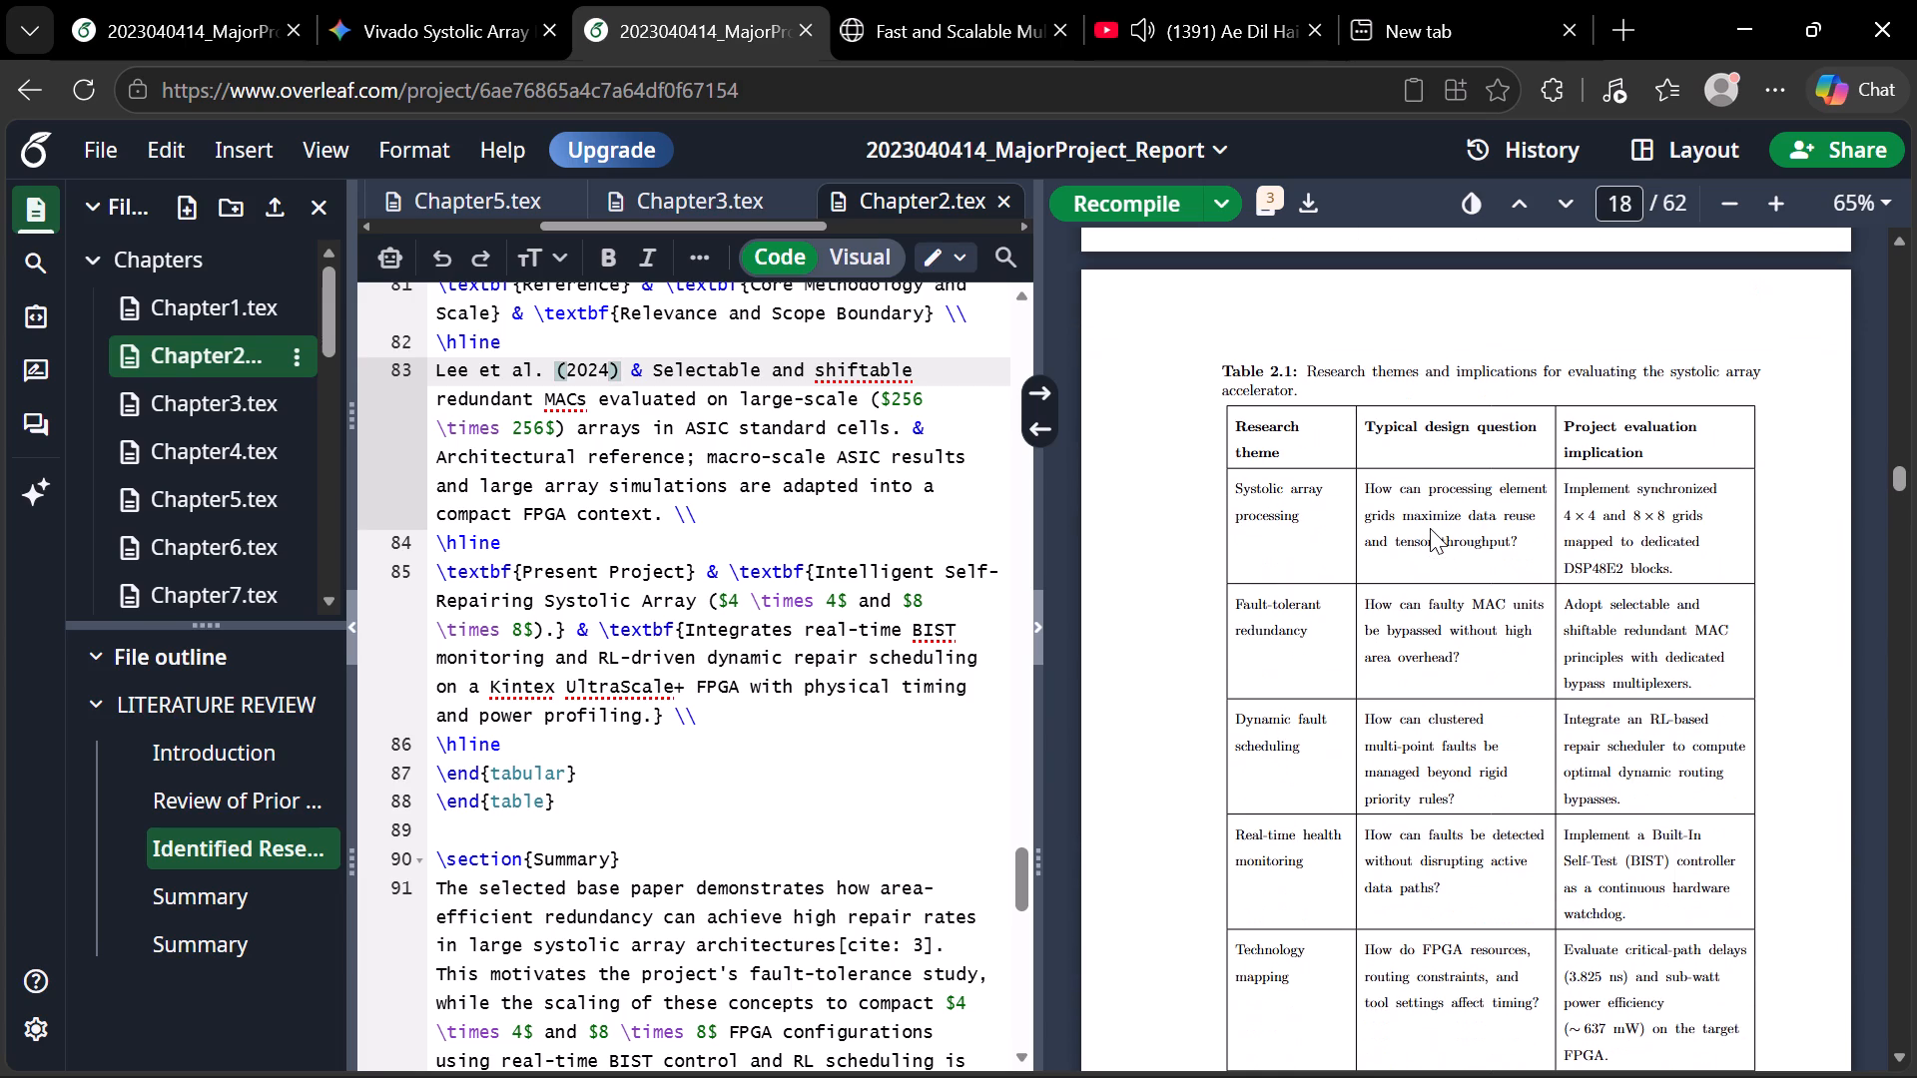
{"action": "scroll", "coordinate": [1430, 528], "scroll_direction": "down", "scroll_amount": 2}
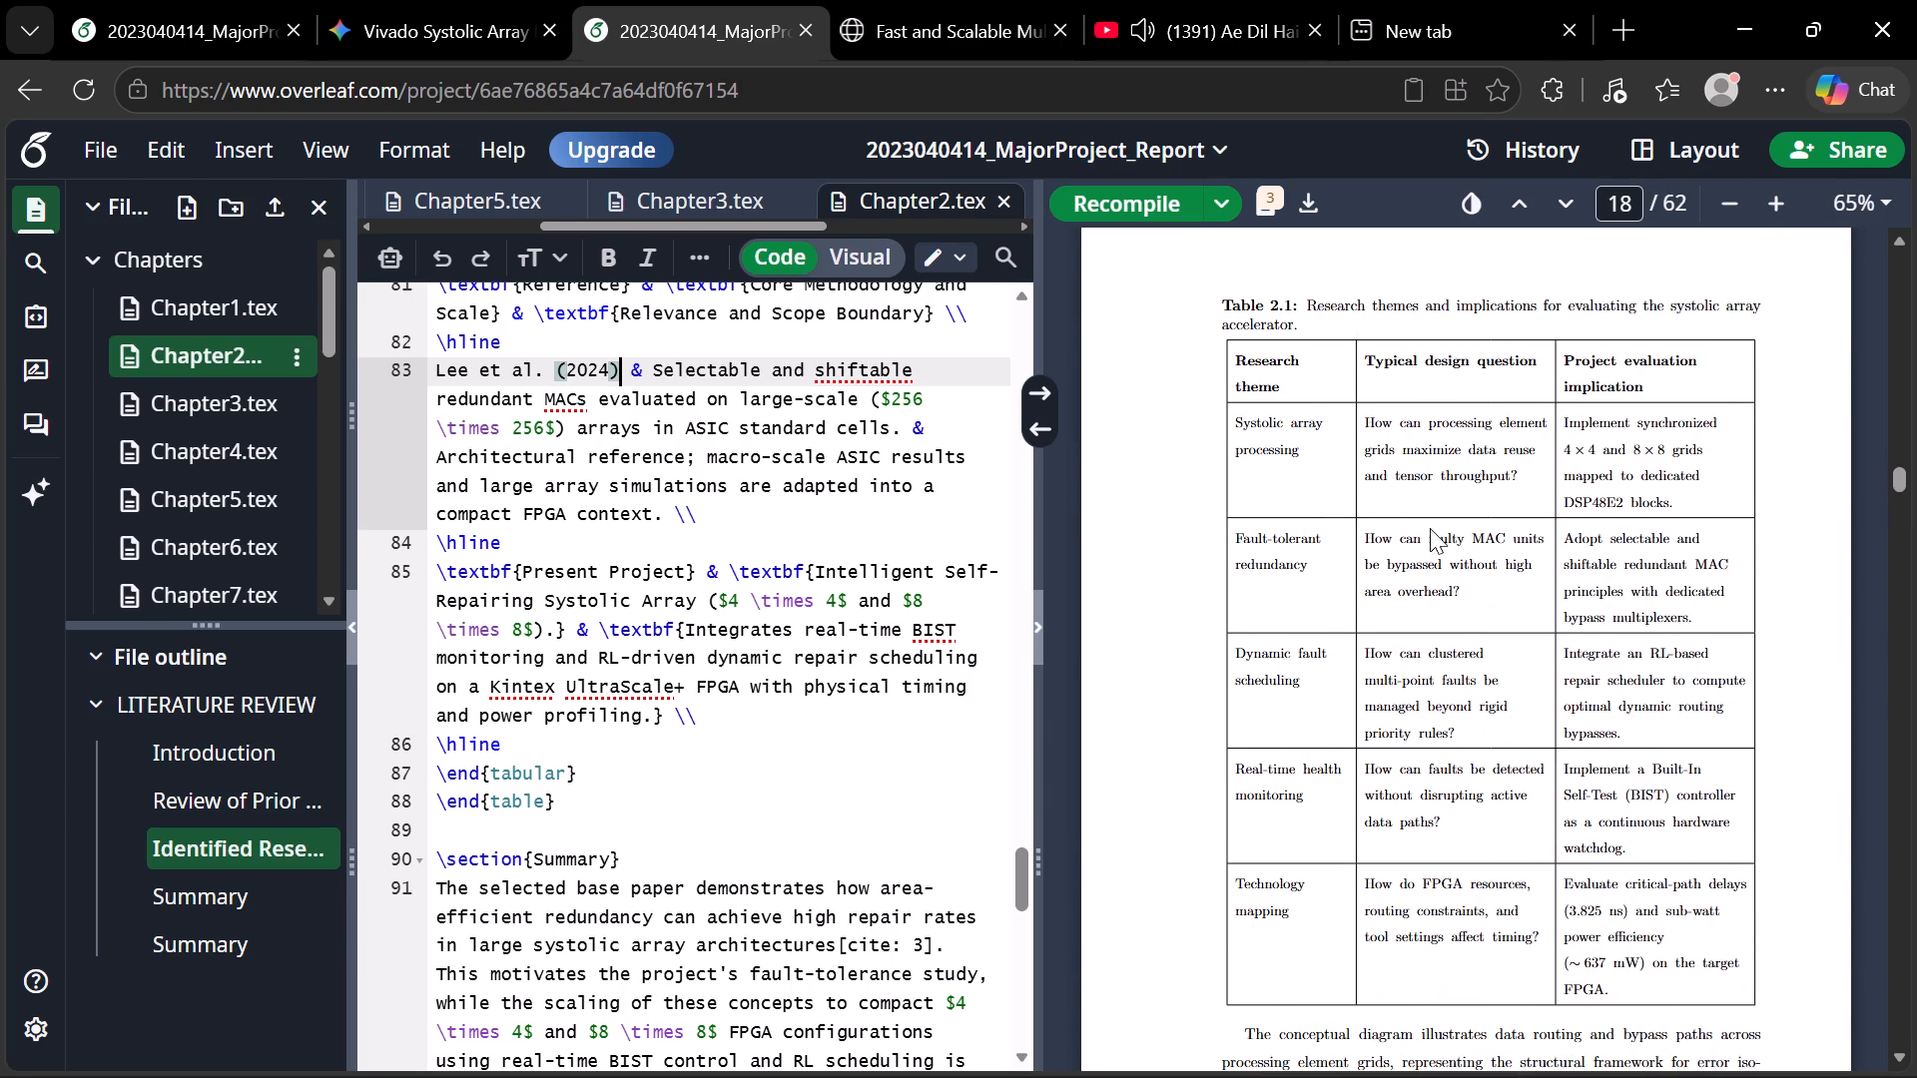
{"action": "scroll", "coordinate": [1430, 528], "scroll_direction": "down", "scroll_amount": 3}
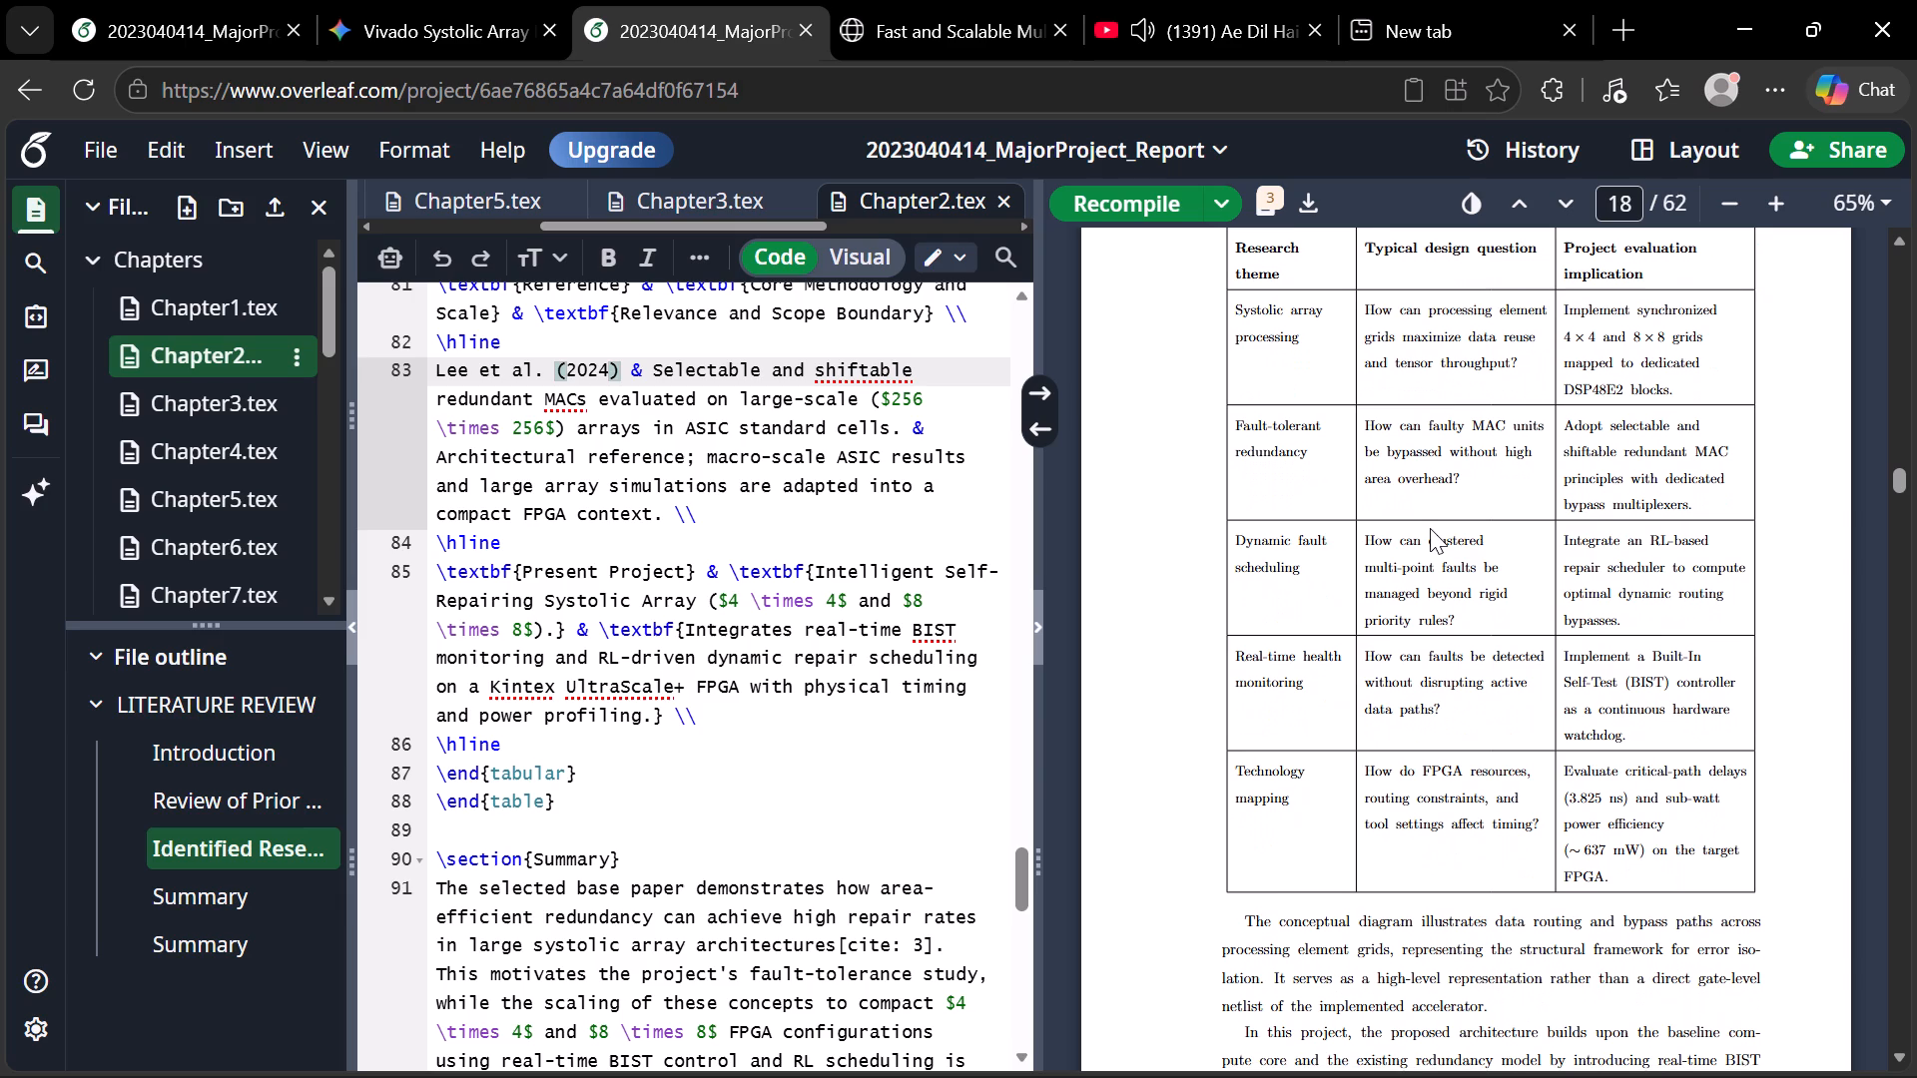
{"action": "scroll", "coordinate": [1430, 528], "scroll_direction": "down", "scroll_amount": 4}
{"action": "scroll", "coordinate": [1430, 528], "scroll_direction": "up", "scroll_amount": 1}
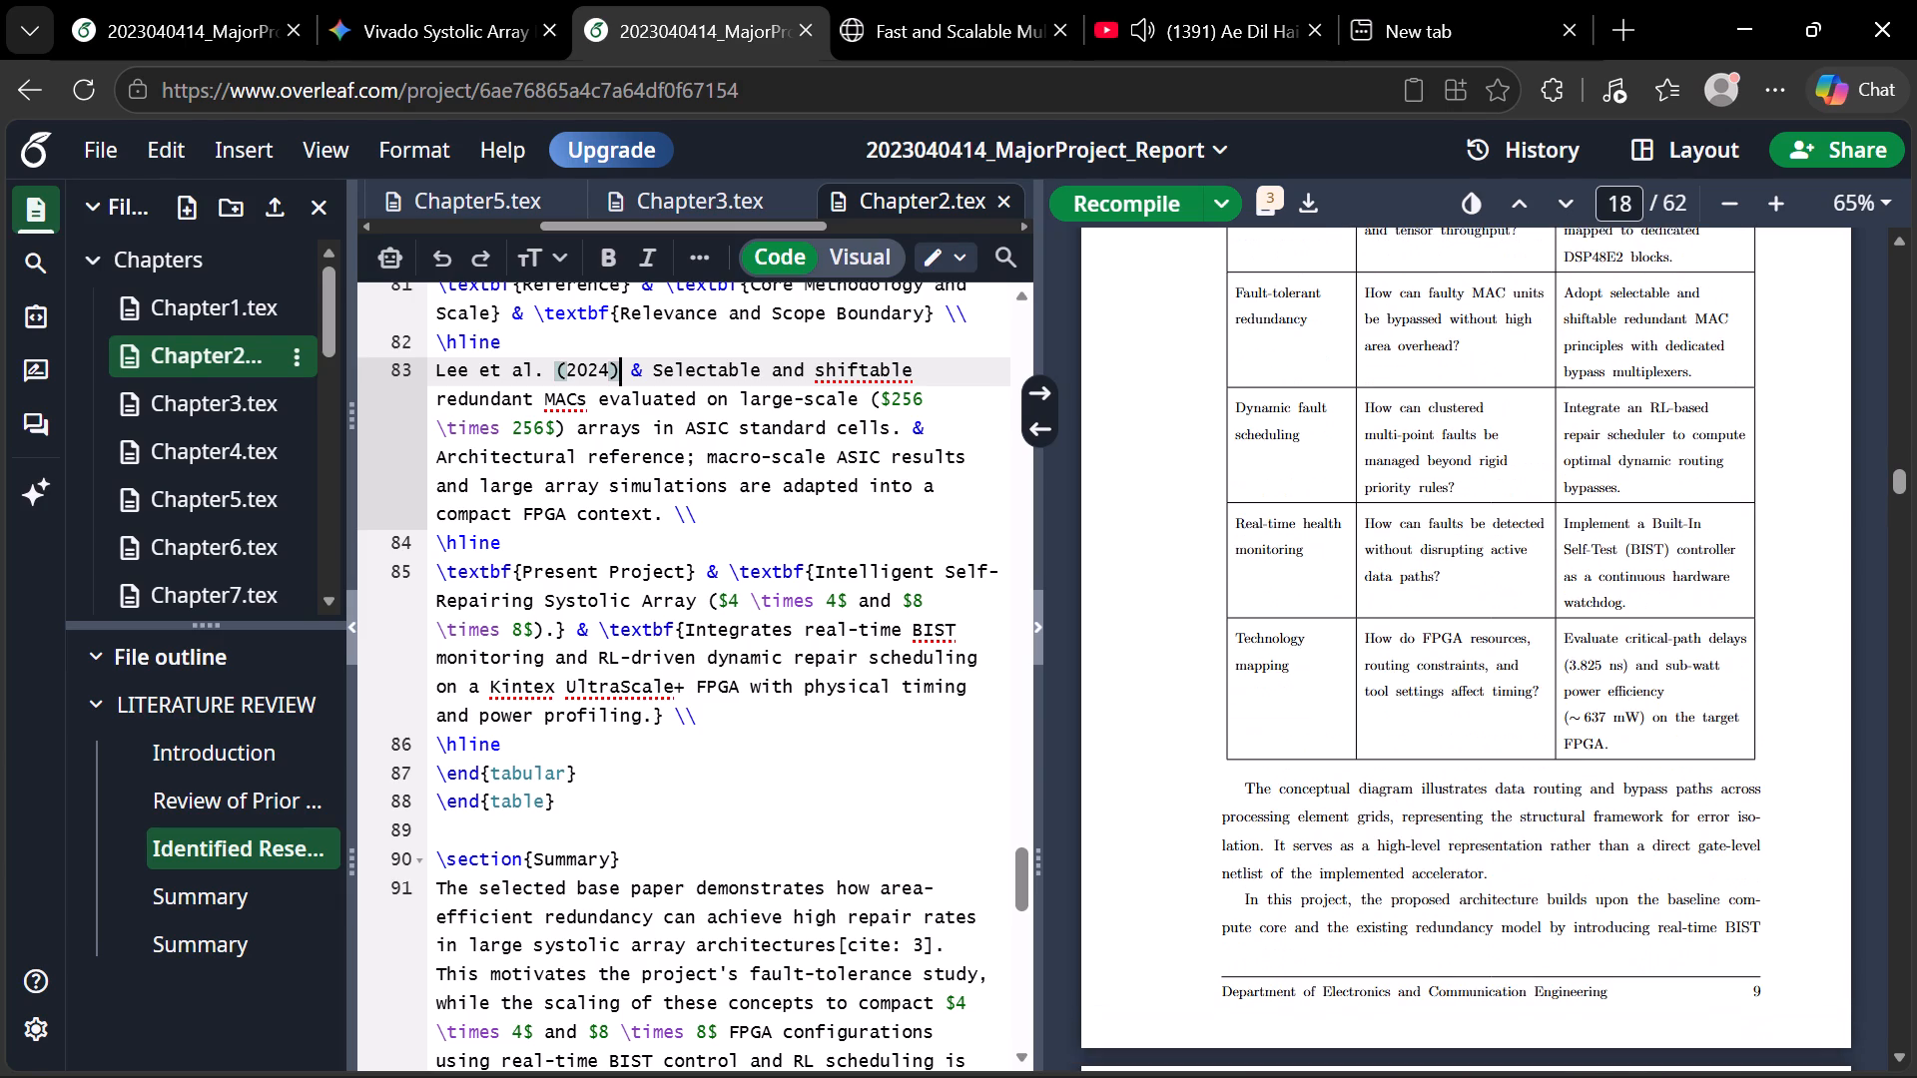
{"action": "scroll", "coordinate": [1430, 528], "scroll_direction": "up", "scroll_amount": 1}
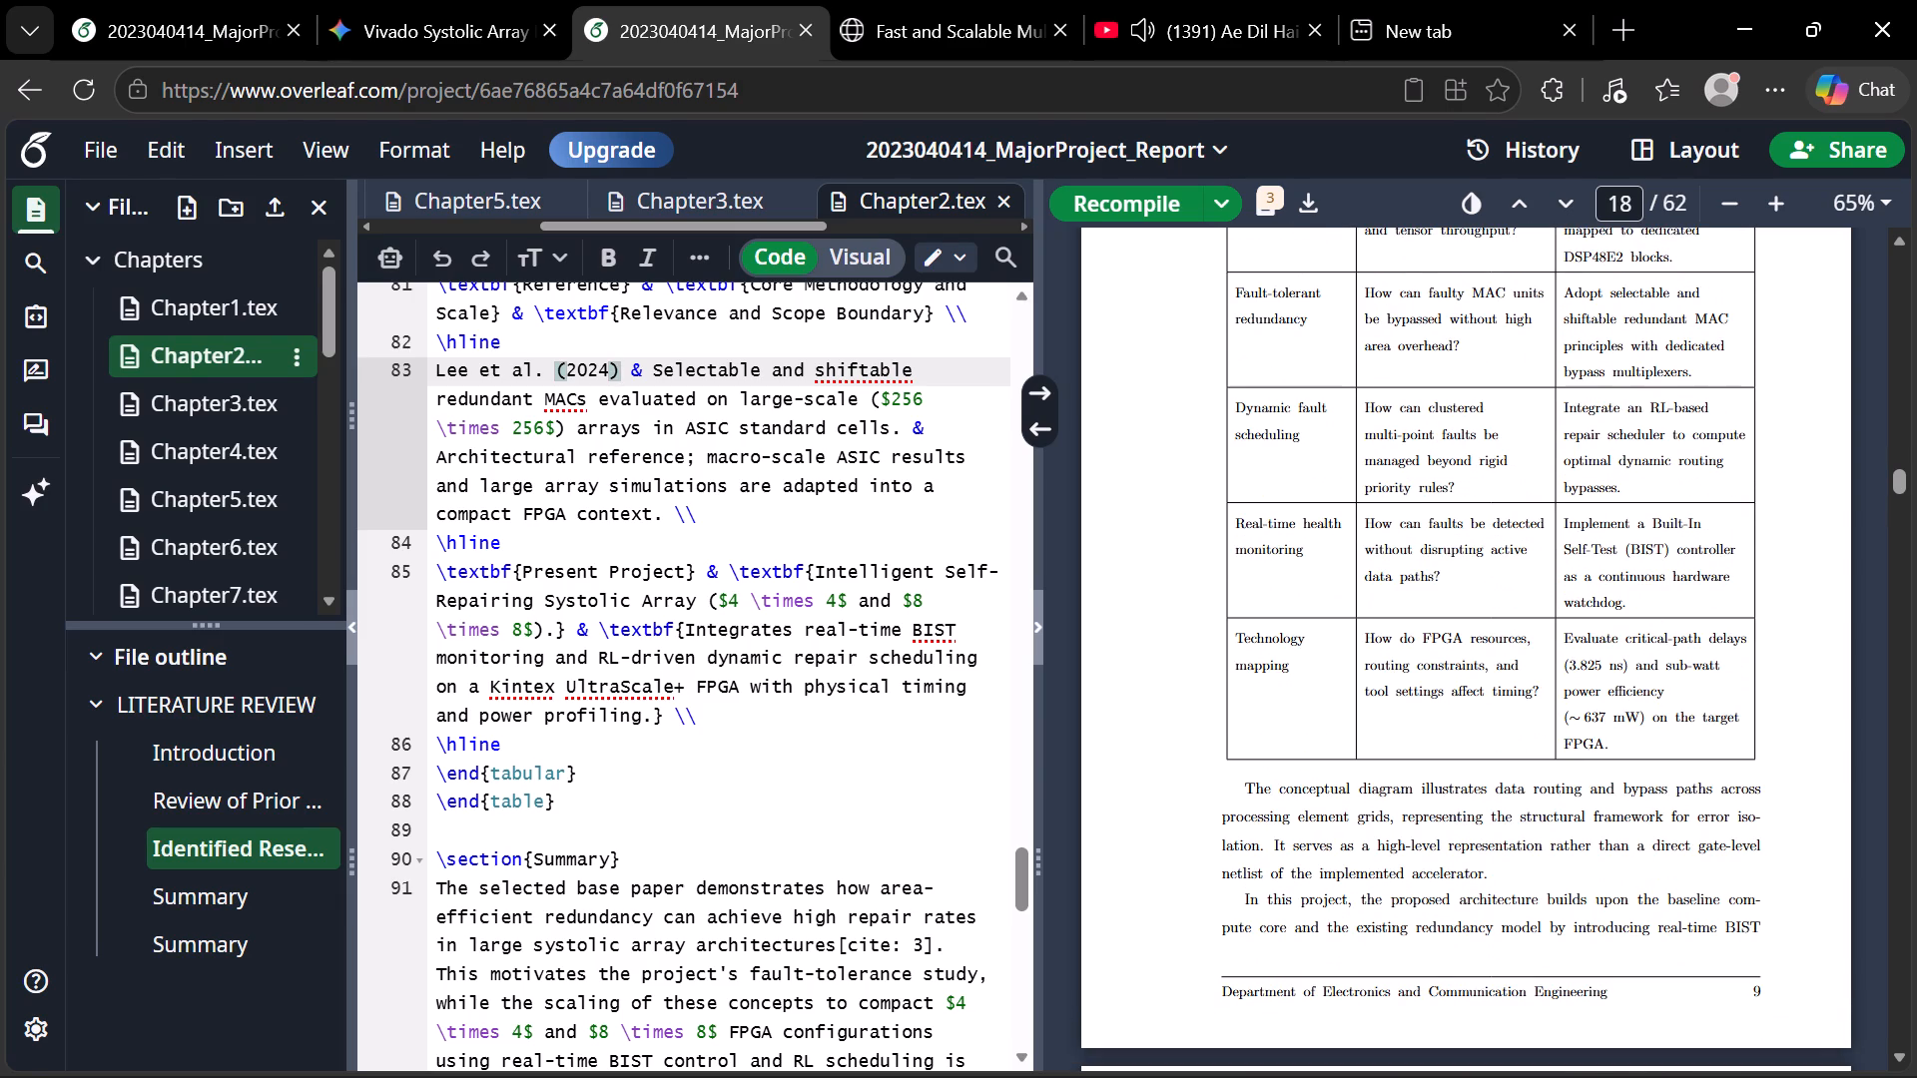
Locate Table 2.1's Technology mapping row in the Chapter2.tex source and delete the parenthesised "∼637 mW" after "power efficiency".
{"action": "double_click", "coordinate": [1656, 665]}
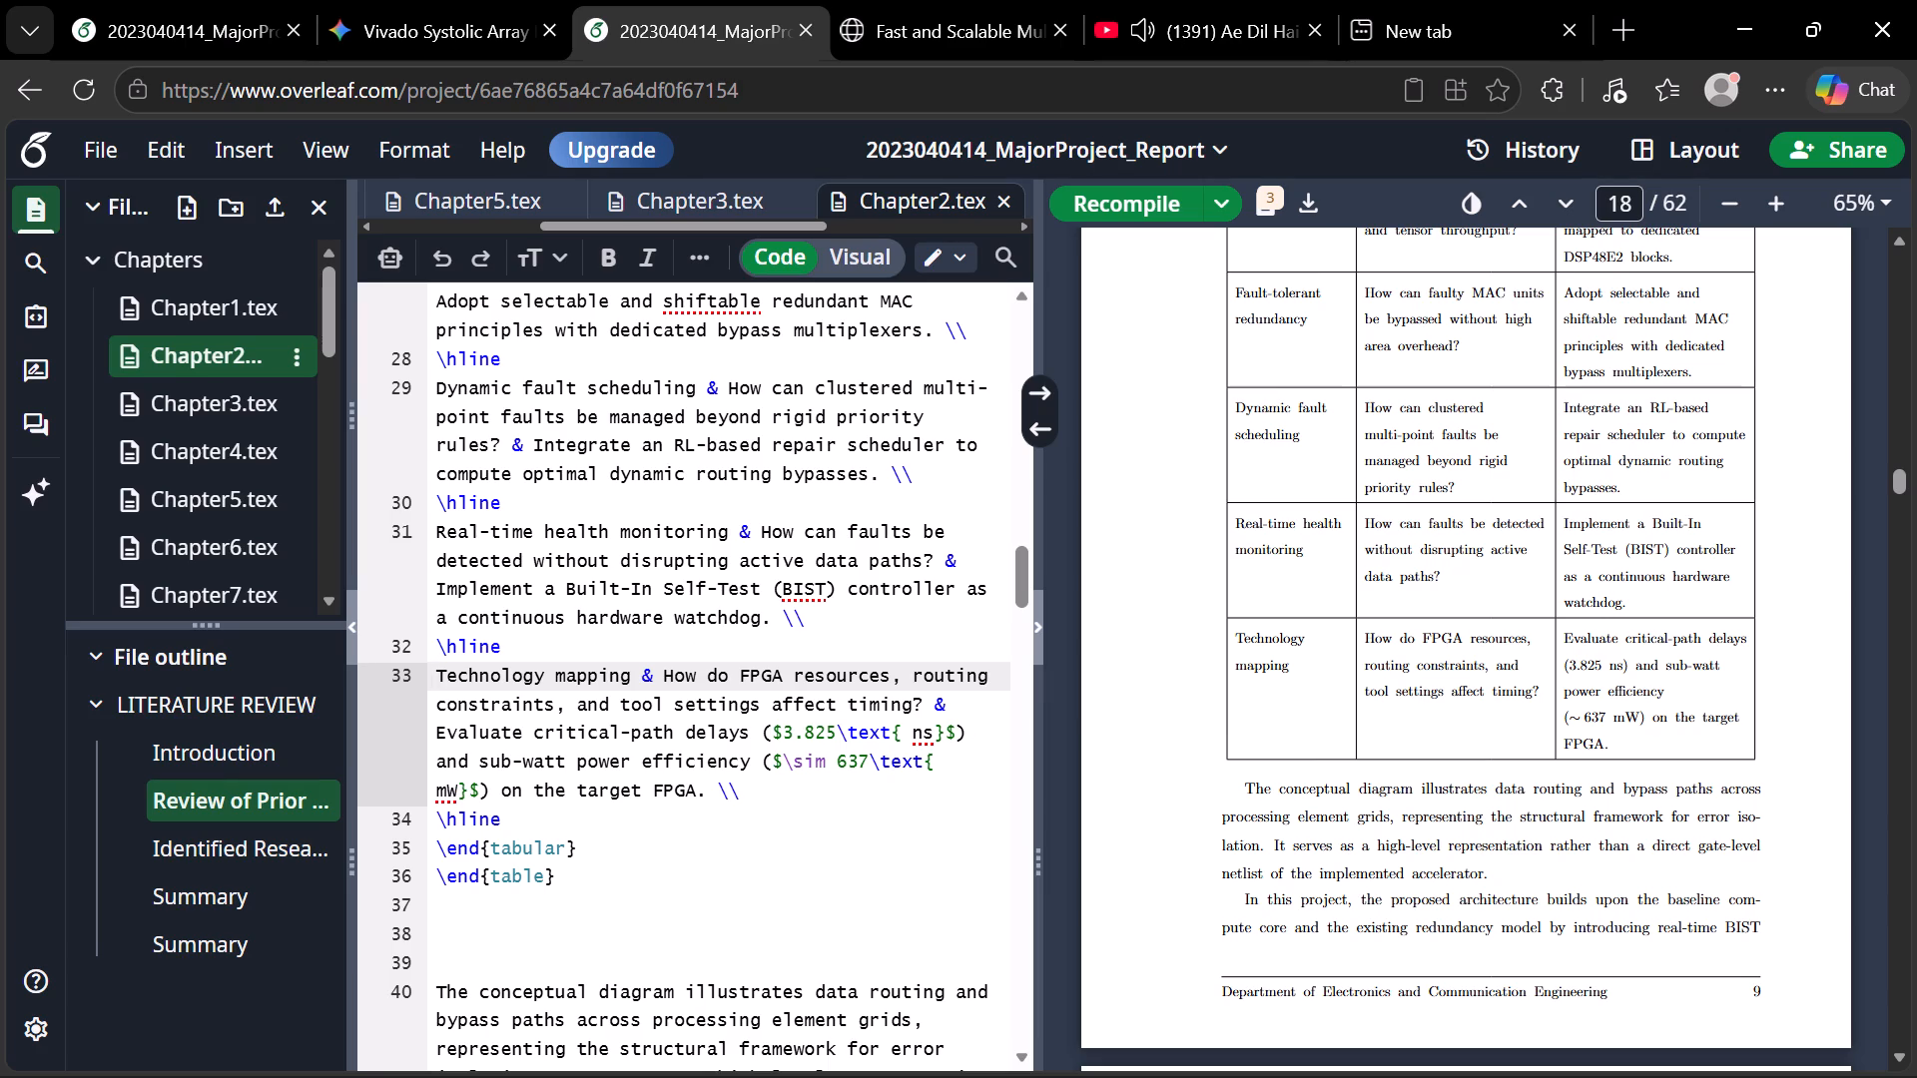
{"action": "left_click", "coordinate": [499, 804]}
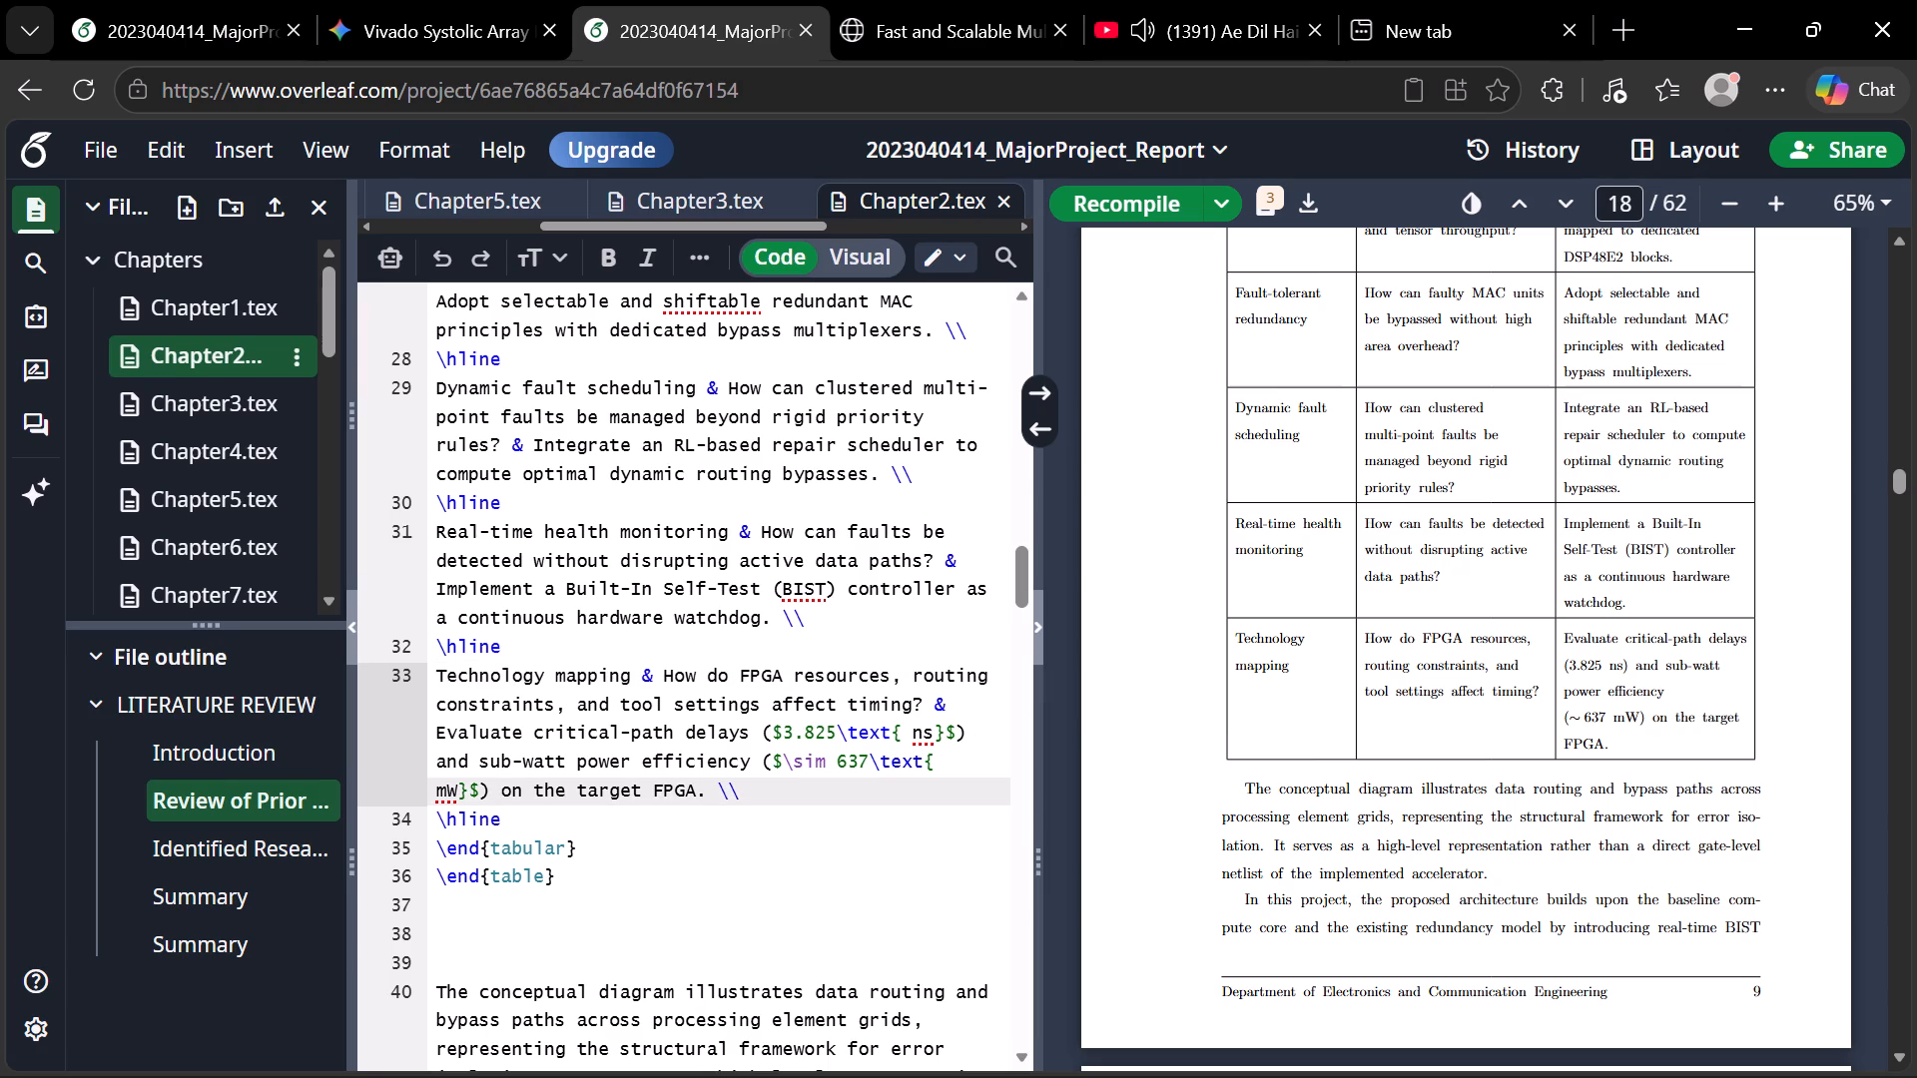
{"action": "left_click", "coordinate": [487, 789]}
{"action": "key", "text": "BackSpace"}
{"action": "key", "text": "BackSpace"}
{"action": "key", "text": "BackSpace"}
{"action": "key", "text": "BackSpace"}
{"action": "key", "text": "BackSpace"}
{"action": "key", "text": "BackSpace"}
{"action": "key", "text": "BackSpace"}
{"action": "key", "text": "BackSpace"}
{"action": "key", "text": "BackSpace"}
{"action": "key", "text": "BackSpace"}
{"action": "key", "text": "BackSpace"}
{"action": "key", "text": "BackSpace"}
{"action": "key", "text": "BackSpace"}
{"action": "key", "text": "BackSpace"}
{"action": "key", "text": "BackSpace"}
{"action": "key", "text": "BackSpace"}
{"action": "key", "text": "BackSpace"}
{"action": "key", "text": "BackSpace"}
{"action": "key", "text": "BackSpace"}
{"action": "key", "text": "BackSpace"}
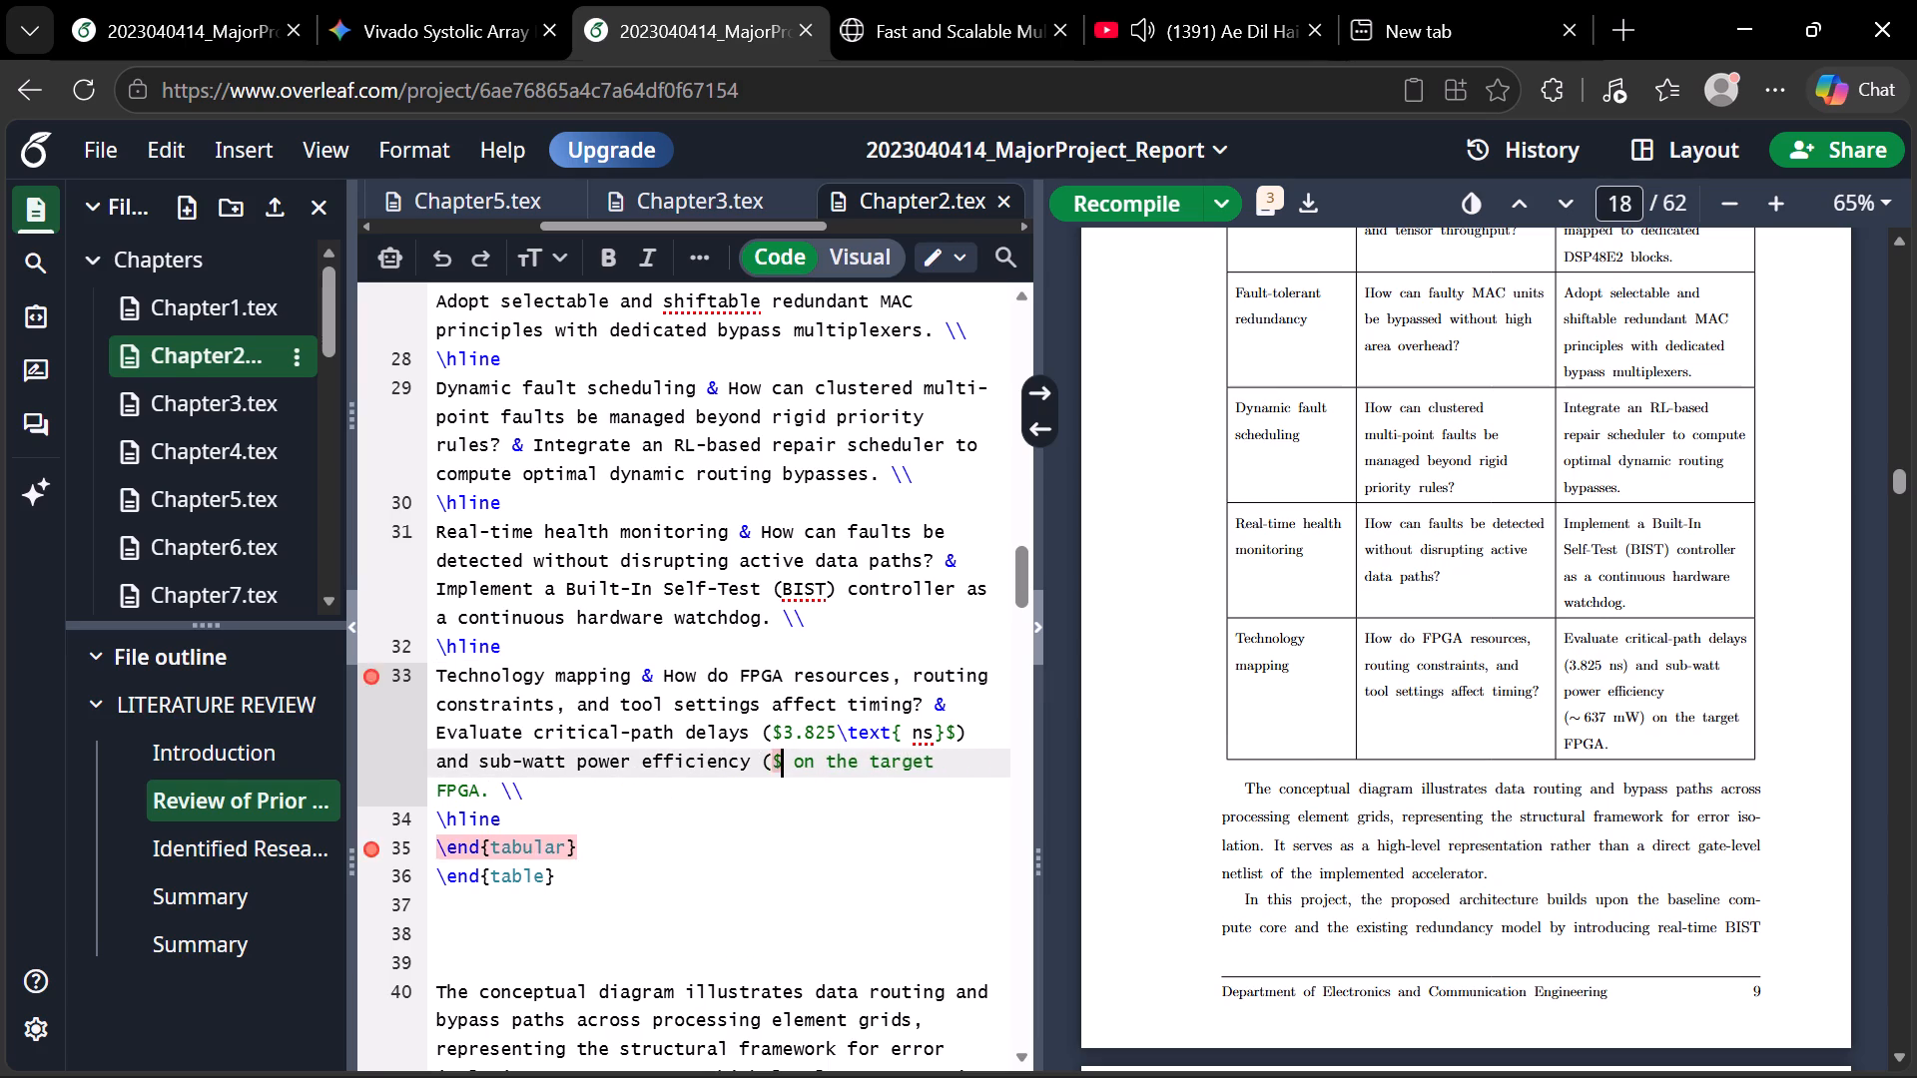
{"action": "key", "text": "BackSpace"}
{"action": "key", "text": "BackSpace"}
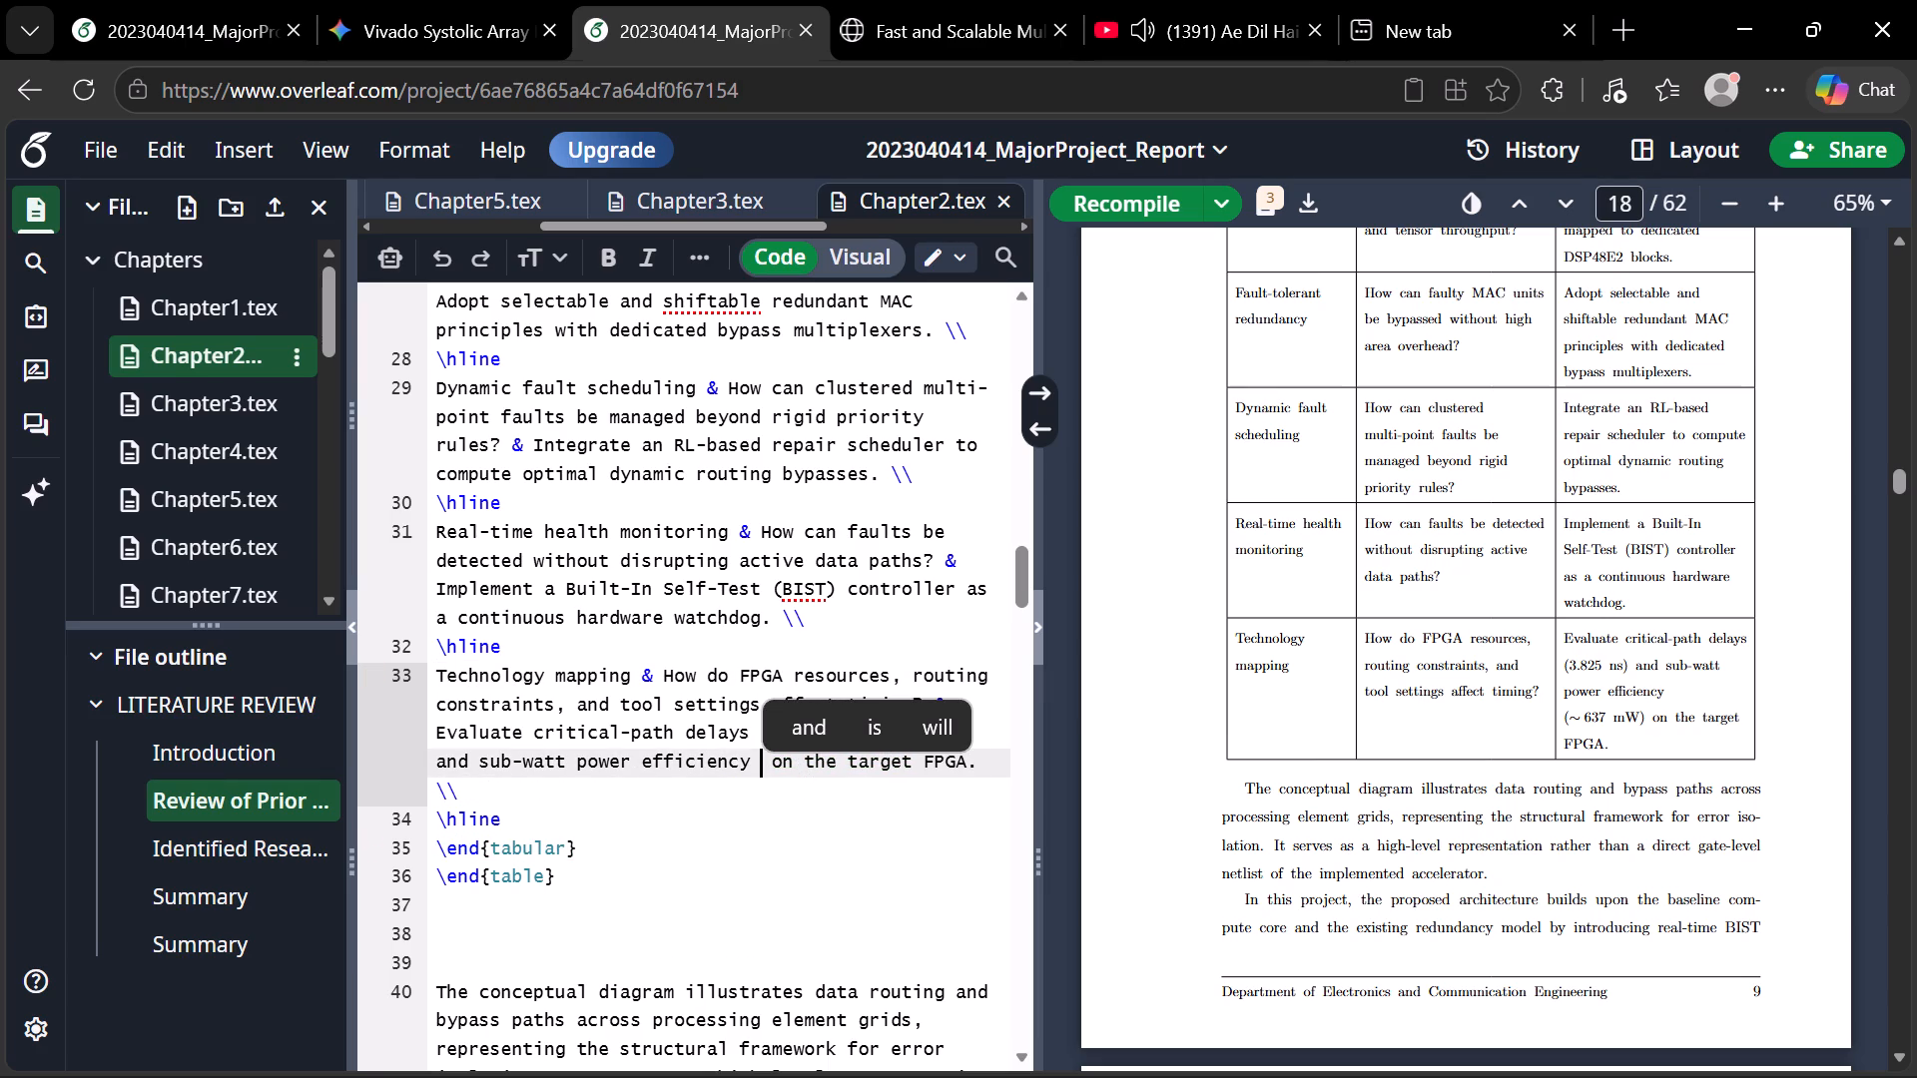
Delete the parenthesised "3.825 ns" after "critical-path delays" in the Technology mapping row of Chapter2.tex.
{"action": "left_click", "coordinate": [799, 806]}
{"action": "left_click", "coordinate": [975, 738]}
{"action": "key", "text": "BackSpace"}
{"action": "key", "text": "BackSpace"}
{"action": "key", "text": "BackSpace"}
{"action": "key", "text": "BackSpace"}
{"action": "key", "text": "BackSpace"}
{"action": "key", "text": "BackSpace"}
{"action": "key", "text": "BackSpace"}
{"action": "key", "text": "BackSpace"}
{"action": "key", "text": "BackSpace"}
{"action": "key", "text": "BackSpace"}
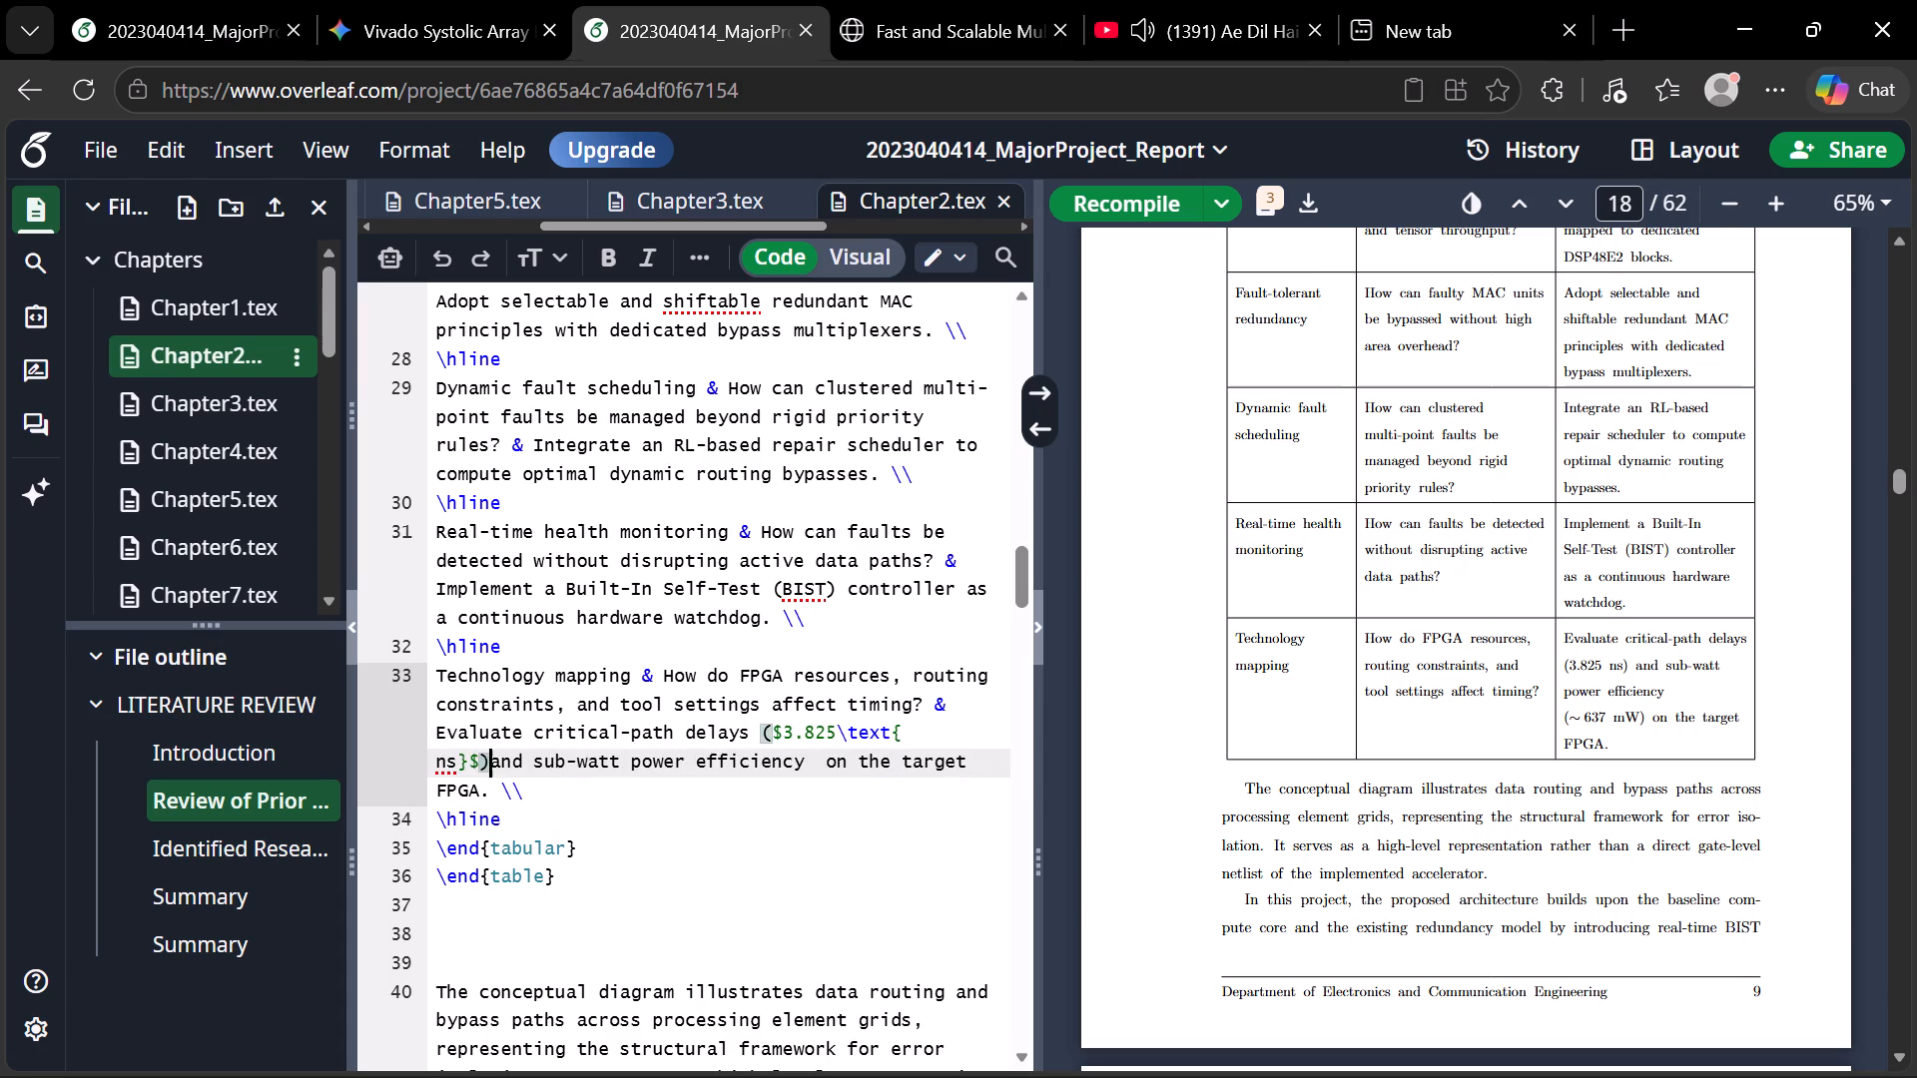
{"action": "key", "text": "BackSpace"}
{"action": "key", "text": "BackSpace"}
{"action": "key", "text": "BackSpace"}
{"action": "key", "text": "BackSpace"}
{"action": "key", "text": "BackSpace"}
{"action": "key", "text": "BackSpace"}
{"action": "key", "text": "BackSpace"}
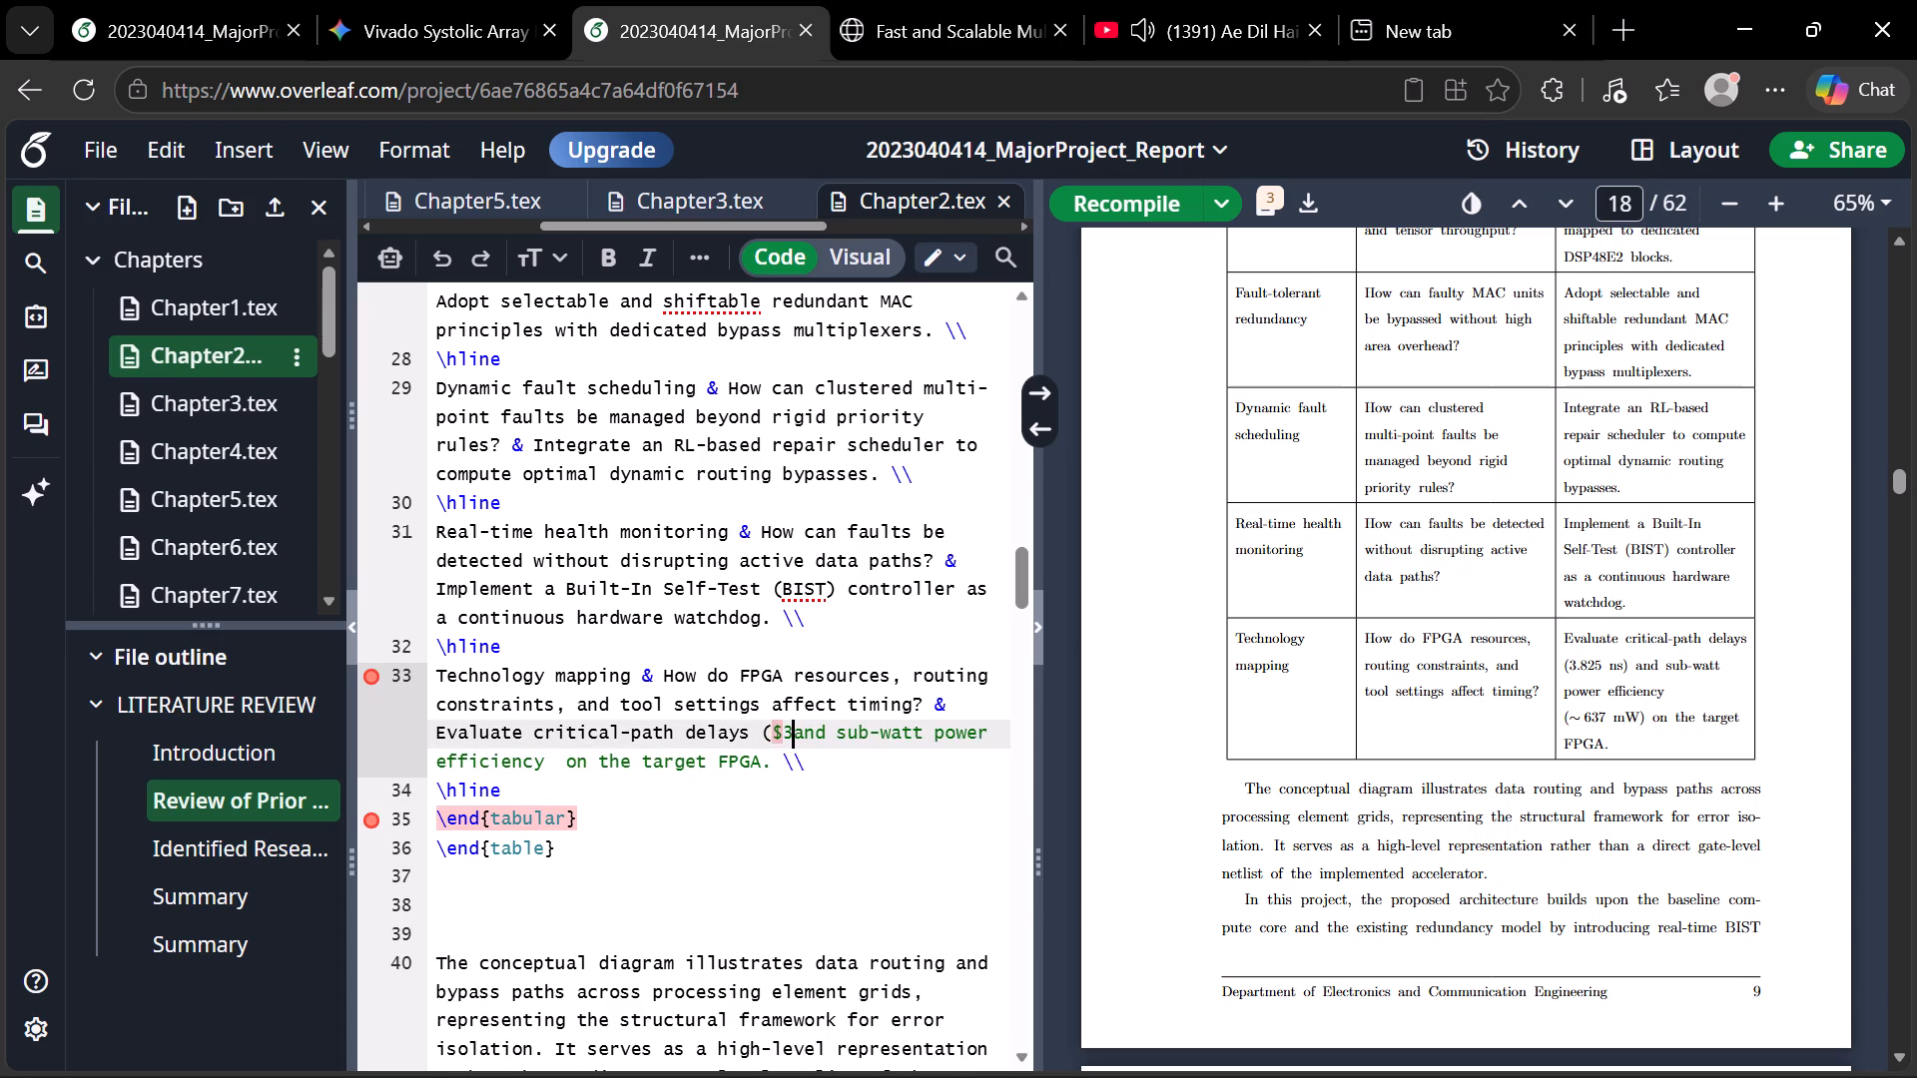
{"action": "key", "text": "BackSpace"}
{"action": "key", "text": "BackSpace"}
{"action": "key", "text": "BackSpace"}
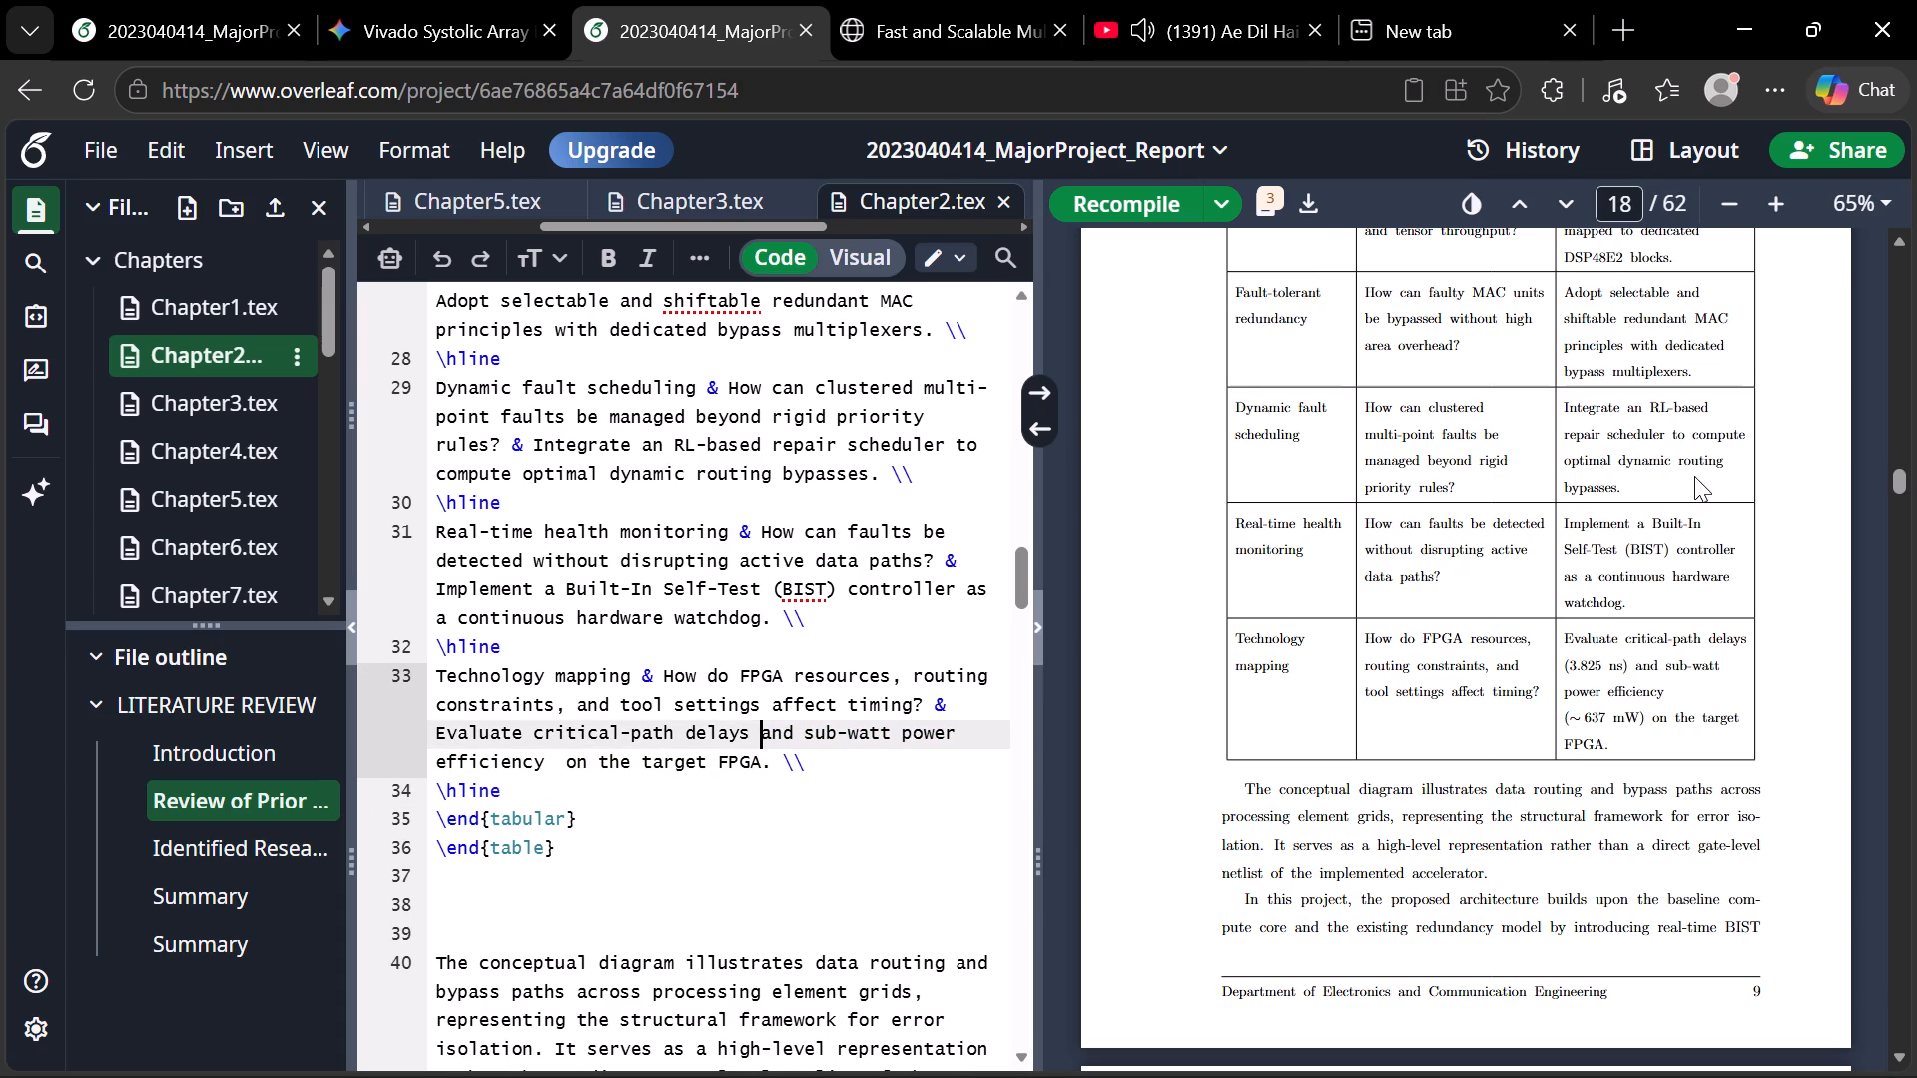
Read through the Introduction and Review of Prior Research sections of Chapter 2 in the compiled PDF.
{"action": "scroll", "coordinate": [1495, 528], "scroll_direction": "up", "scroll_amount": 5}
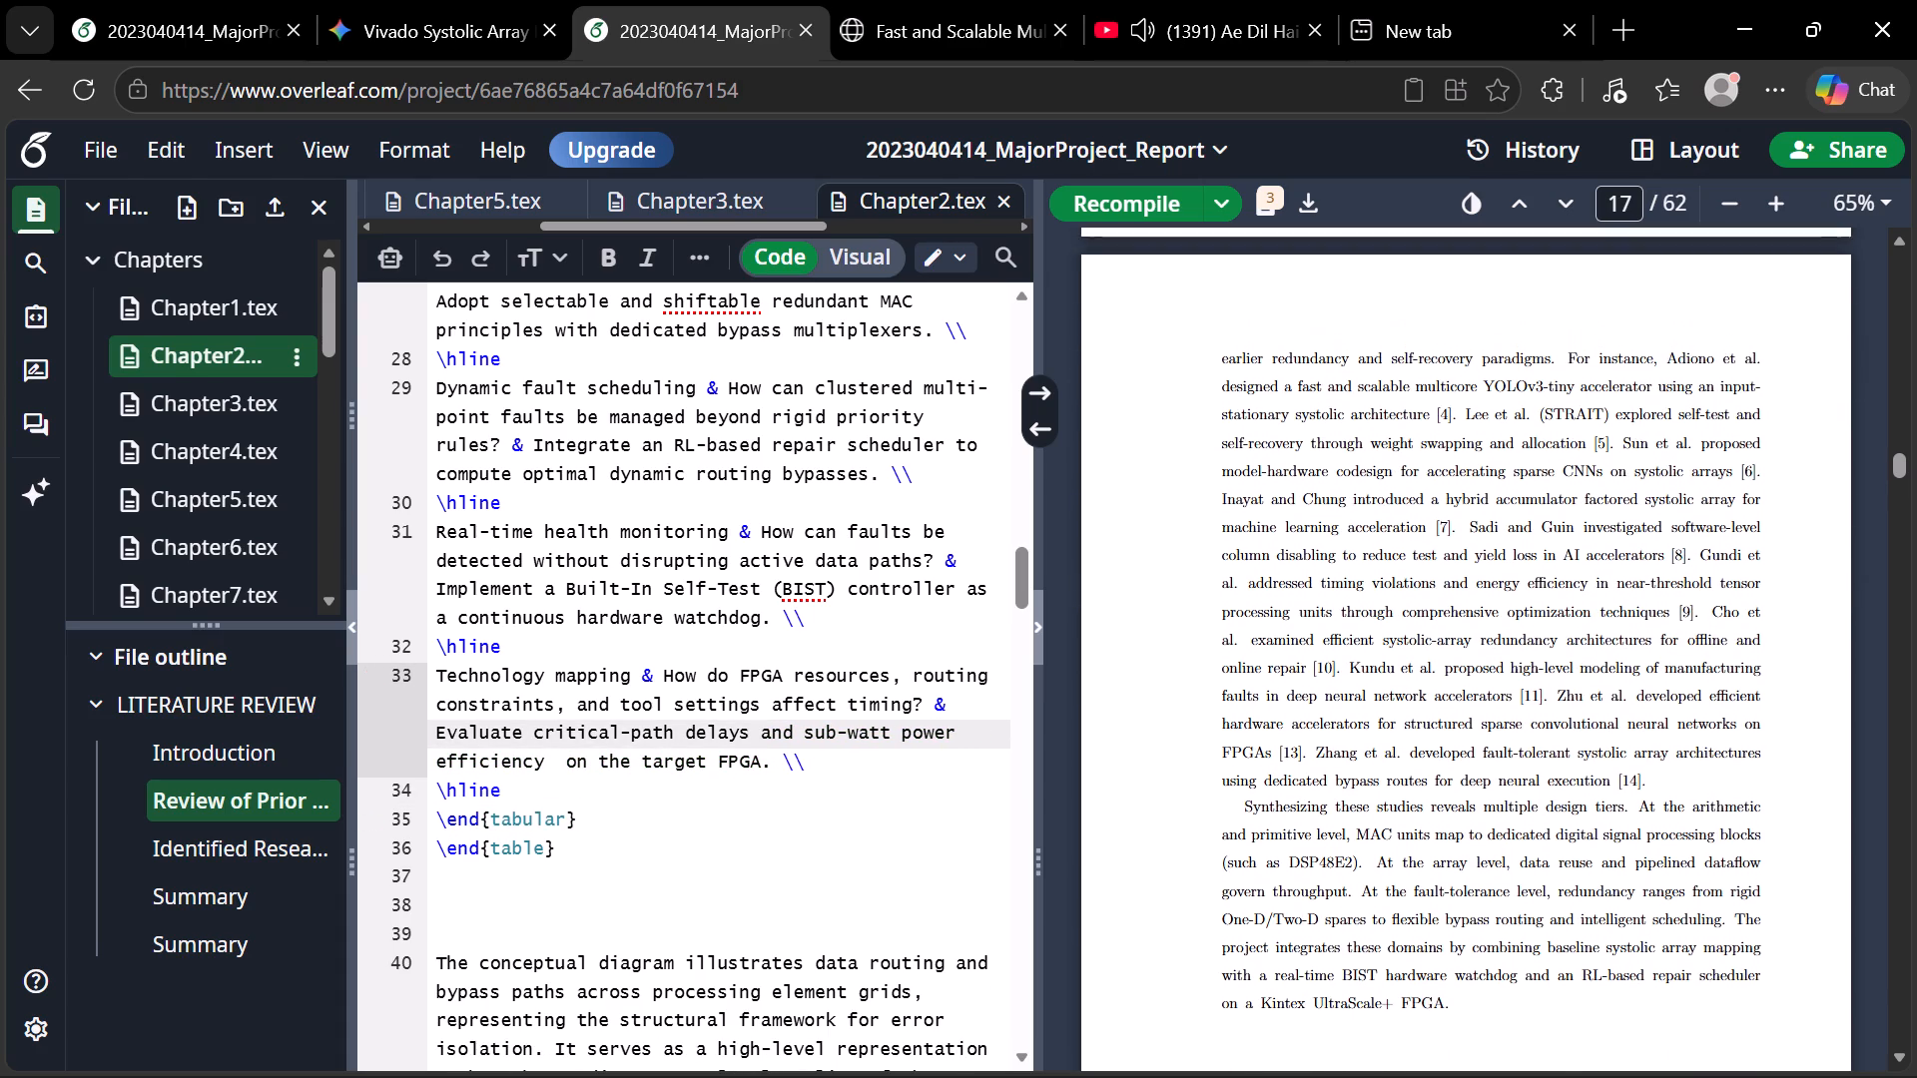
{"action": "scroll", "coordinate": [1495, 528], "scroll_direction": "up", "scroll_amount": 1}
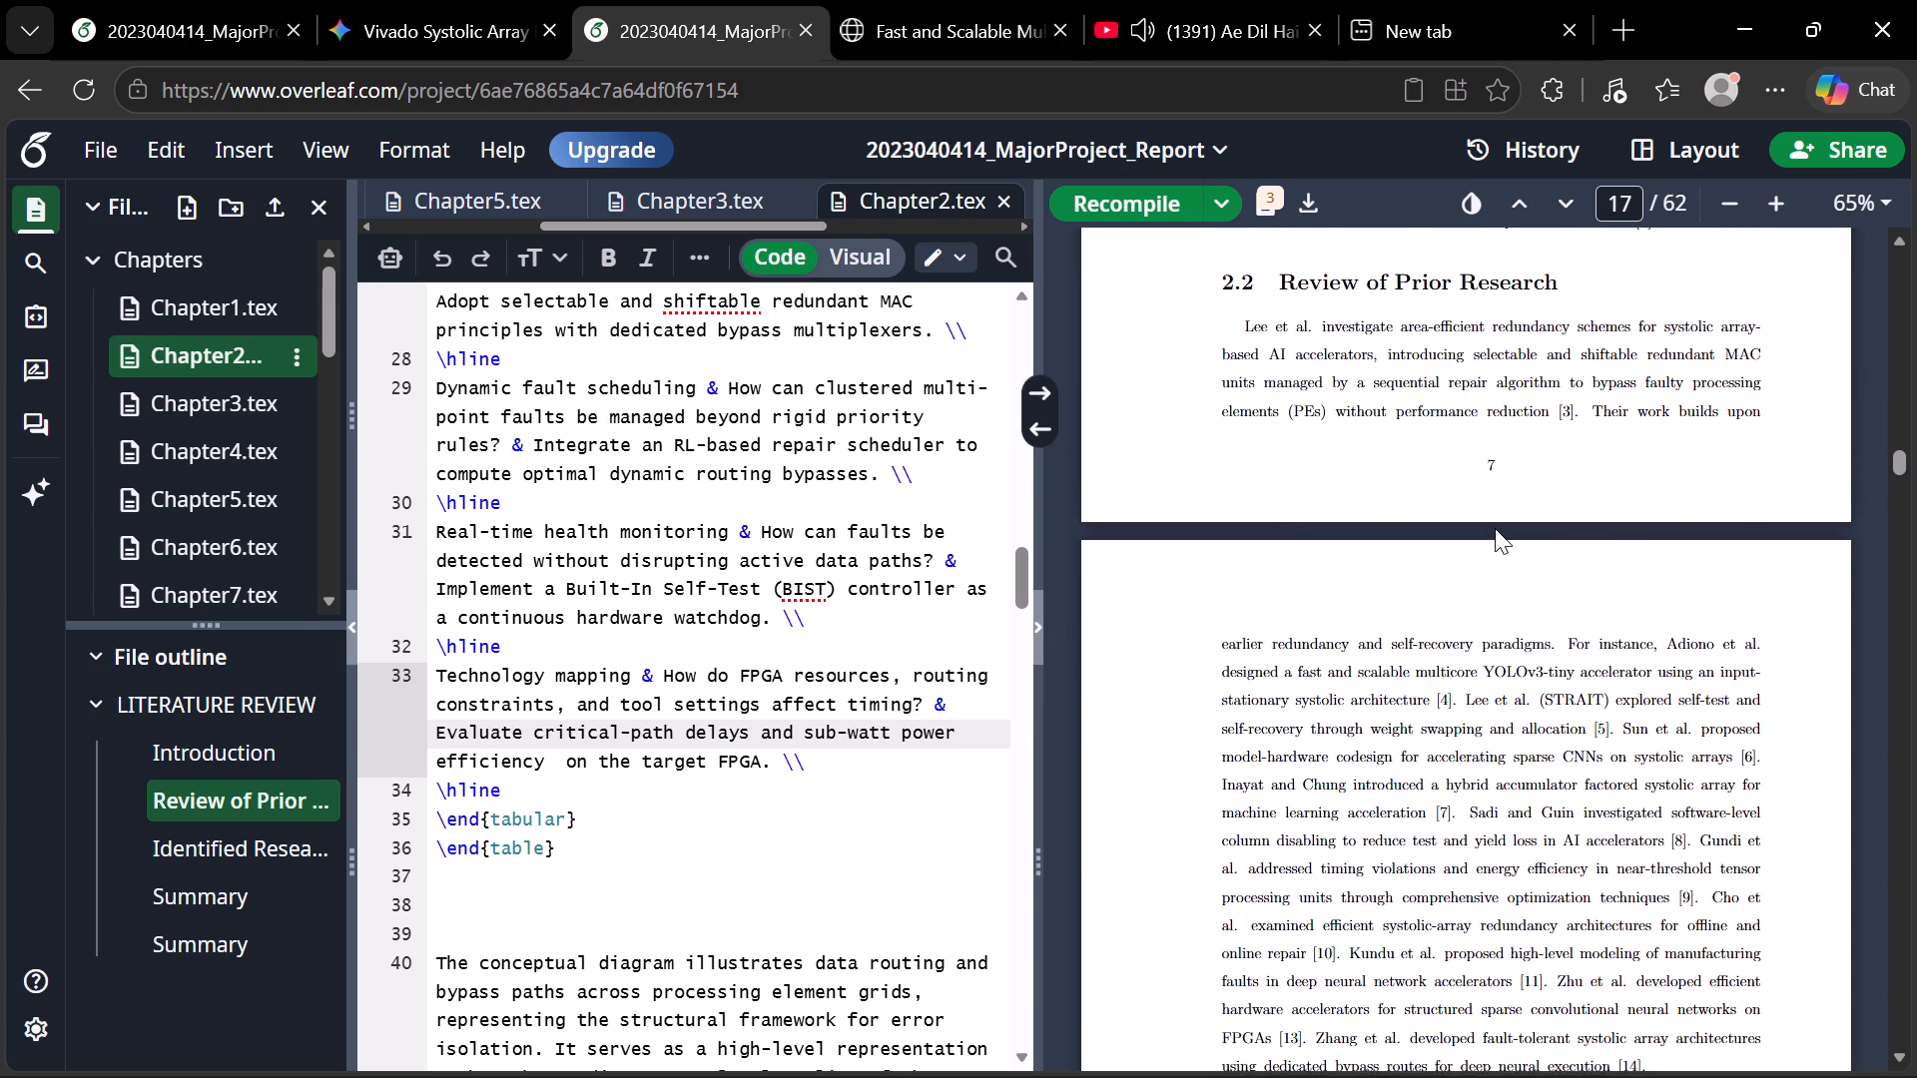
{"action": "scroll", "coordinate": [1495, 528], "scroll_direction": "up", "scroll_amount": 3}
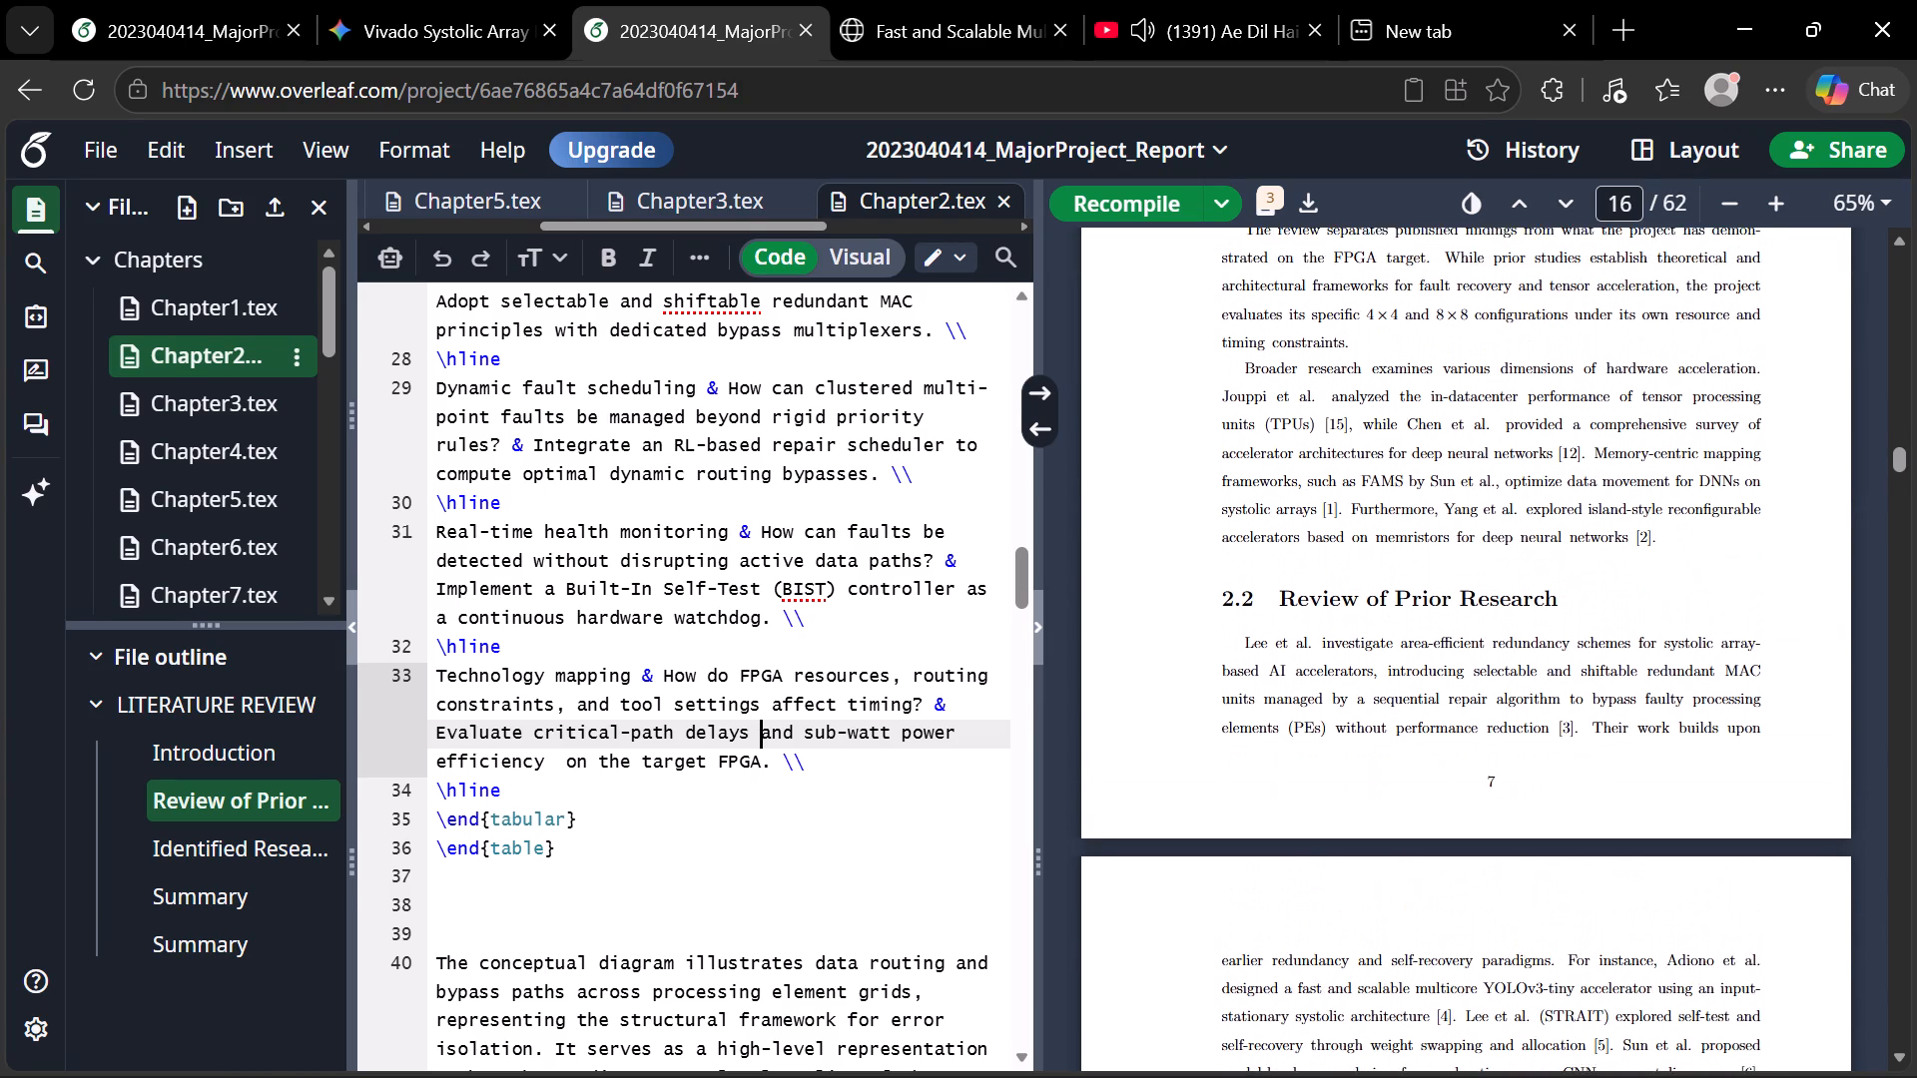
{"action": "scroll", "coordinate": [1495, 528], "scroll_direction": "up", "scroll_amount": 1}
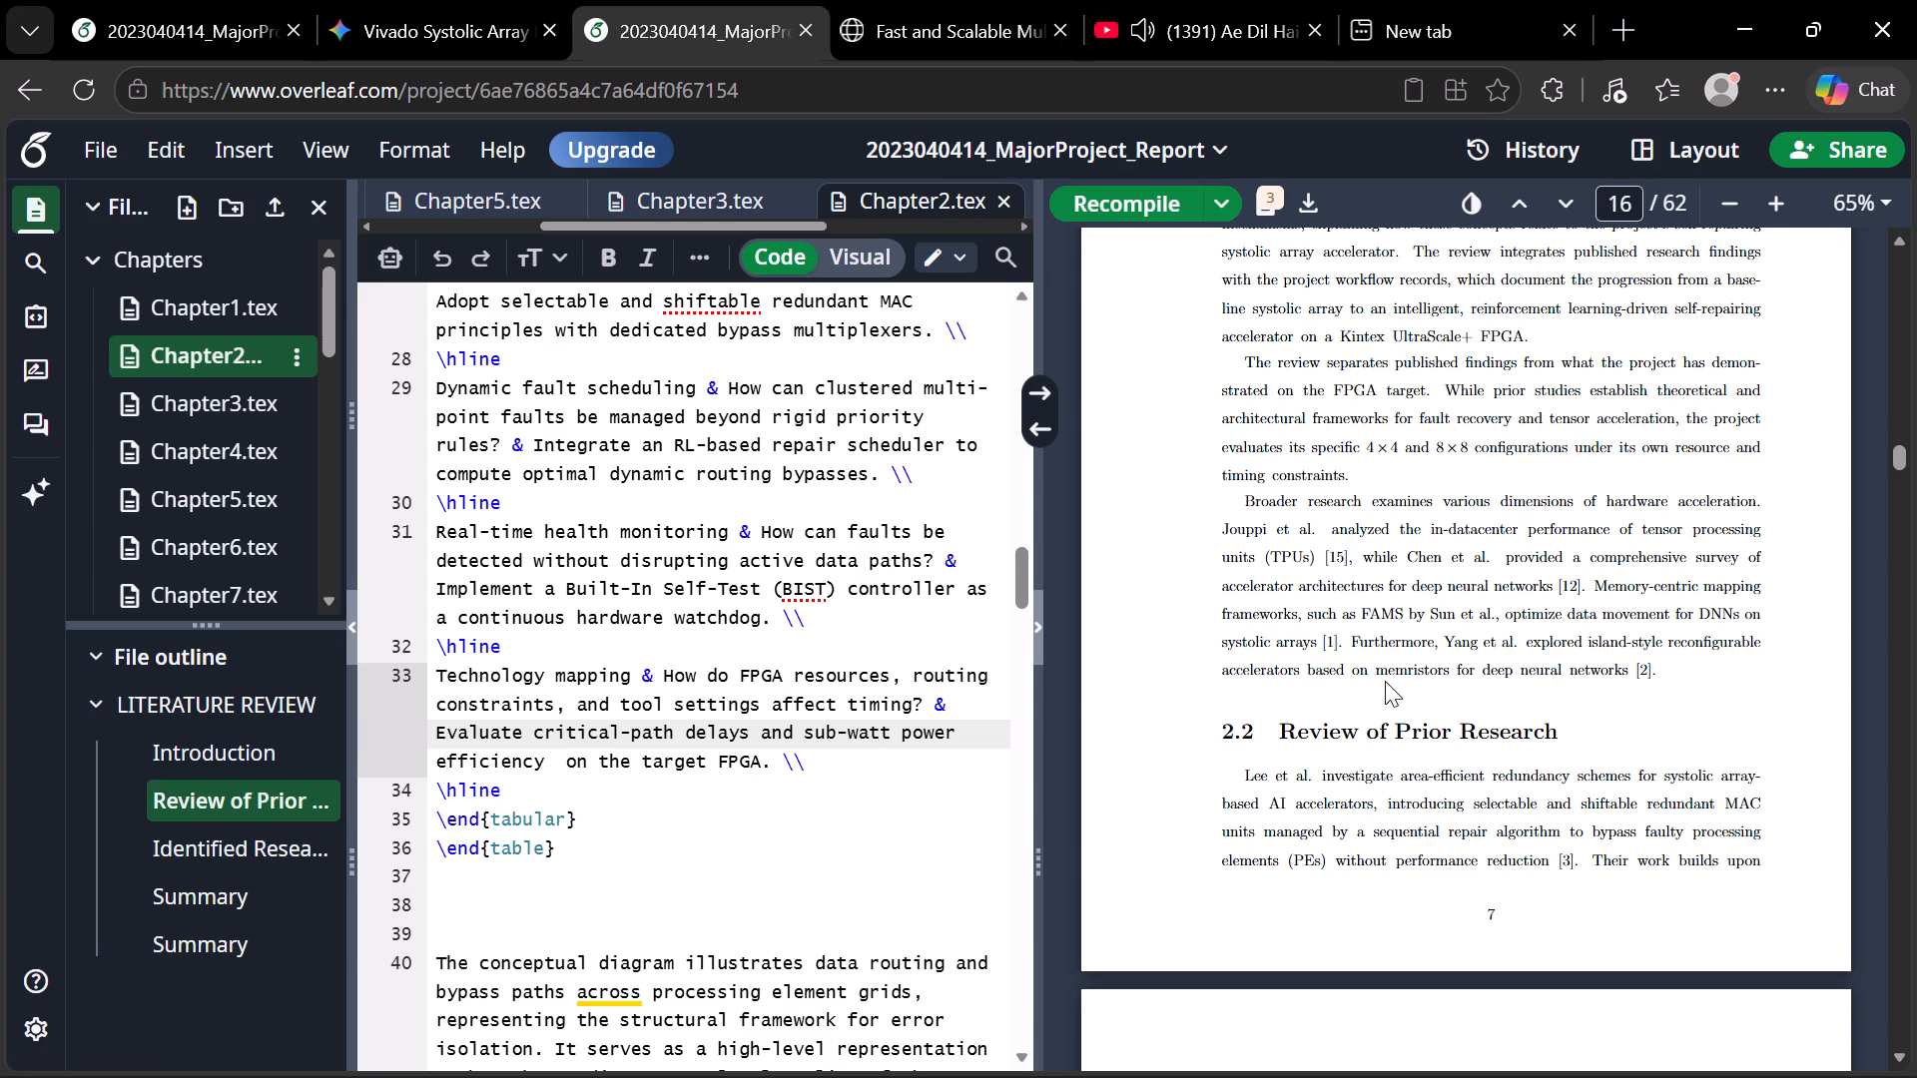
{"action": "scroll", "coordinate": [1385, 681], "scroll_direction": "up", "scroll_amount": 1}
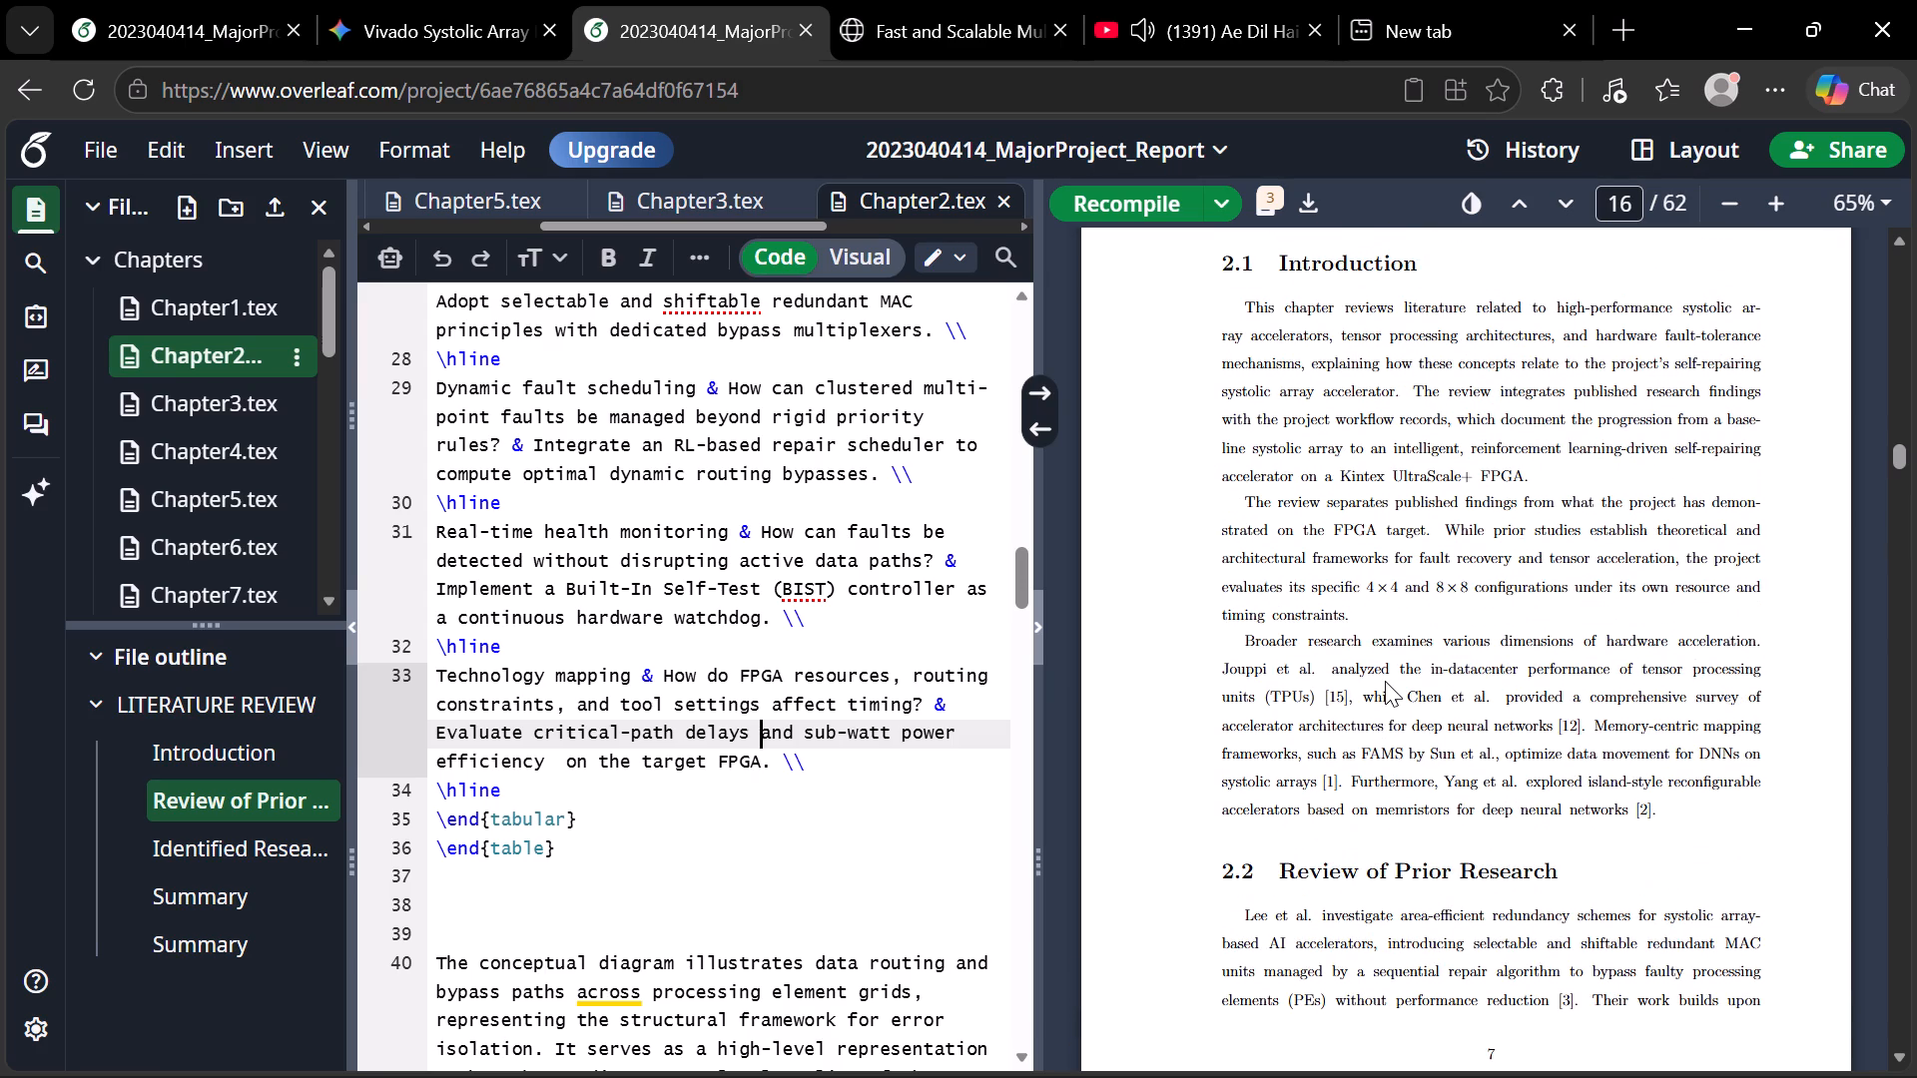
{"action": "scroll", "coordinate": [1385, 681], "scroll_direction": "down", "scroll_amount": 2}
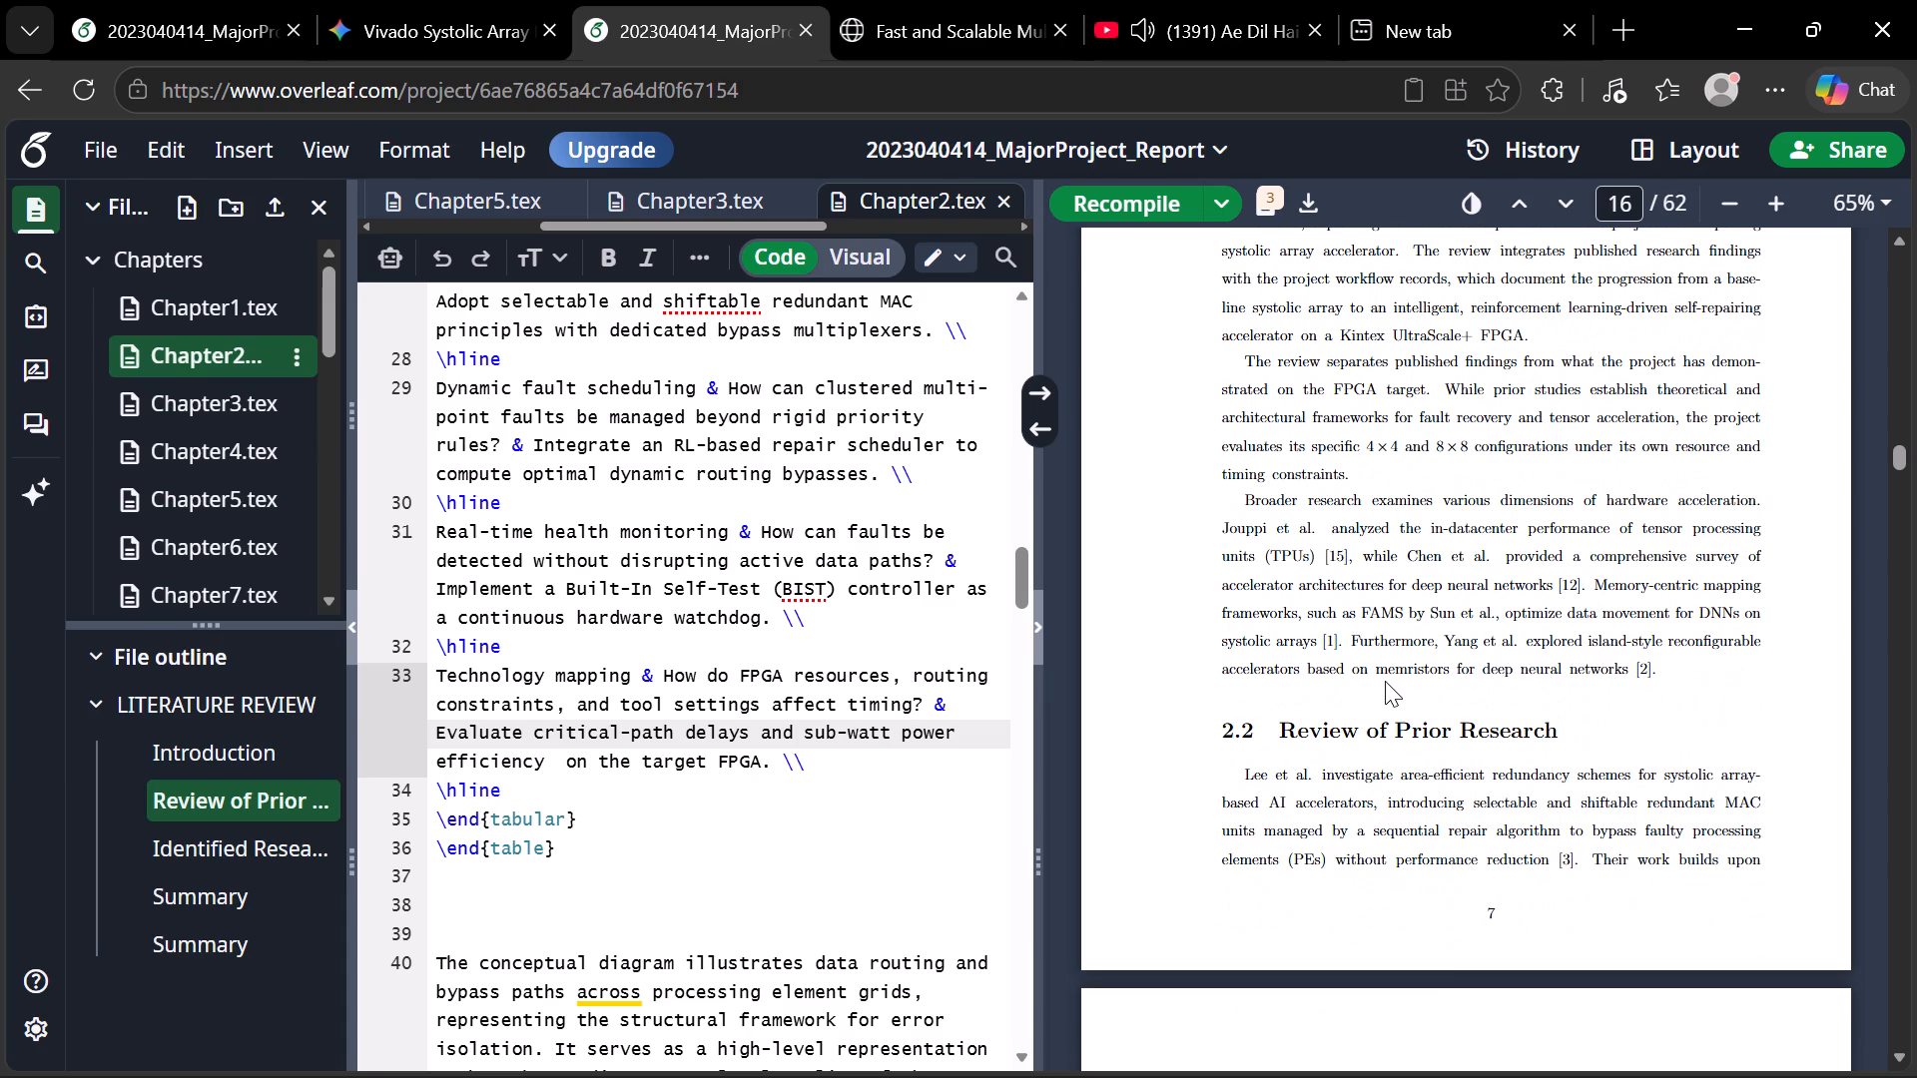
{"action": "scroll", "coordinate": [1526, 638], "scroll_direction": "down", "scroll_amount": 5}
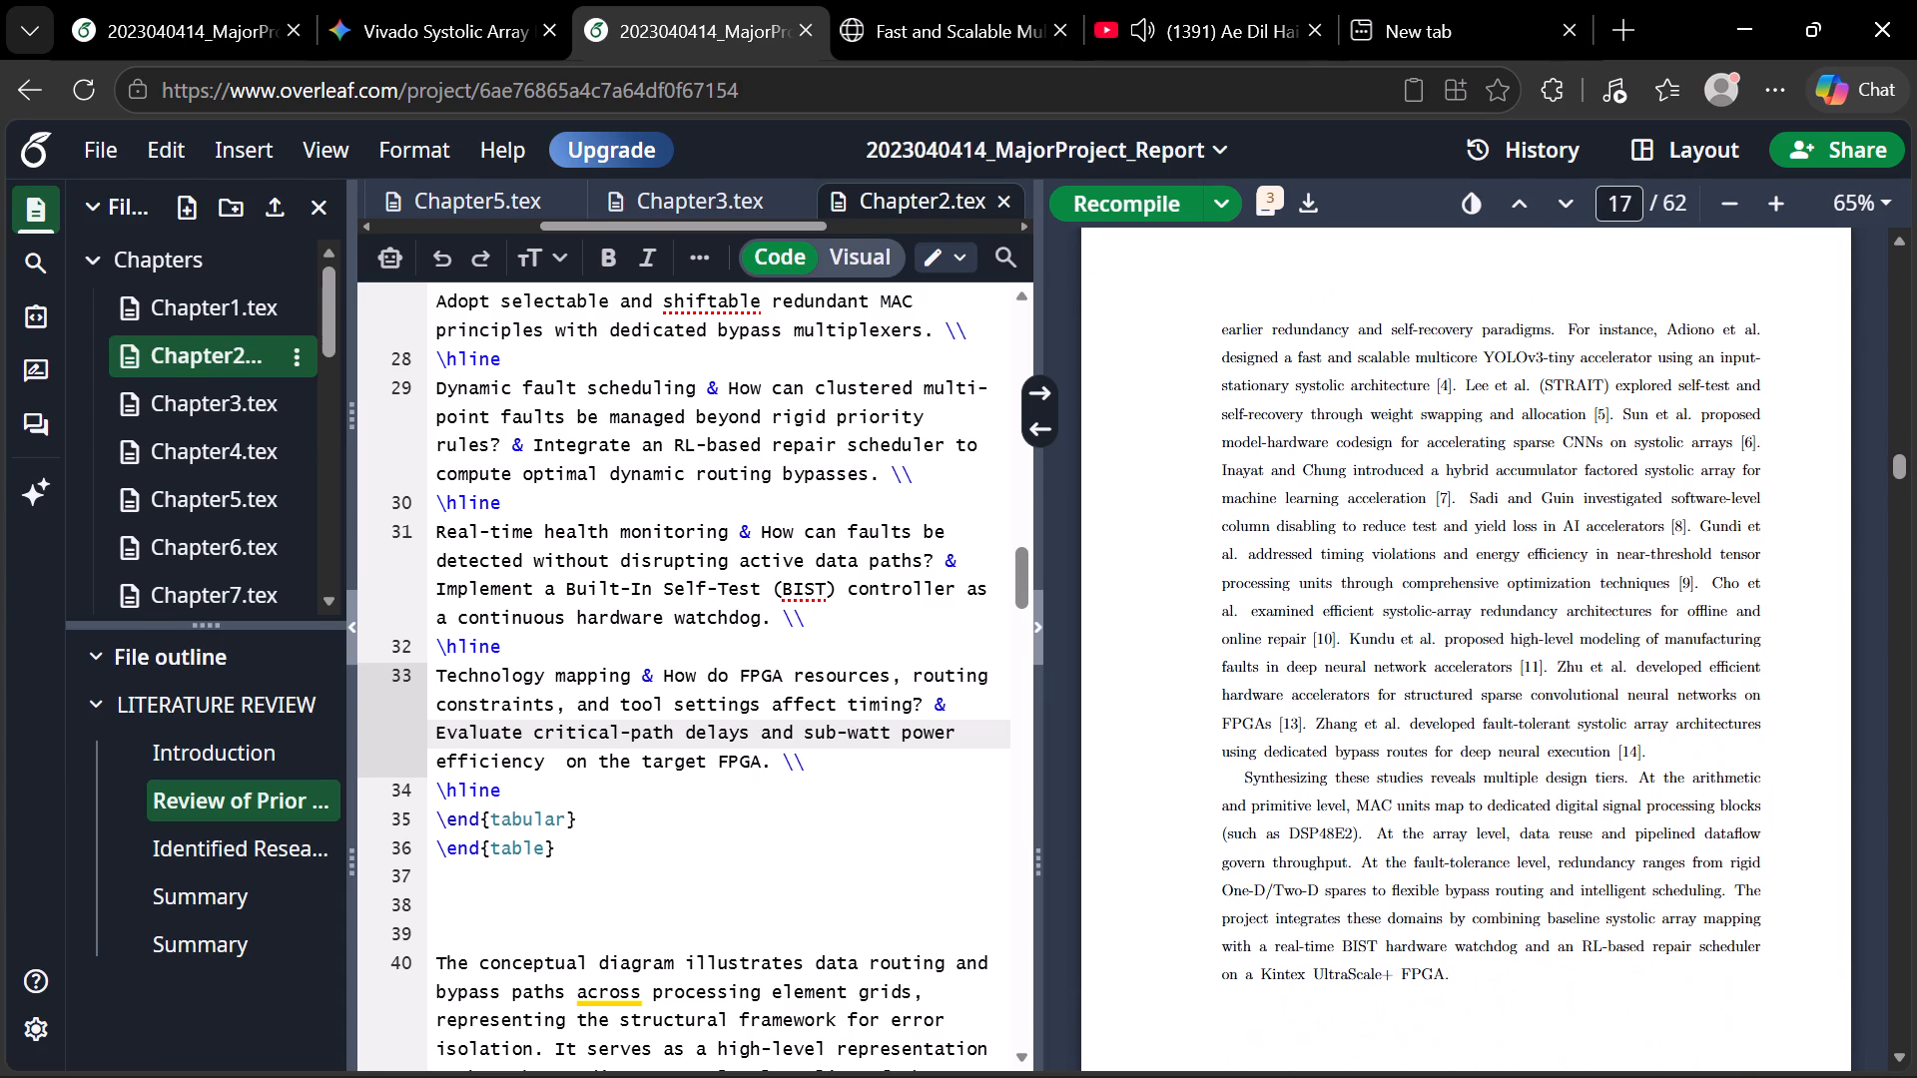
{"action": "scroll", "coordinate": [1526, 638], "scroll_direction": "up", "scroll_amount": 2}
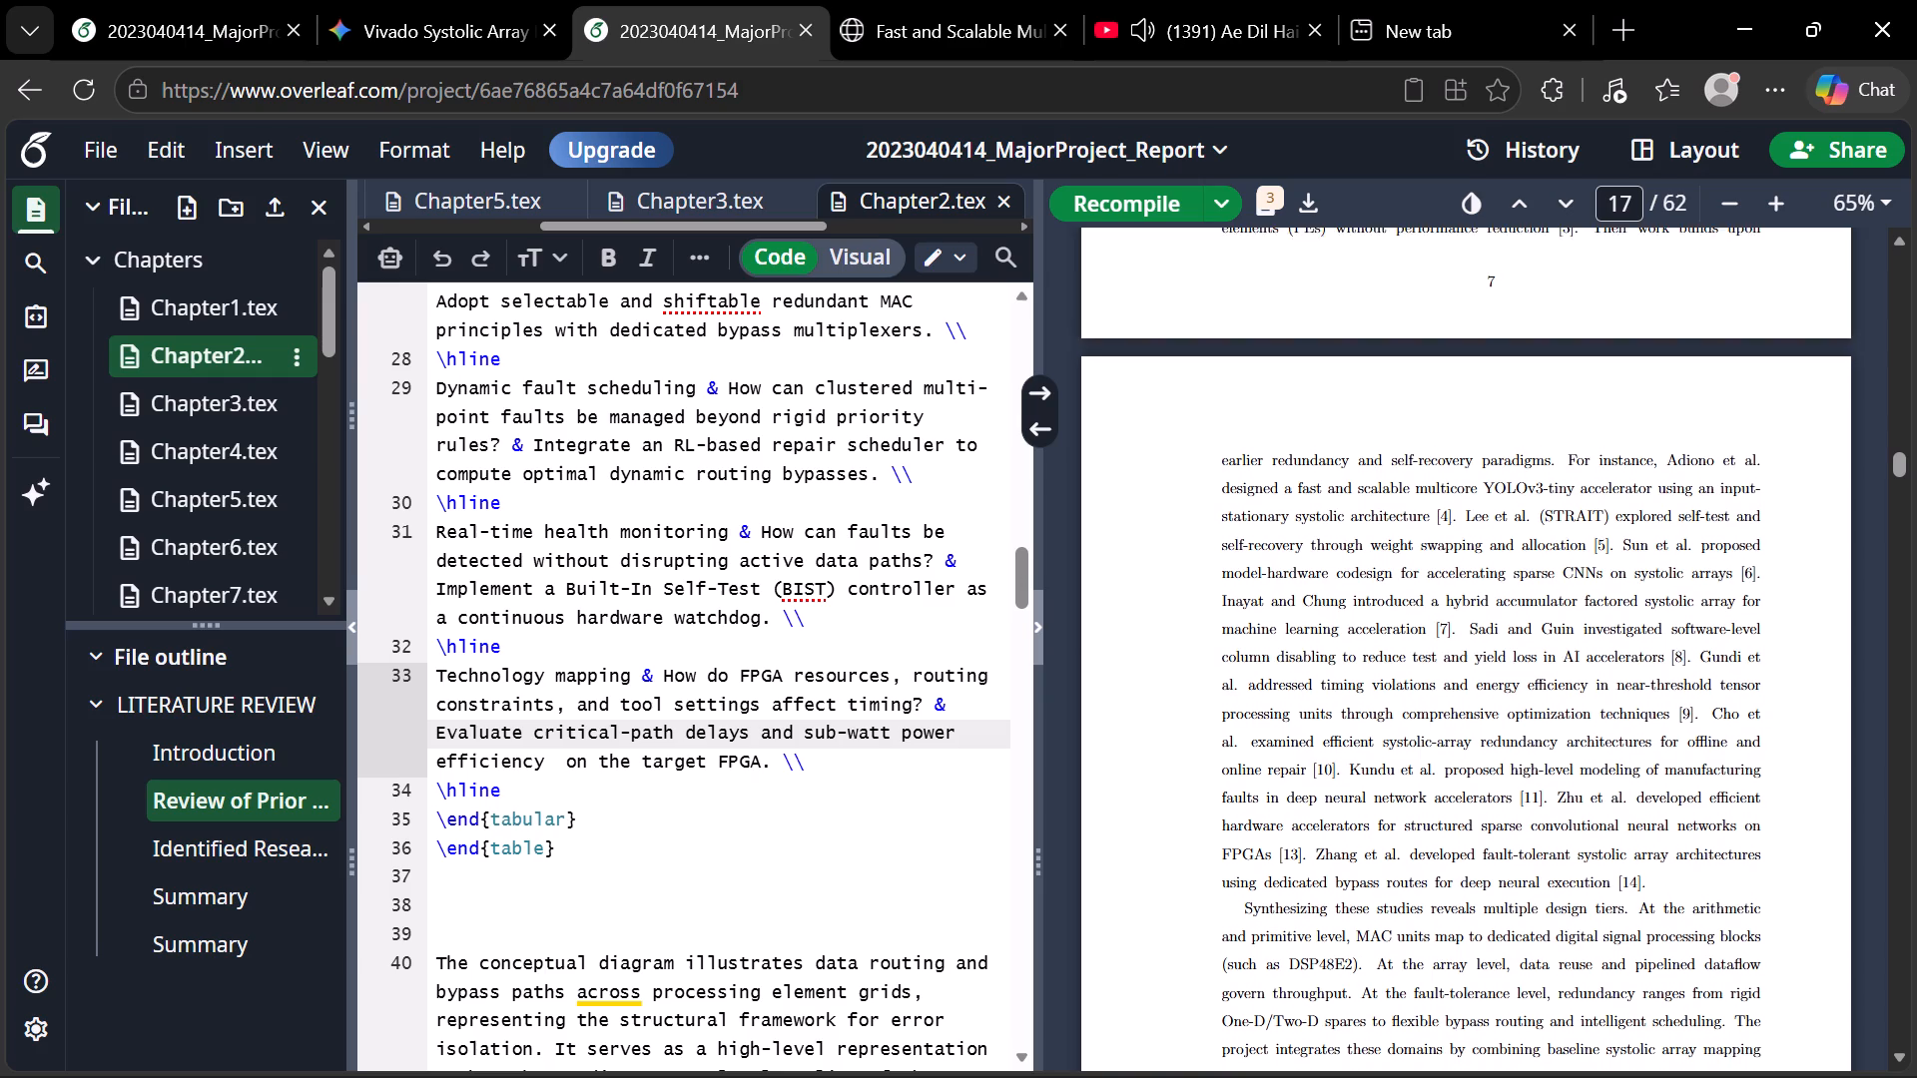
{"action": "scroll", "coordinate": [1526, 638], "scroll_direction": "up", "scroll_amount": 5}
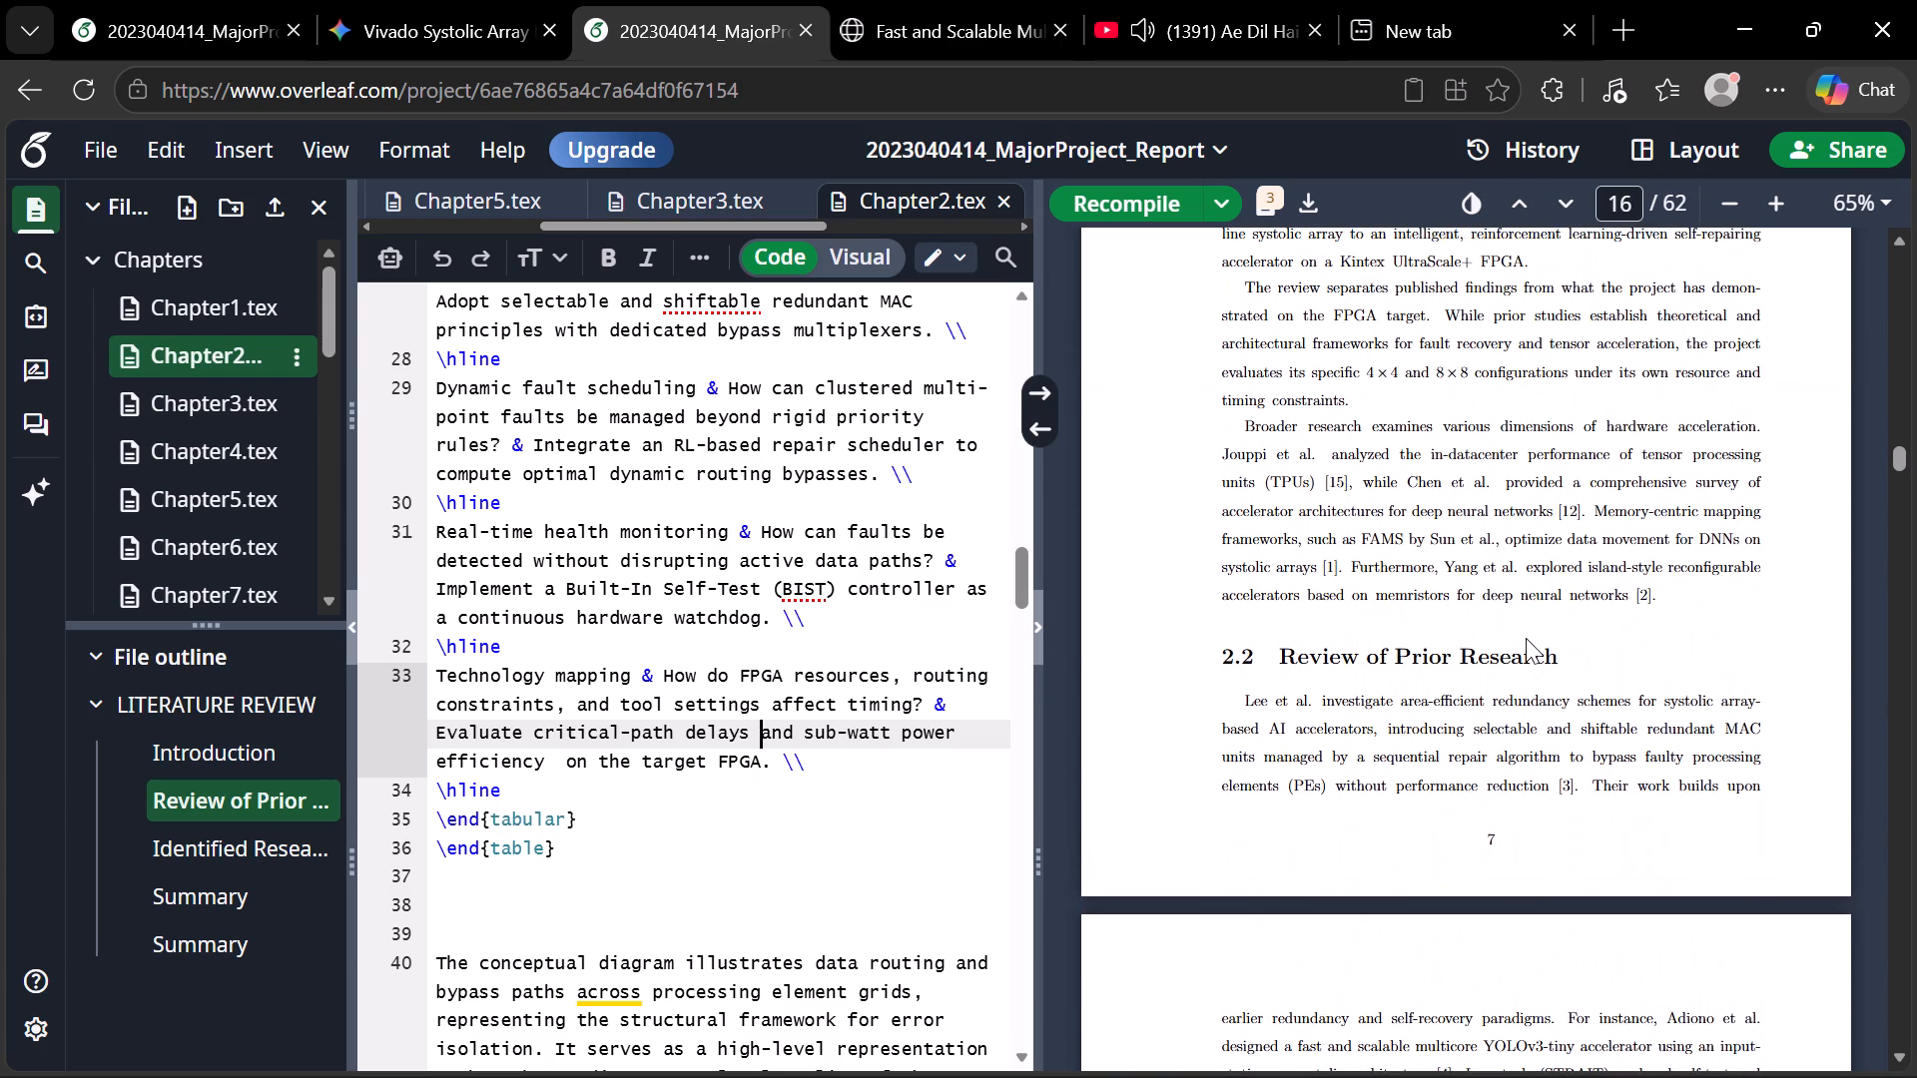
{"action": "scroll", "coordinate": [1526, 638], "scroll_direction": "up", "scroll_amount": 1}
{"action": "scroll", "coordinate": [1365, 392], "scroll_direction": "up", "scroll_amount": 1}
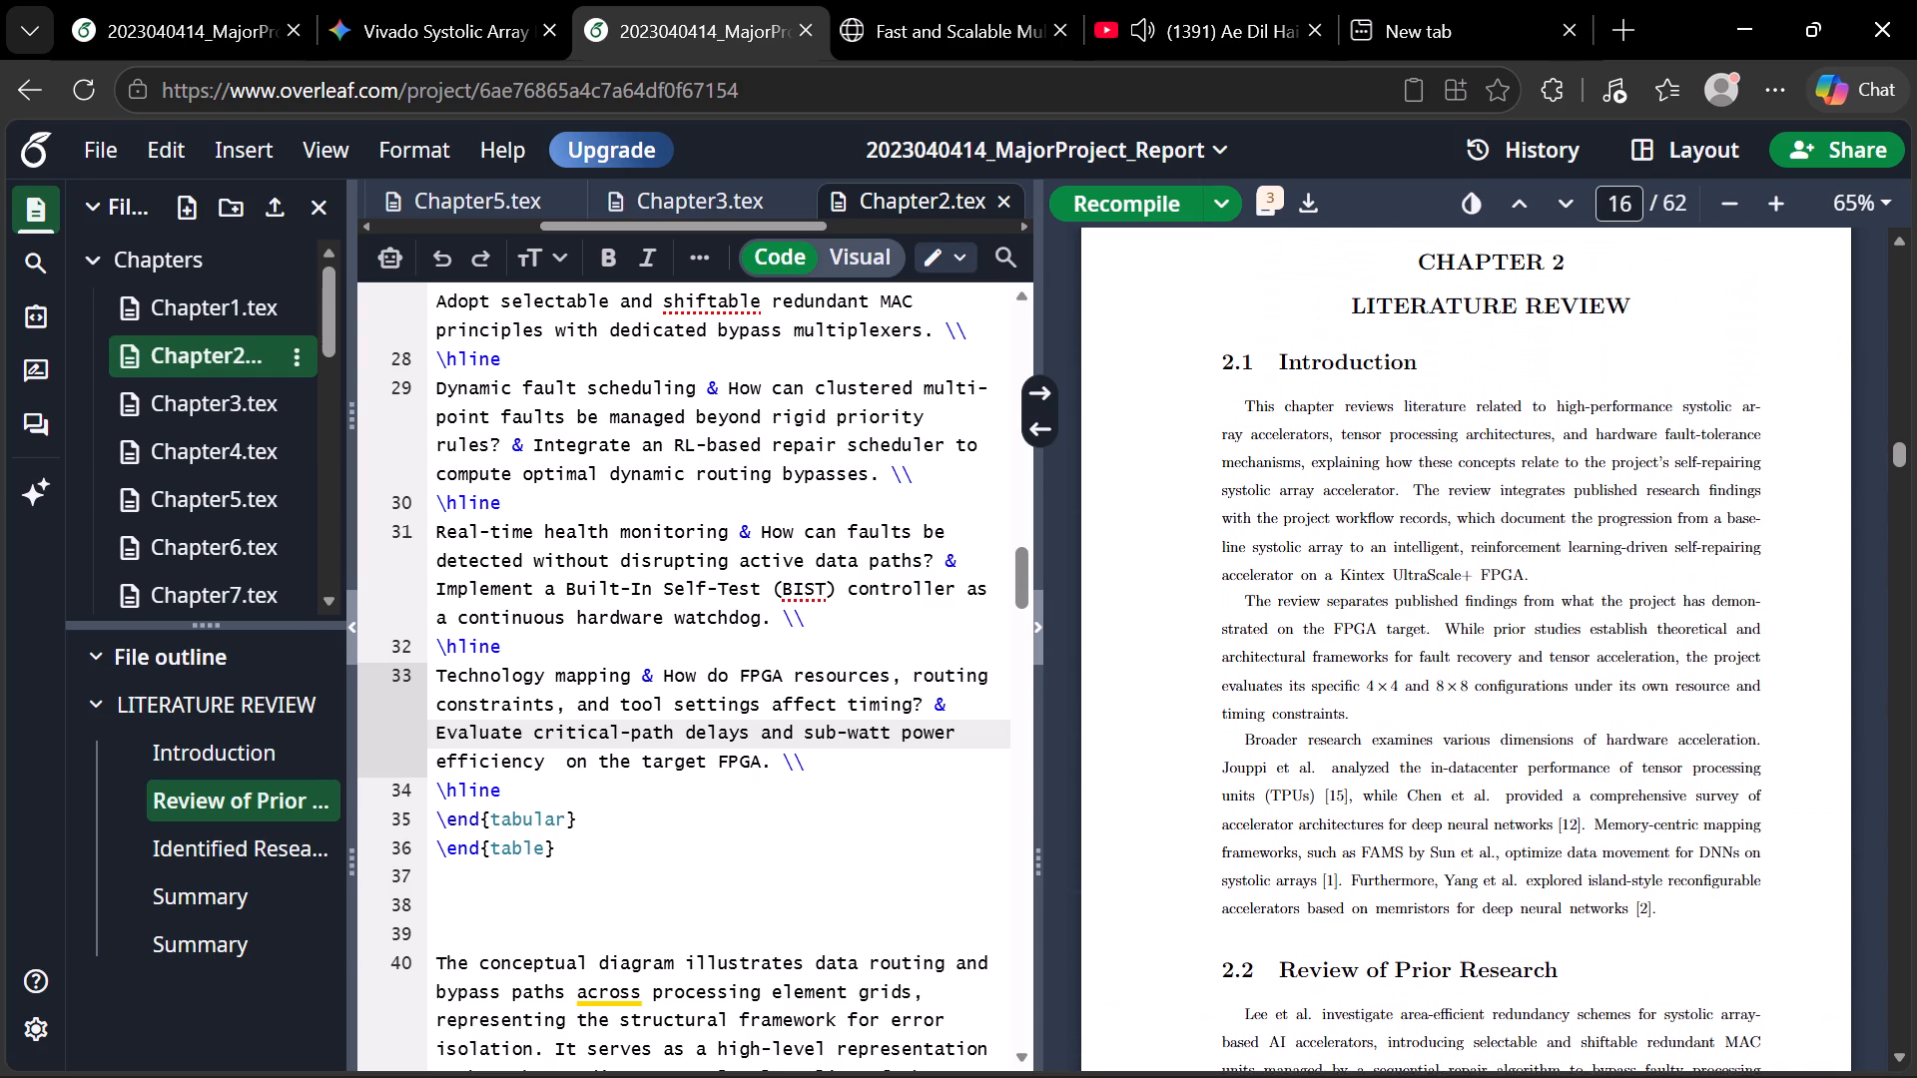
{"action": "scroll", "coordinate": [1365, 392], "scroll_direction": "up", "scroll_amount": 1}
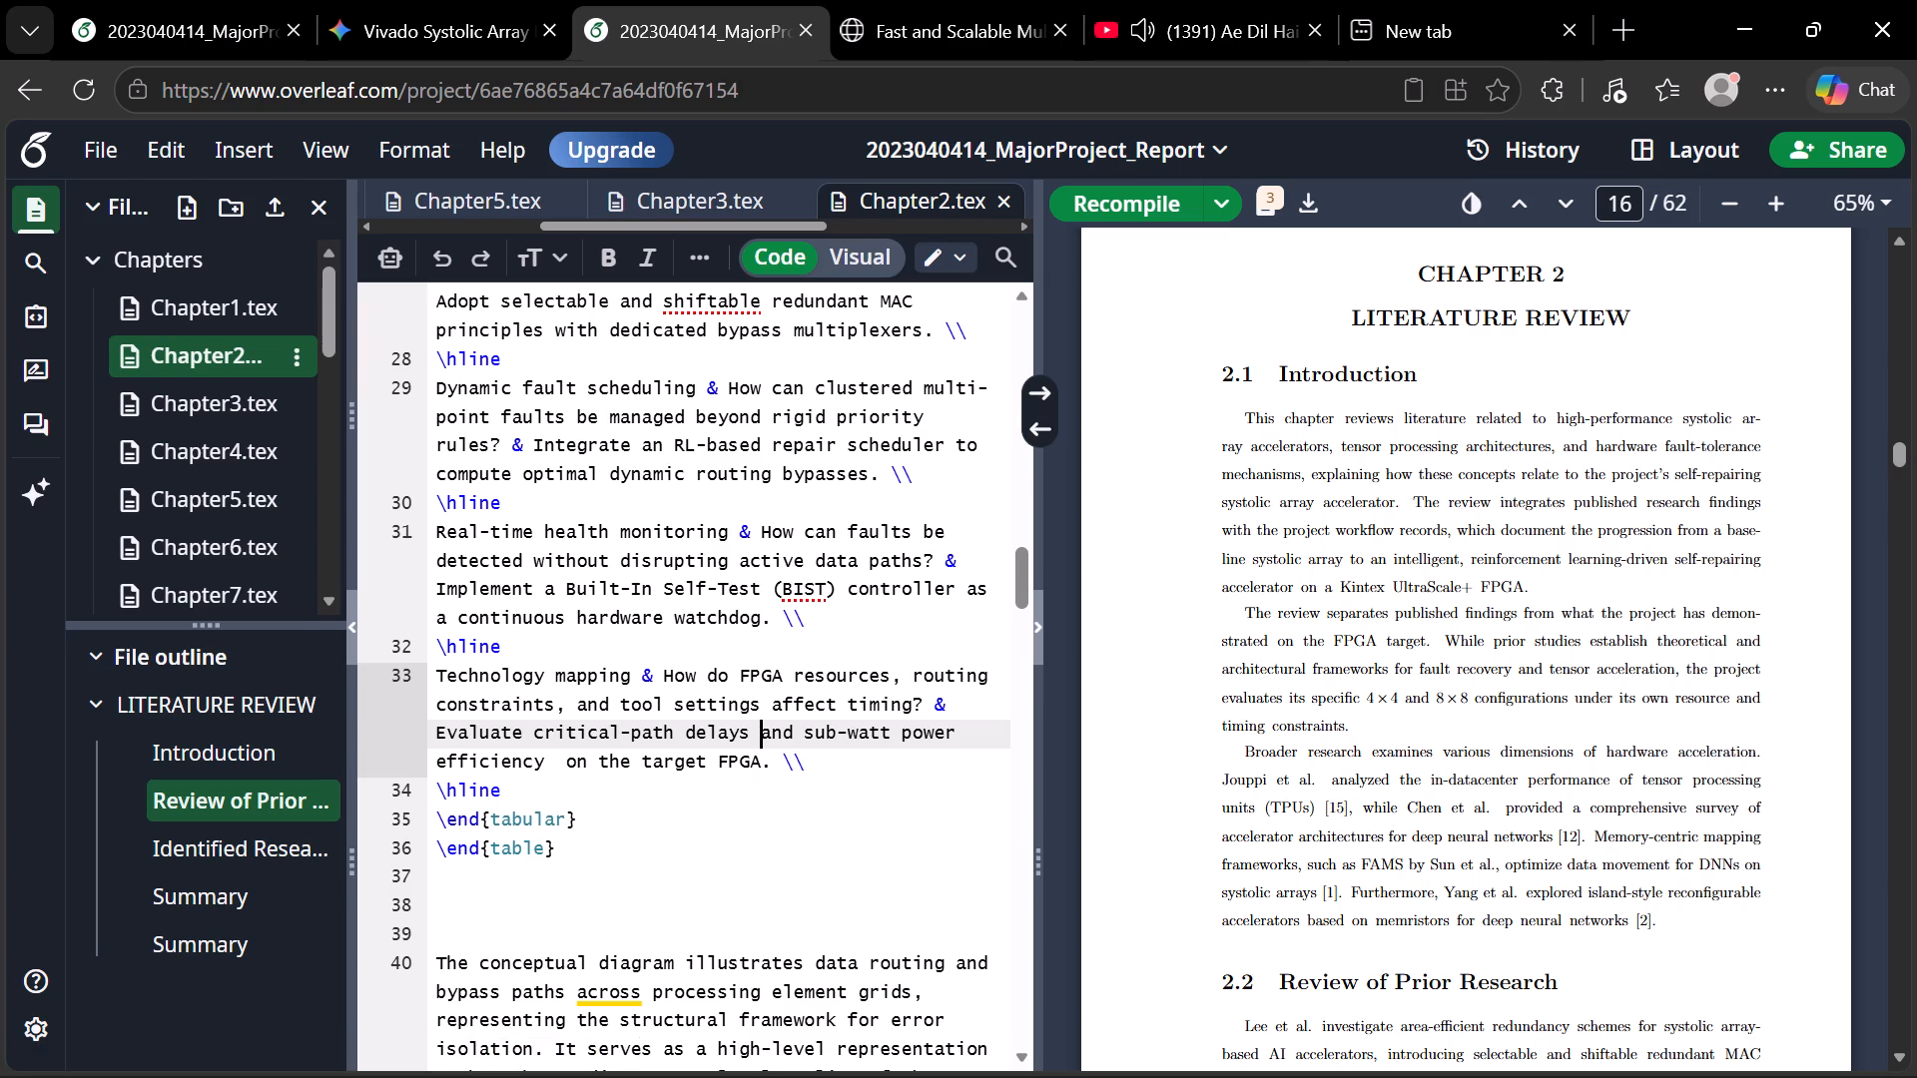
Find the Introduction's "Broader research" paragraph in the Chapter2.tex source and examine its Jouppi et al. clause with the Jouppi2017 citation.
{"action": "scroll", "coordinate": [1364, 807], "scroll_direction": "down", "scroll_amount": 3}
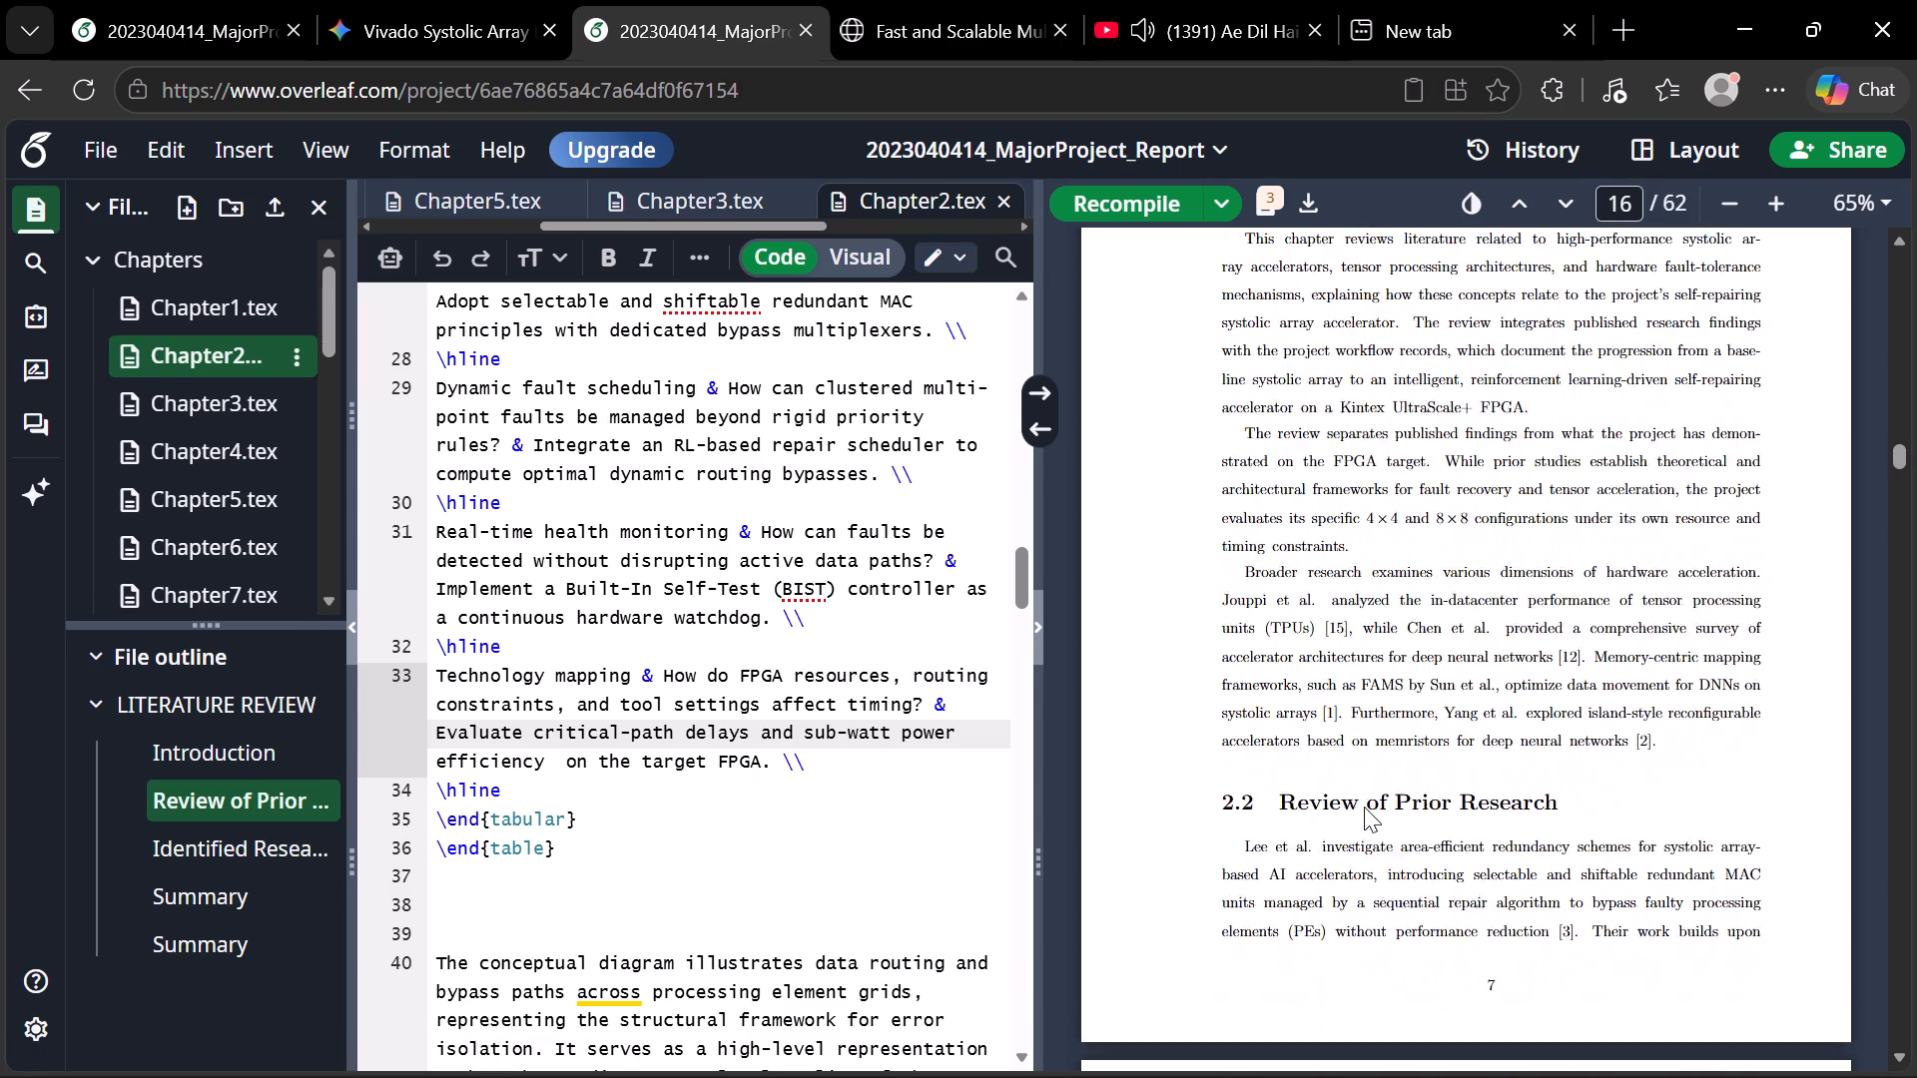
{"action": "scroll", "coordinate": [1364, 807], "scroll_direction": "down", "scroll_amount": 1}
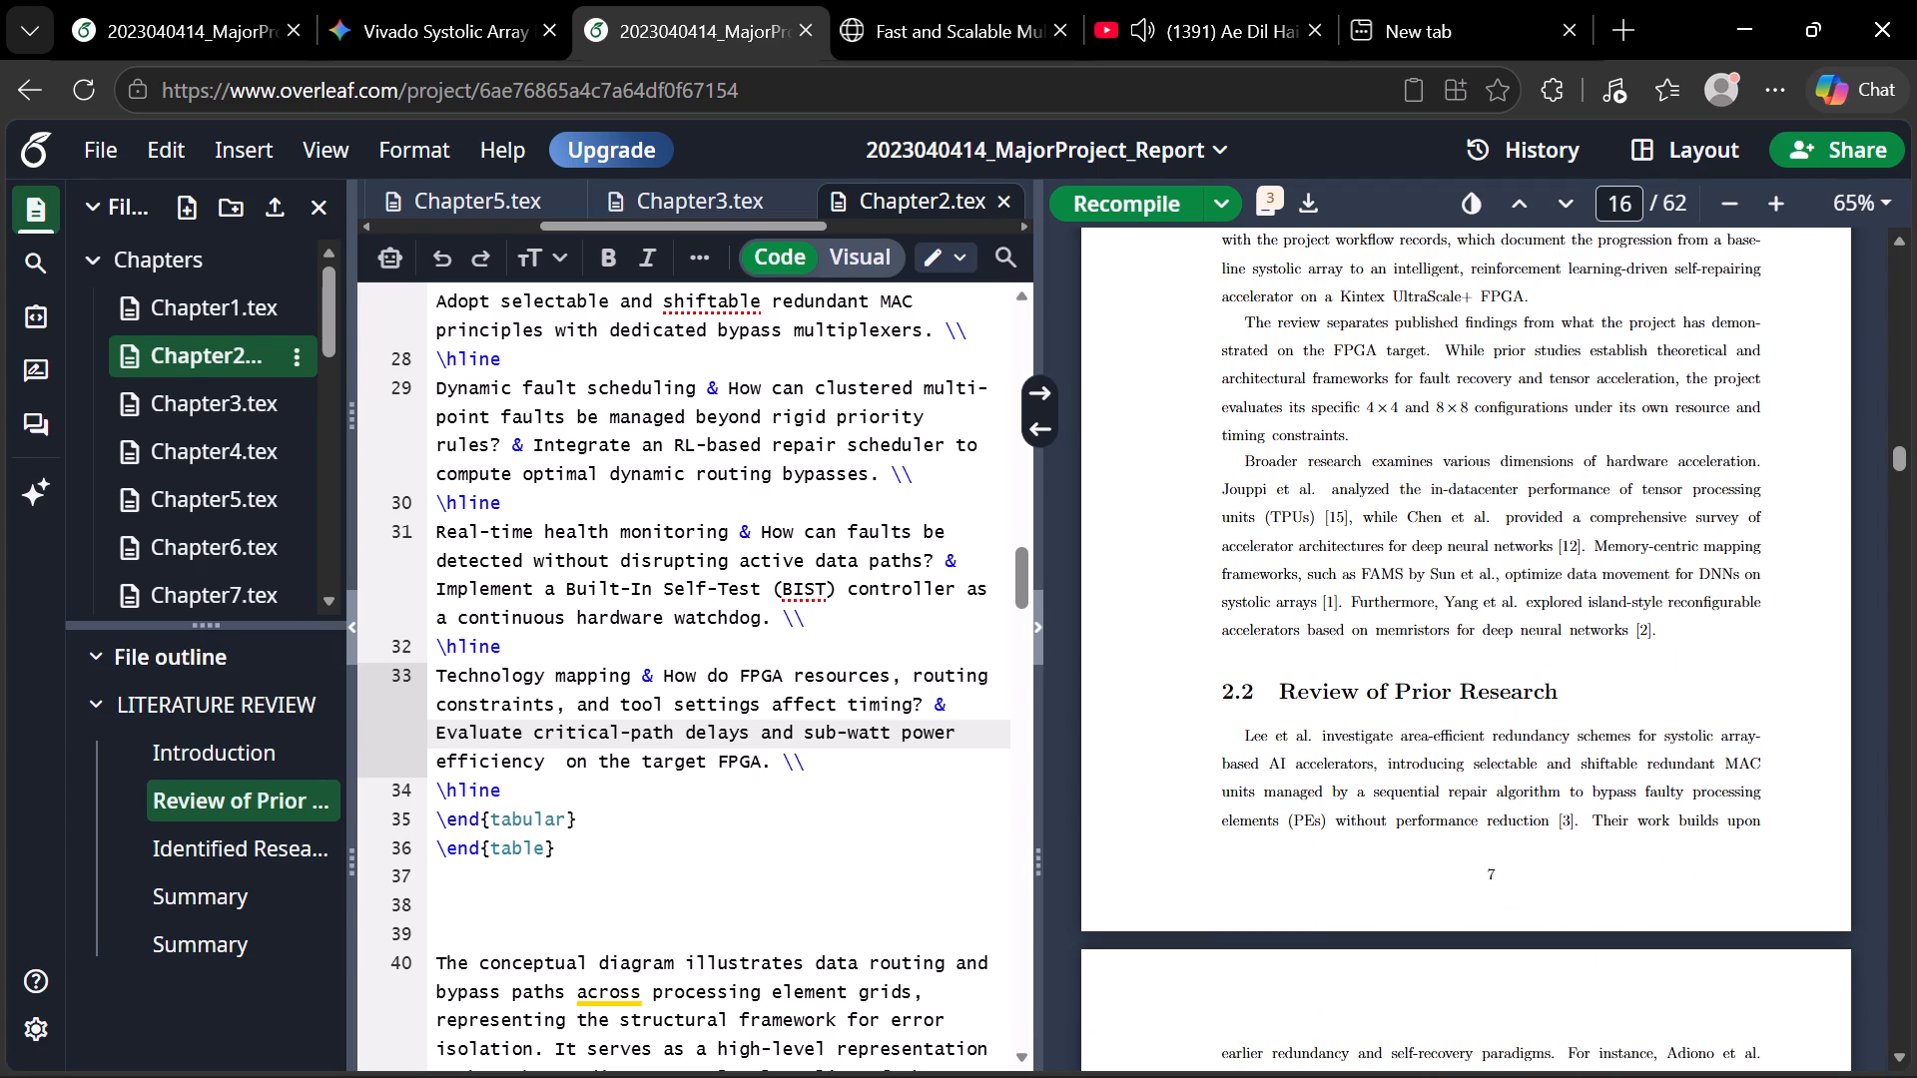
{"action": "double_click", "coordinate": [1357, 456]}
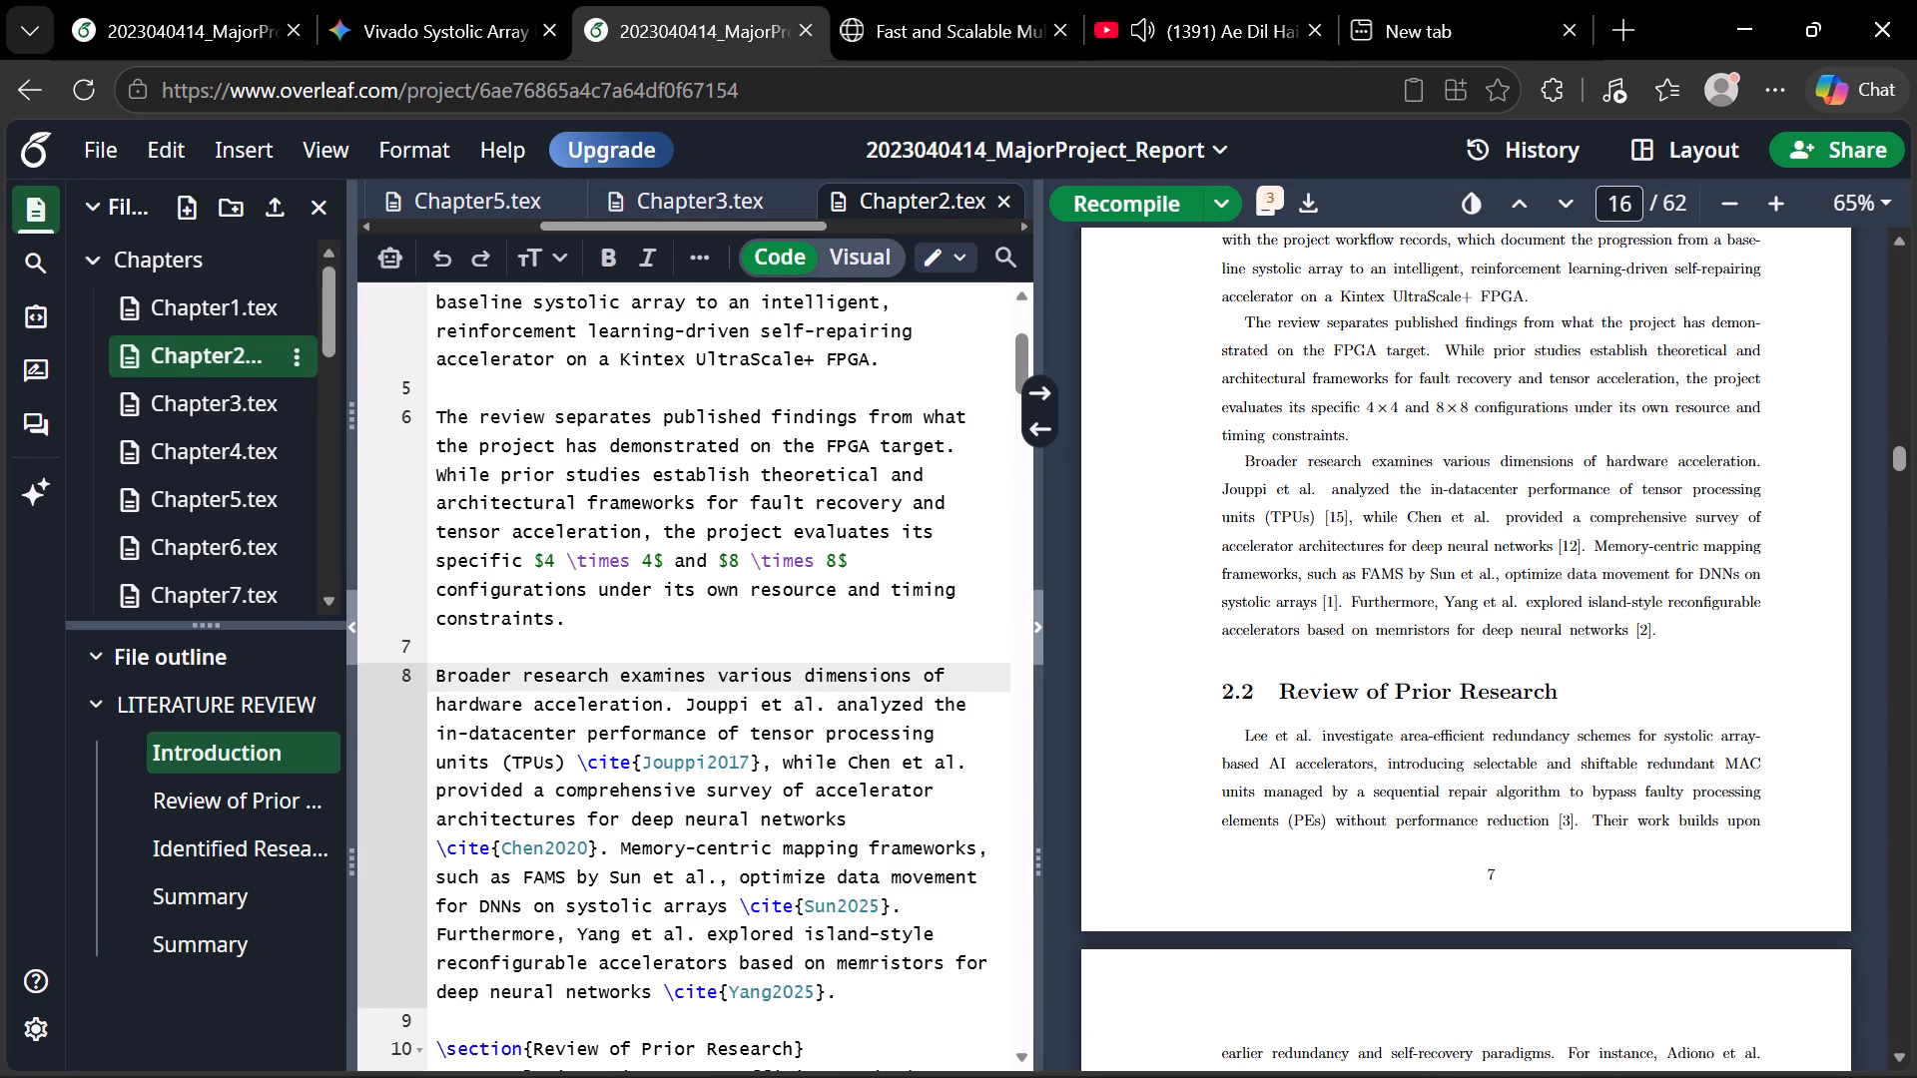
{"action": "scroll", "coordinate": [727, 615], "scroll_direction": "down", "scroll_amount": 1}
{"action": "left_click", "coordinate": [689, 570]}
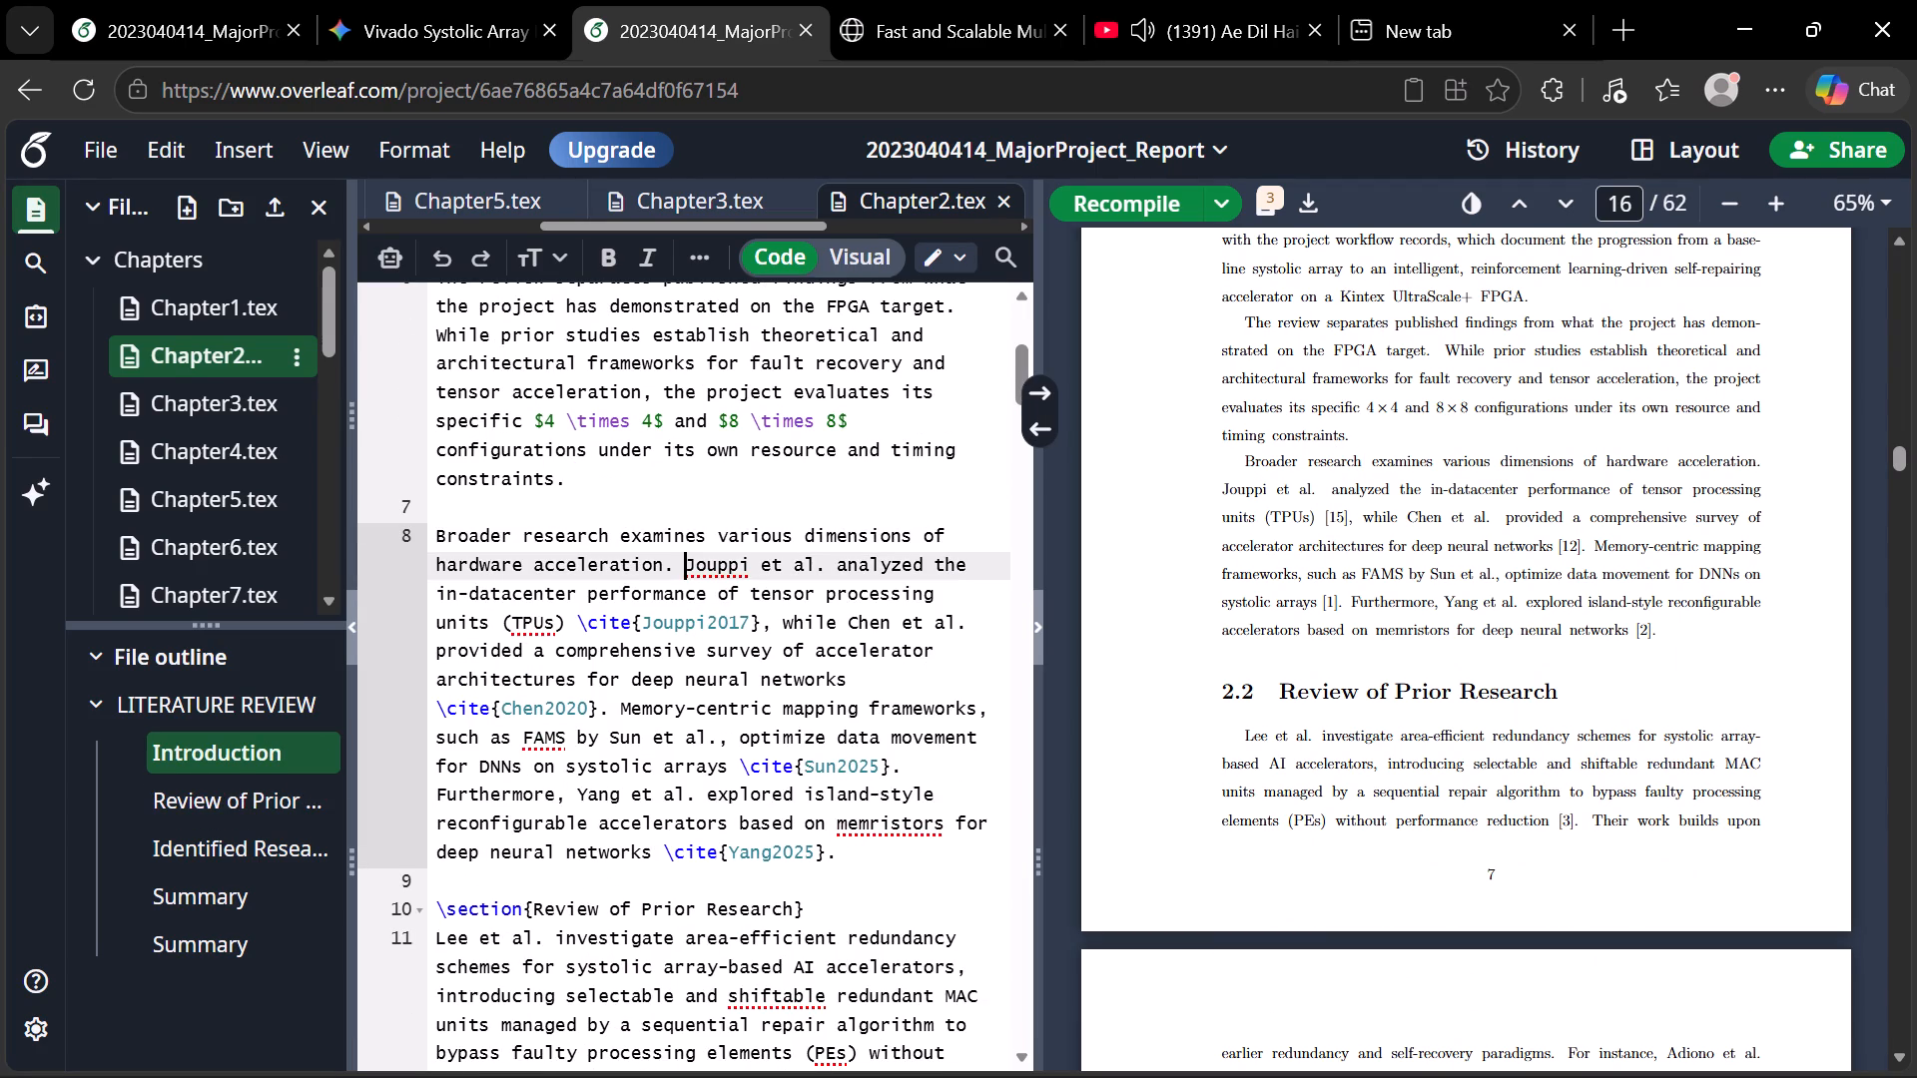
{"action": "left_click_drag", "start_coordinate": [689, 570], "coordinate": [759, 639]}
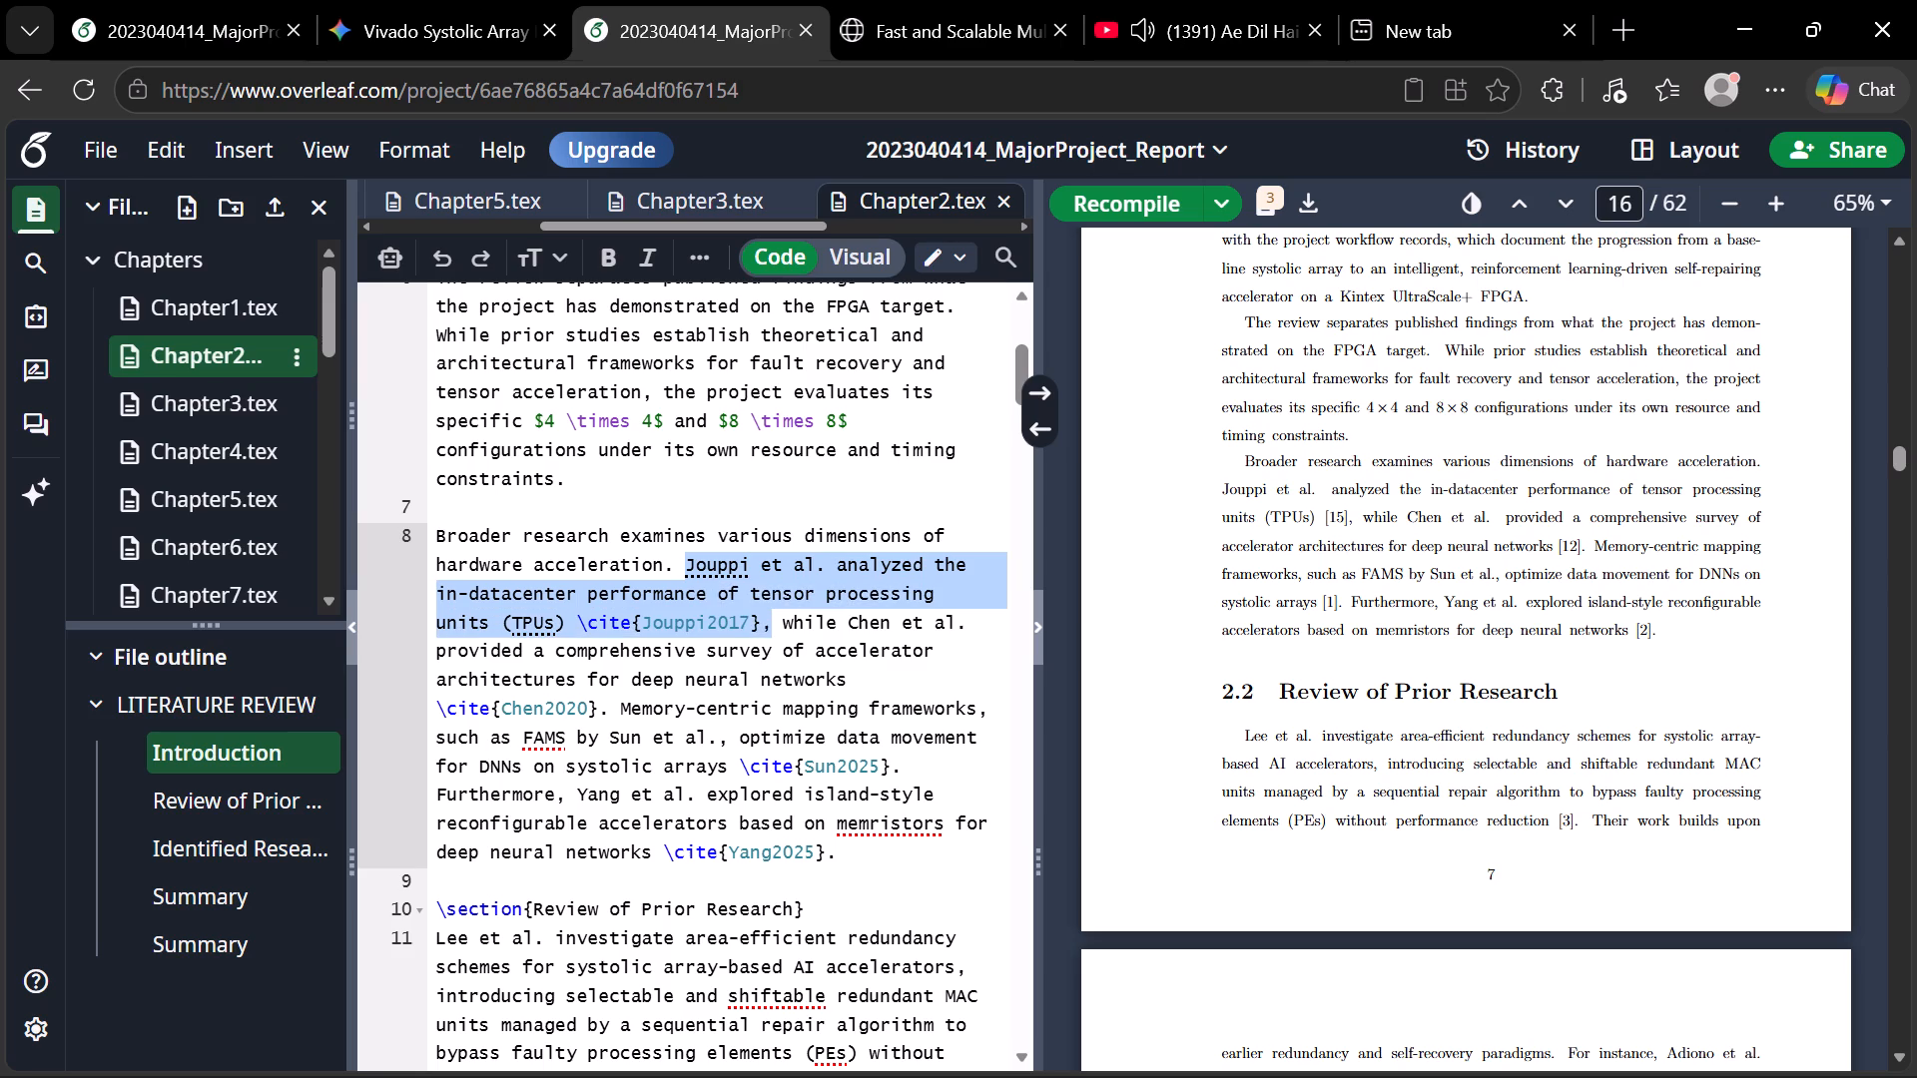
{"action": "left_click_drag", "start_coordinate": [759, 639], "coordinate": [760, 617]}
{"action": "left_click_drag", "start_coordinate": [760, 617], "coordinate": [757, 617]}
{"action": "left_click_drag", "start_coordinate": [757, 617], "coordinate": [765, 621]}
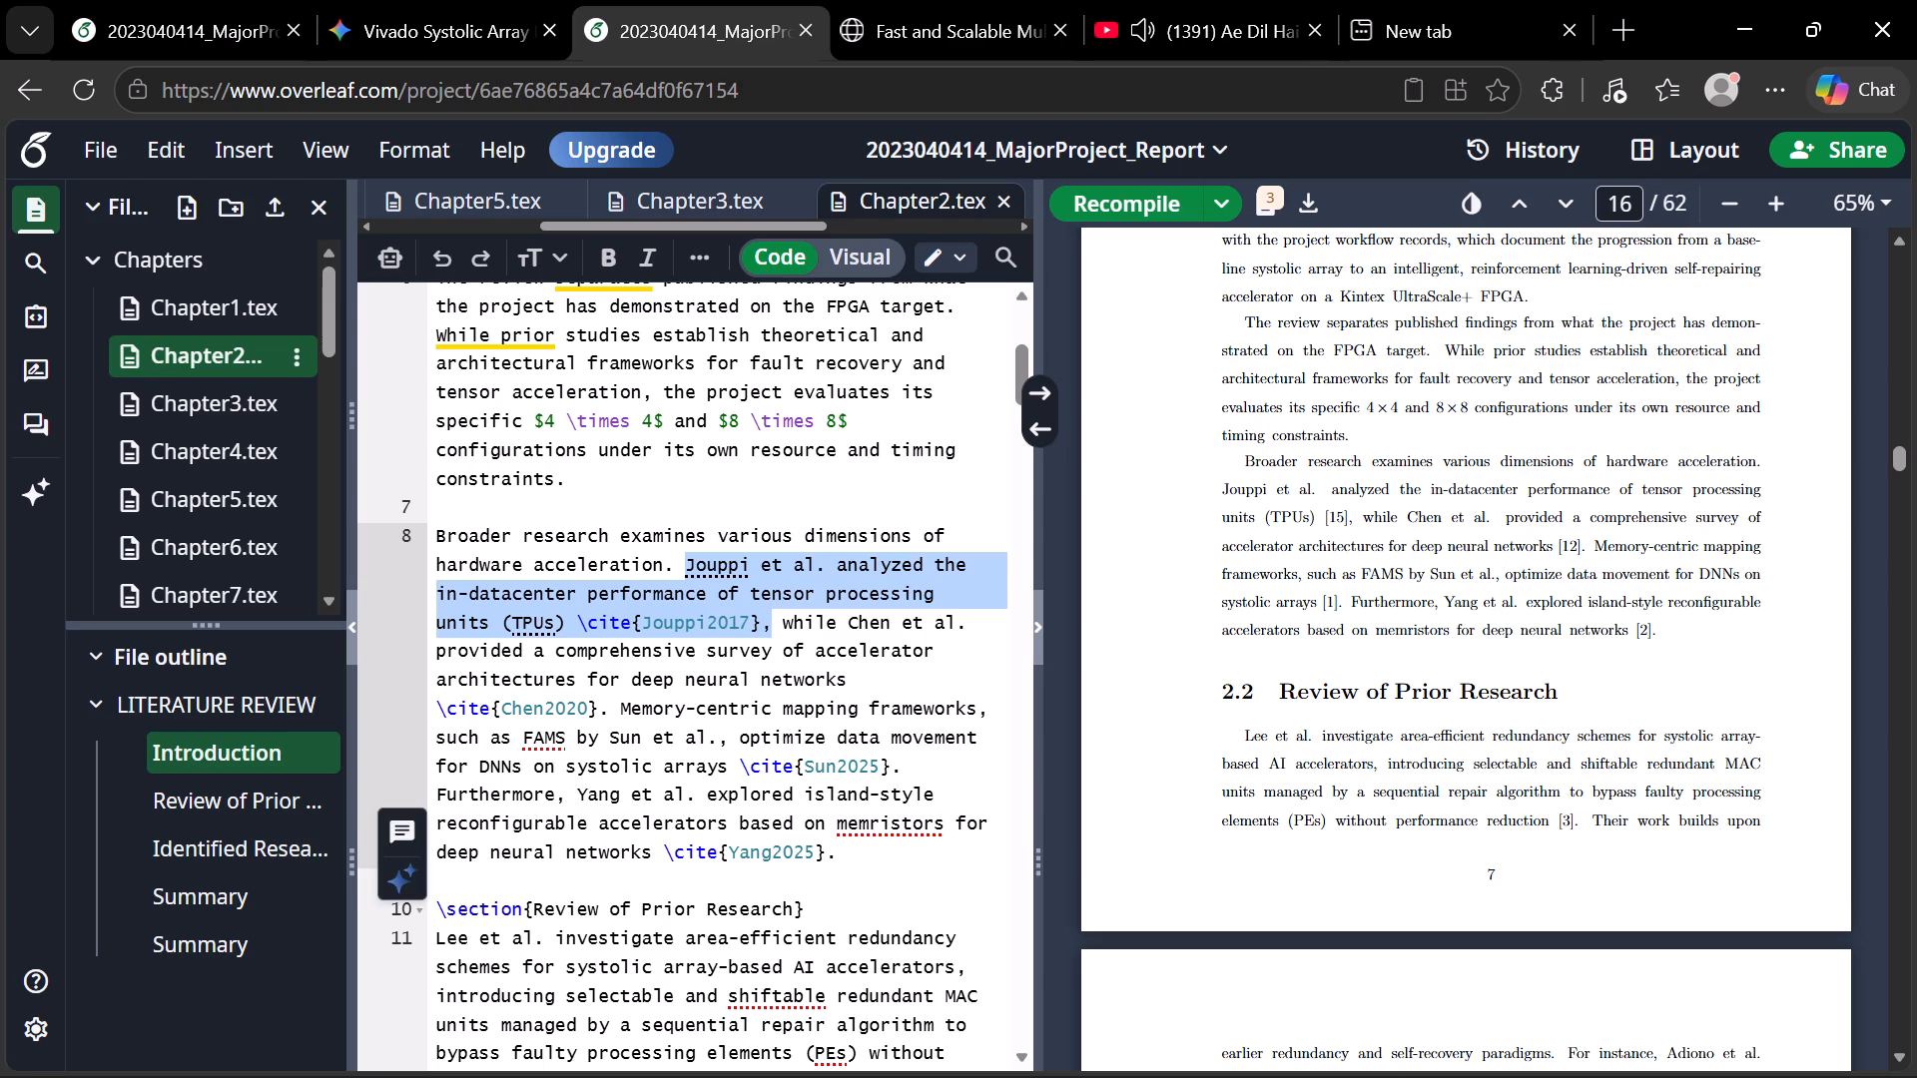
{"action": "left_click", "coordinate": [800, 721]}
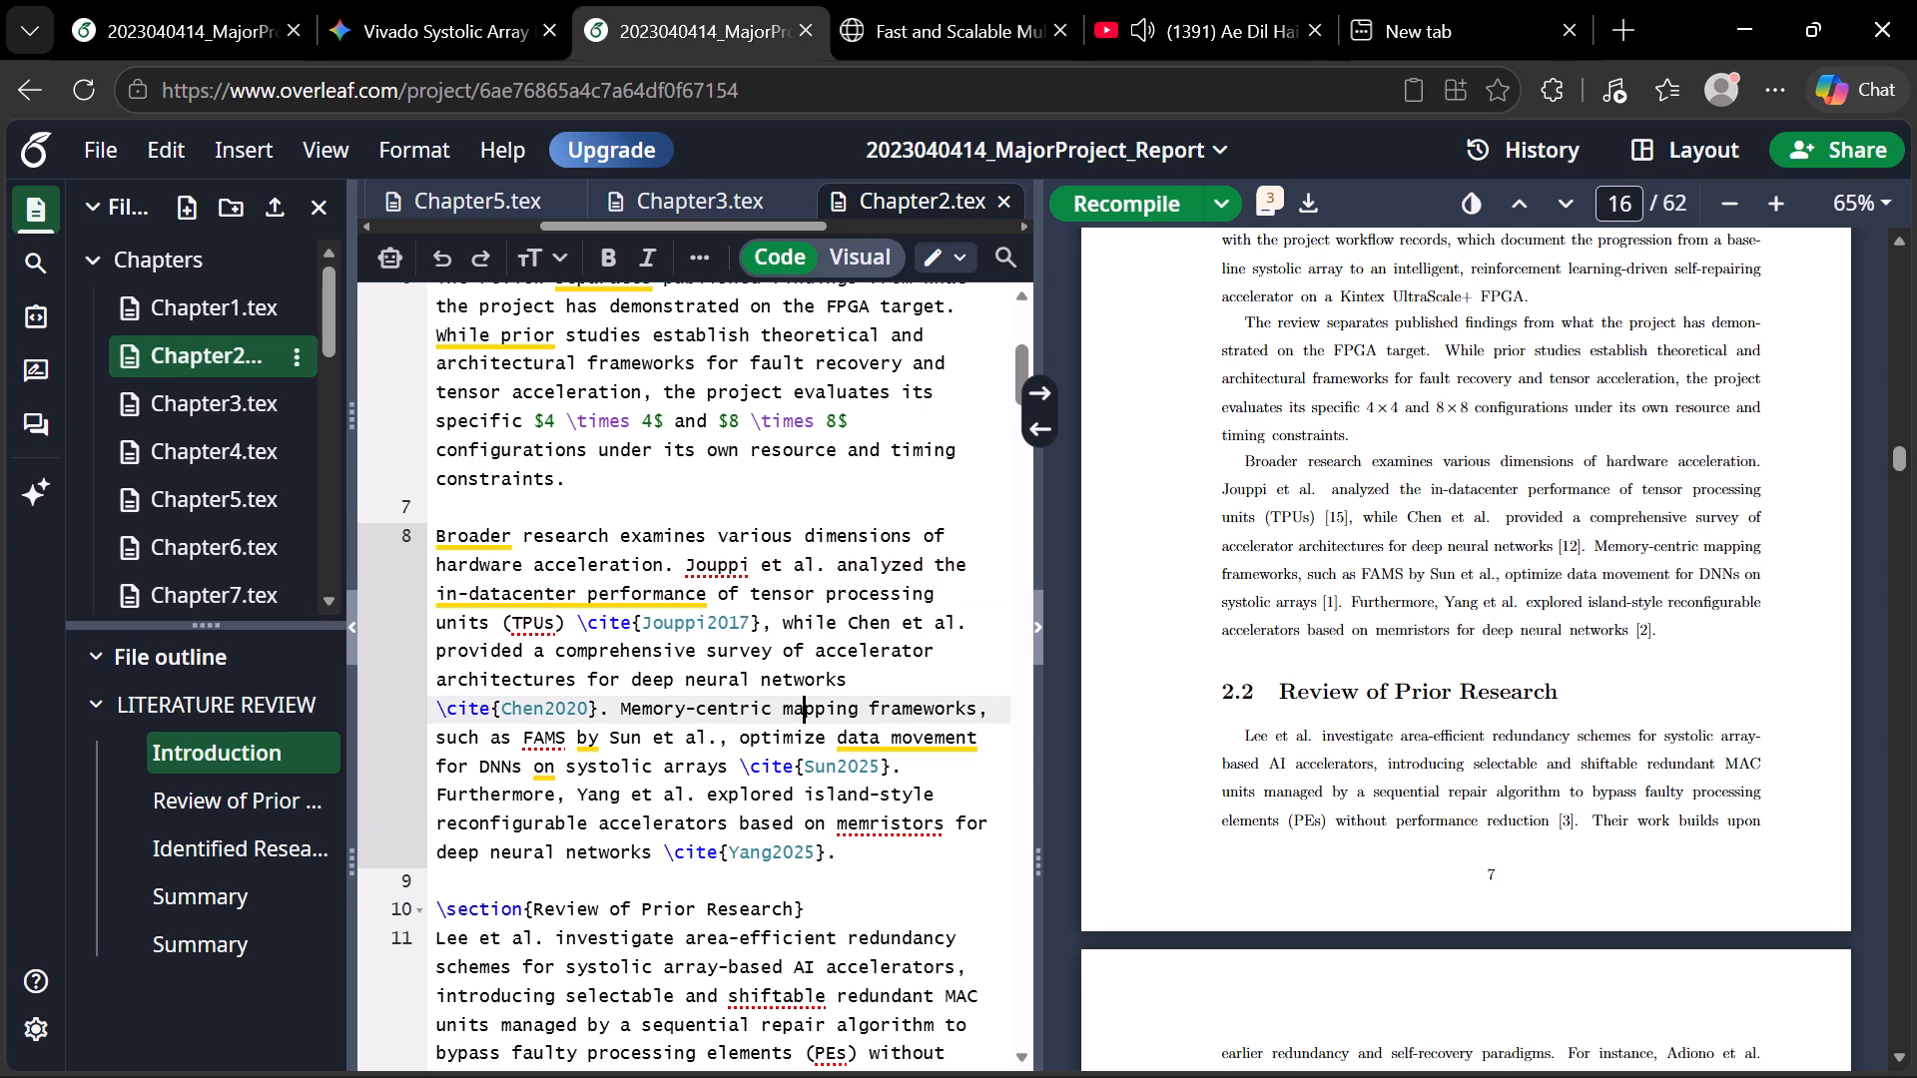
Read through the rest of the Review of Prior Research in the compiled PDF, checking the order of its numbered citations.
{"action": "scroll", "coordinate": [1421, 448], "scroll_direction": "down", "scroll_amount": 4}
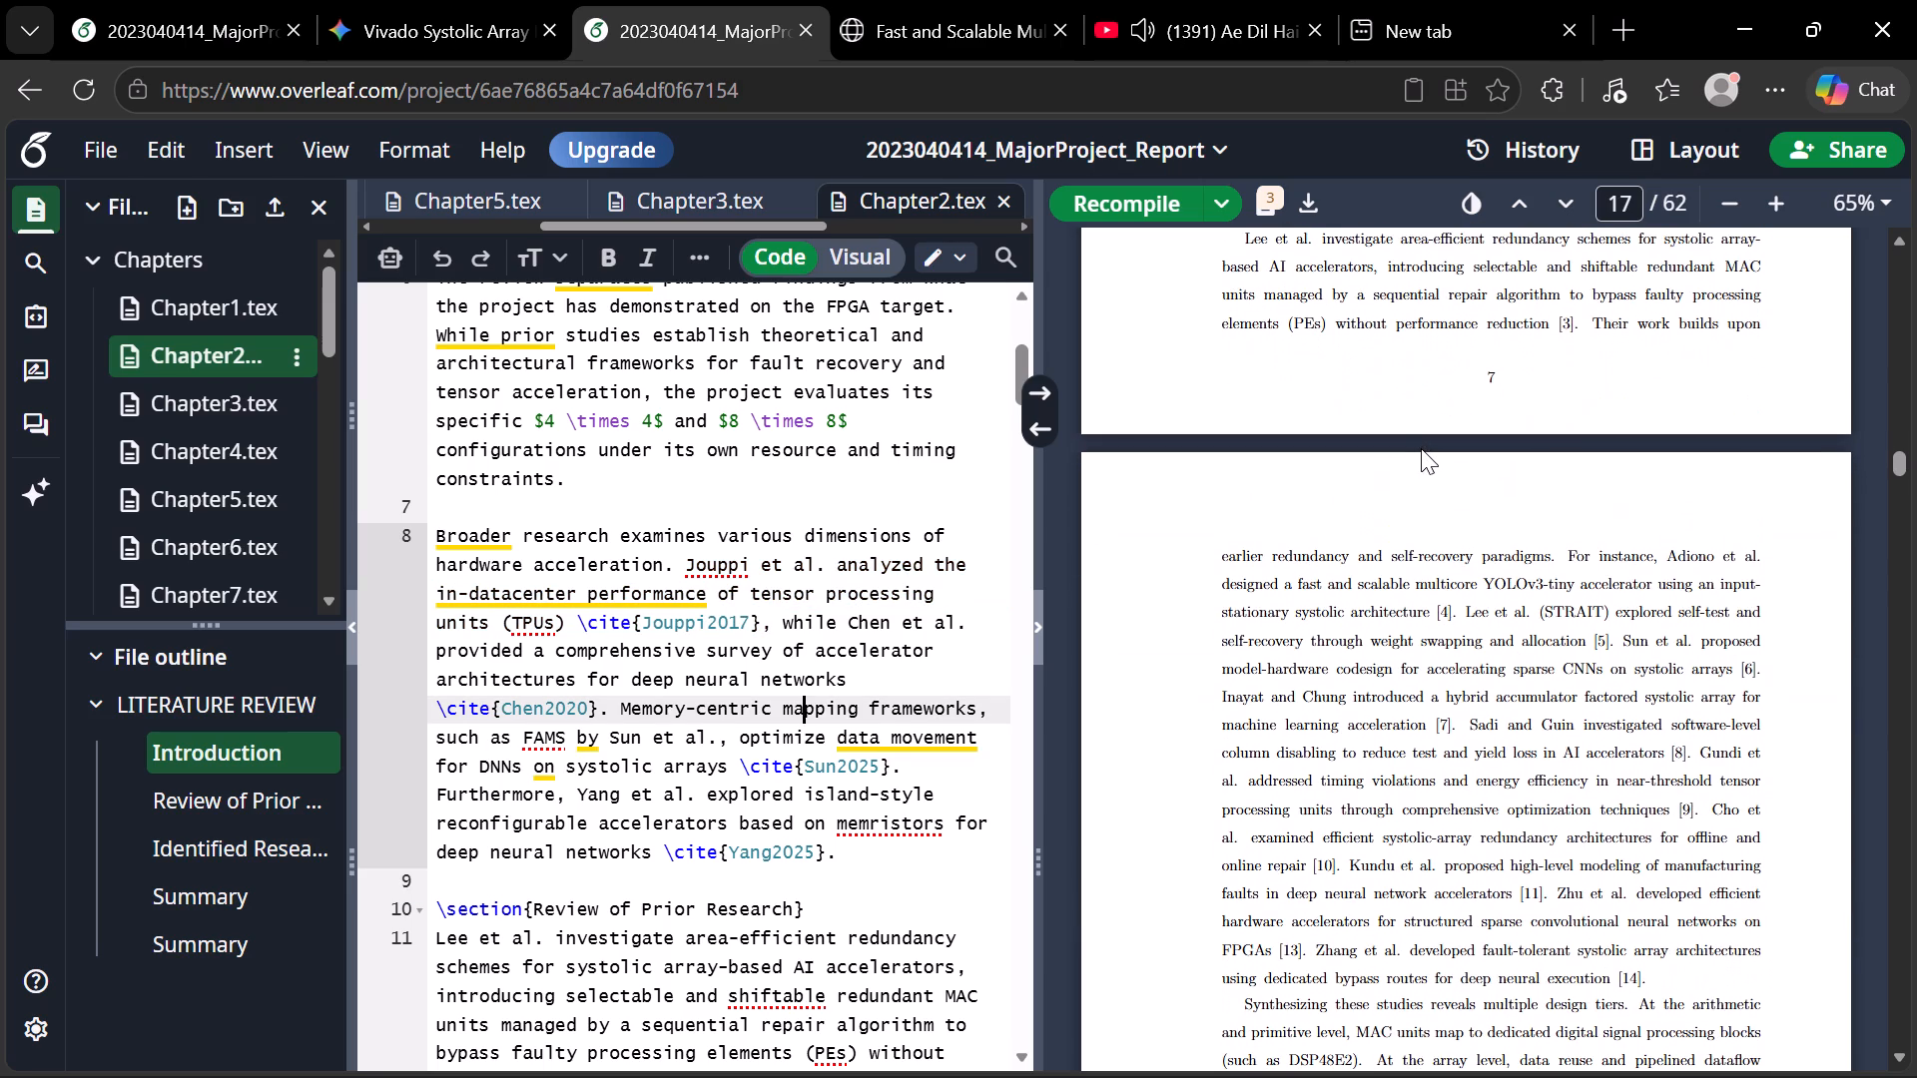
{"action": "scroll", "coordinate": [1421, 448], "scroll_direction": "down", "scroll_amount": 2}
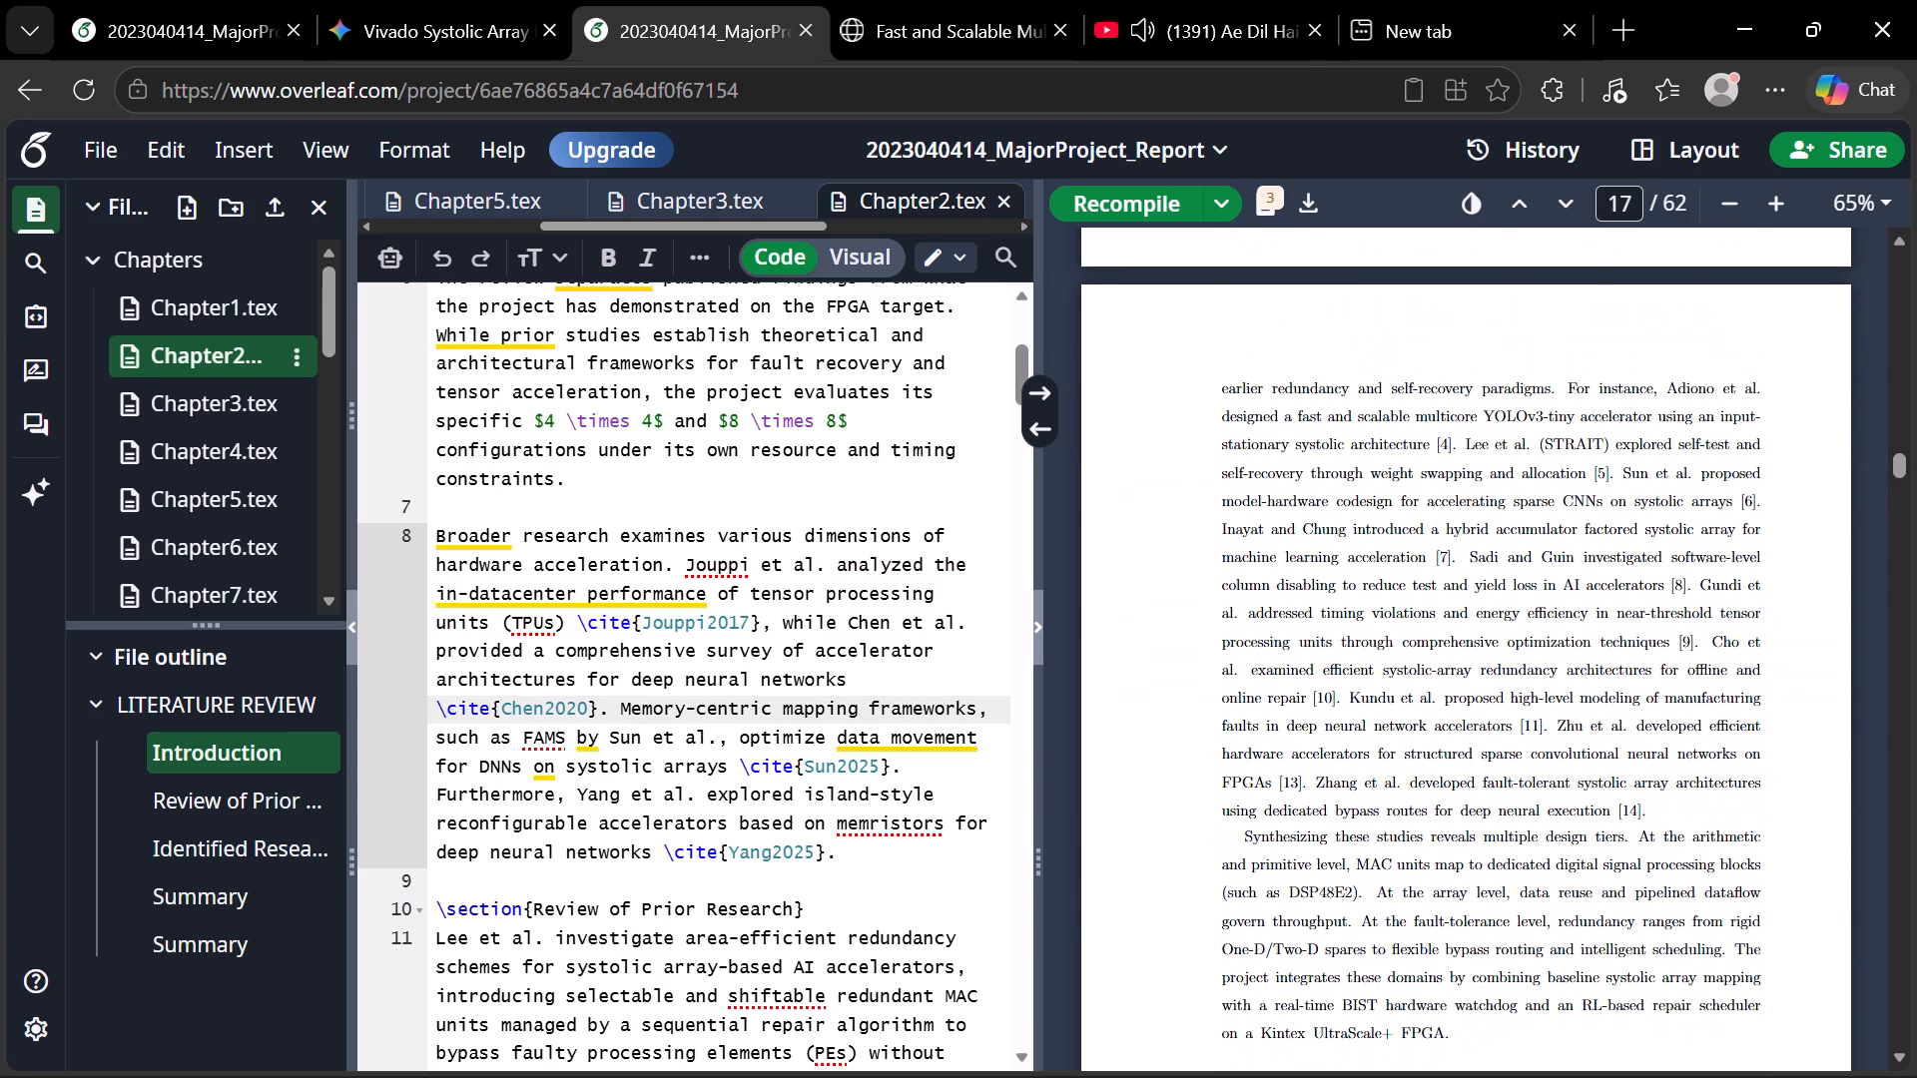
{"action": "scroll", "coordinate": [1421, 448], "scroll_direction": "down", "scroll_amount": 2}
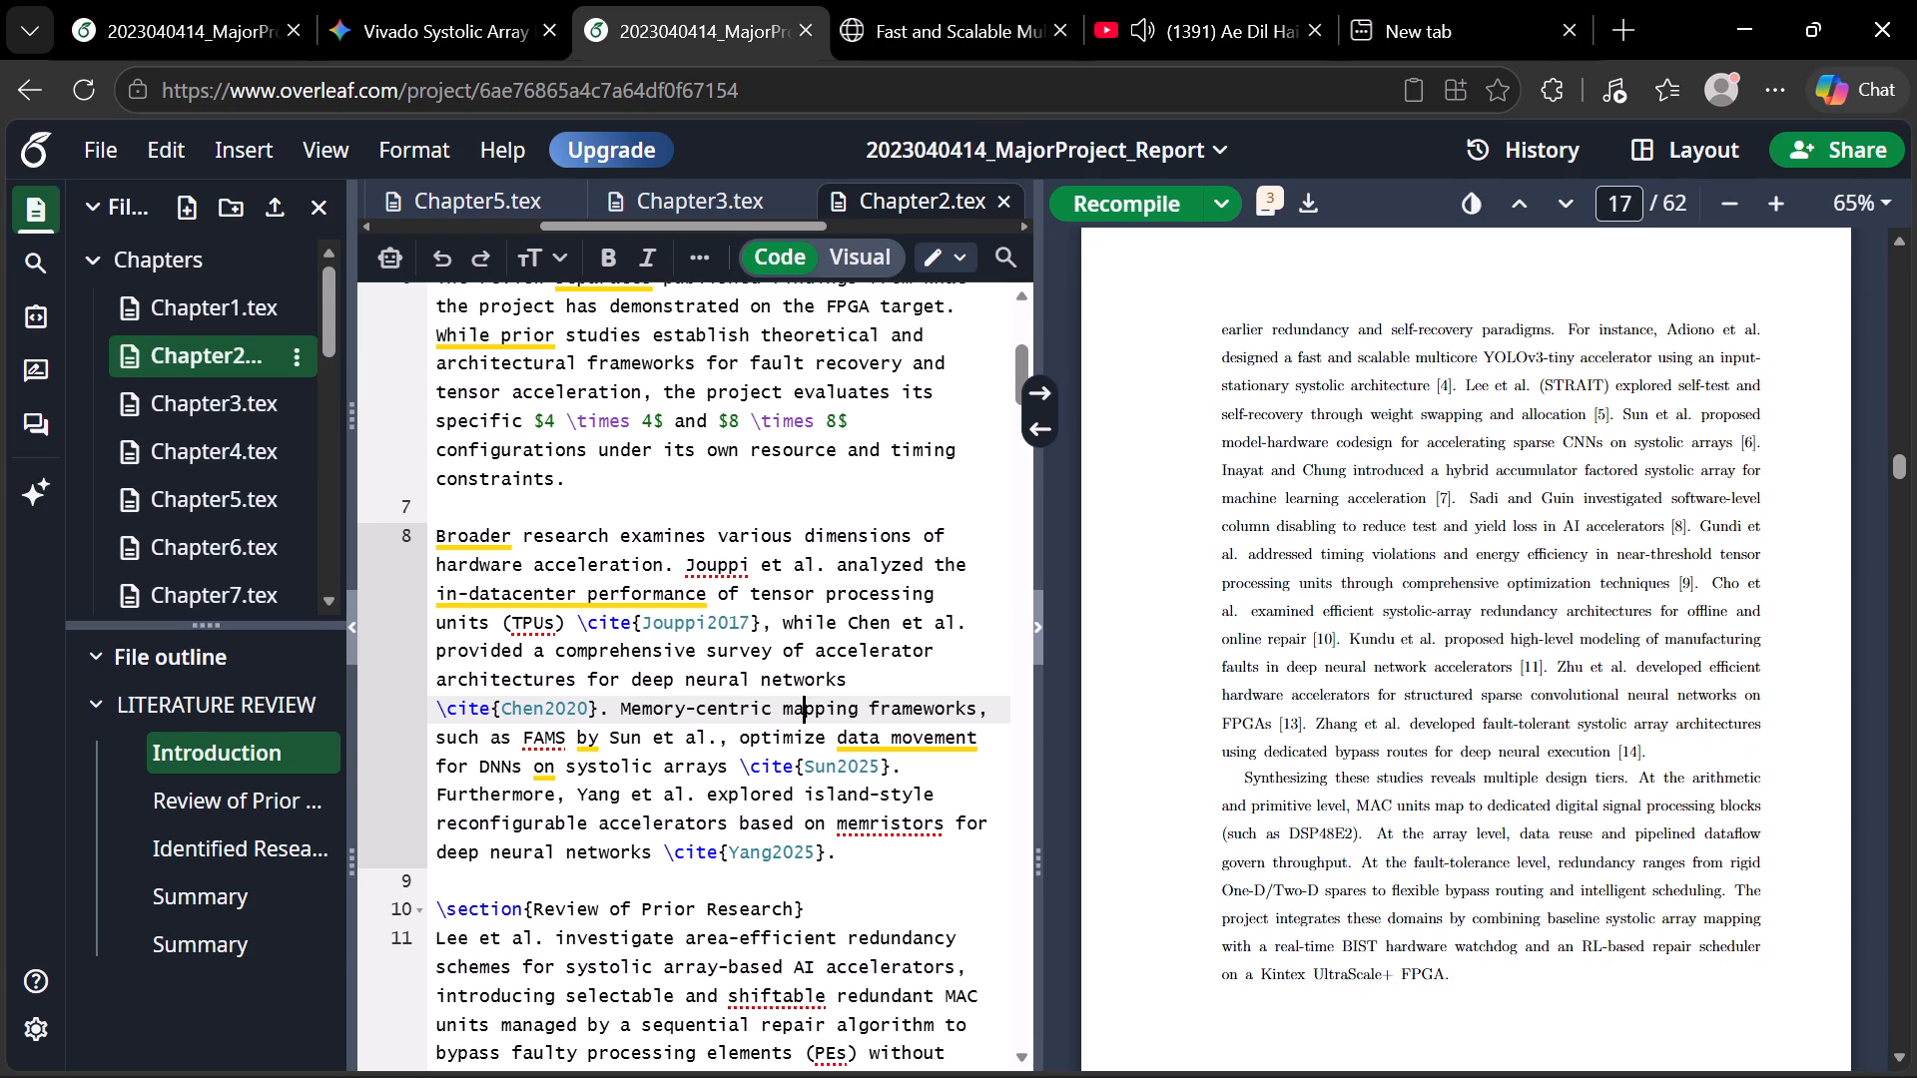
{"action": "scroll", "coordinate": [1421, 448], "scroll_direction": "down", "scroll_amount": 3}
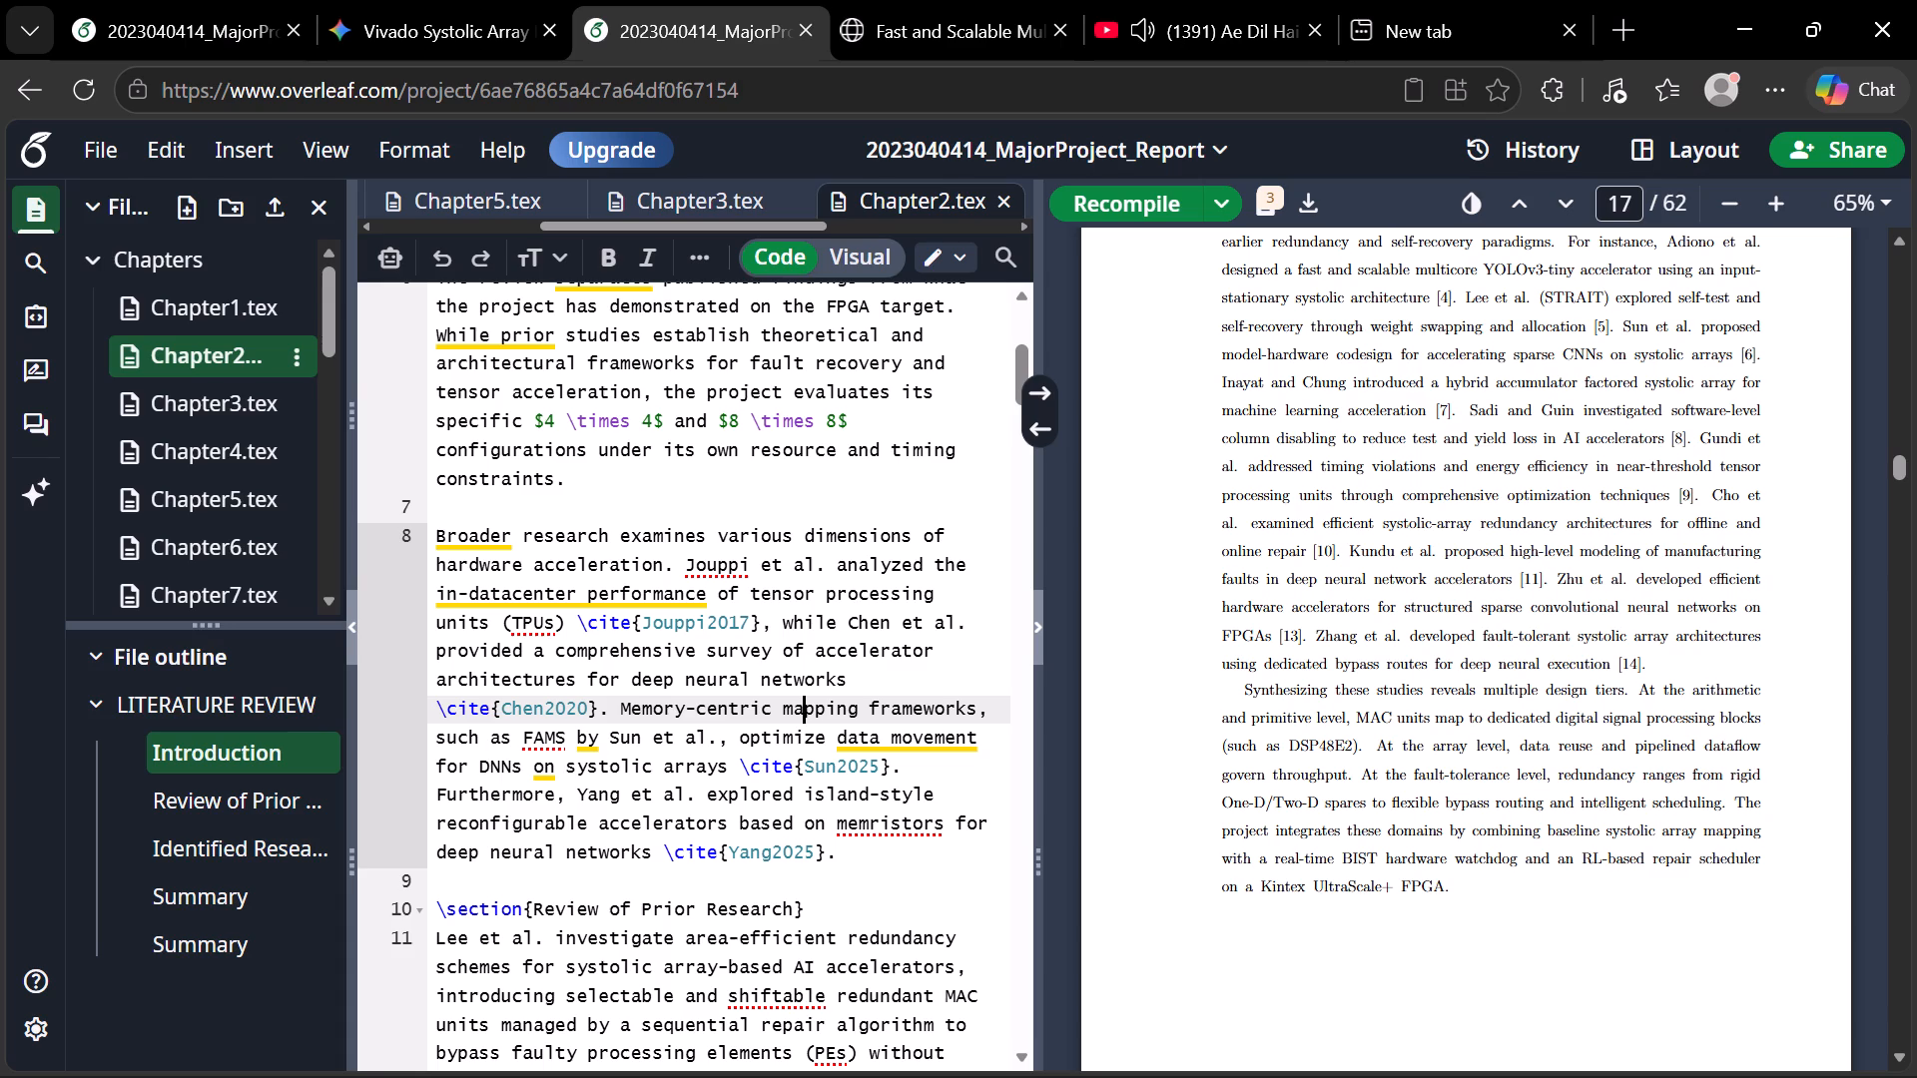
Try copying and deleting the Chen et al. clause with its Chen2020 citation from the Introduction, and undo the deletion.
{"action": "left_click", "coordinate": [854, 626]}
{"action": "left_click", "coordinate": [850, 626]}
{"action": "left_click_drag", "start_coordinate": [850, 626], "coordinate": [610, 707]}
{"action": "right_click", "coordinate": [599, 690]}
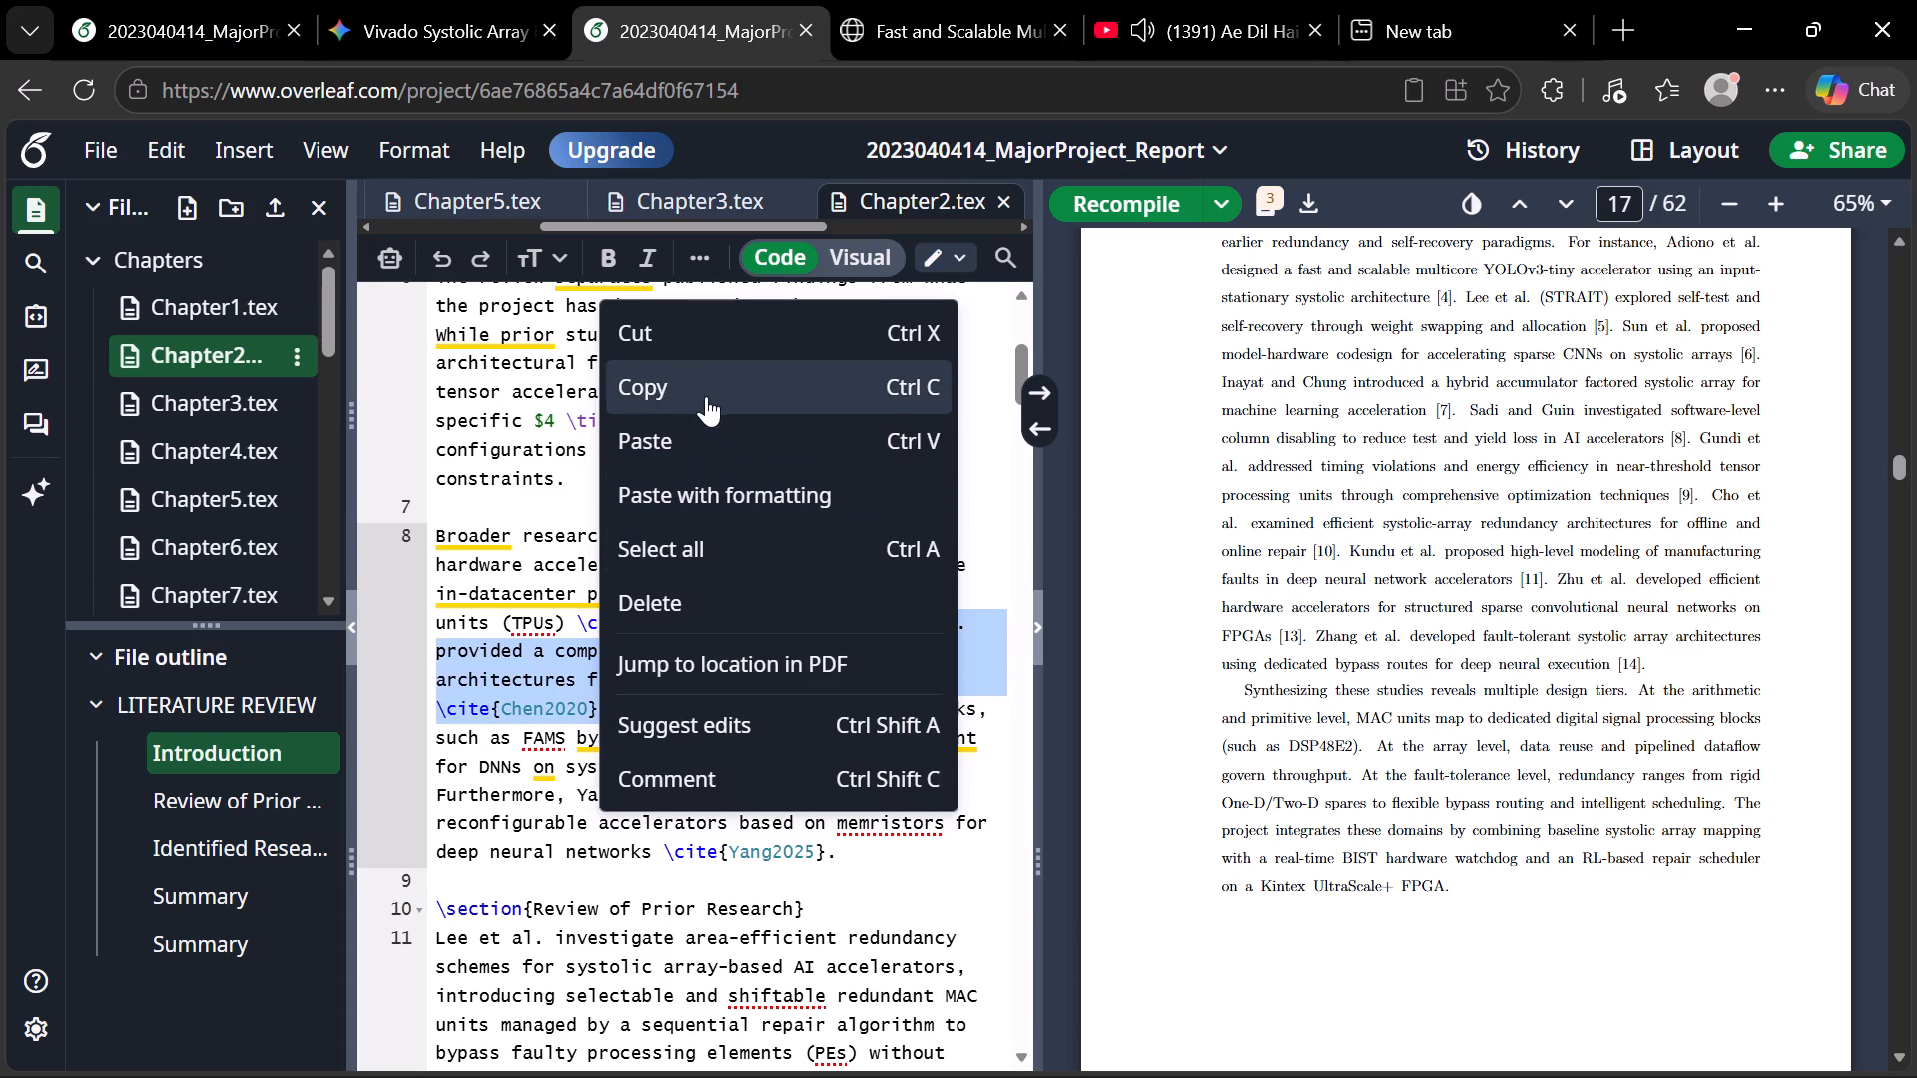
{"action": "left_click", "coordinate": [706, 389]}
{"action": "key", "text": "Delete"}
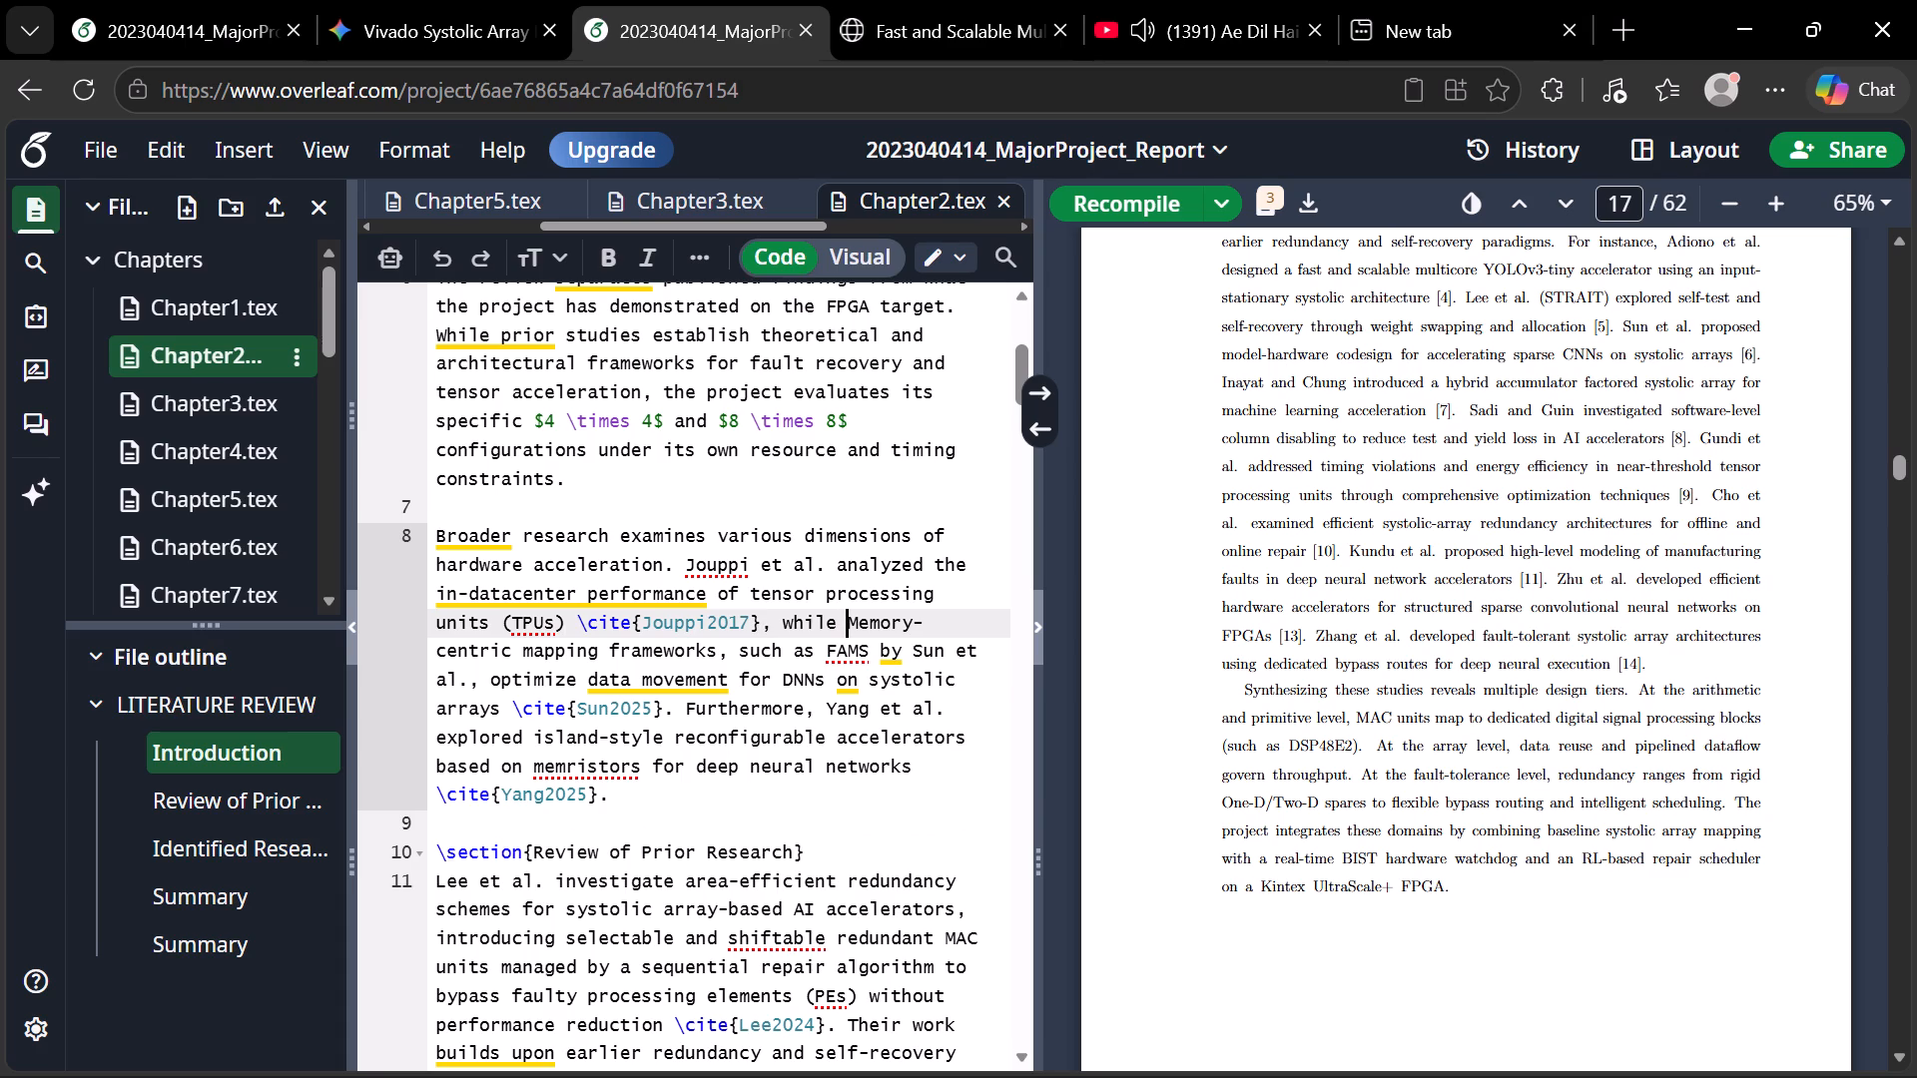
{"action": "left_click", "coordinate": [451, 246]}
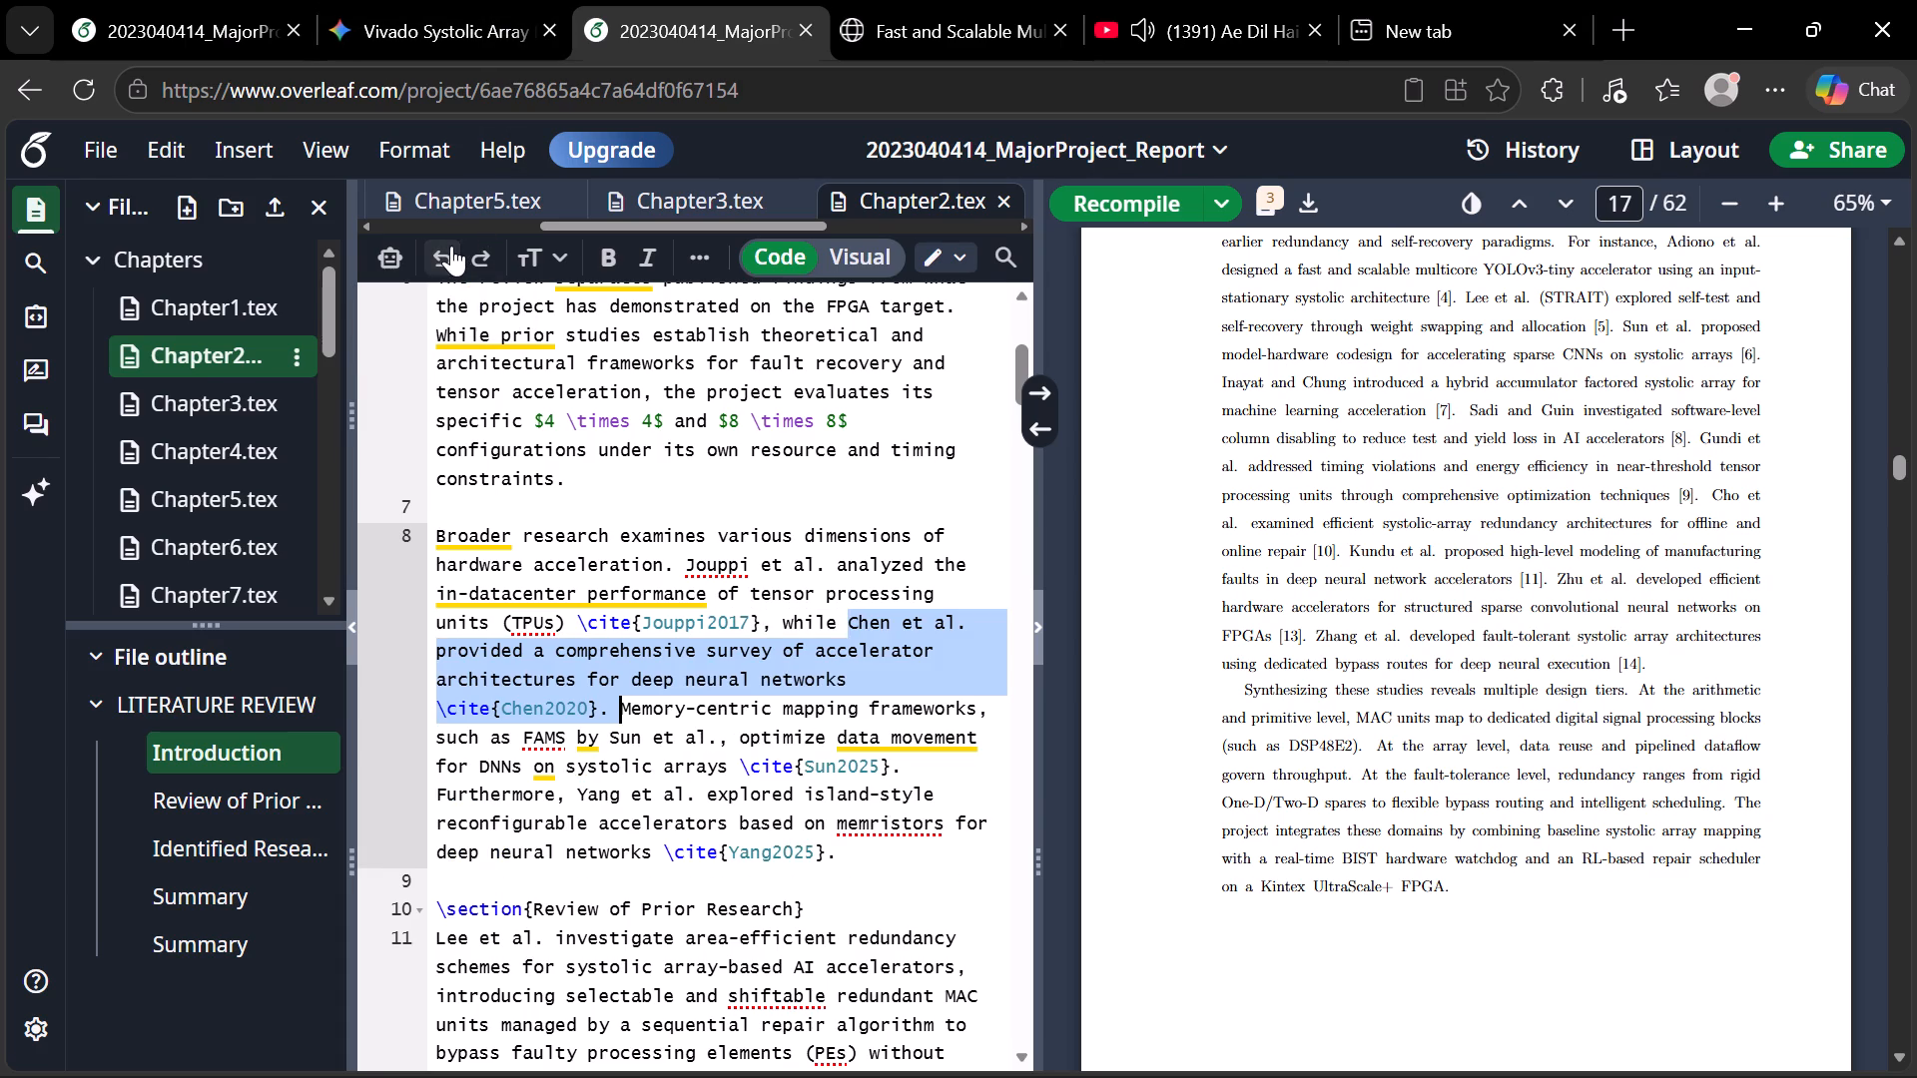
Copy the Introduction's "Chen et al. provided a comprehensive survey" clause with its Chen2020 citation to just before the Zhu et al. sentence in Review of Prior Research.
{"action": "left_click", "coordinate": [596, 696]}
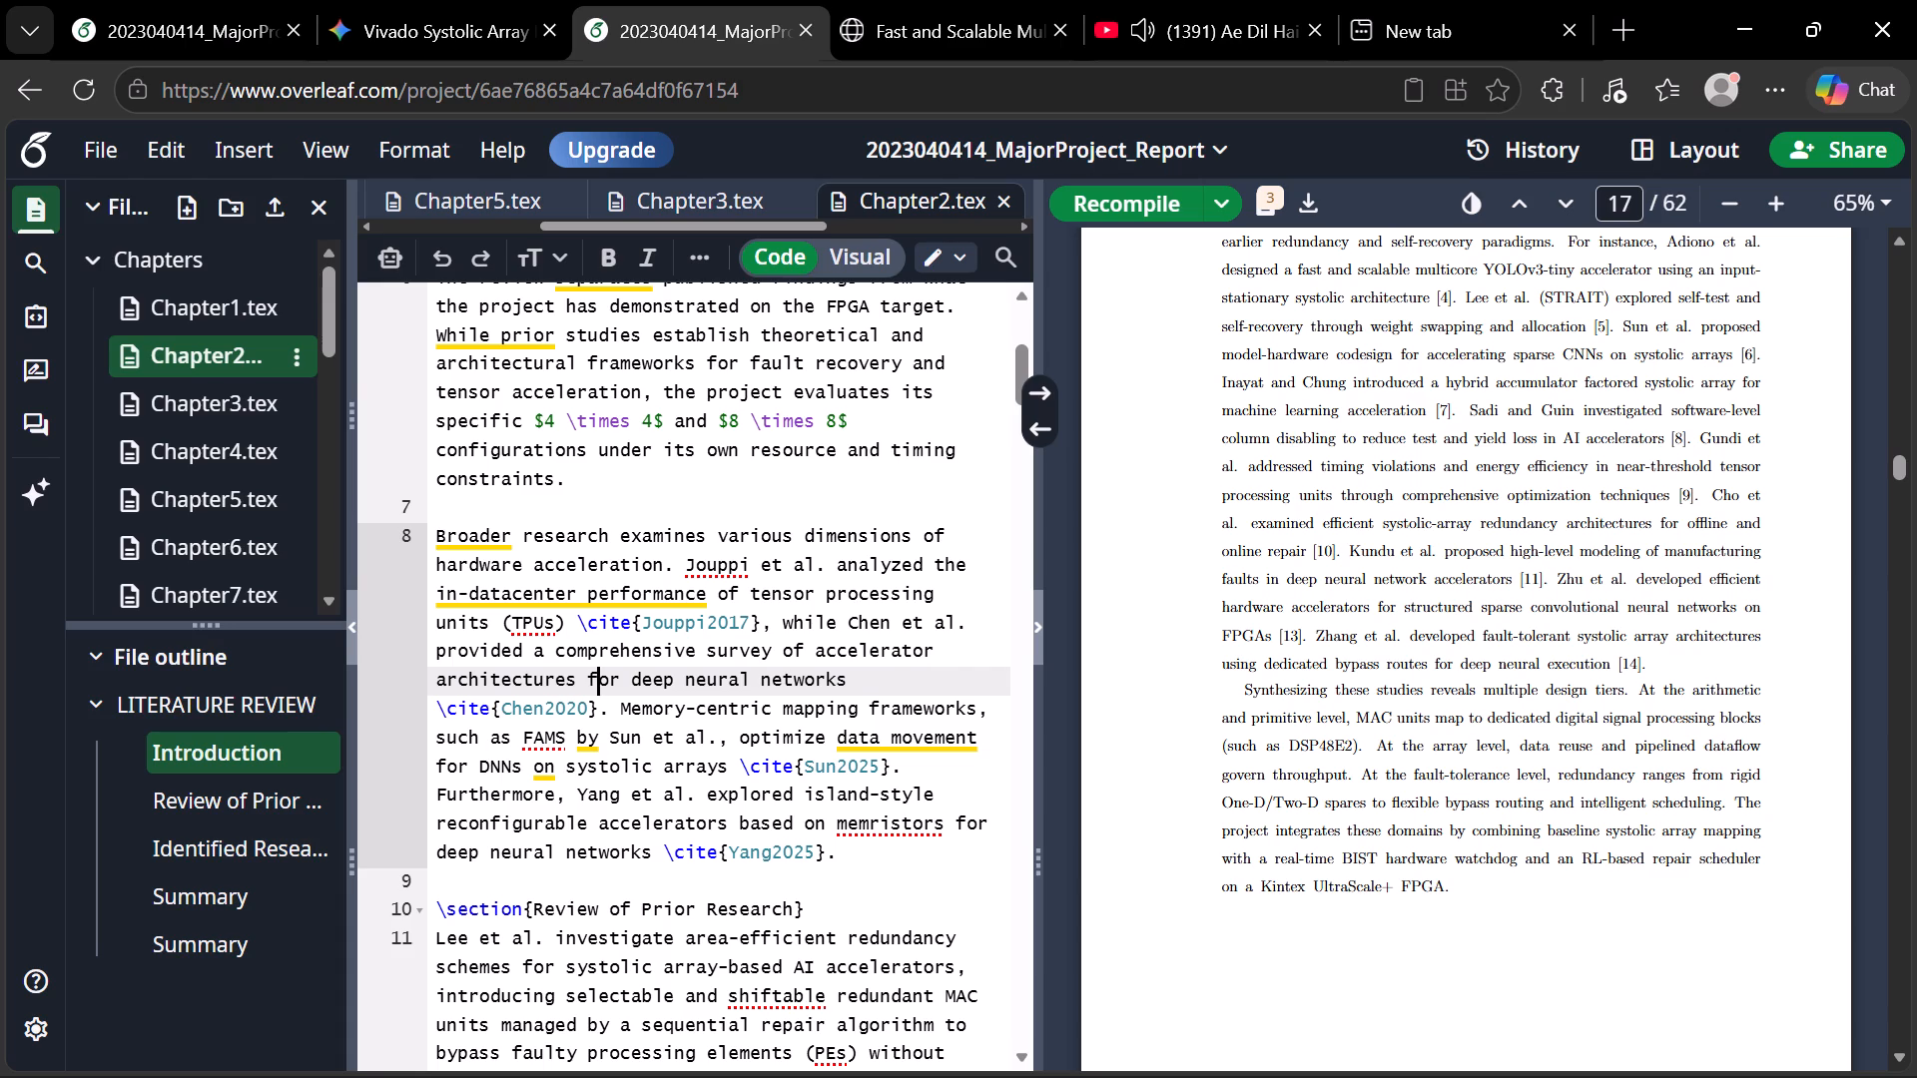
{"action": "left_click", "coordinate": [851, 619]}
{"action": "left_click_drag", "start_coordinate": [851, 619], "coordinate": [594, 714]}
{"action": "right_click", "coordinate": [594, 714]}
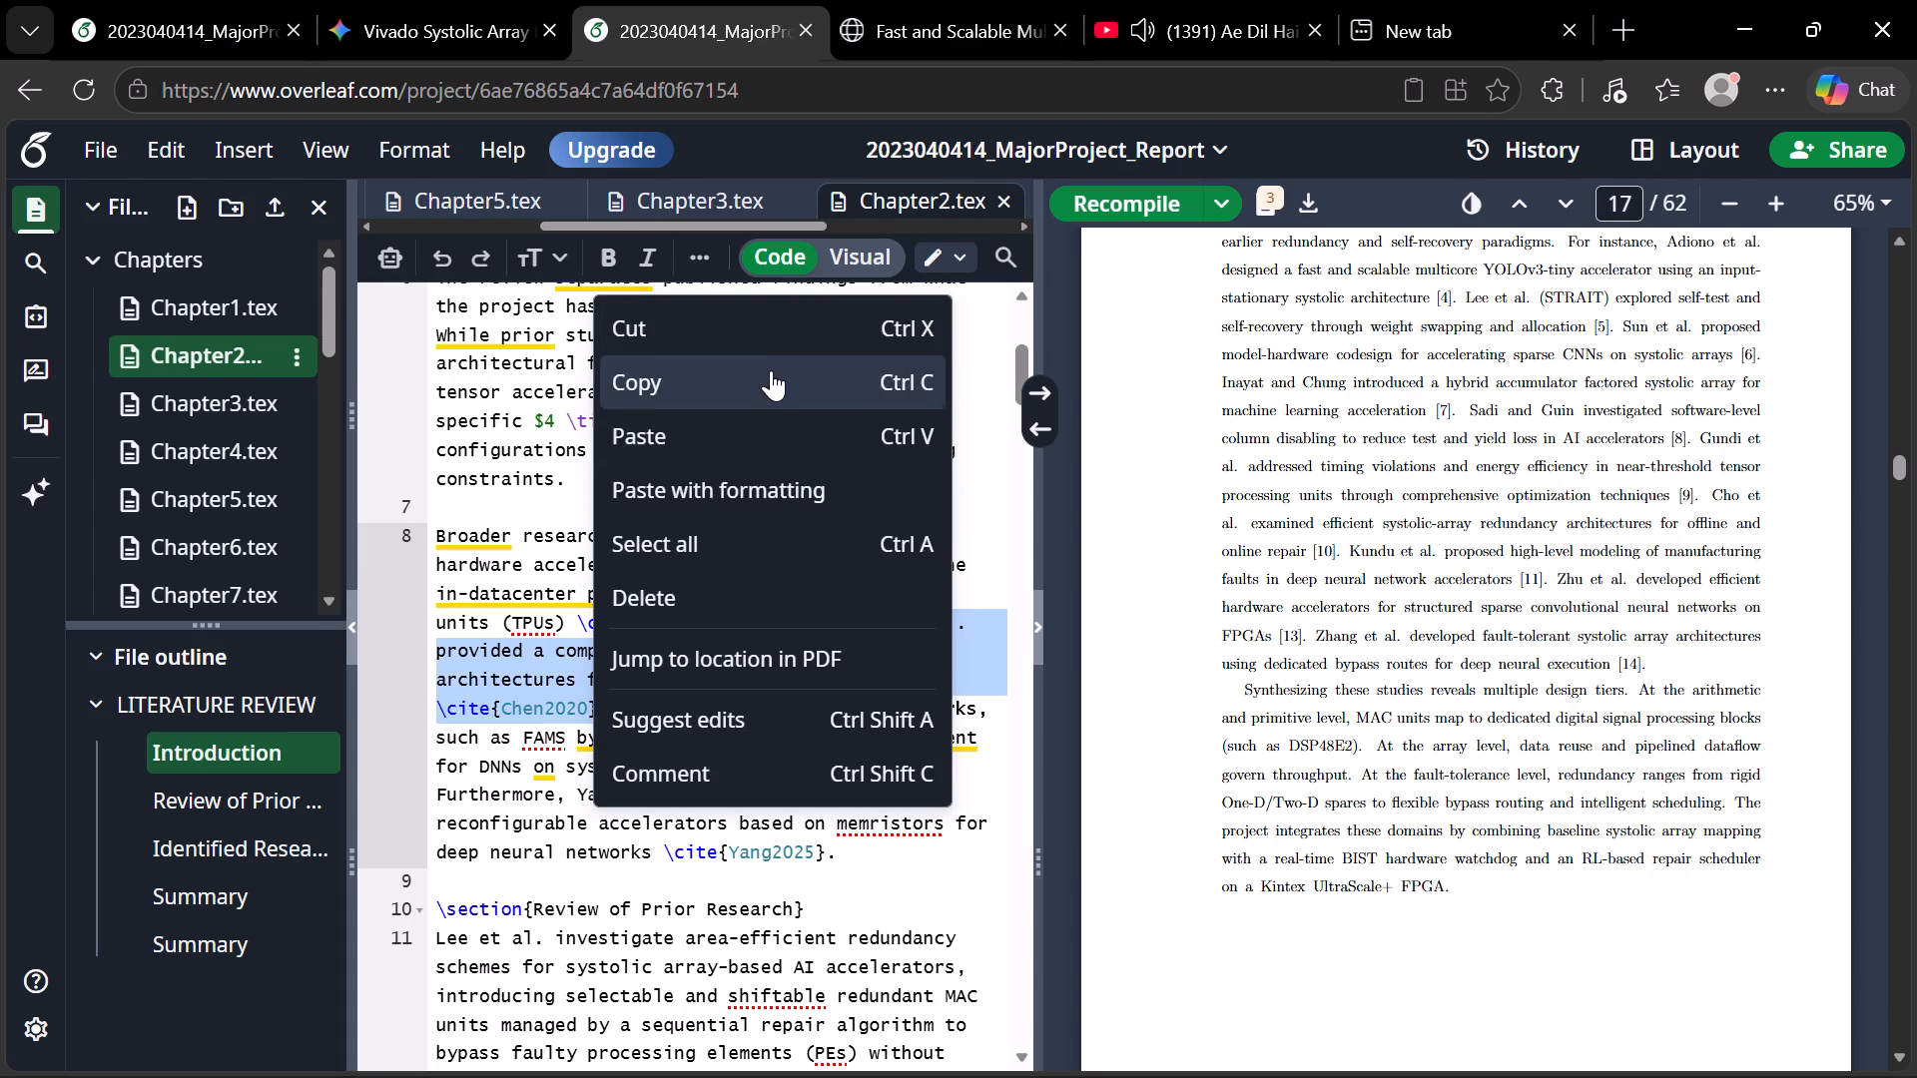
{"action": "left_click", "coordinate": [771, 373]}
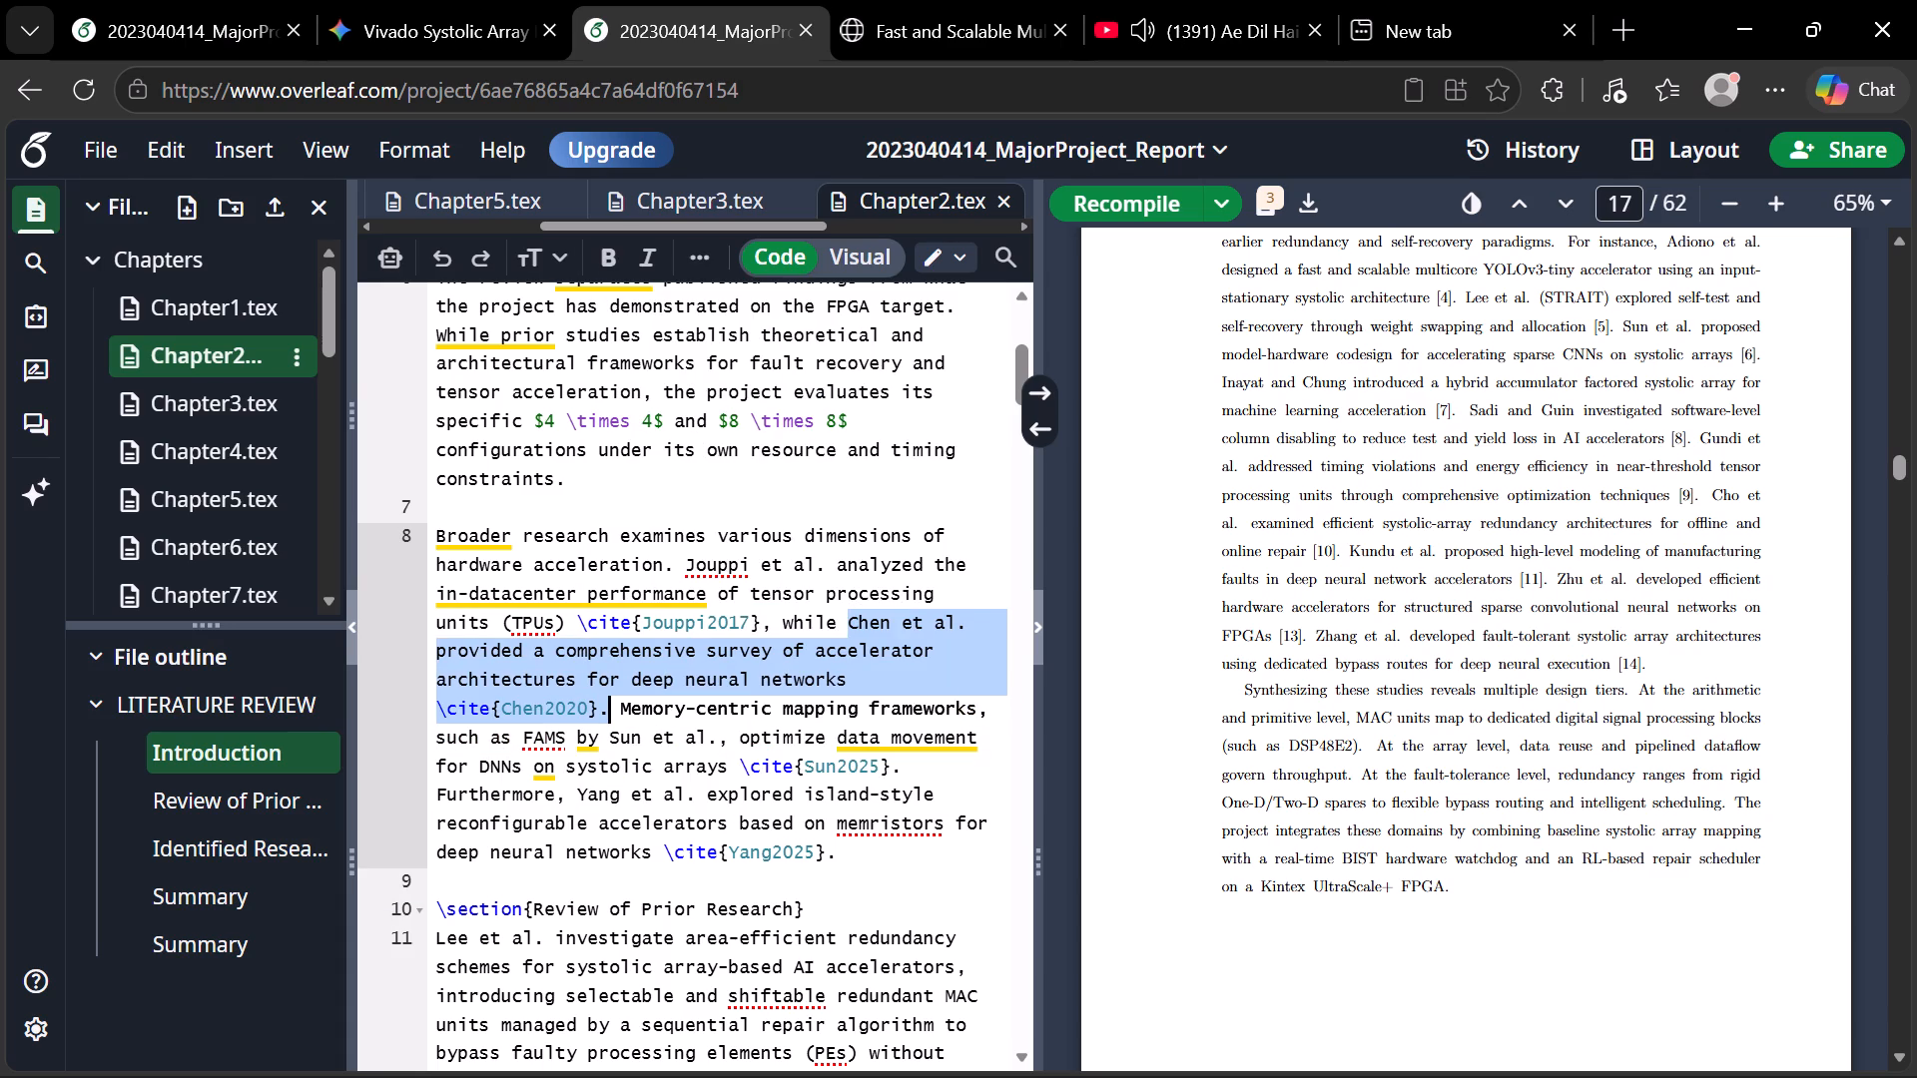
{"action": "double_click", "coordinate": [1563, 584]}
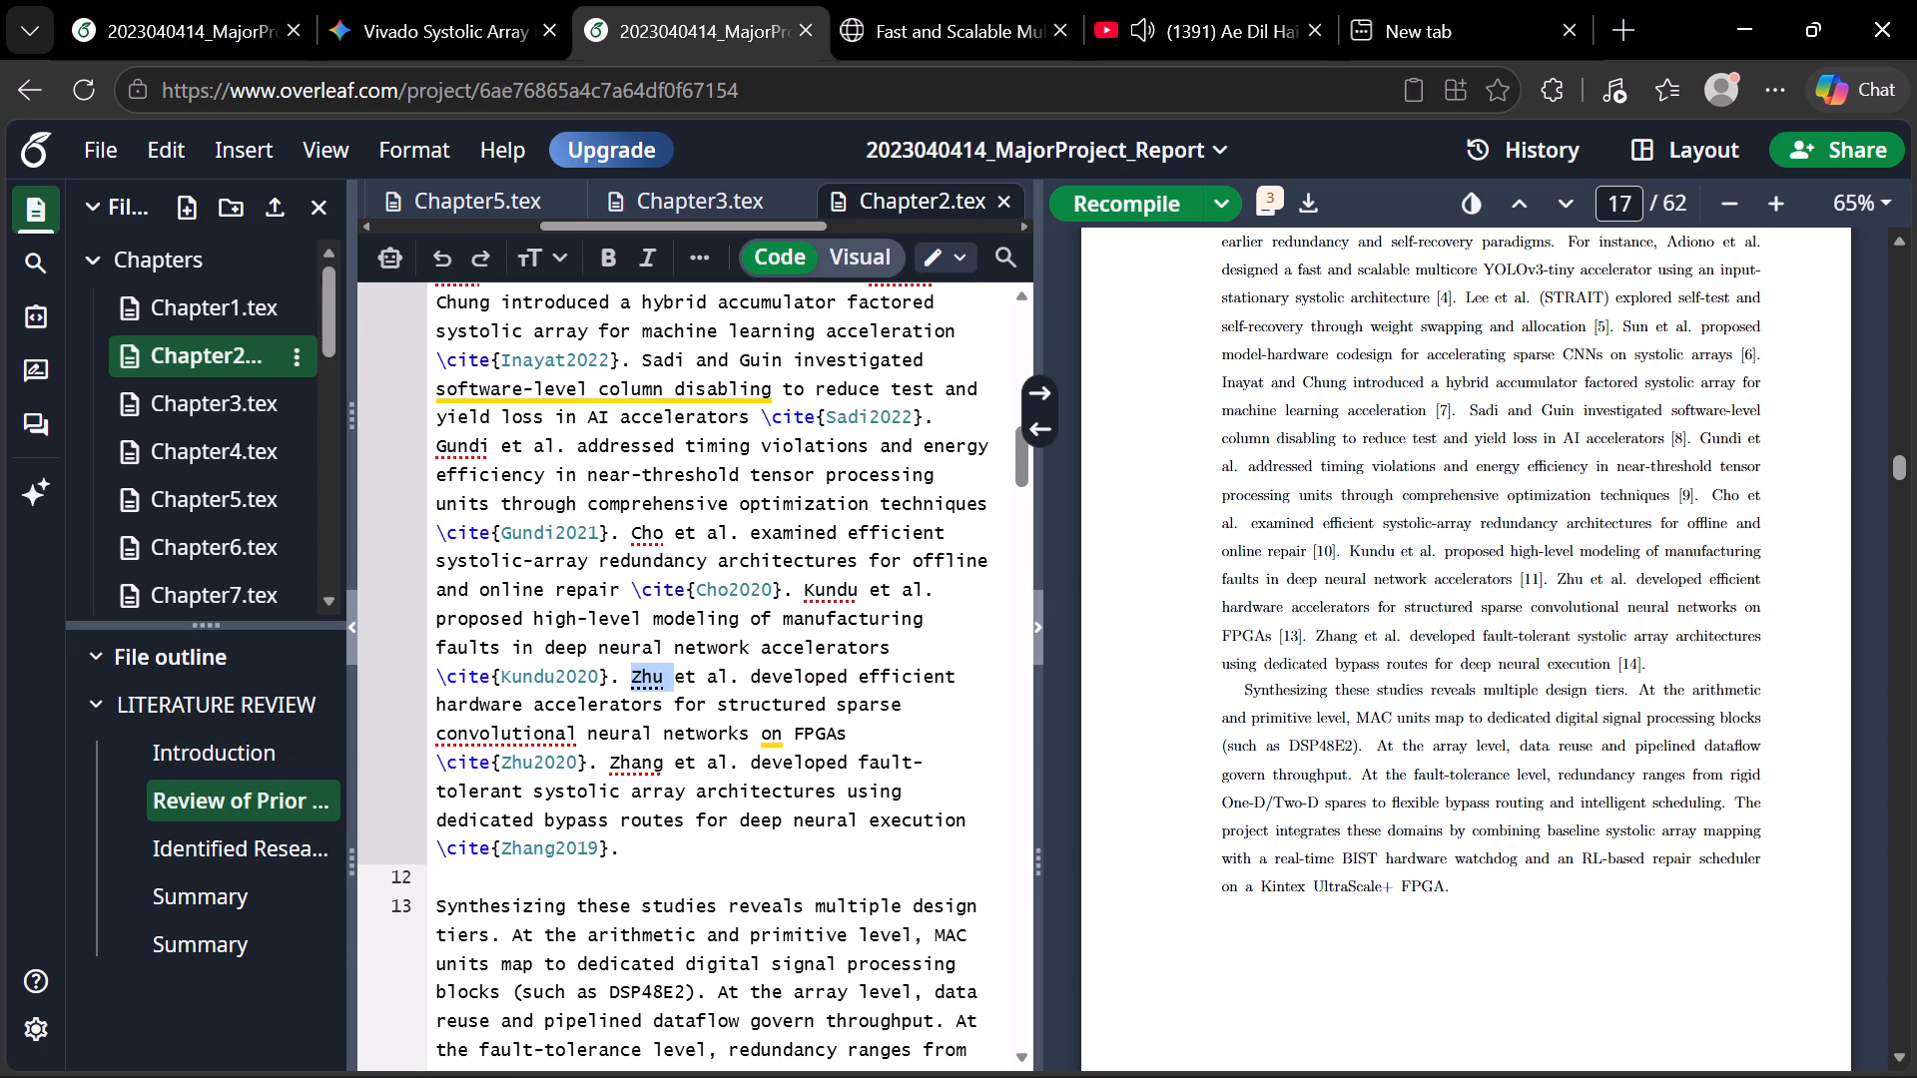
{"action": "left_click", "coordinate": [627, 676]}
{"action": "key", "text": "ctrl+v"}
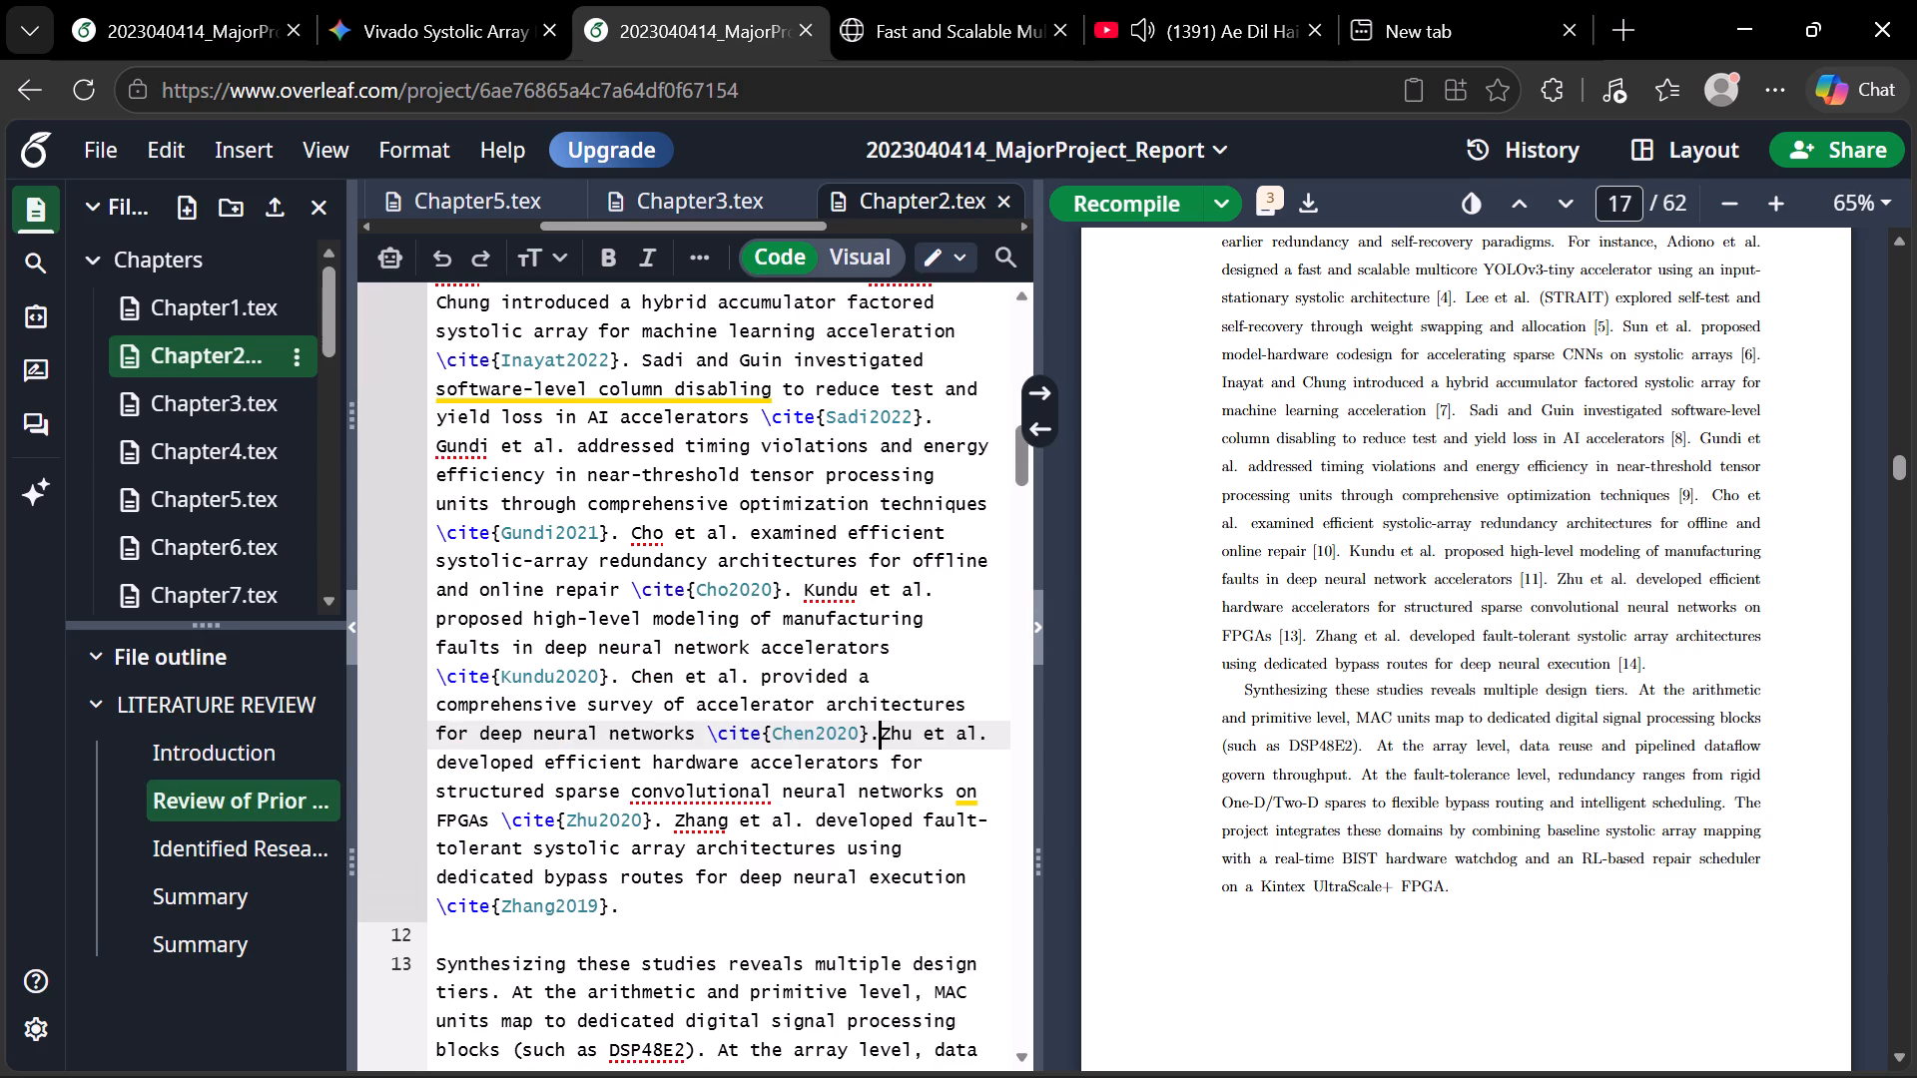
{"action": "key", "text": "space"}
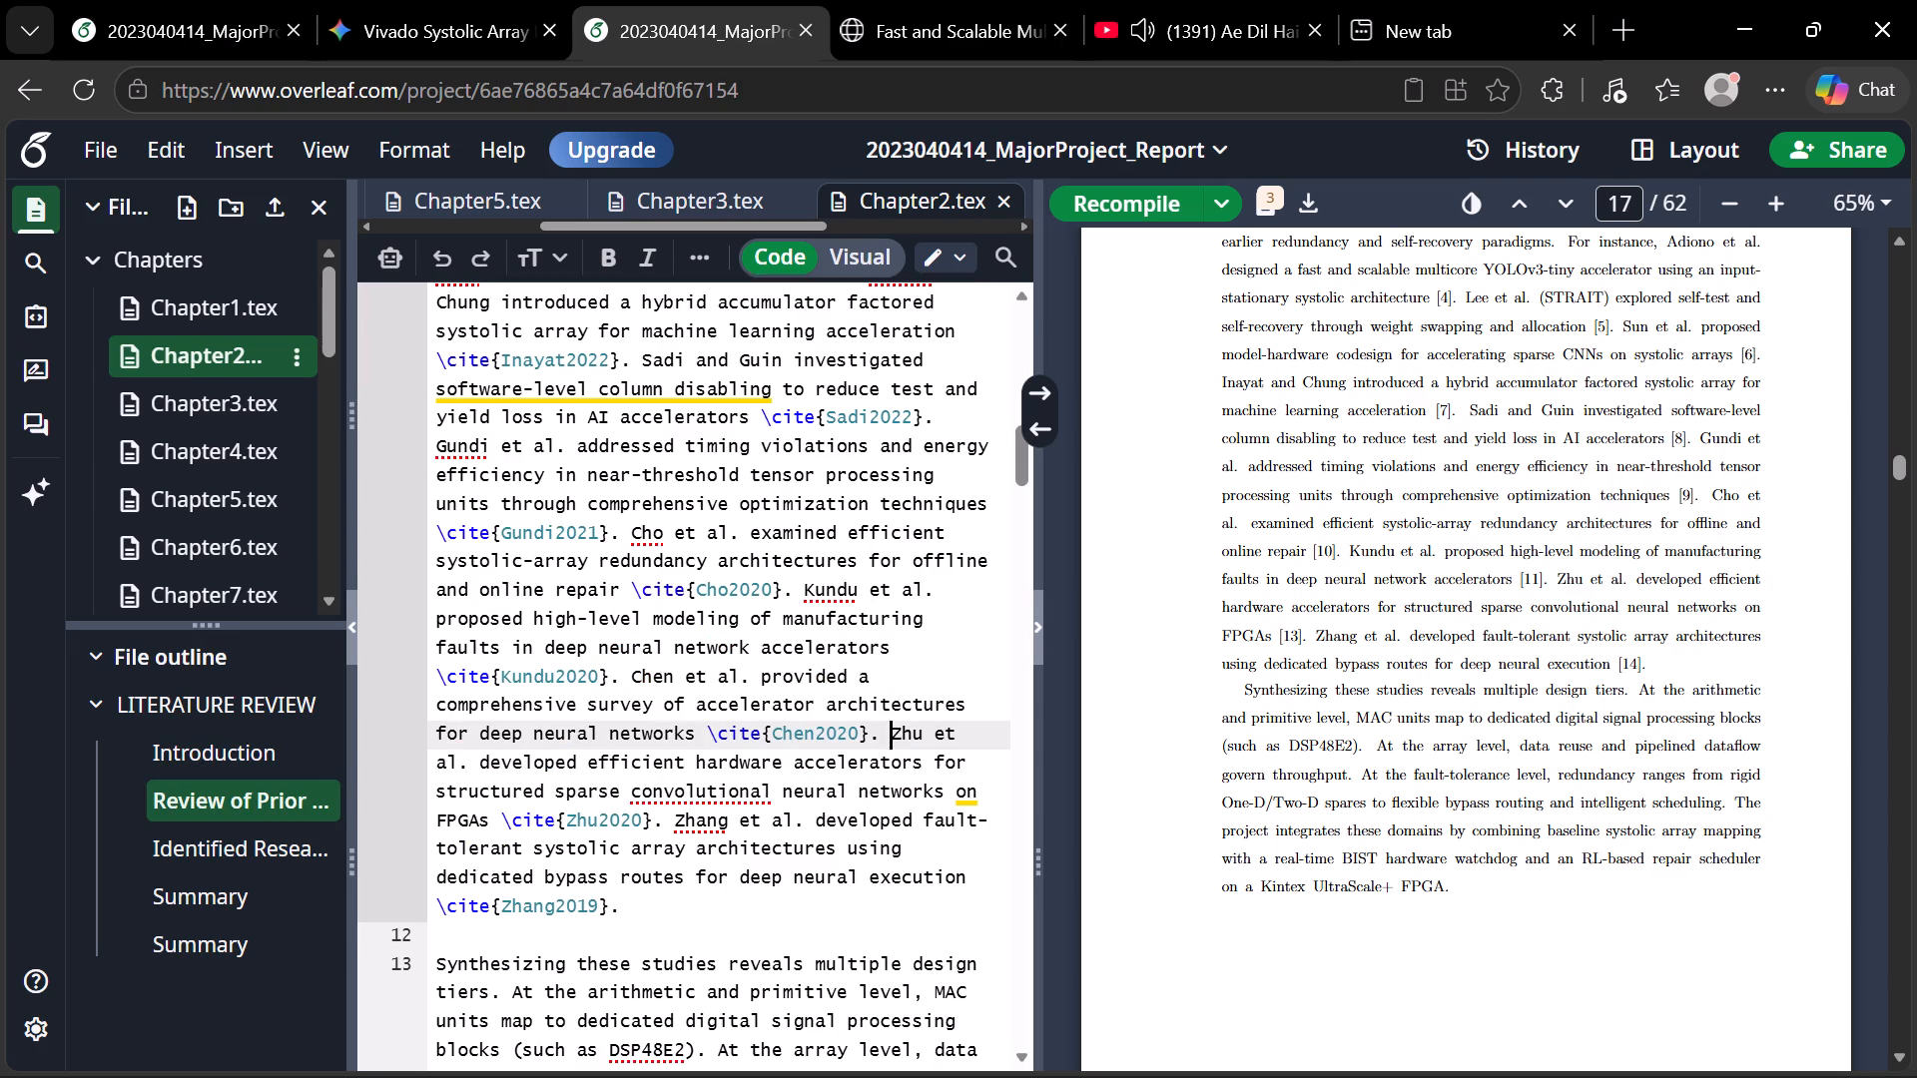
Delete the "while Chen et al." clause and its citation from the Introduction's third paragraph, ending the Jouppi et al. sentence with a period.
{"action": "scroll", "coordinate": [794, 553], "scroll_direction": "up", "scroll_amount": 2}
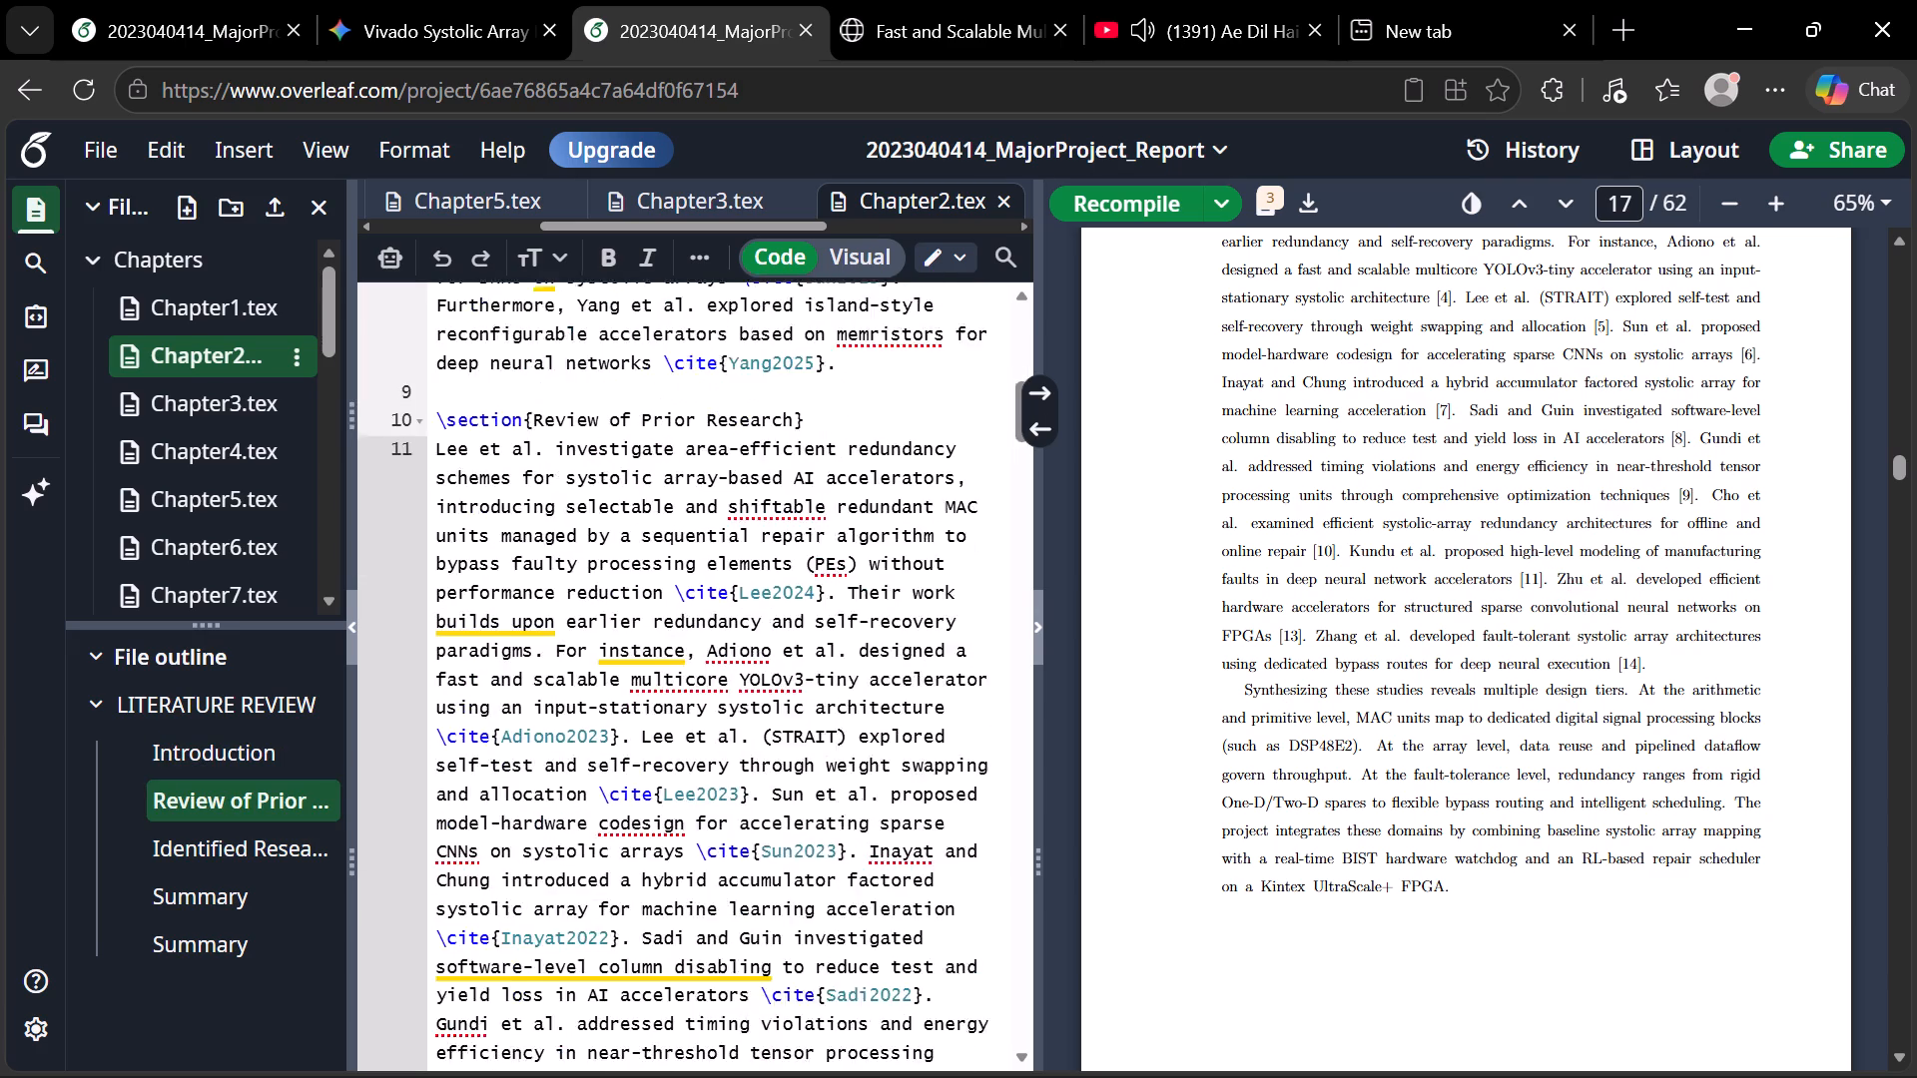
{"action": "scroll", "coordinate": [794, 553], "scroll_direction": "up", "scroll_amount": 2}
{"action": "scroll", "coordinate": [1442, 445], "scroll_direction": "up", "scroll_amount": 3}
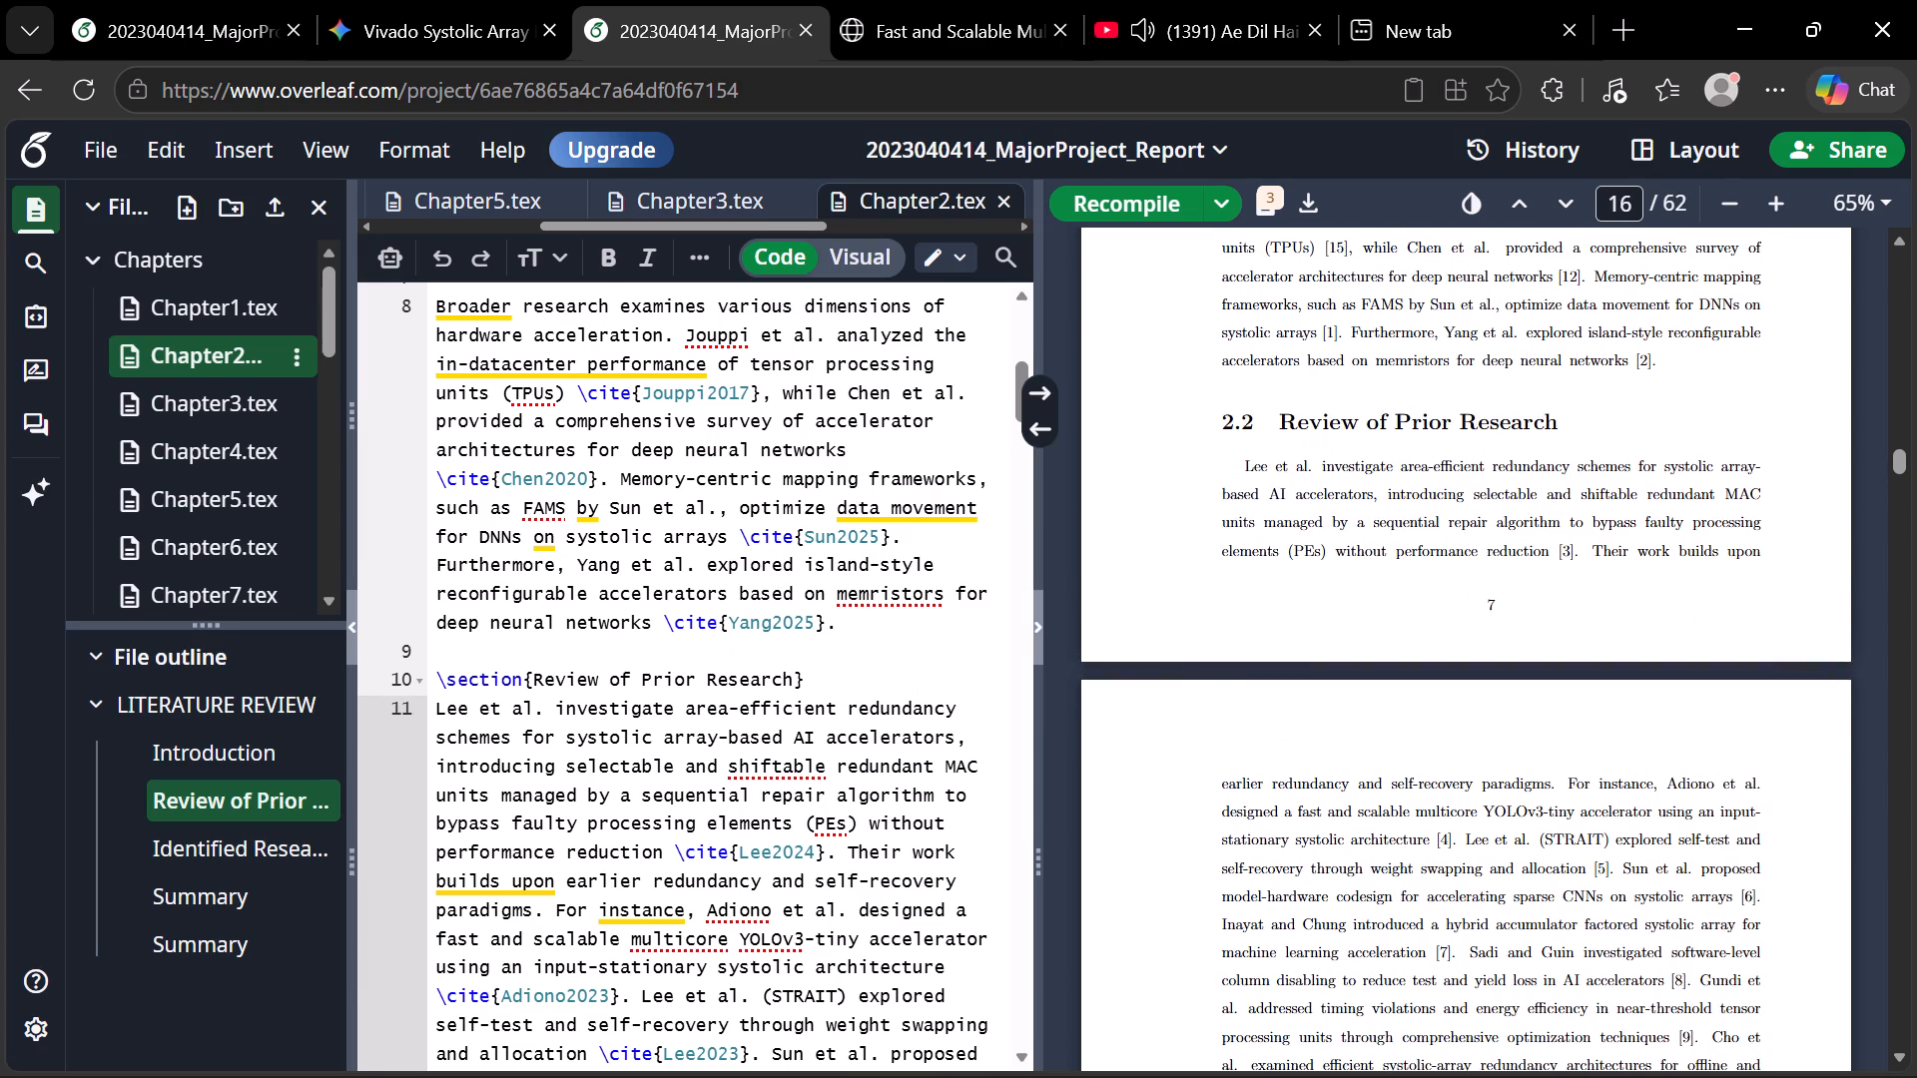
{"action": "scroll", "coordinate": [1442, 445], "scroll_direction": "up", "scroll_amount": 1}
{"action": "double_click", "coordinate": [1415, 298]}
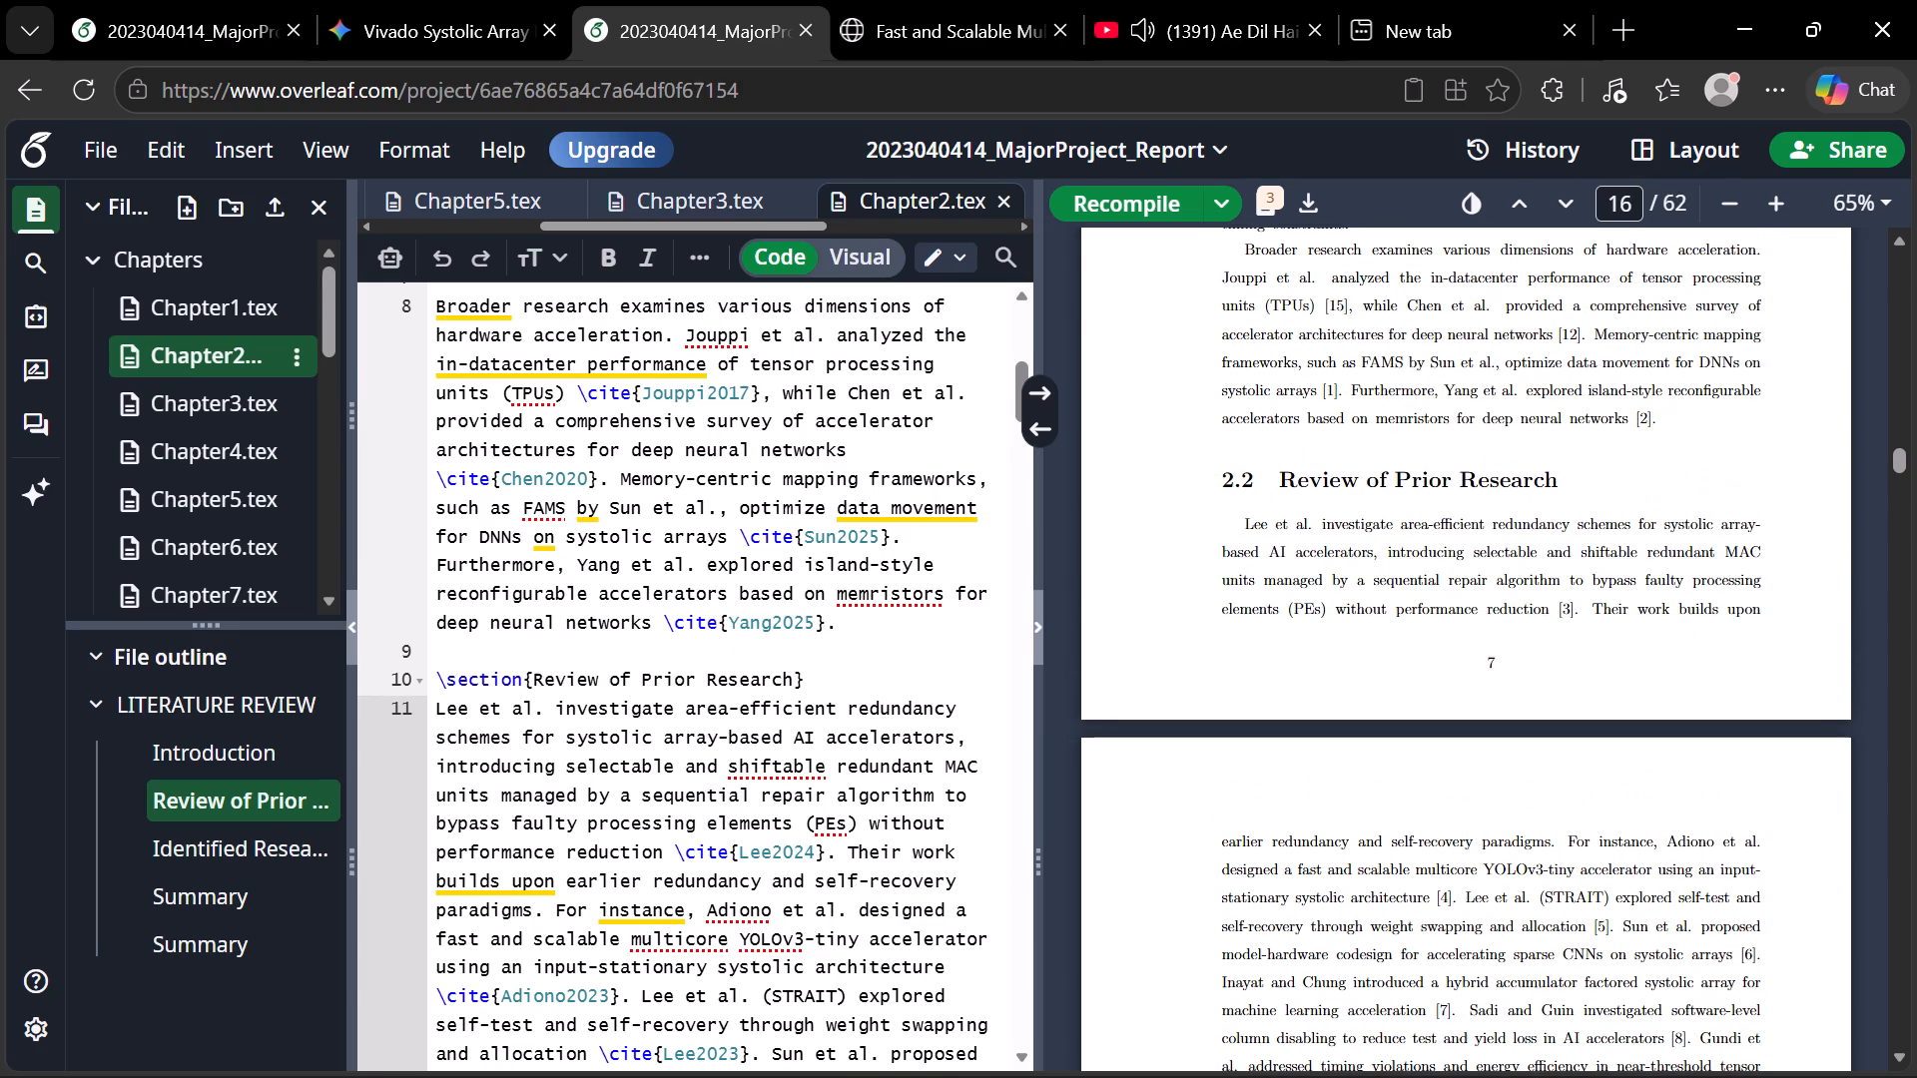
{"action": "scroll", "coordinate": [713, 630], "scroll_direction": "down", "scroll_amount": 1}
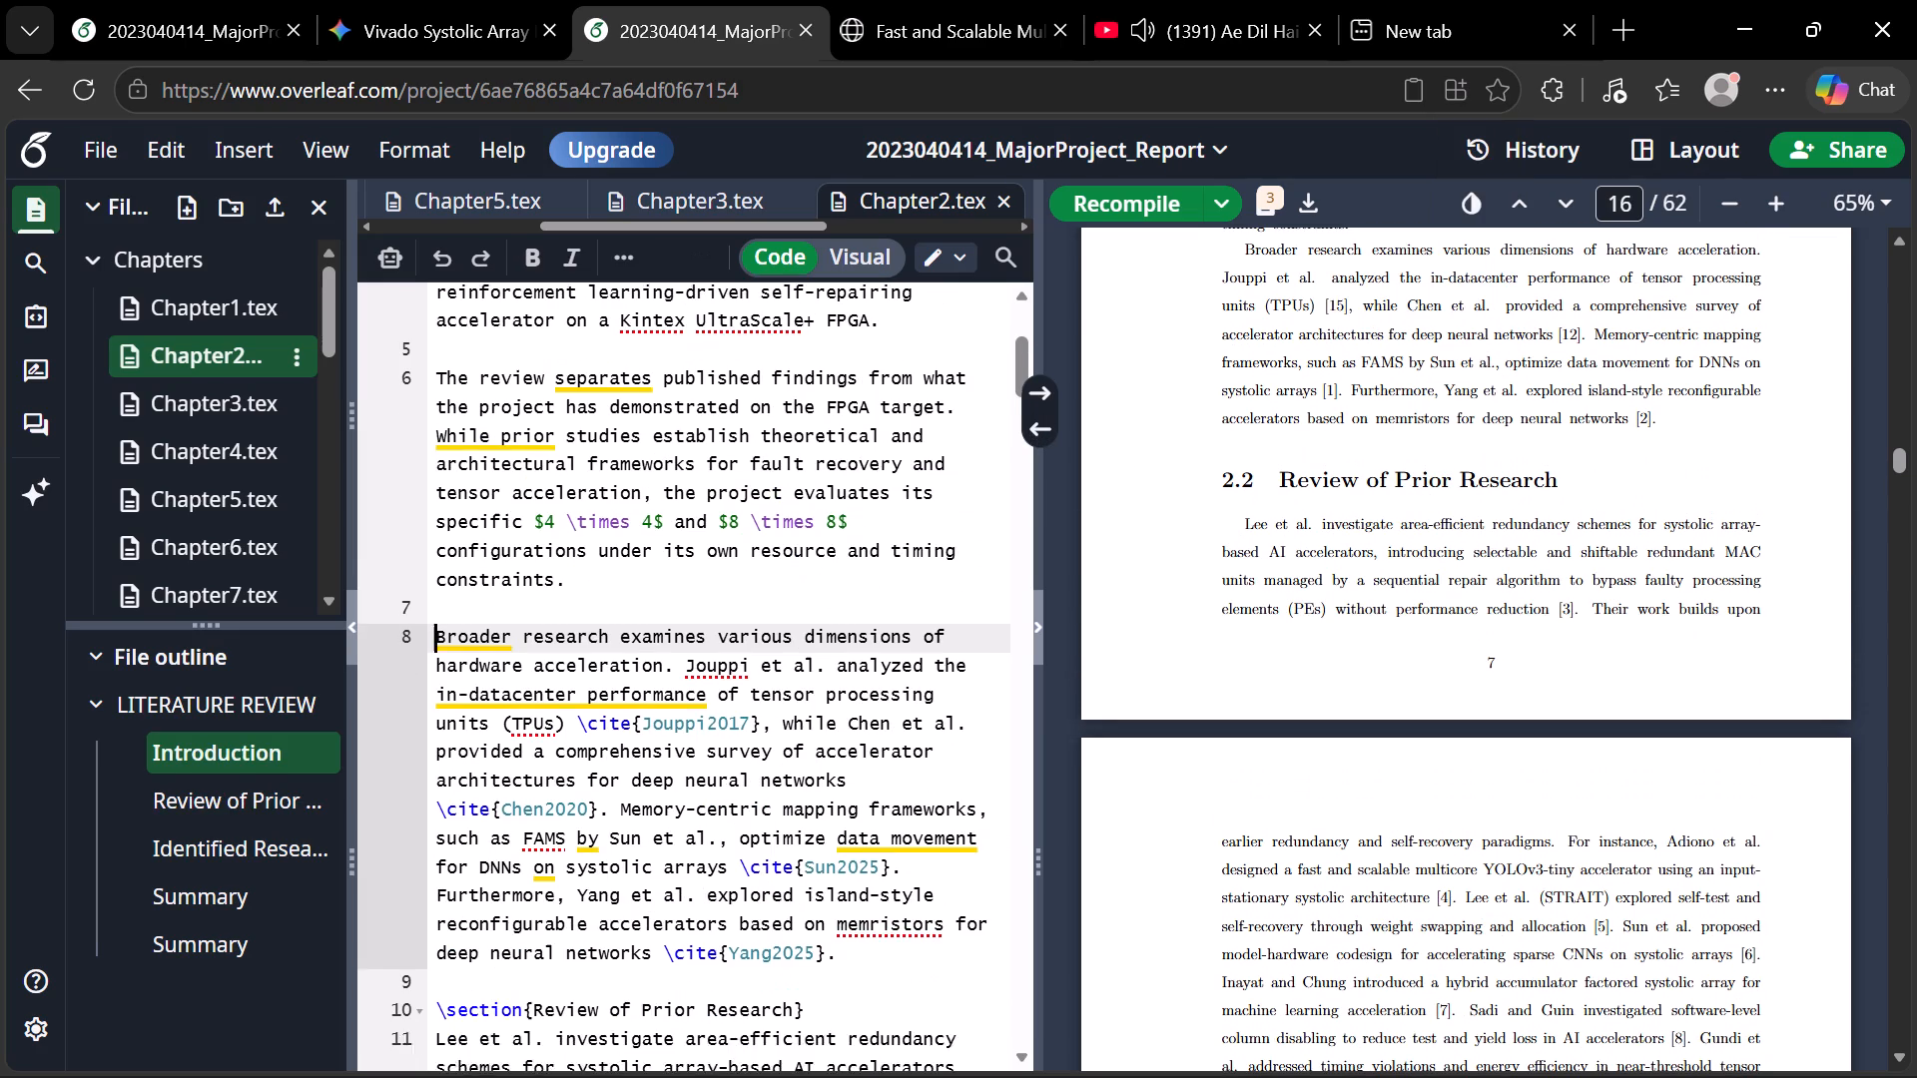
{"action": "scroll", "coordinate": [713, 630], "scroll_direction": "down", "scroll_amount": 1}
{"action": "scroll", "coordinate": [818, 711], "scroll_direction": "down", "scroll_amount": 1}
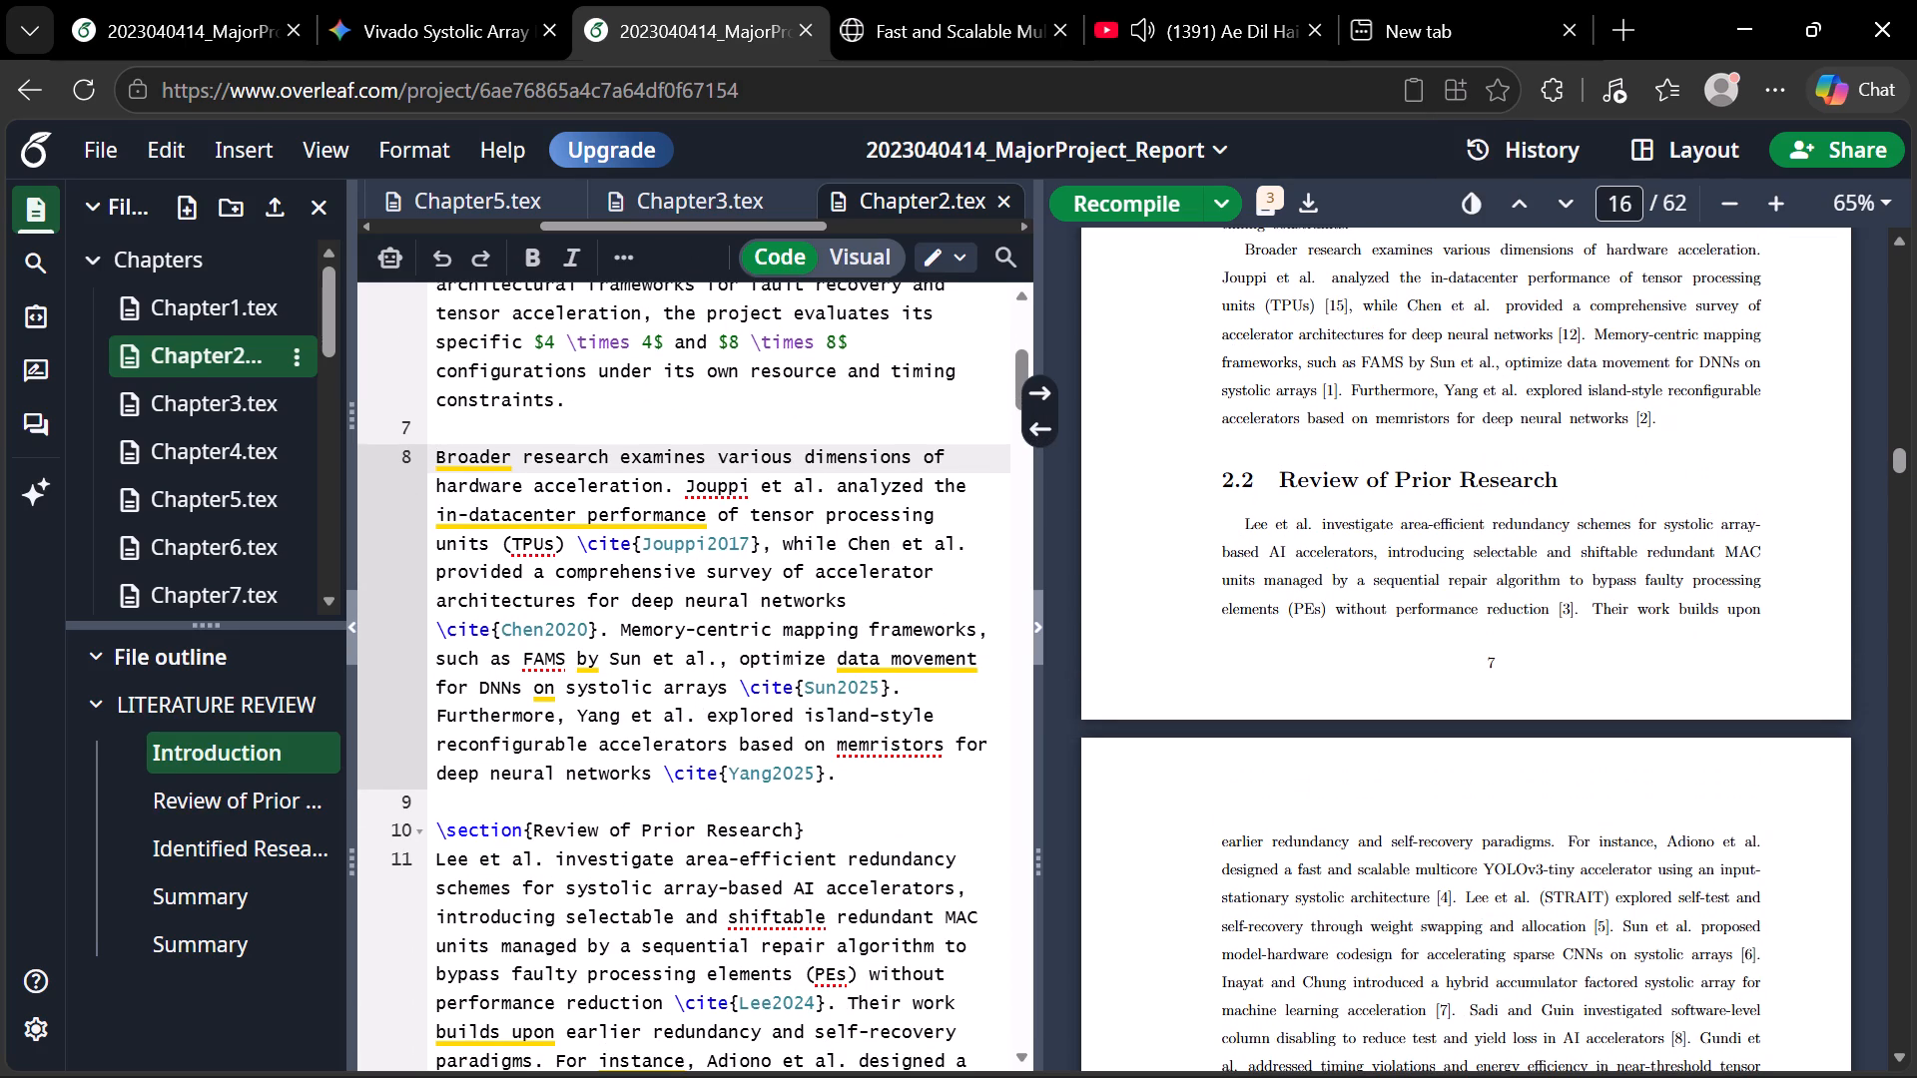
{"action": "left_click", "coordinate": [605, 638]}
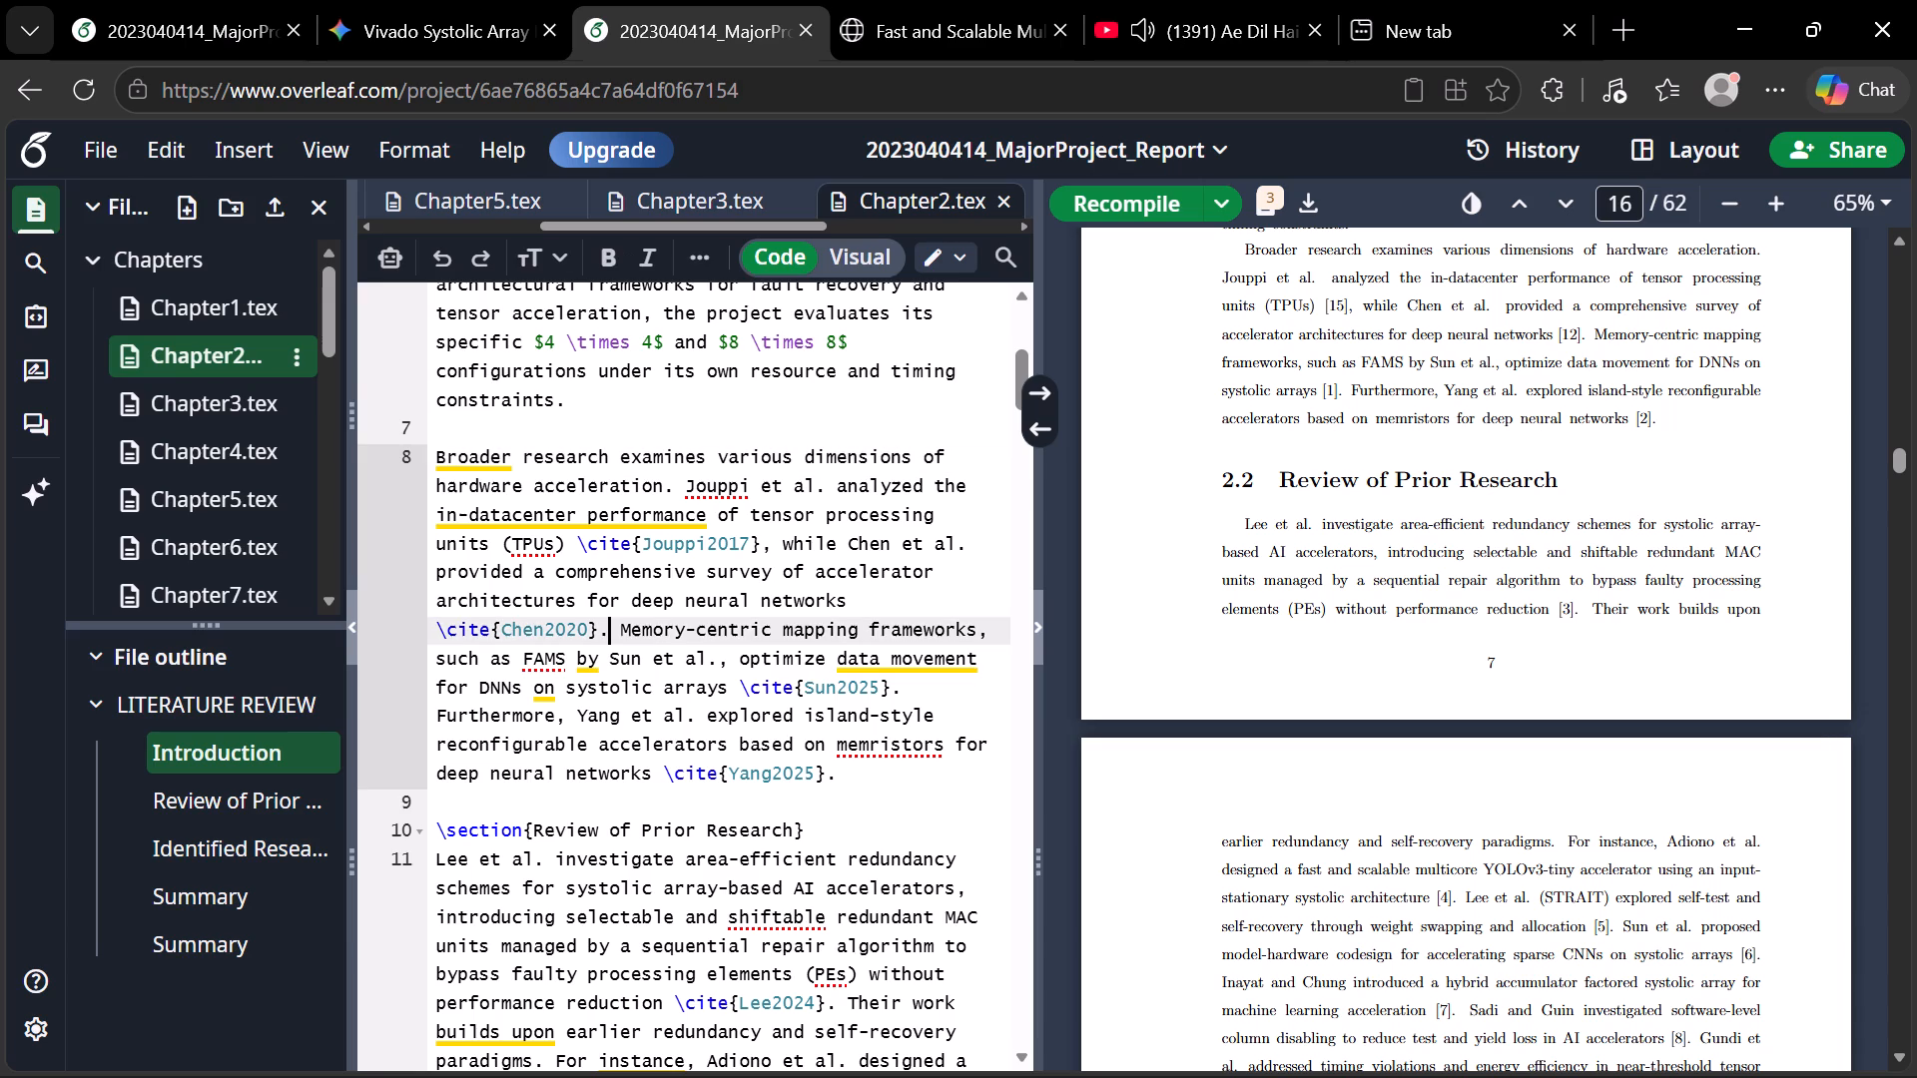
{"action": "left_click_drag", "start_coordinate": [605, 638], "coordinate": [778, 551]}
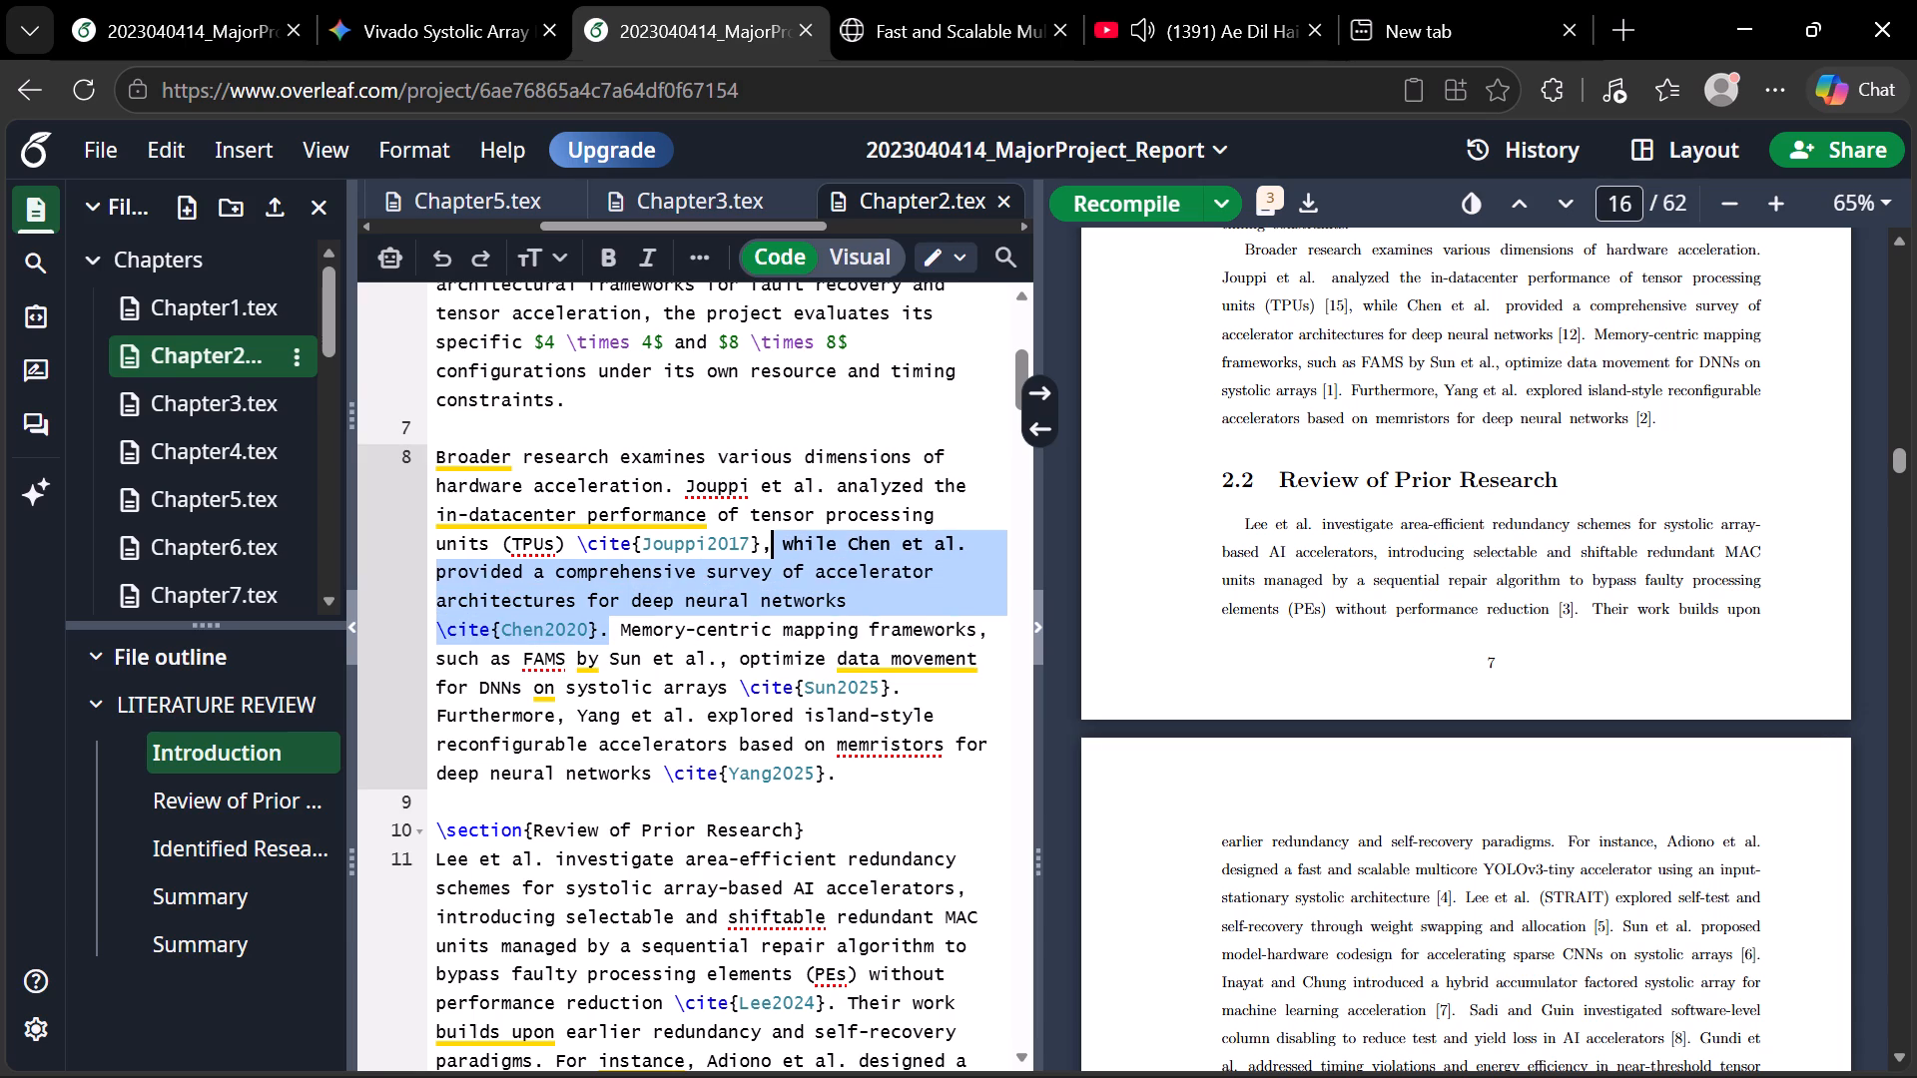
{"action": "left_click_drag", "start_coordinate": [778, 551], "coordinate": [782, 551]}
{"action": "key", "text": "Delete"}
{"action": "key", "text": "BackSpace"}
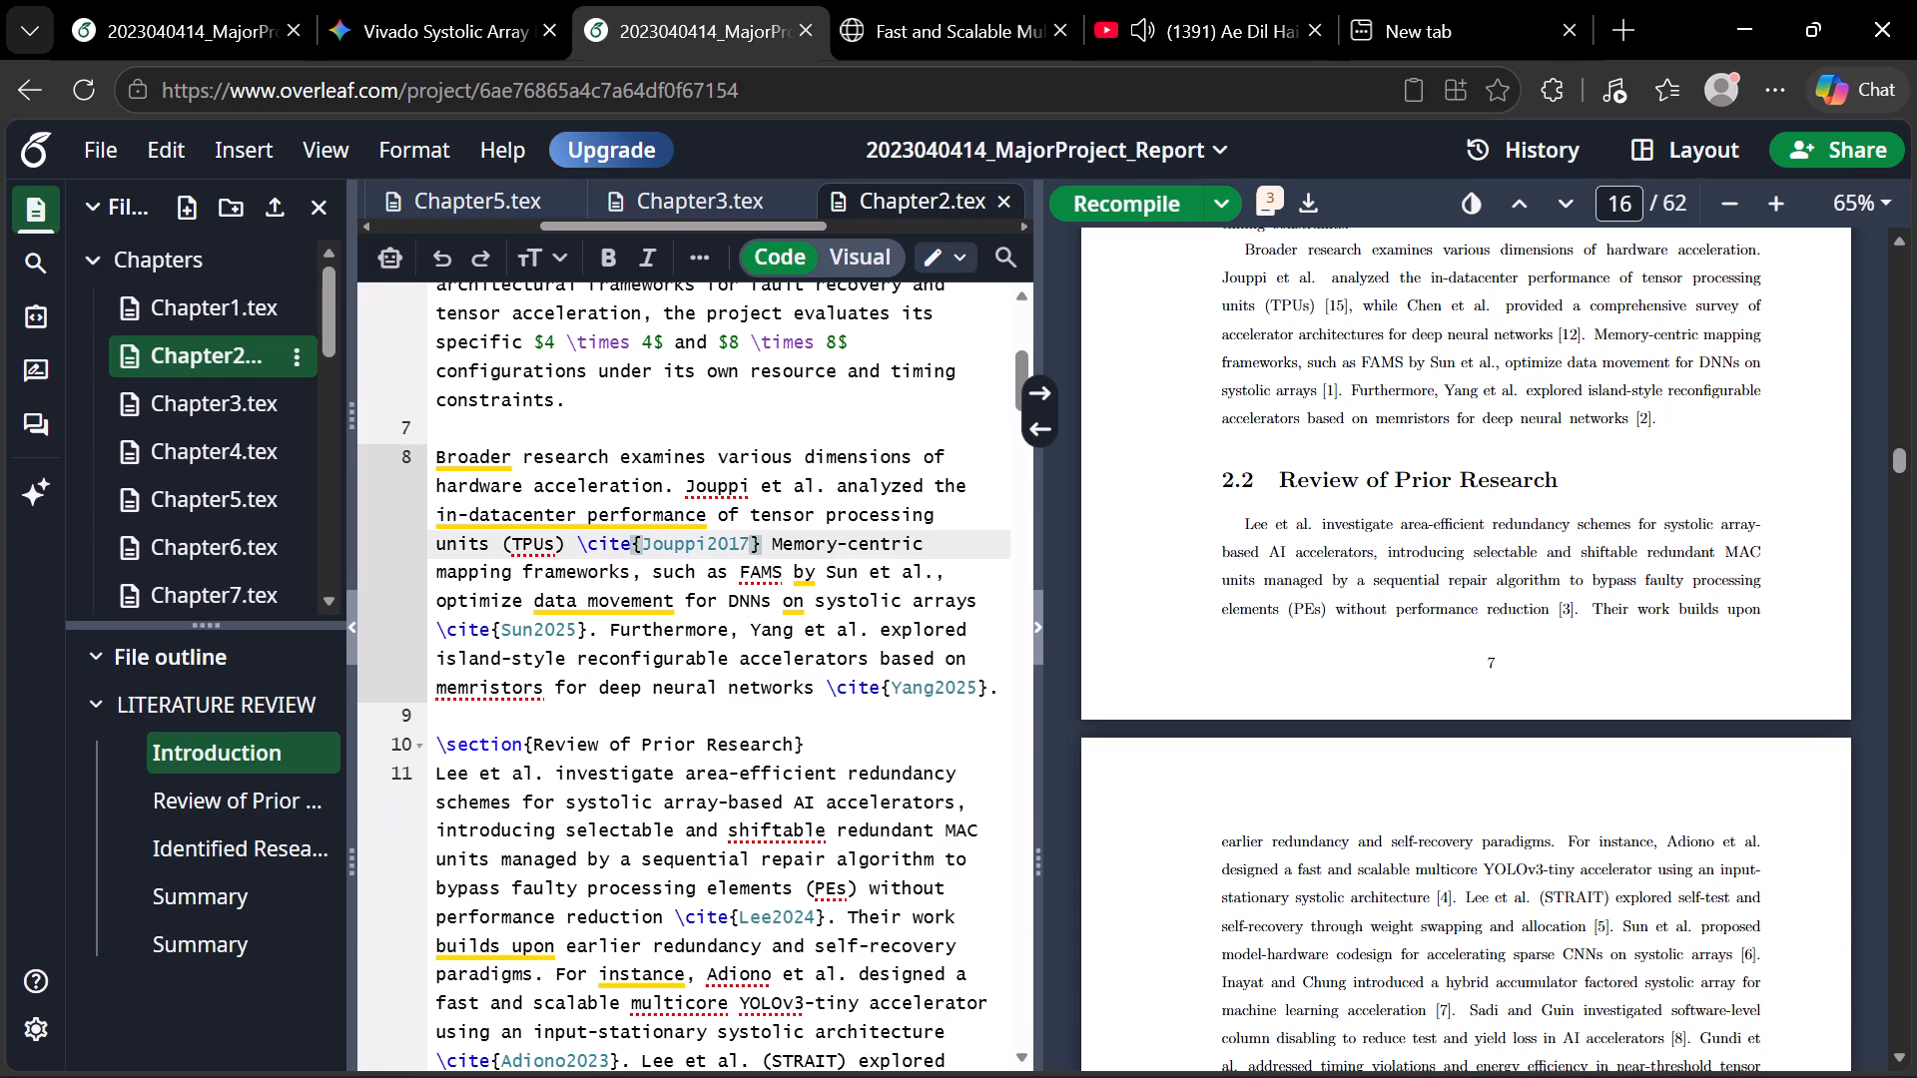
{"action": "key", "text": "period"}
Copy the Jouppi et al. sentence with its Jouppi2017 citation and delete it from the Introduction, keeping a space before "Memory-centric".
{"action": "left_click_drag", "start_coordinate": [690, 485], "coordinate": [779, 554]}
{"action": "right_click", "coordinate": [754, 529]}
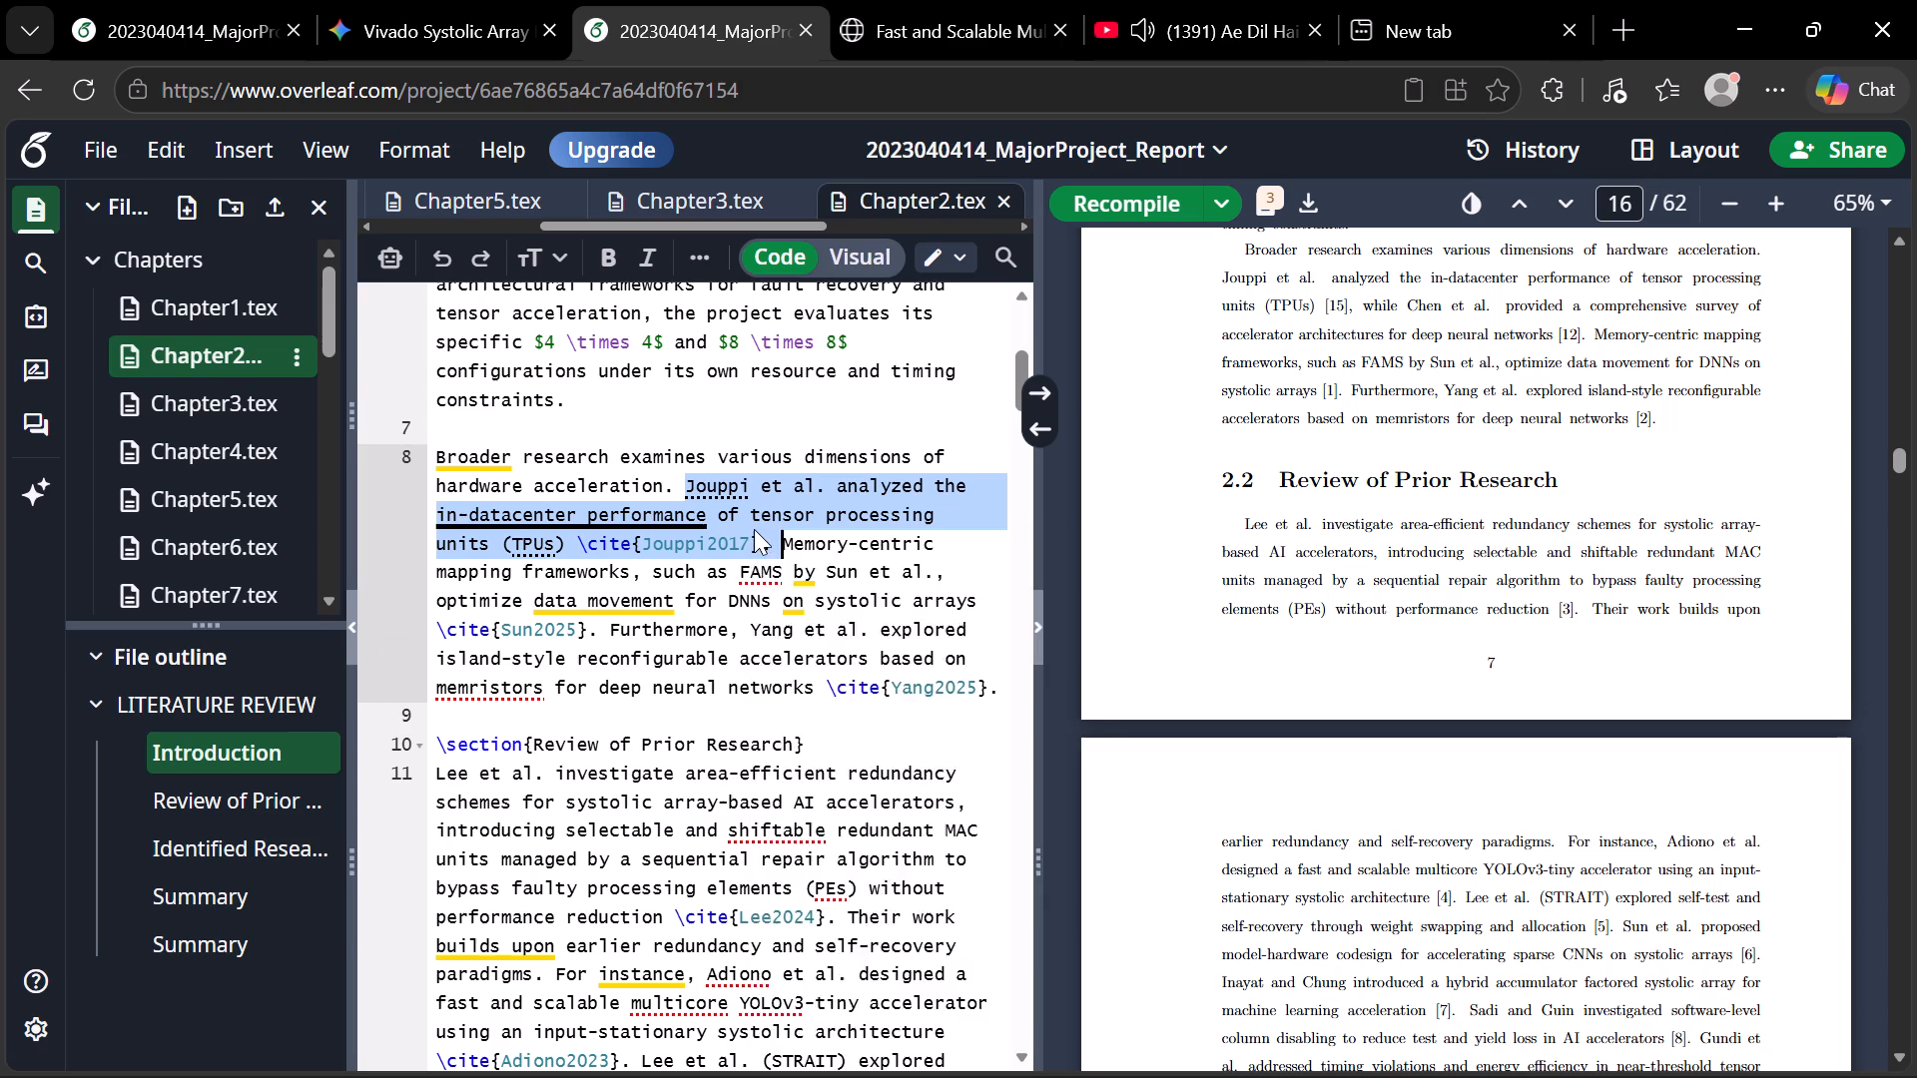
{"action": "left_click", "coordinate": [782, 606]}
{"action": "key", "text": "Delete"}
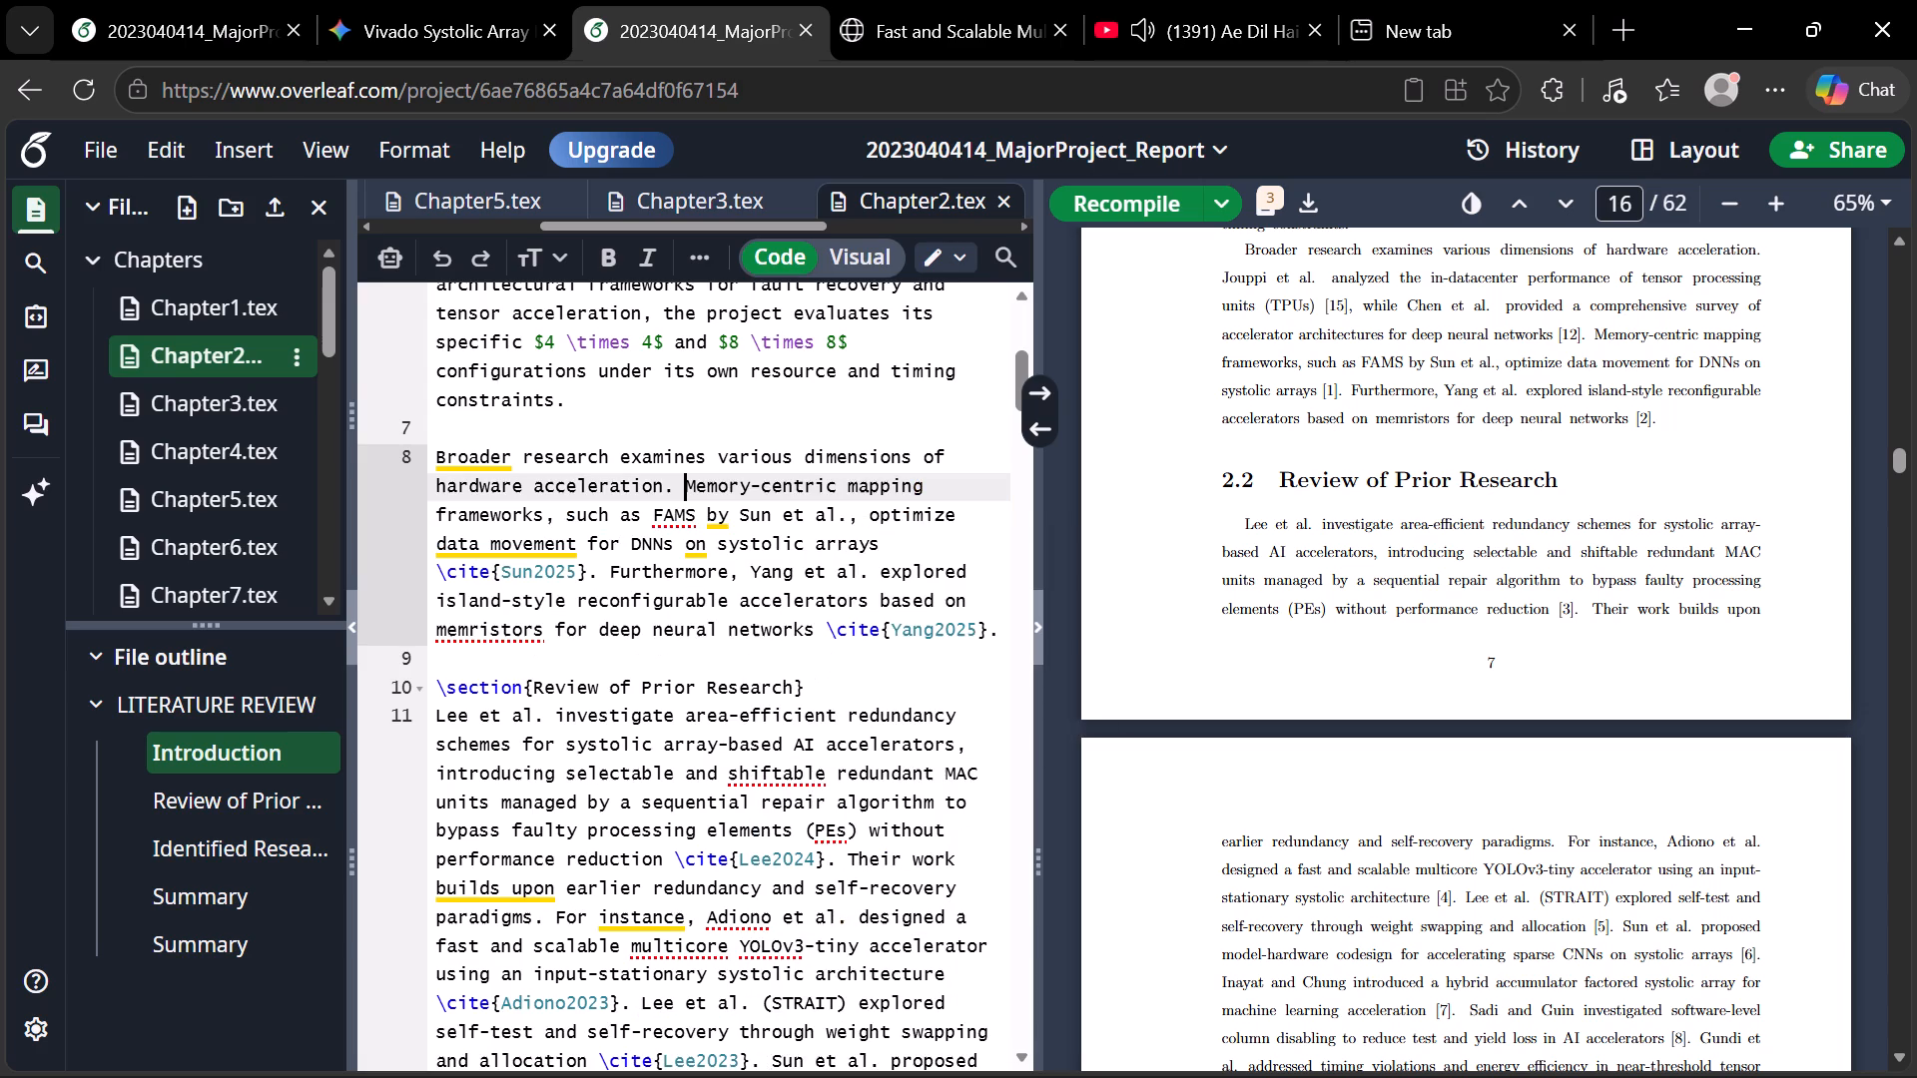
{"action": "key", "text": "BackSpace"}
{"action": "key", "text": "space"}
Paste the Jouppi et al. sentence with its Jouppi2017 citation after the Zhang2019 citation in Review of Prior Research, and recompile the report.
{"action": "scroll", "coordinate": [1403, 562], "scroll_direction": "down", "scroll_amount": 4}
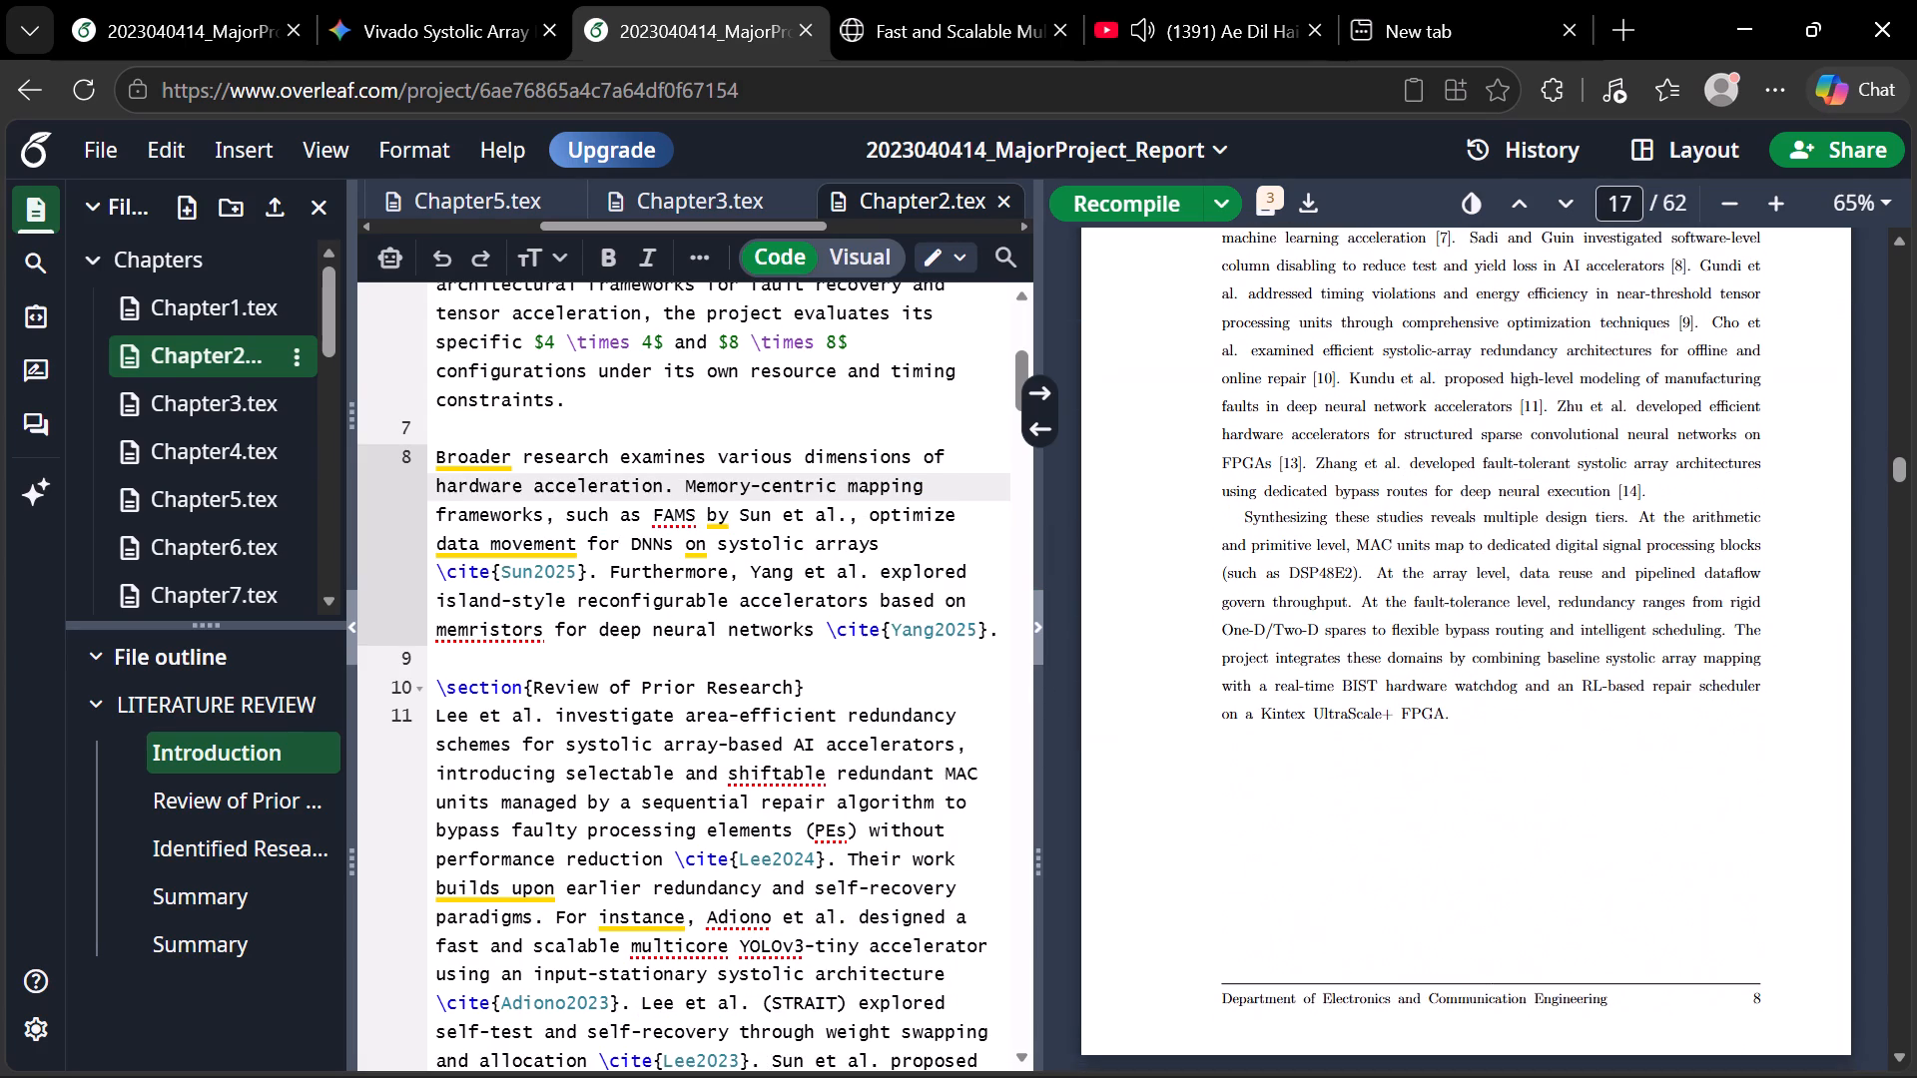
{"action": "double_click", "coordinate": [1405, 512]}
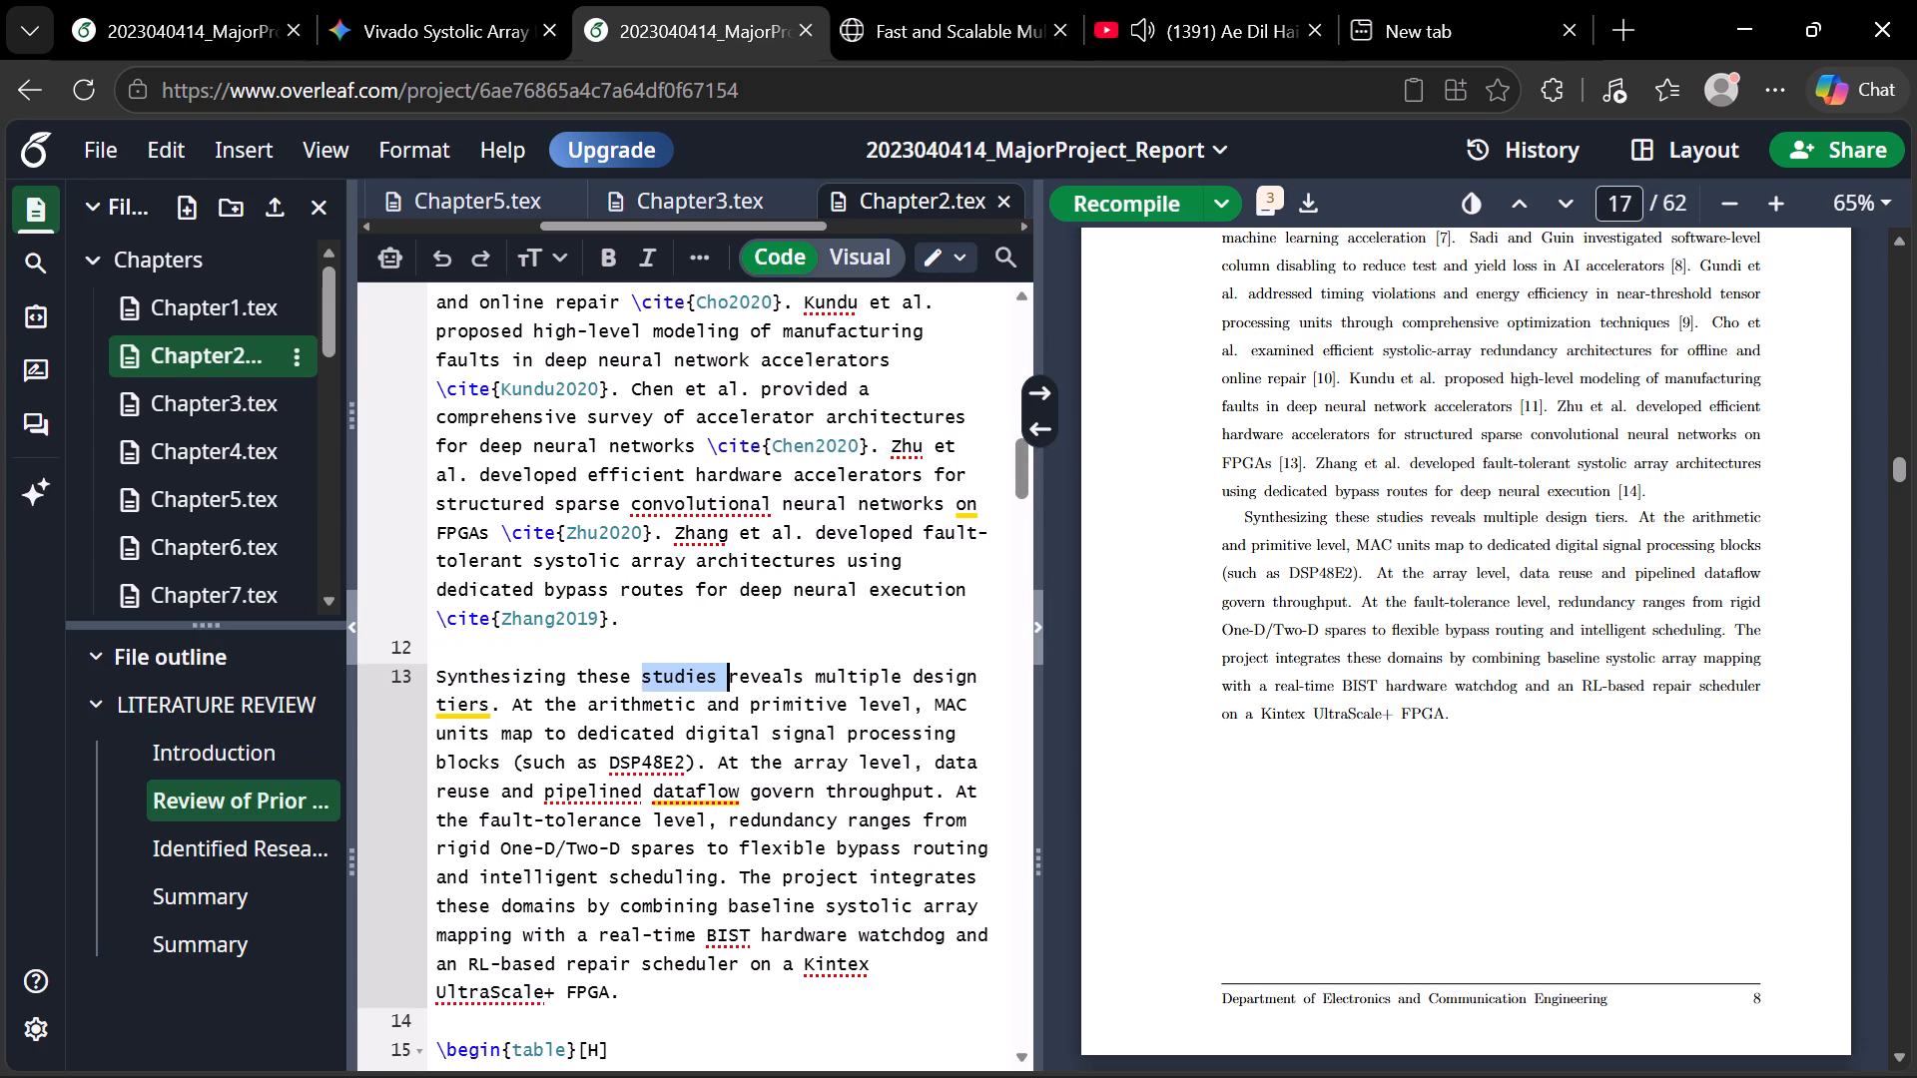
{"action": "left_click", "coordinate": [692, 626]}
{"action": "key", "text": "ctrl+v"}
{"action": "key", "text": "ctrl+s"}
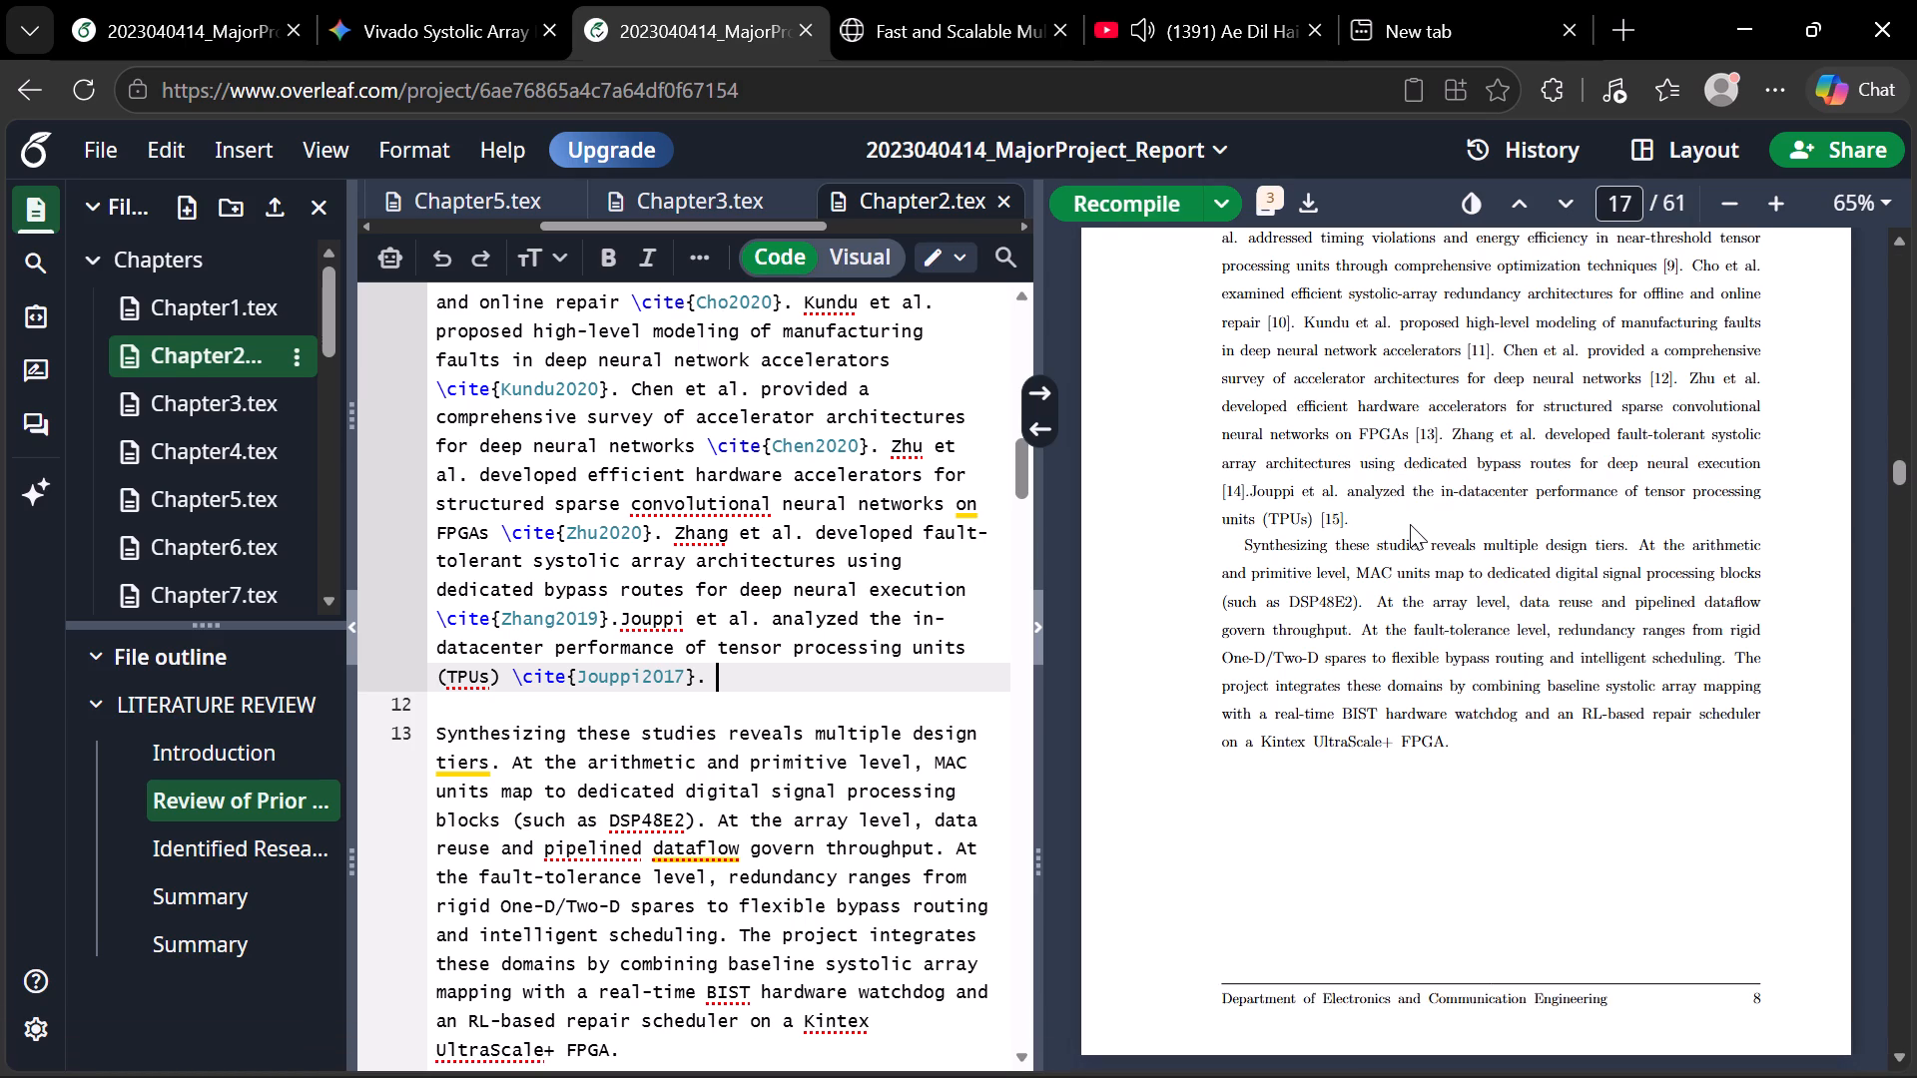
Review the rest of the compiled Chapter 2, from Table 2.1 through Identified Research Gaps to the Summary sections.
{"action": "scroll", "coordinate": [1410, 524], "scroll_direction": "down", "scroll_amount": 4}
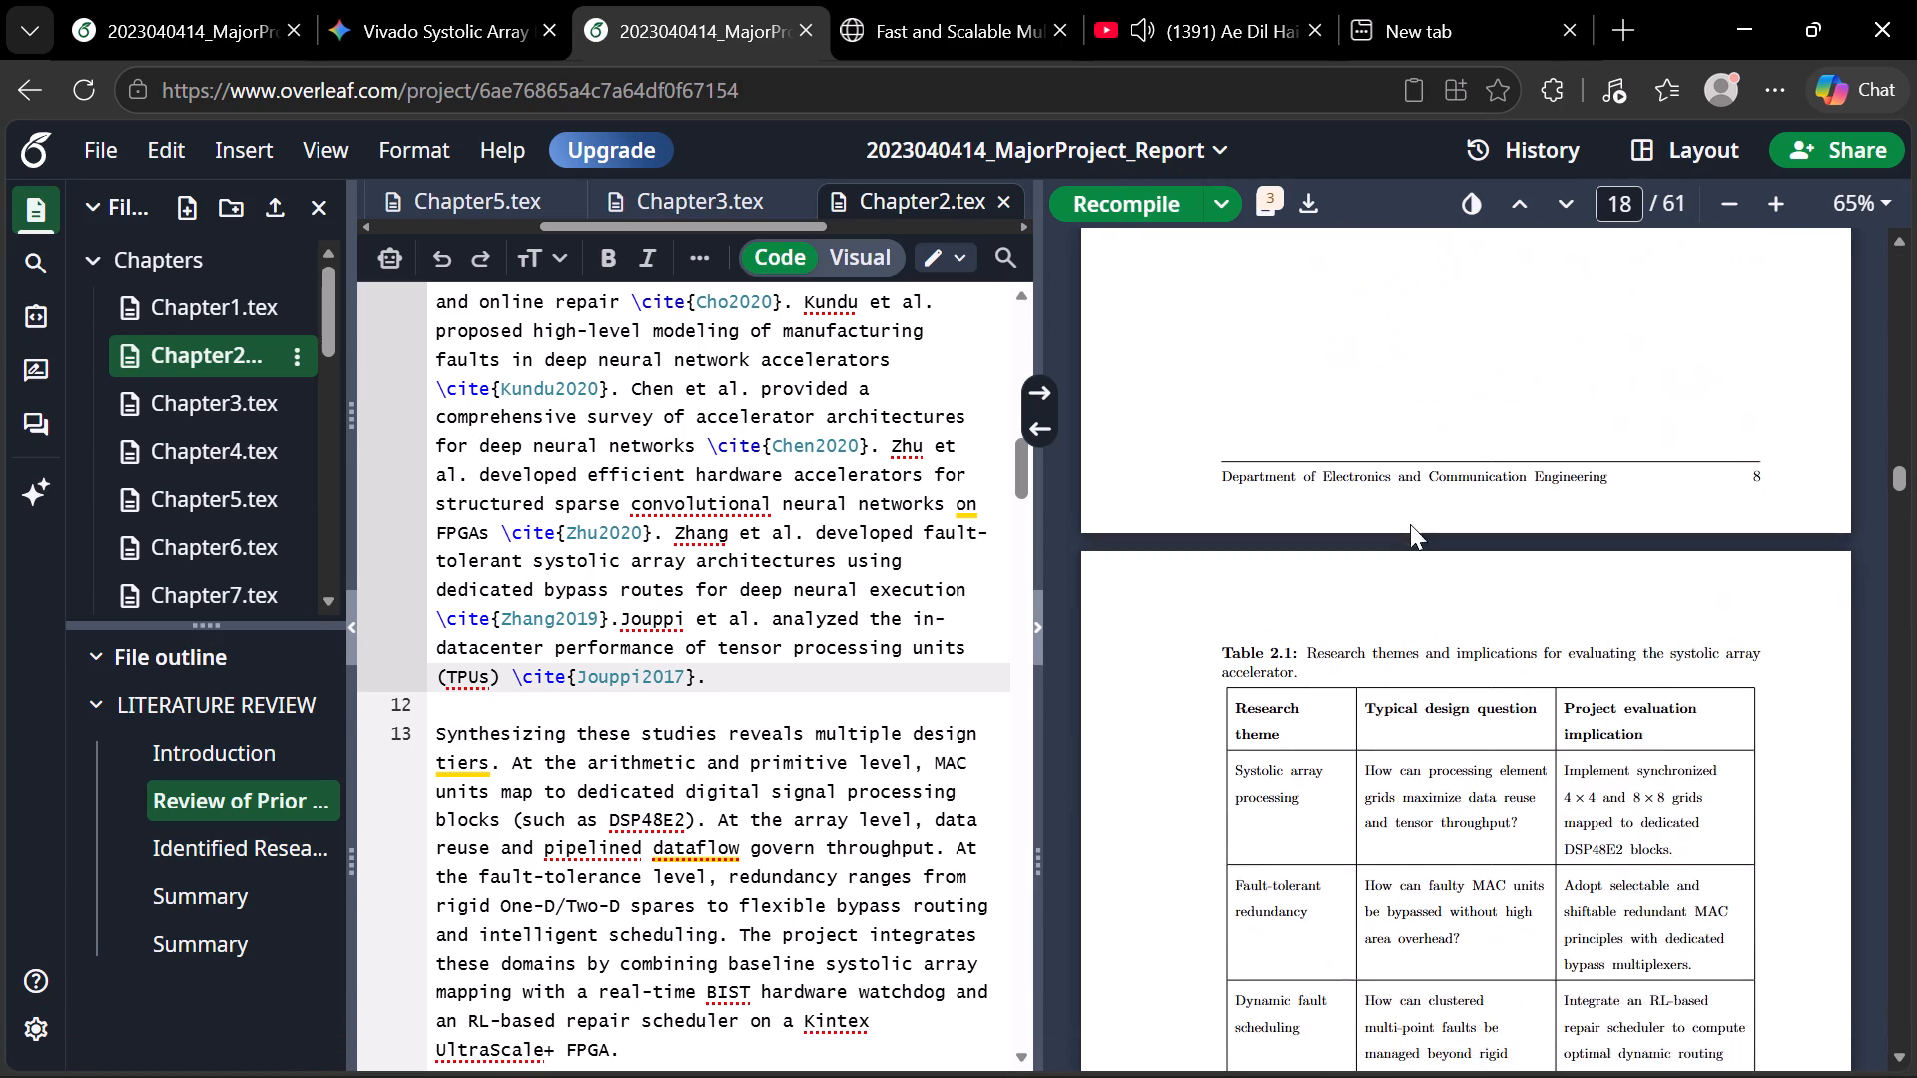
{"action": "scroll", "coordinate": [1410, 524], "scroll_direction": "down", "scroll_amount": 3}
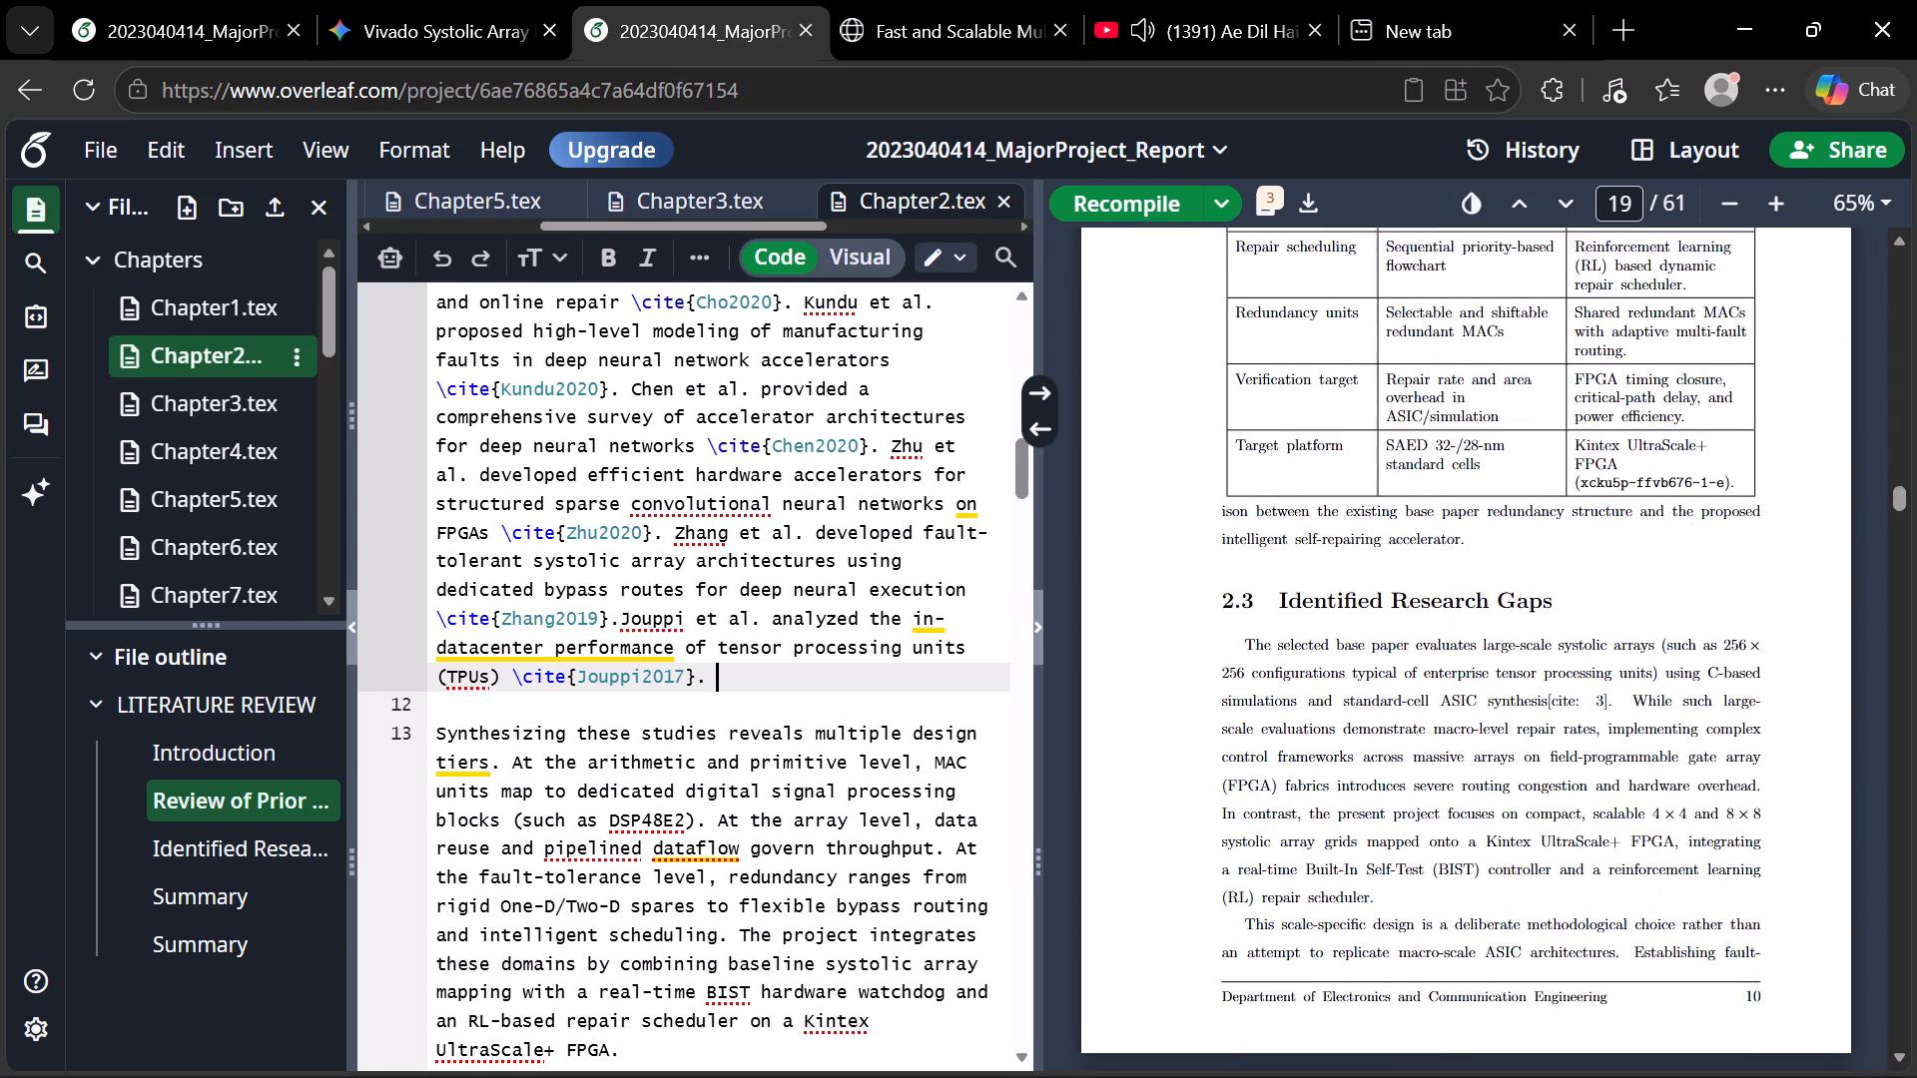
{"action": "scroll", "coordinate": [1410, 524], "scroll_direction": "down", "scroll_amount": 4}
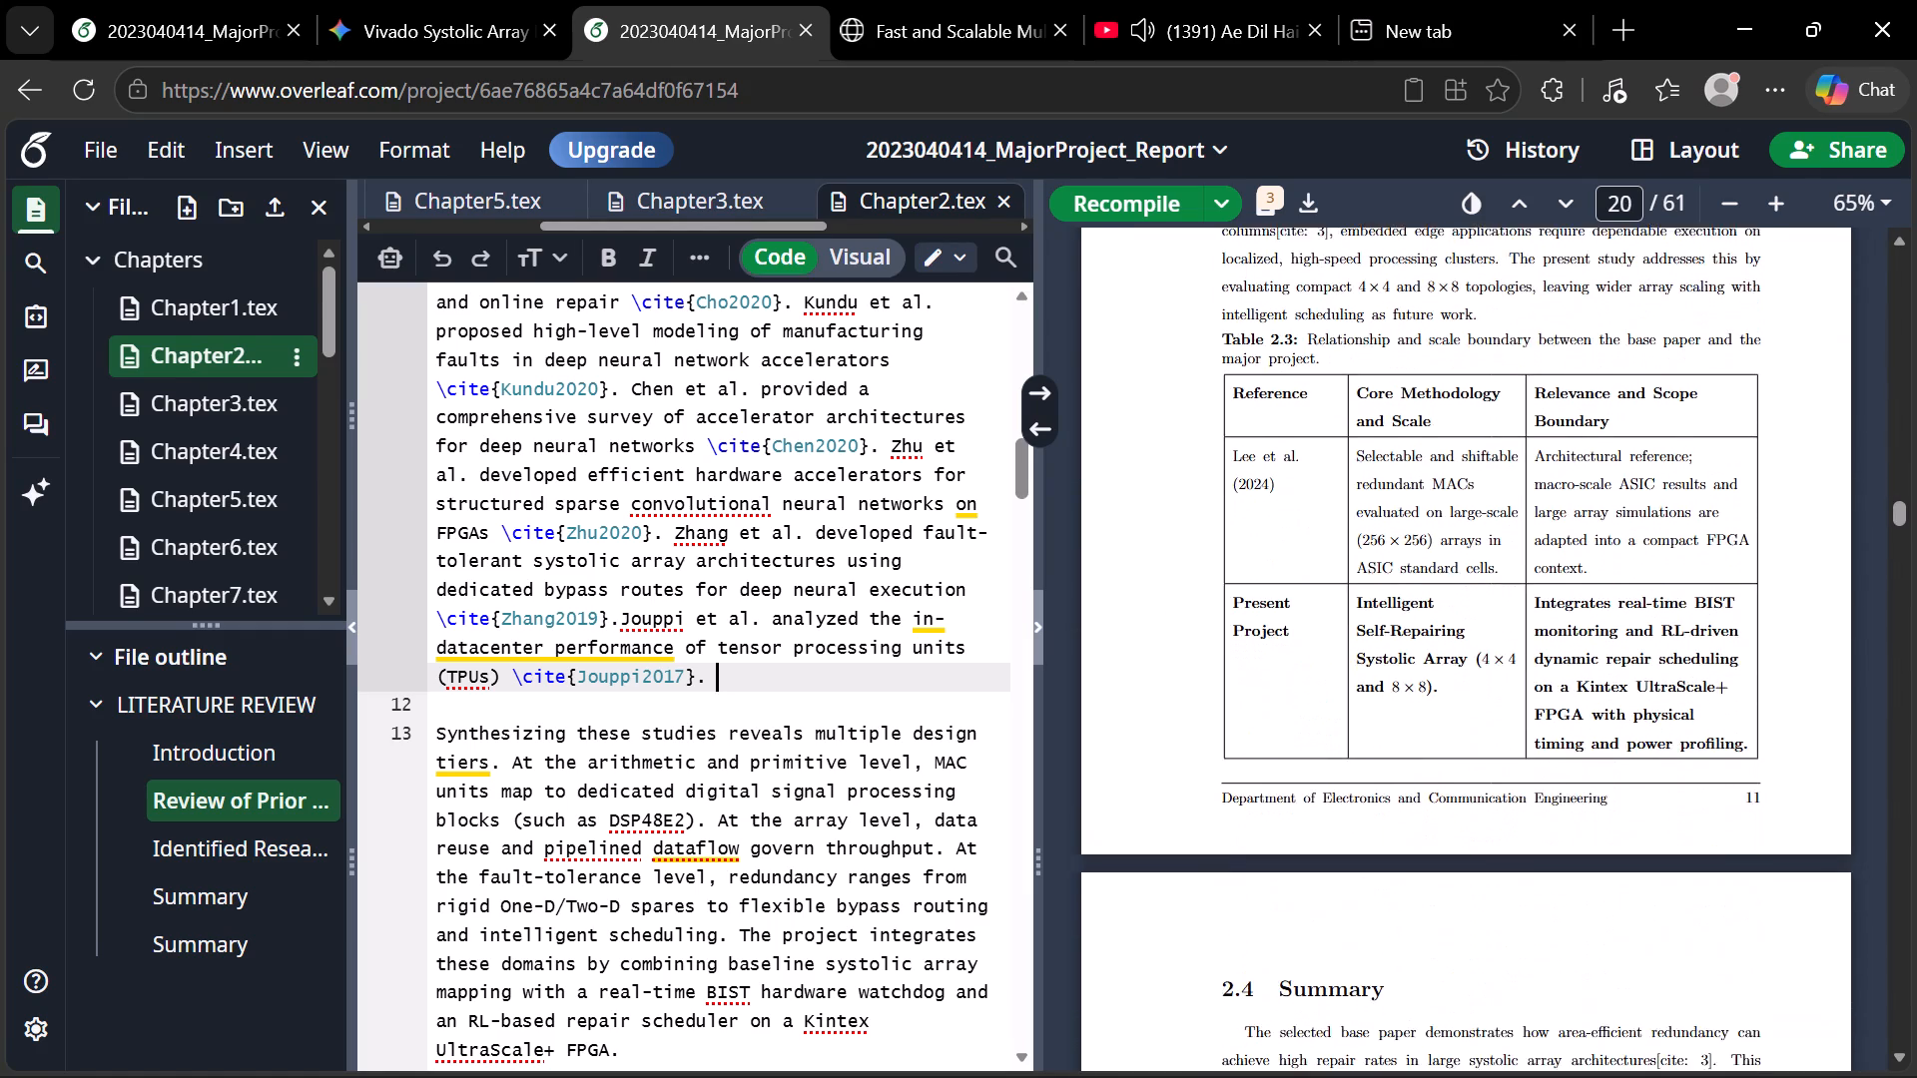
{"action": "scroll", "coordinate": [1410, 524], "scroll_direction": "down", "scroll_amount": 1}
{"action": "scroll", "coordinate": [1410, 524], "scroll_direction": "up", "scroll_amount": 1}
{"action": "scroll", "coordinate": [1365, 549], "scroll_direction": "down", "scroll_amount": 1}
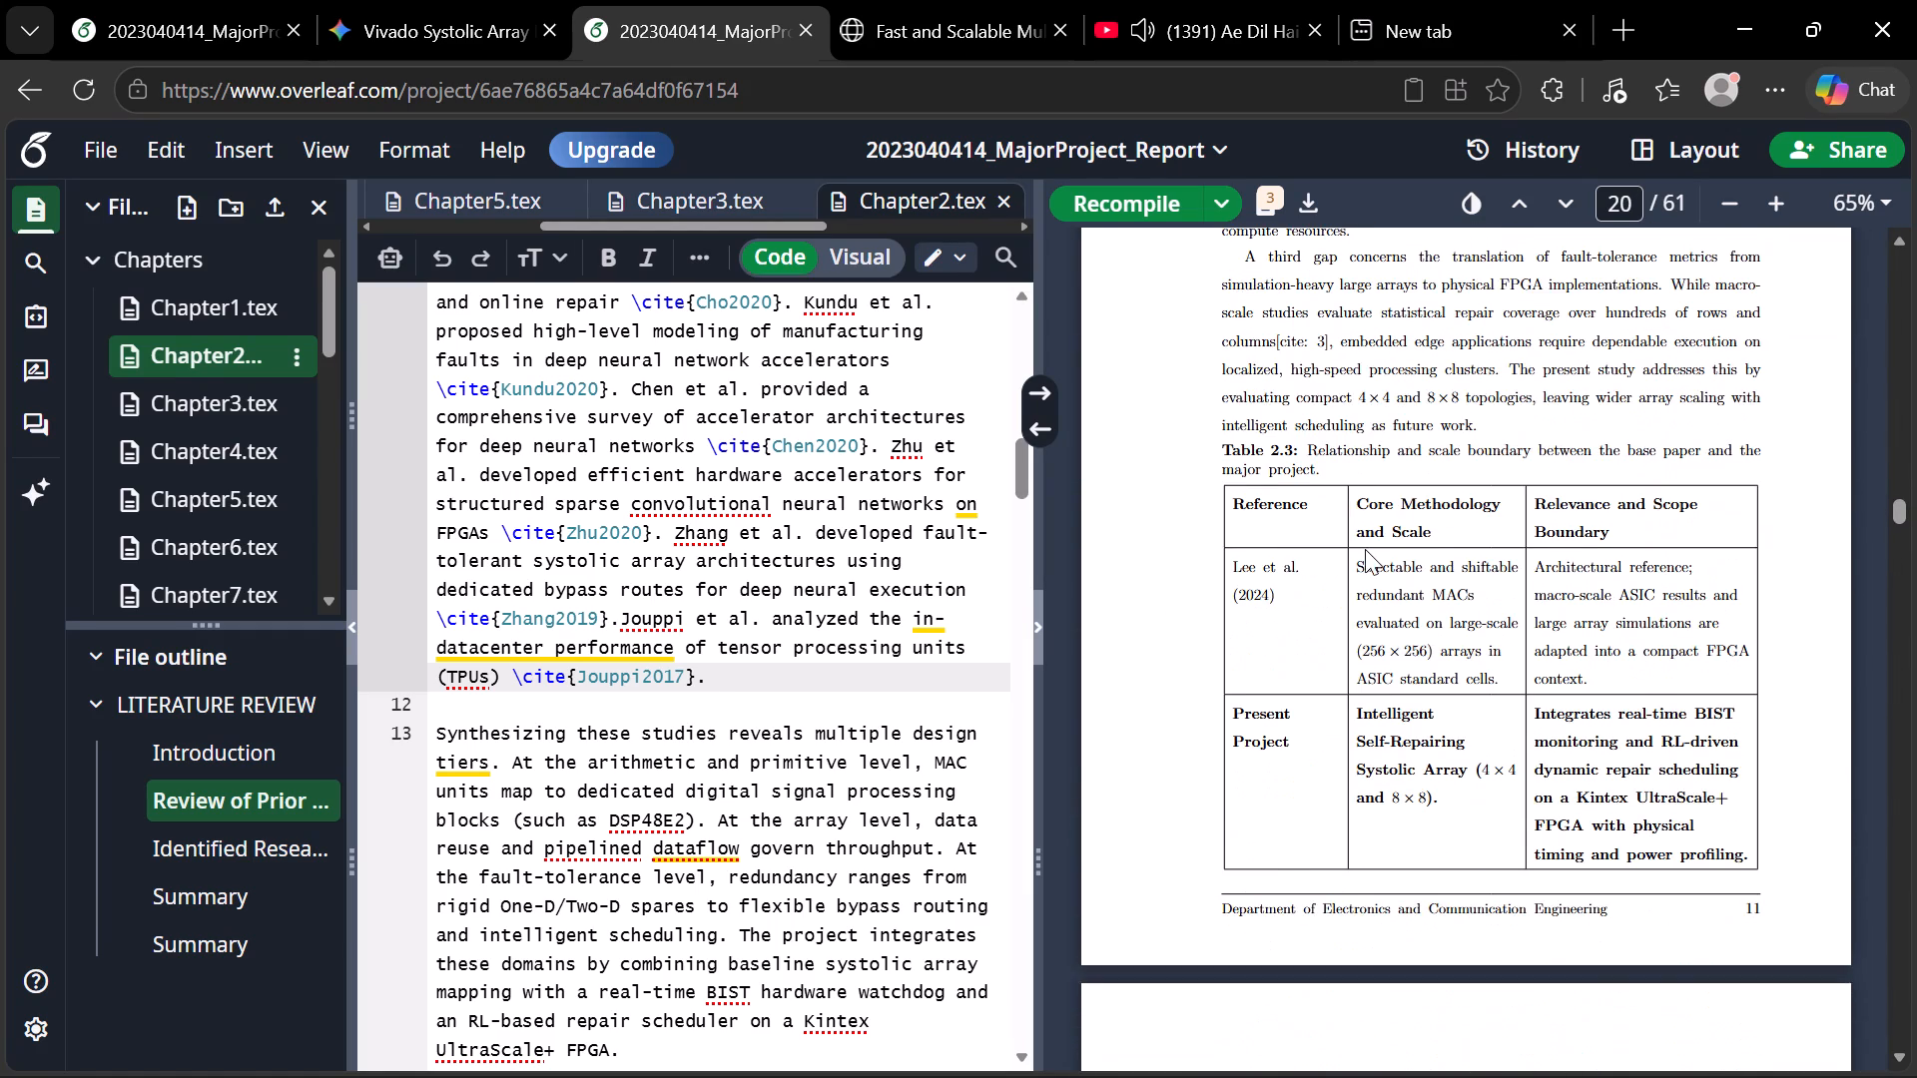
{"action": "scroll", "coordinate": [1365, 549], "scroll_direction": "down", "scroll_amount": 2}
Compare the two Summary sections in the Chapter 2 source and select the whole second one, from its heading through its last paragraph.
{"action": "double_click", "coordinate": [1338, 424]}
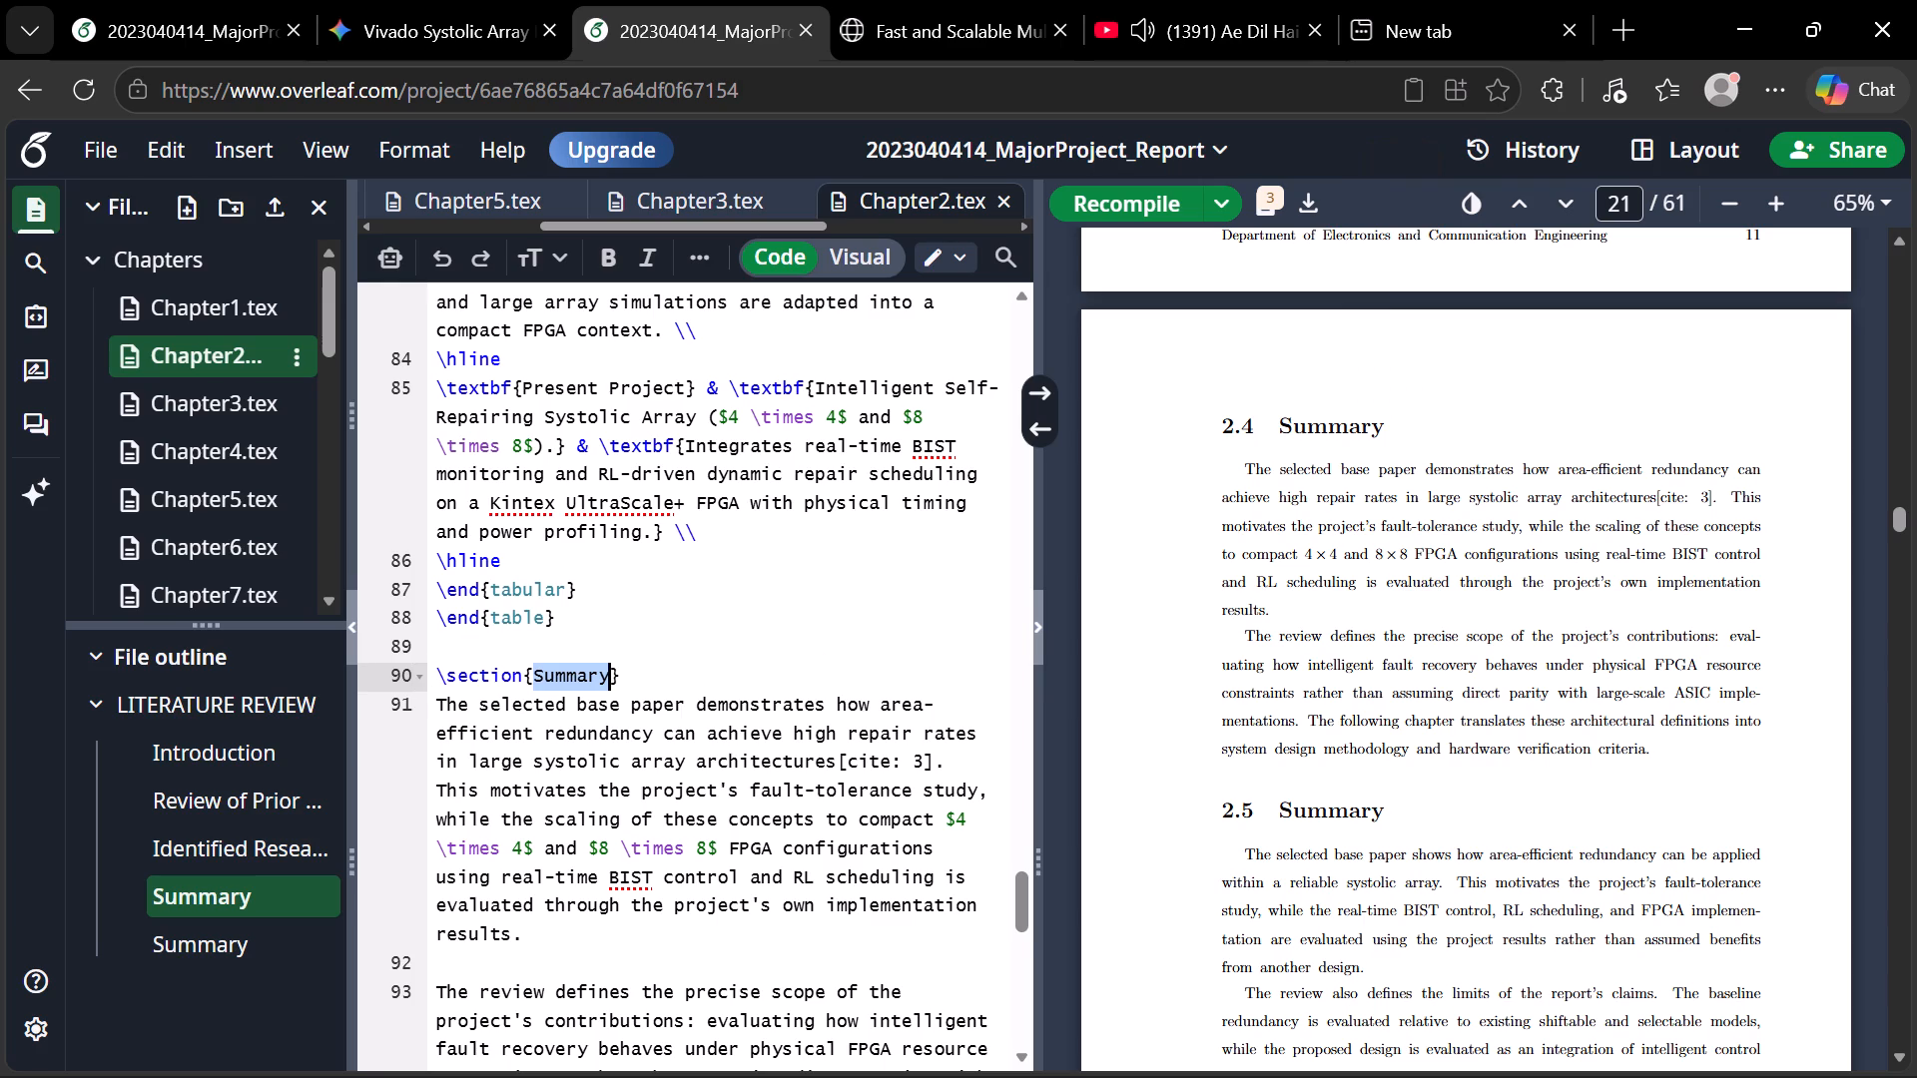
{"action": "scroll", "coordinate": [545, 751], "scroll_direction": "down", "scroll_amount": 4}
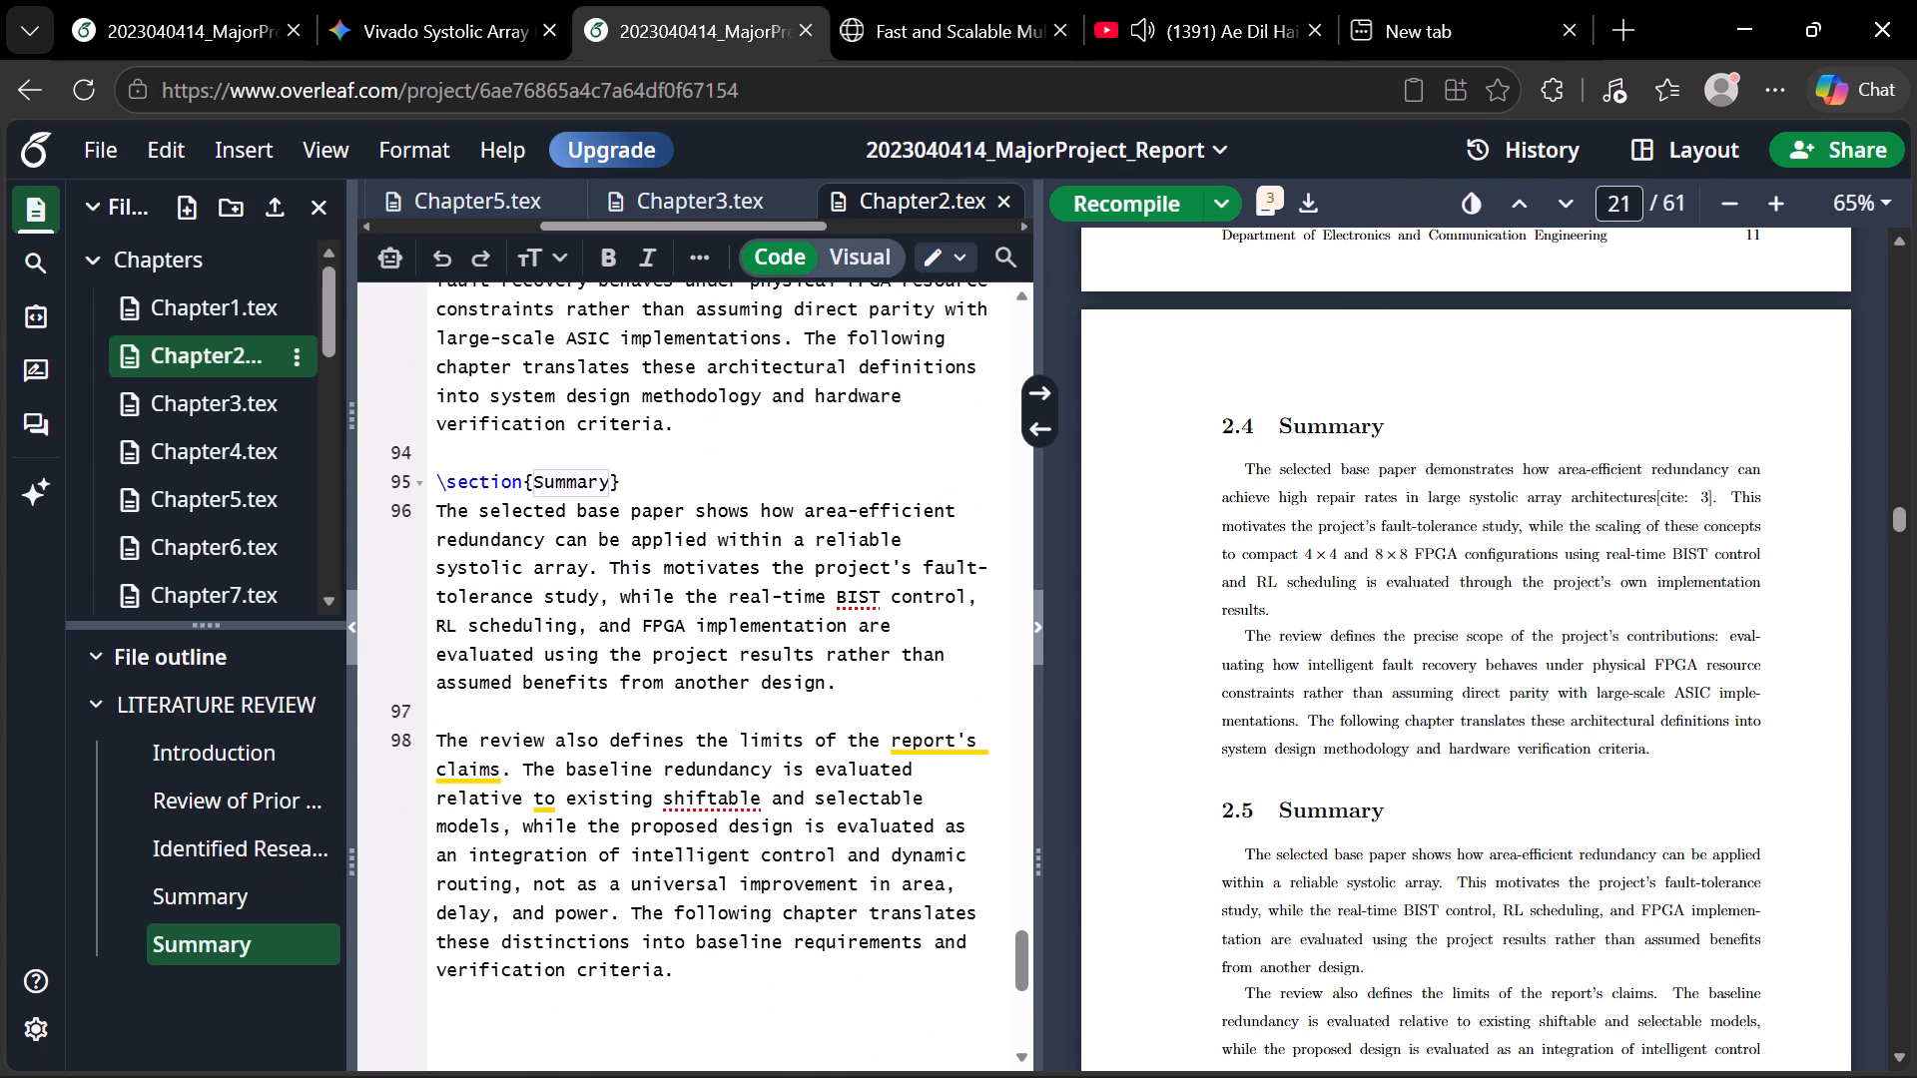
{"action": "scroll", "coordinate": [482, 485], "scroll_direction": "up", "scroll_amount": 2}
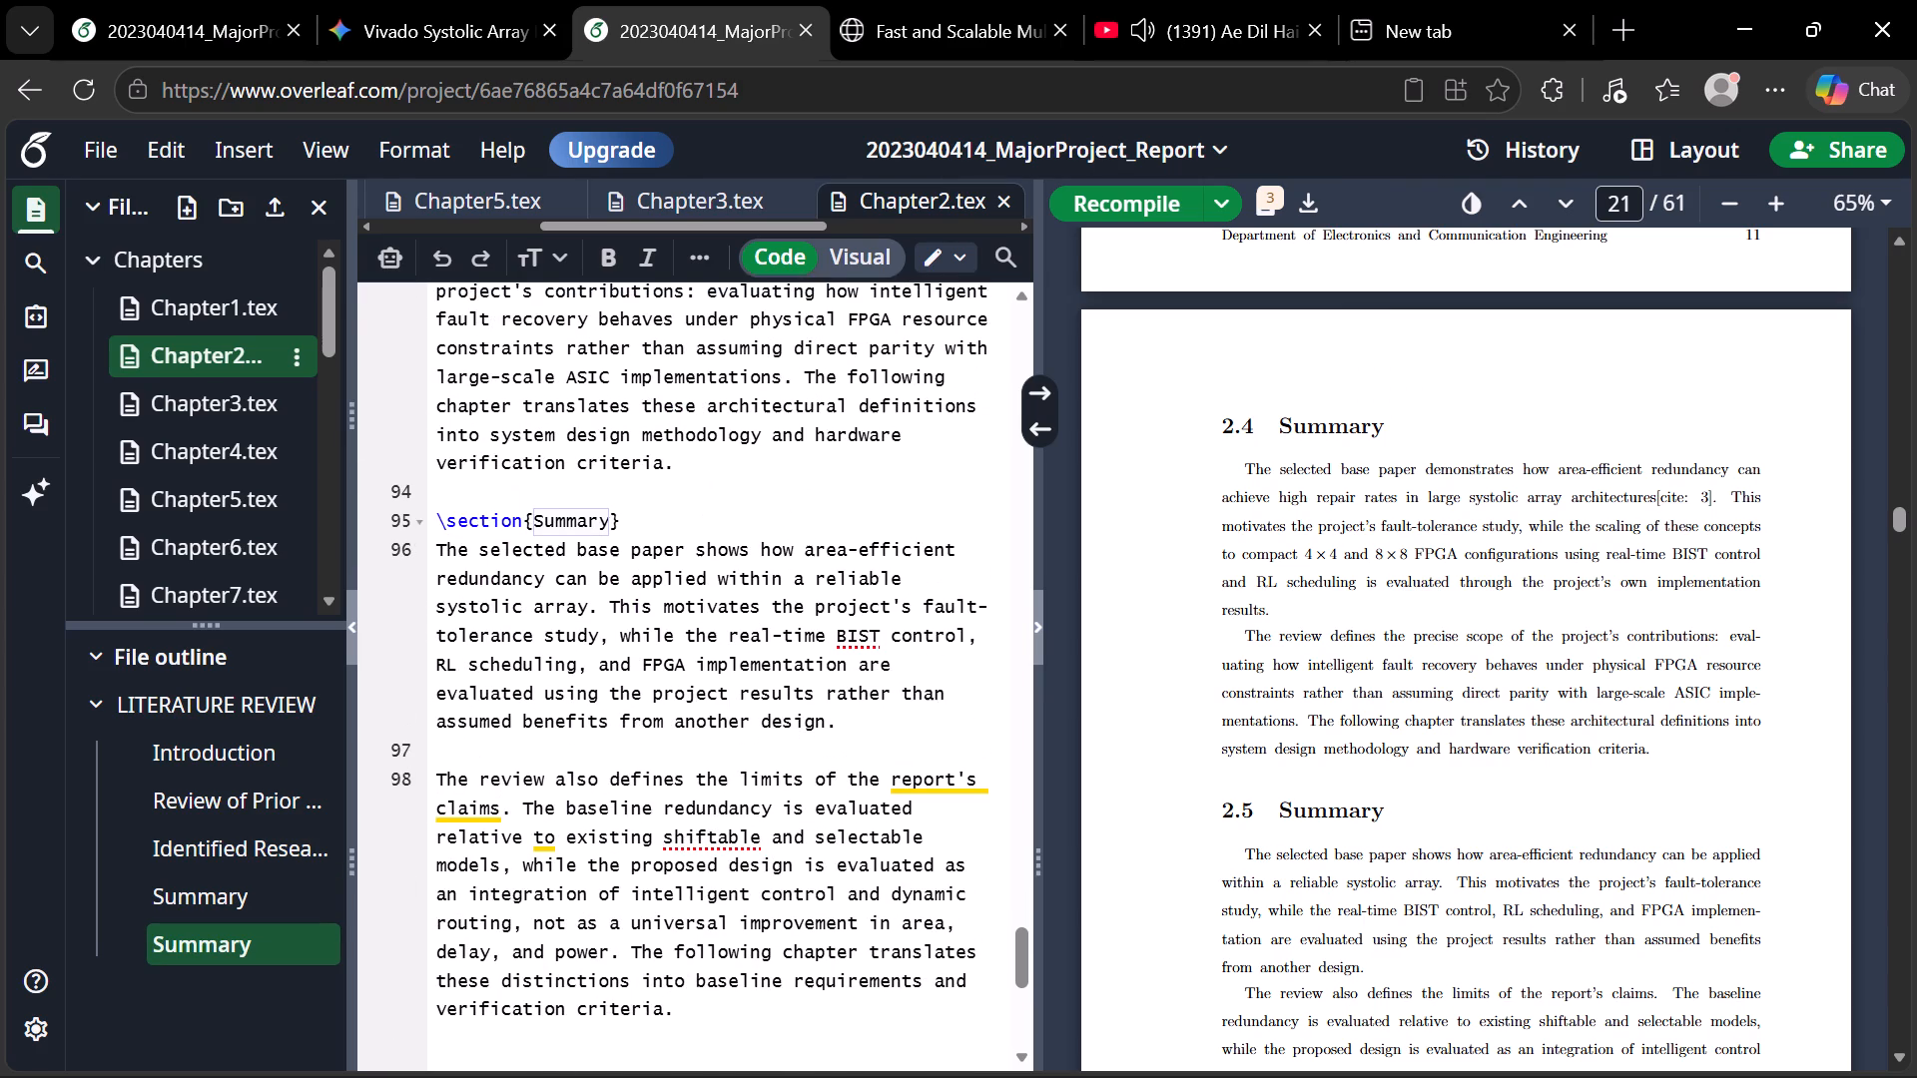
{"action": "scroll", "coordinate": [482, 485], "scroll_direction": "up", "scroll_amount": 4}
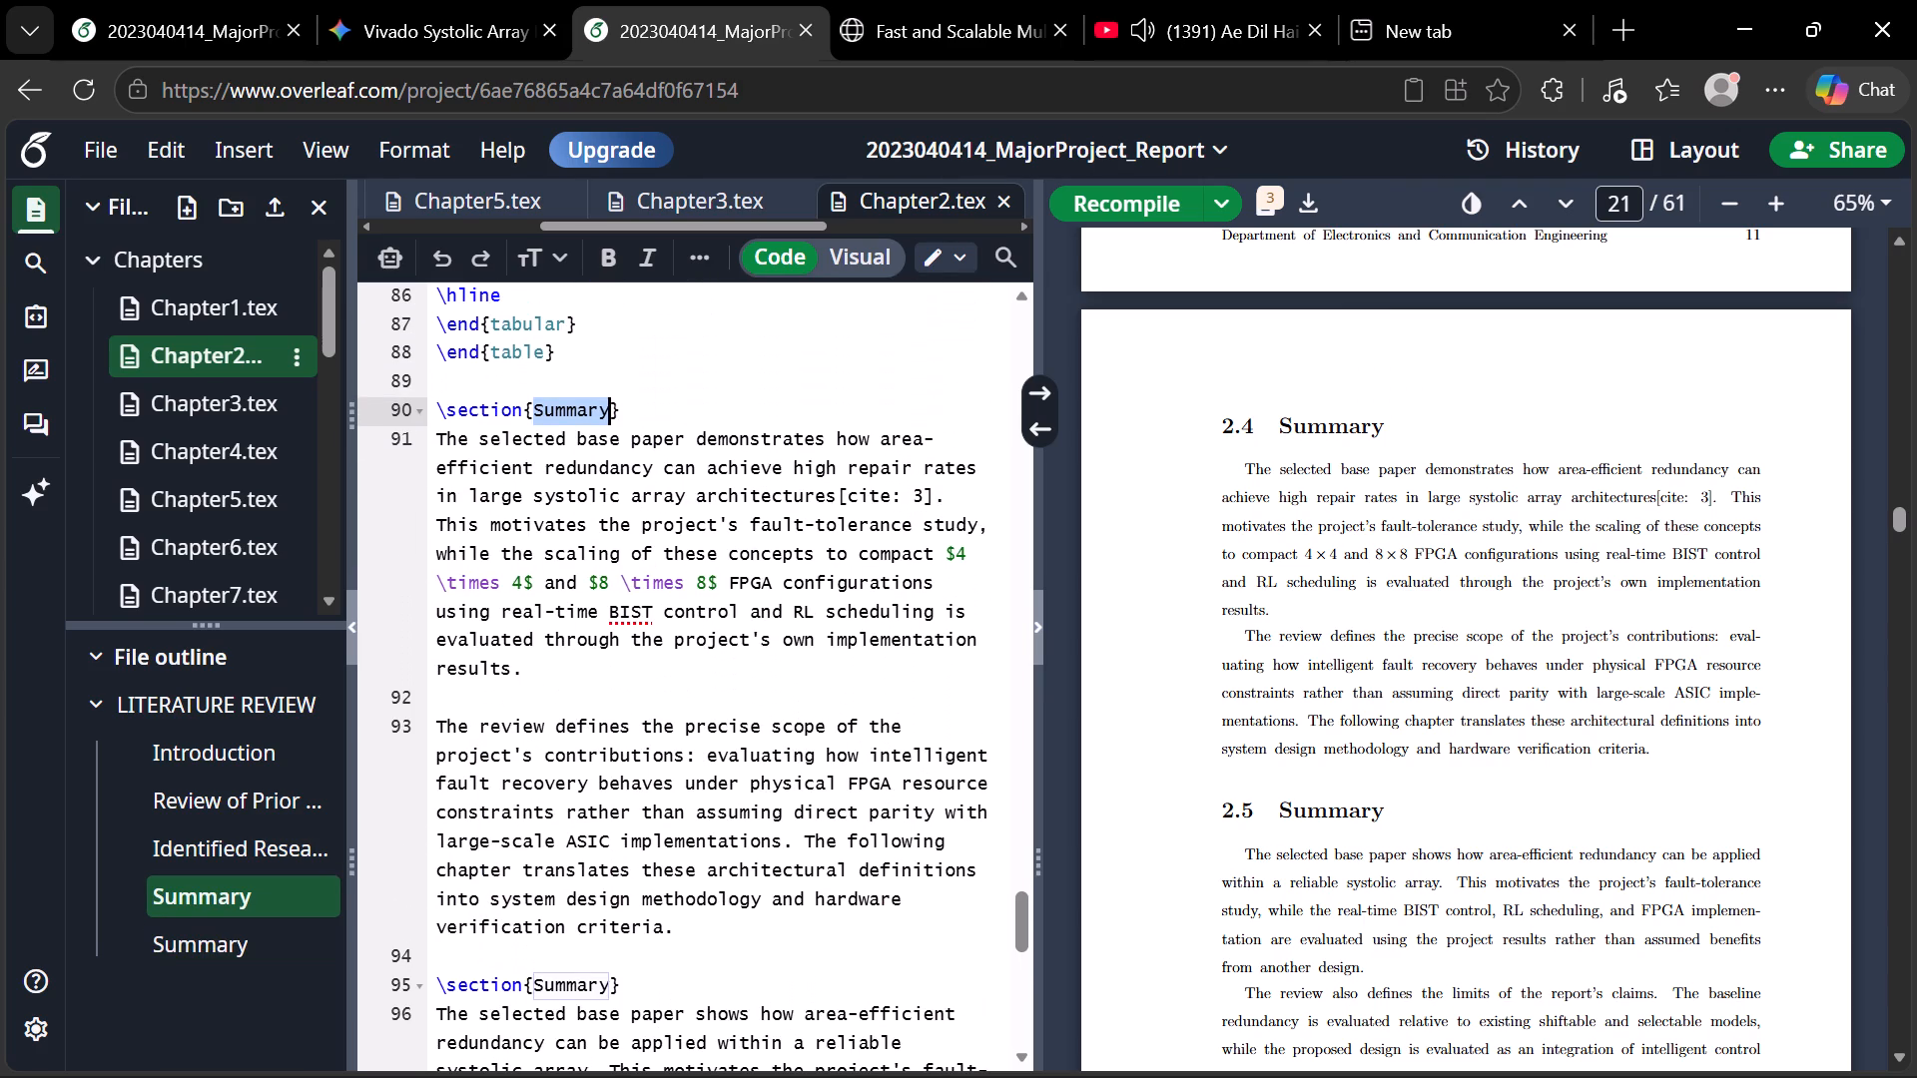
{"action": "left_click", "coordinate": [442, 413]}
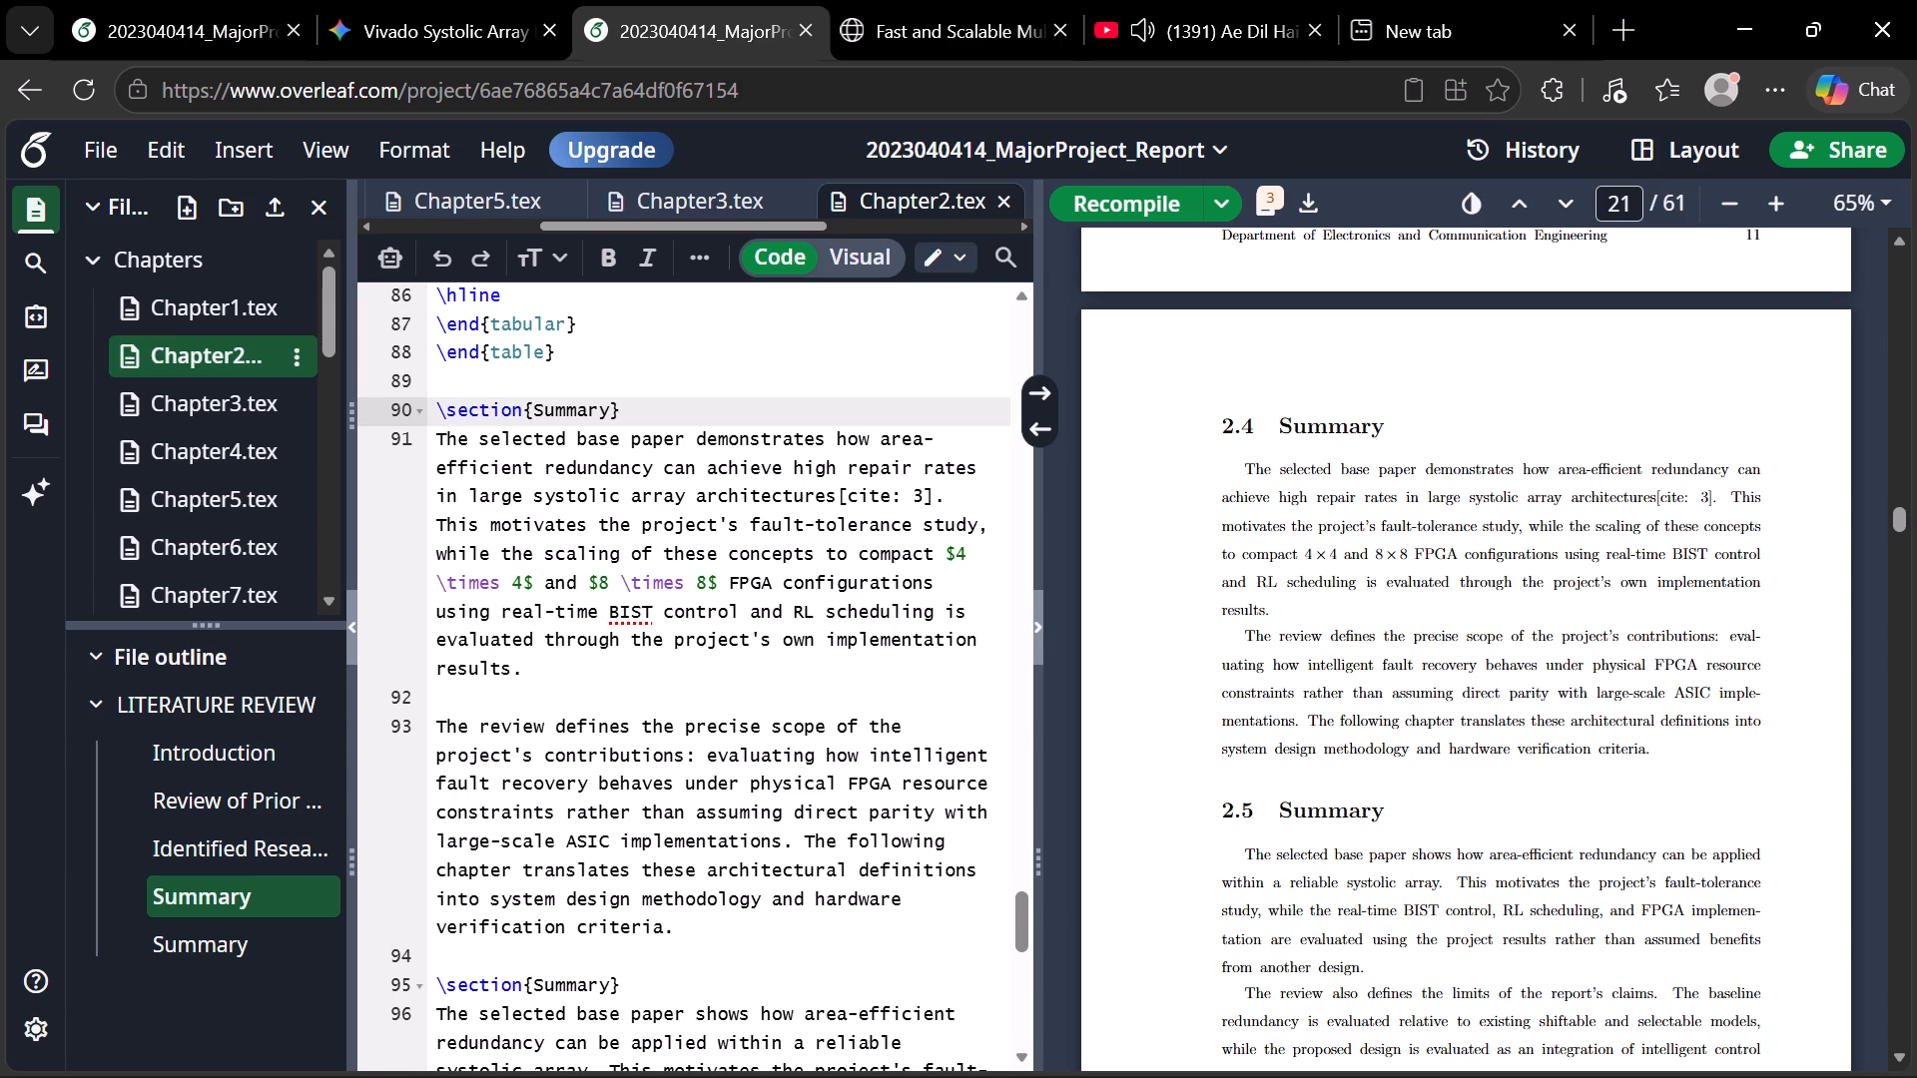
{"action": "scroll", "coordinate": [726, 1025], "scroll_direction": "down", "scroll_amount": 2}
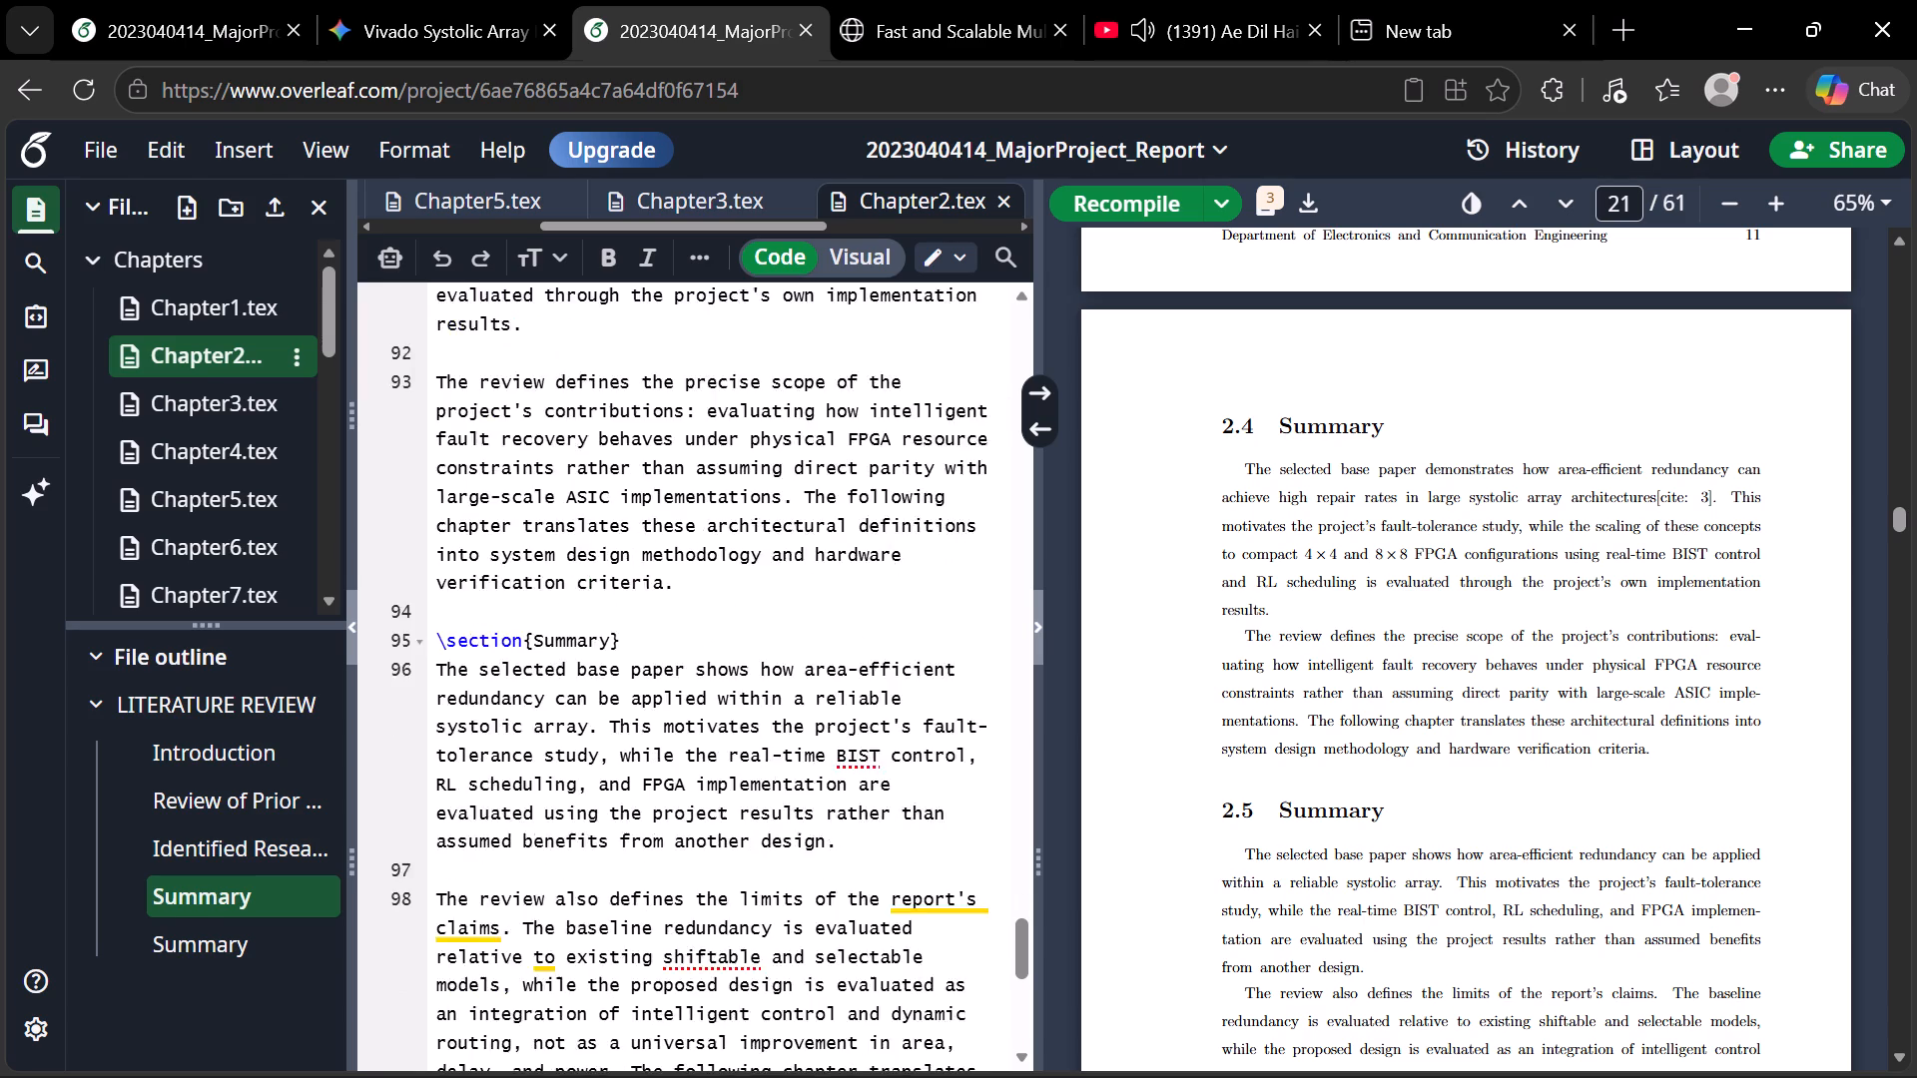
{"action": "left_click", "coordinate": [436, 609]}
{"action": "left_click_drag", "start_coordinate": [436, 609], "coordinate": [702, 1077]}
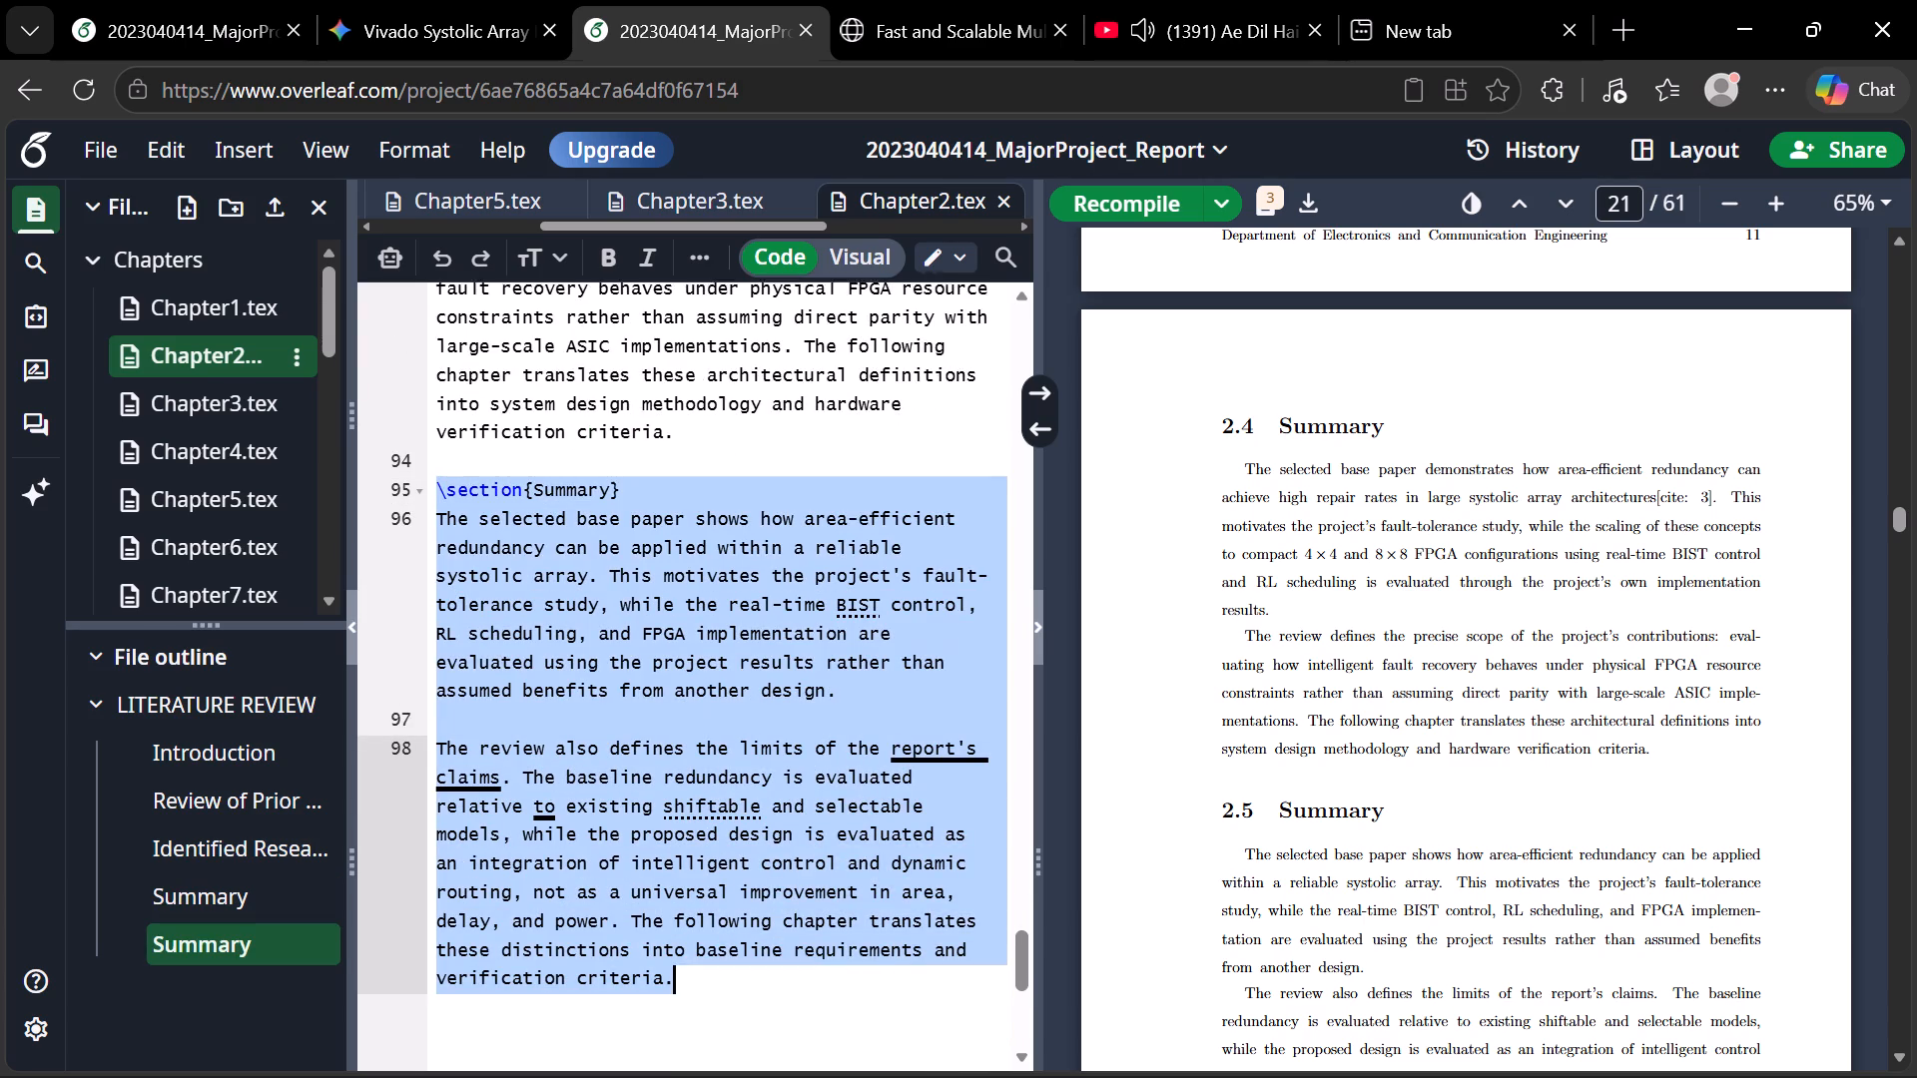
Delete the selected second Summary section from the end of the Chapter 2 source and recompile the report.
{"action": "left_click_drag", "start_coordinate": [702, 1077], "coordinate": [707, 1076]}
{"action": "key", "text": "Delete"}
{"action": "key", "text": "ctrl+s"}
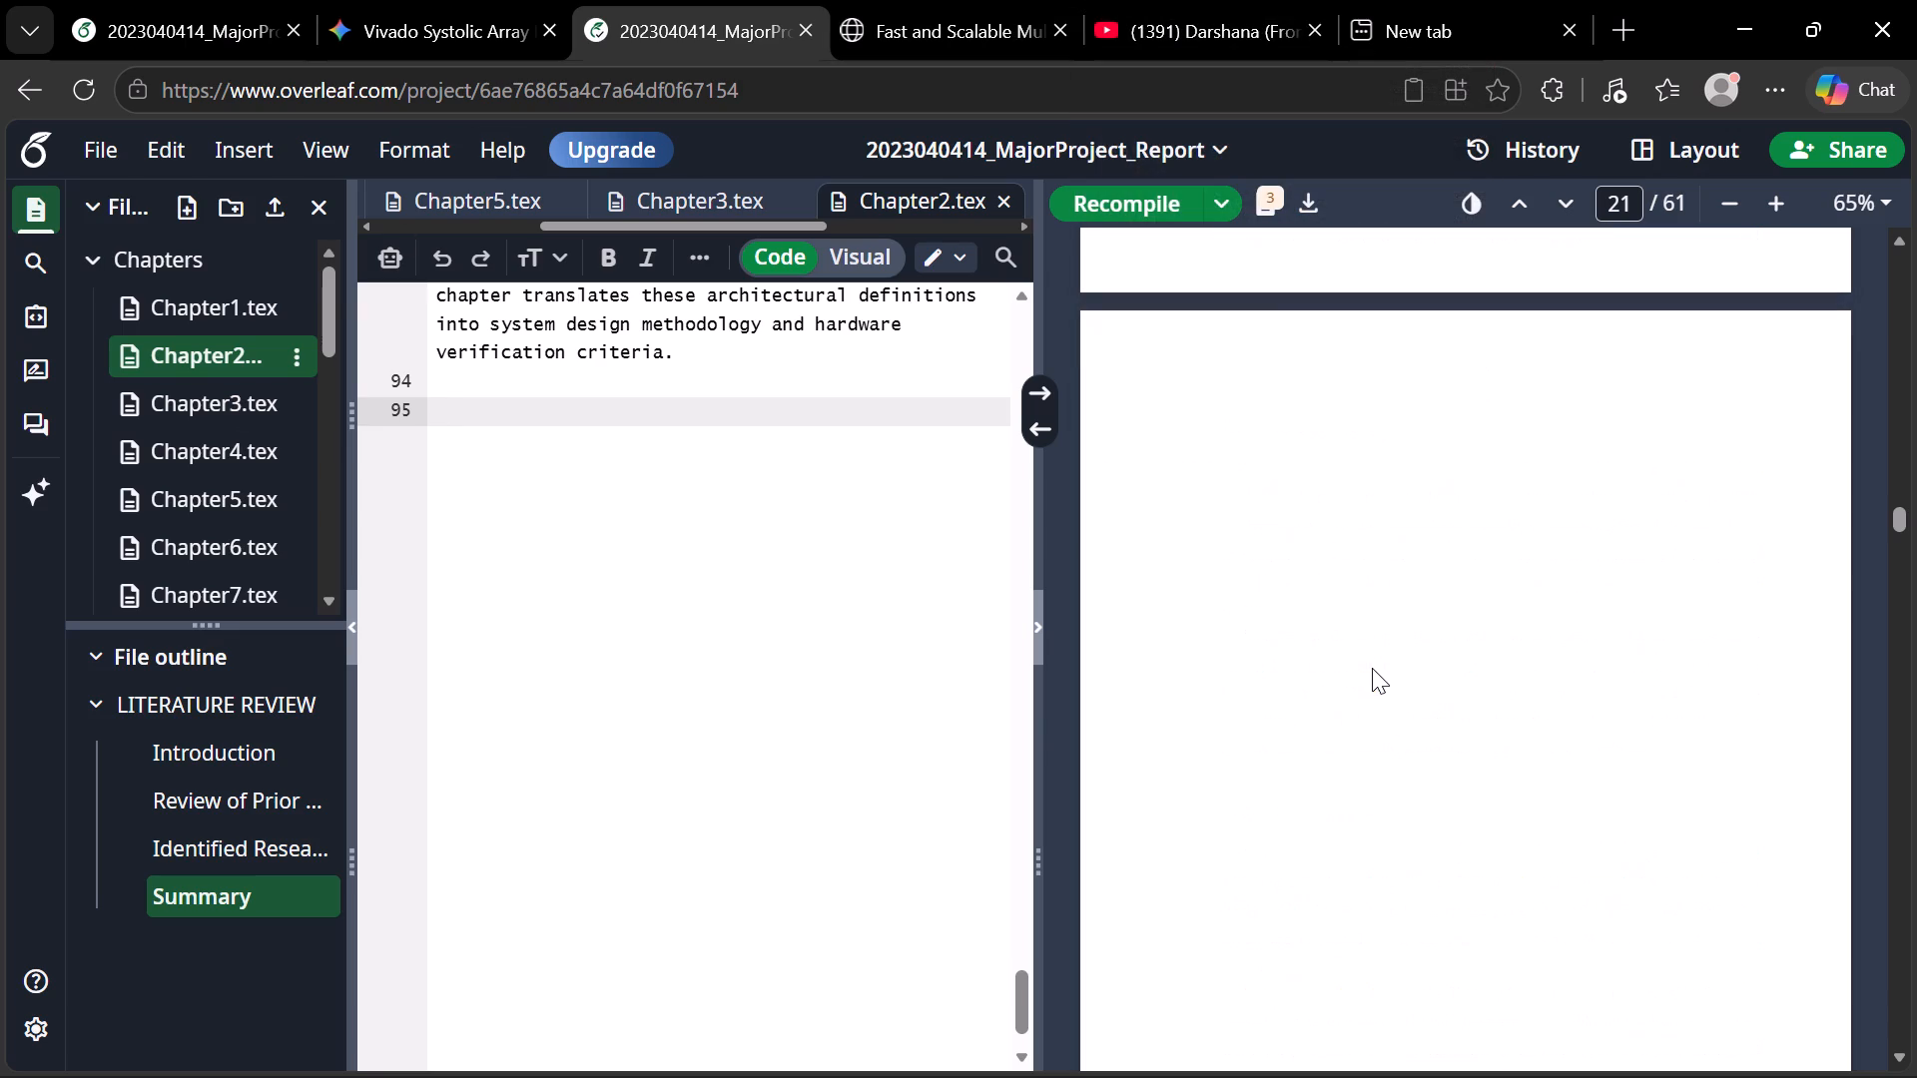
Check the end of Chapter 2 in the compiled report and the opening pages of Chapter 3.
{"action": "scroll", "coordinate": [1432, 645], "scroll_direction": "down", "scroll_amount": 2}
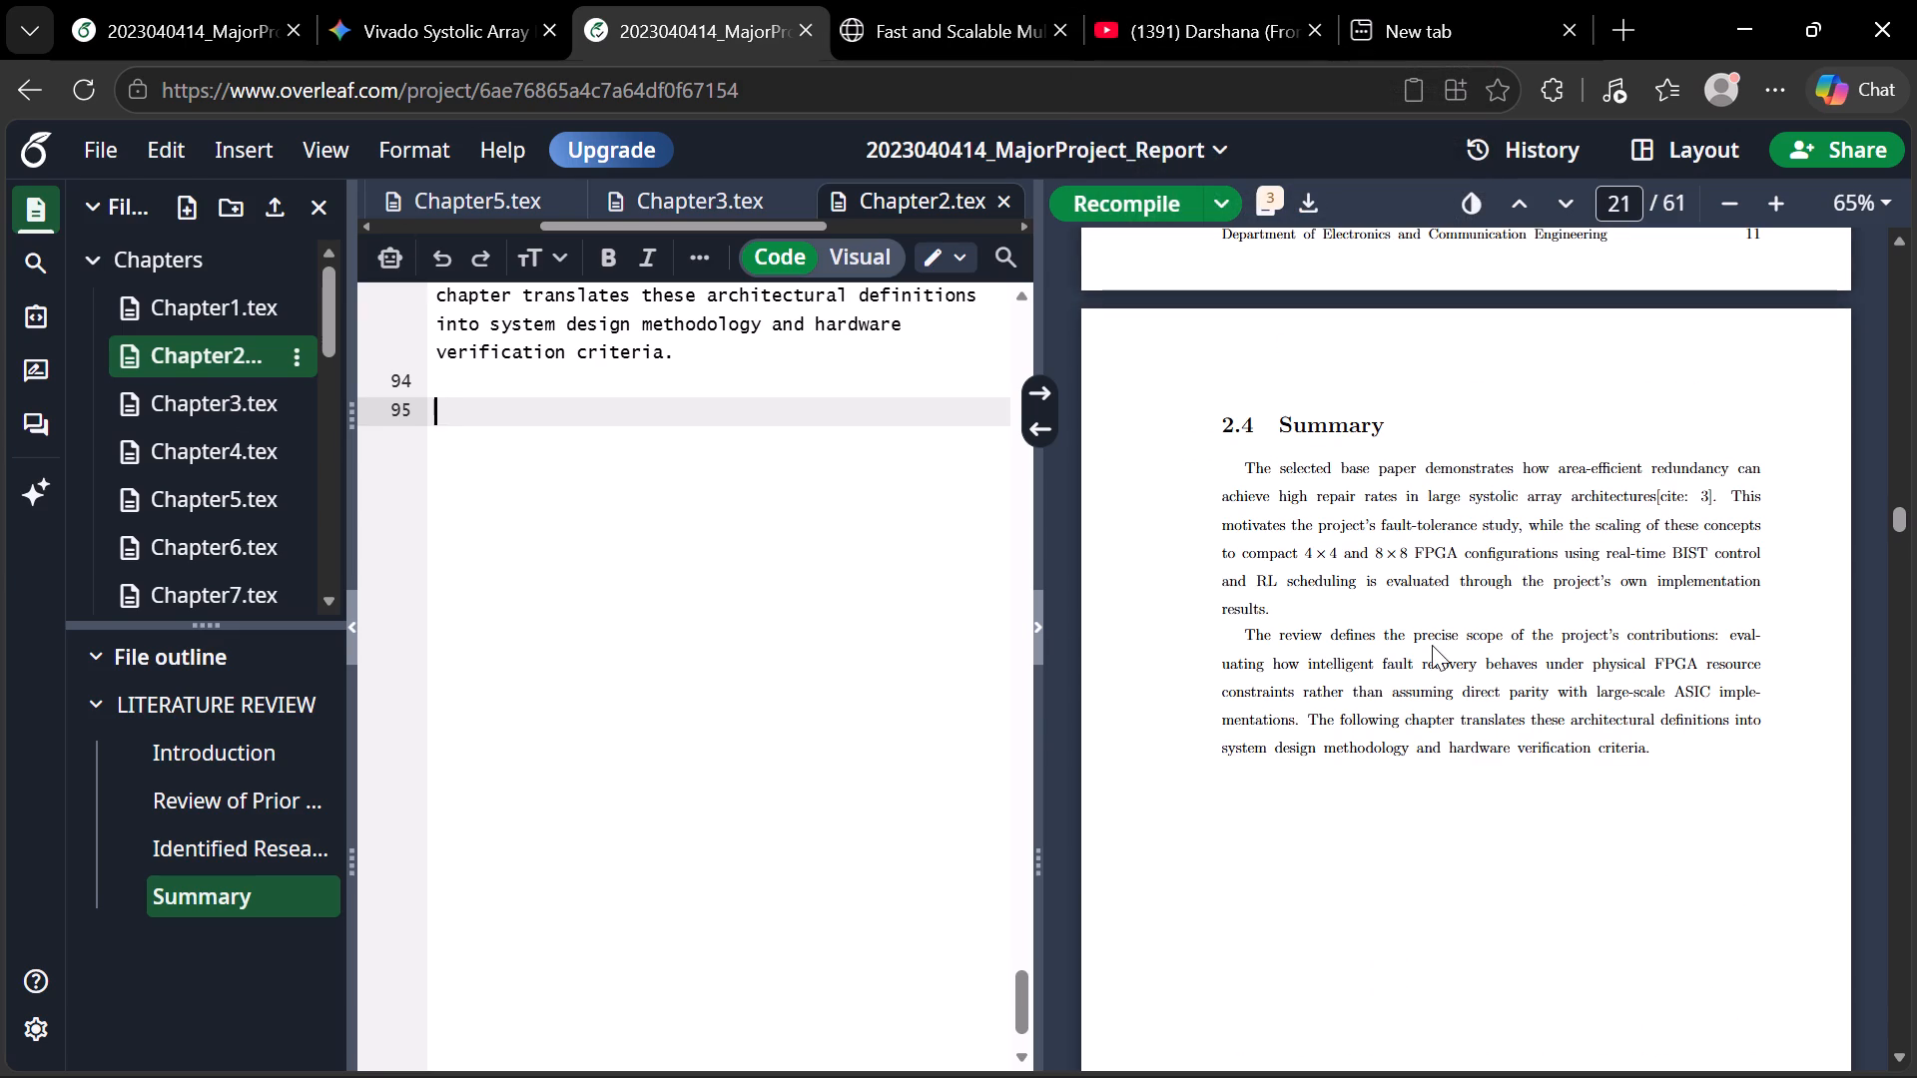
{"action": "scroll", "coordinate": [1432, 645], "scroll_direction": "down", "scroll_amount": 5}
{"action": "scroll", "coordinate": [1432, 645], "scroll_direction": "up", "scroll_amount": 1}
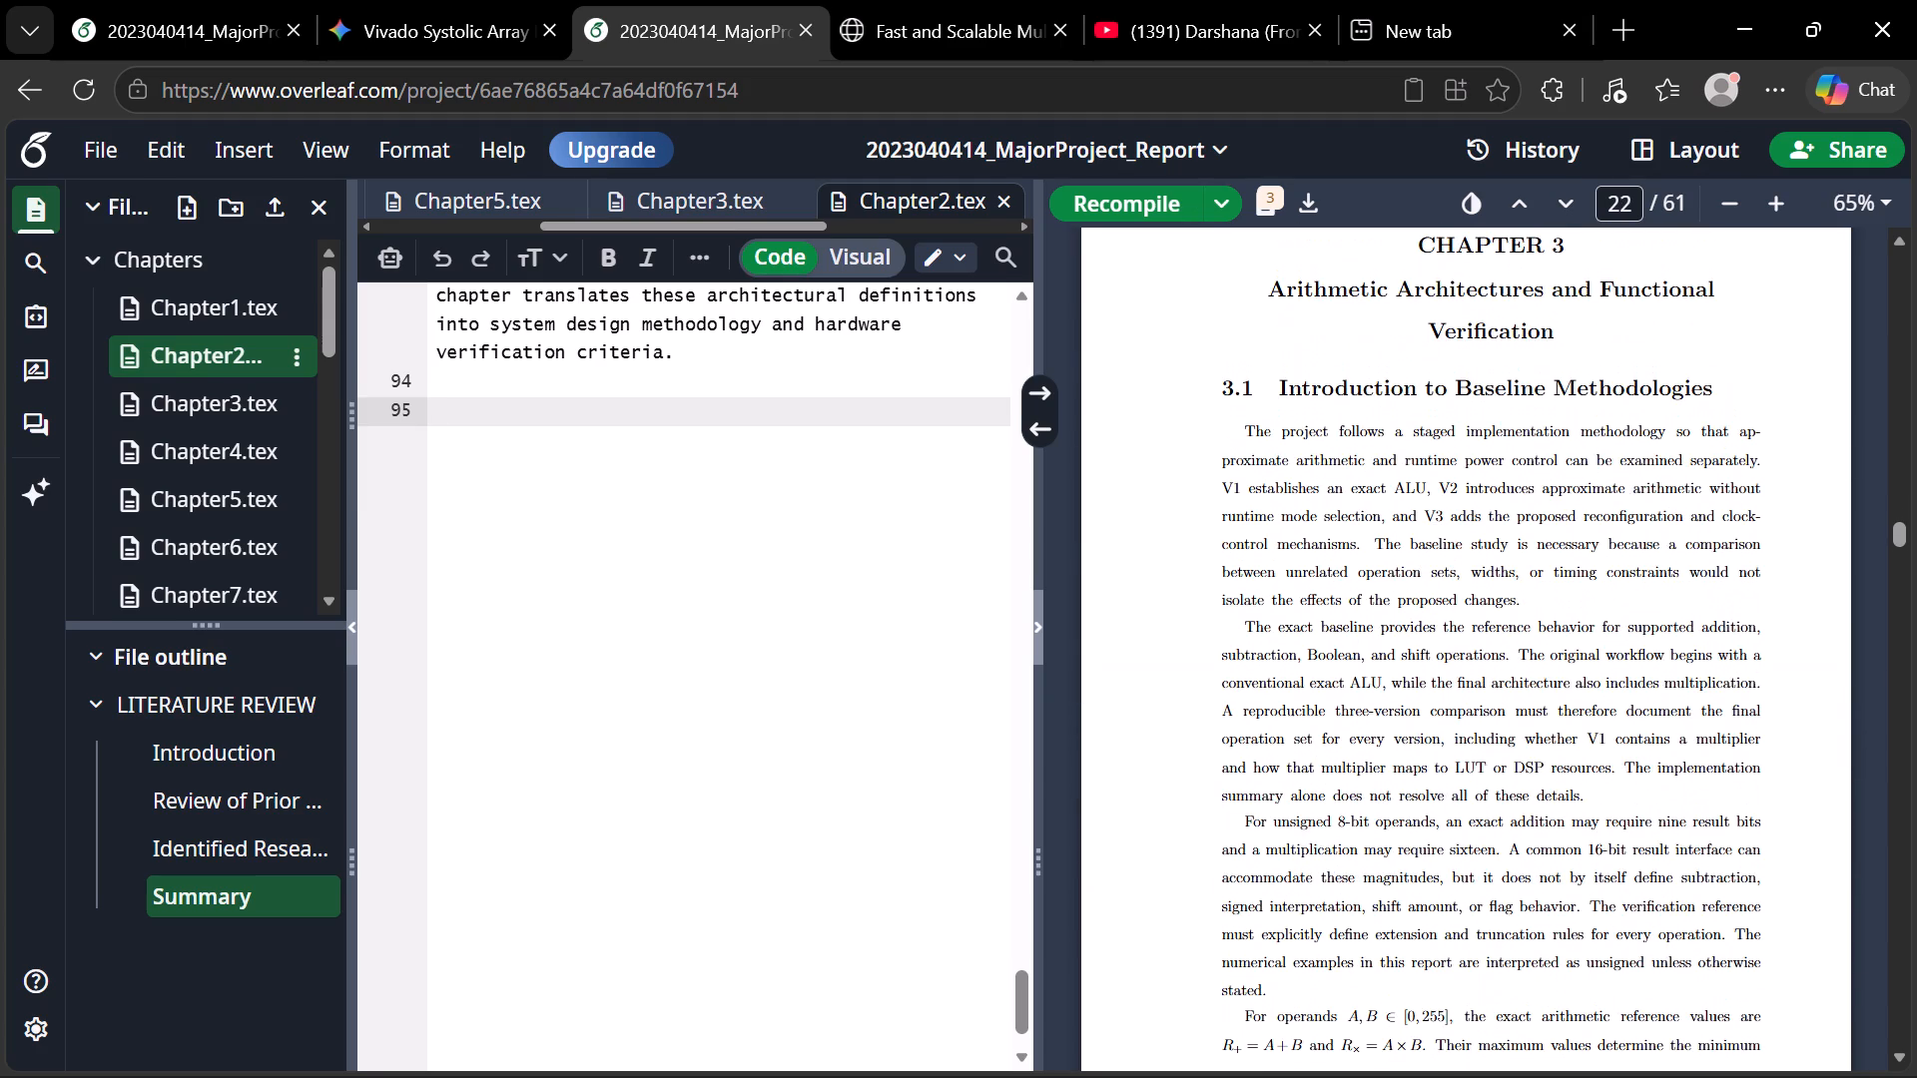
{"action": "scroll", "coordinate": [1432, 645], "scroll_direction": "down", "scroll_amount": 10}
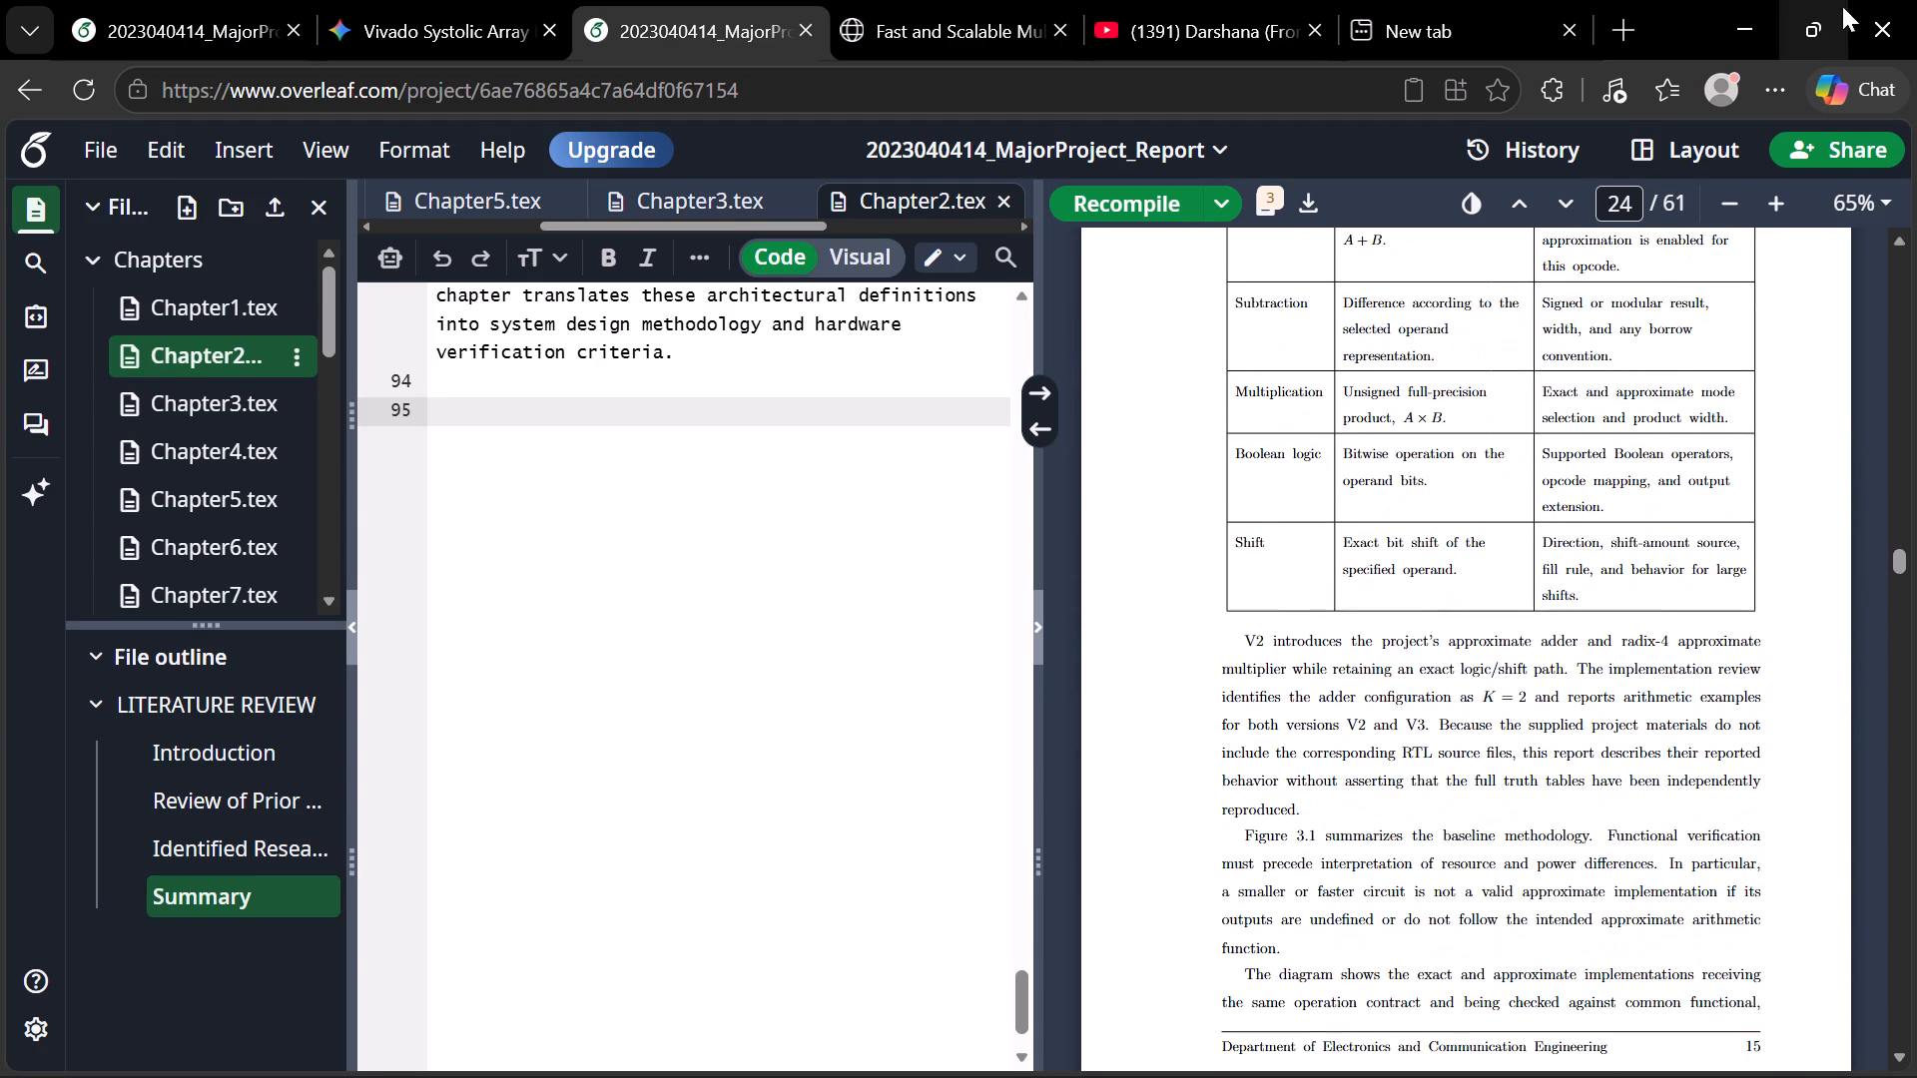
Recompile the report once more and close the browser window.
{"action": "left_click", "coordinate": [1879, 16]}
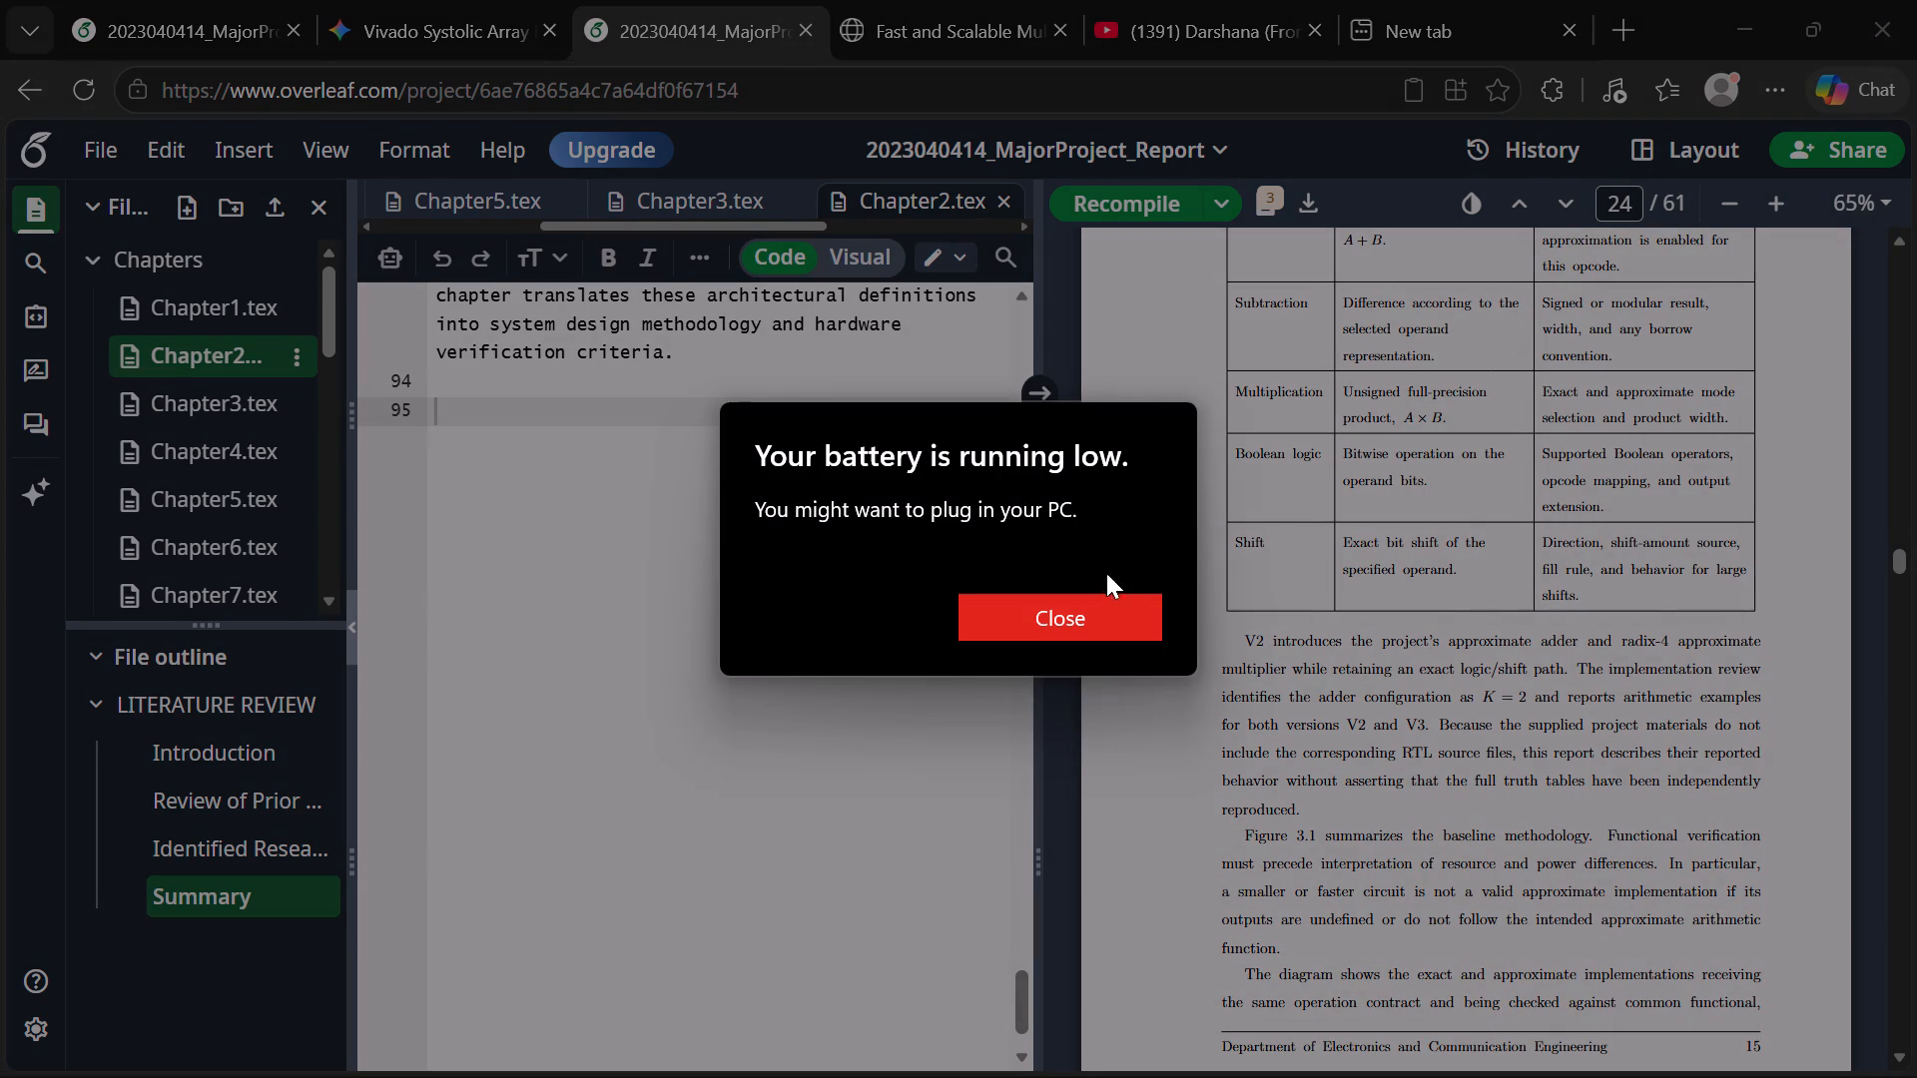
{"action": "left_click", "coordinate": [1090, 611]}
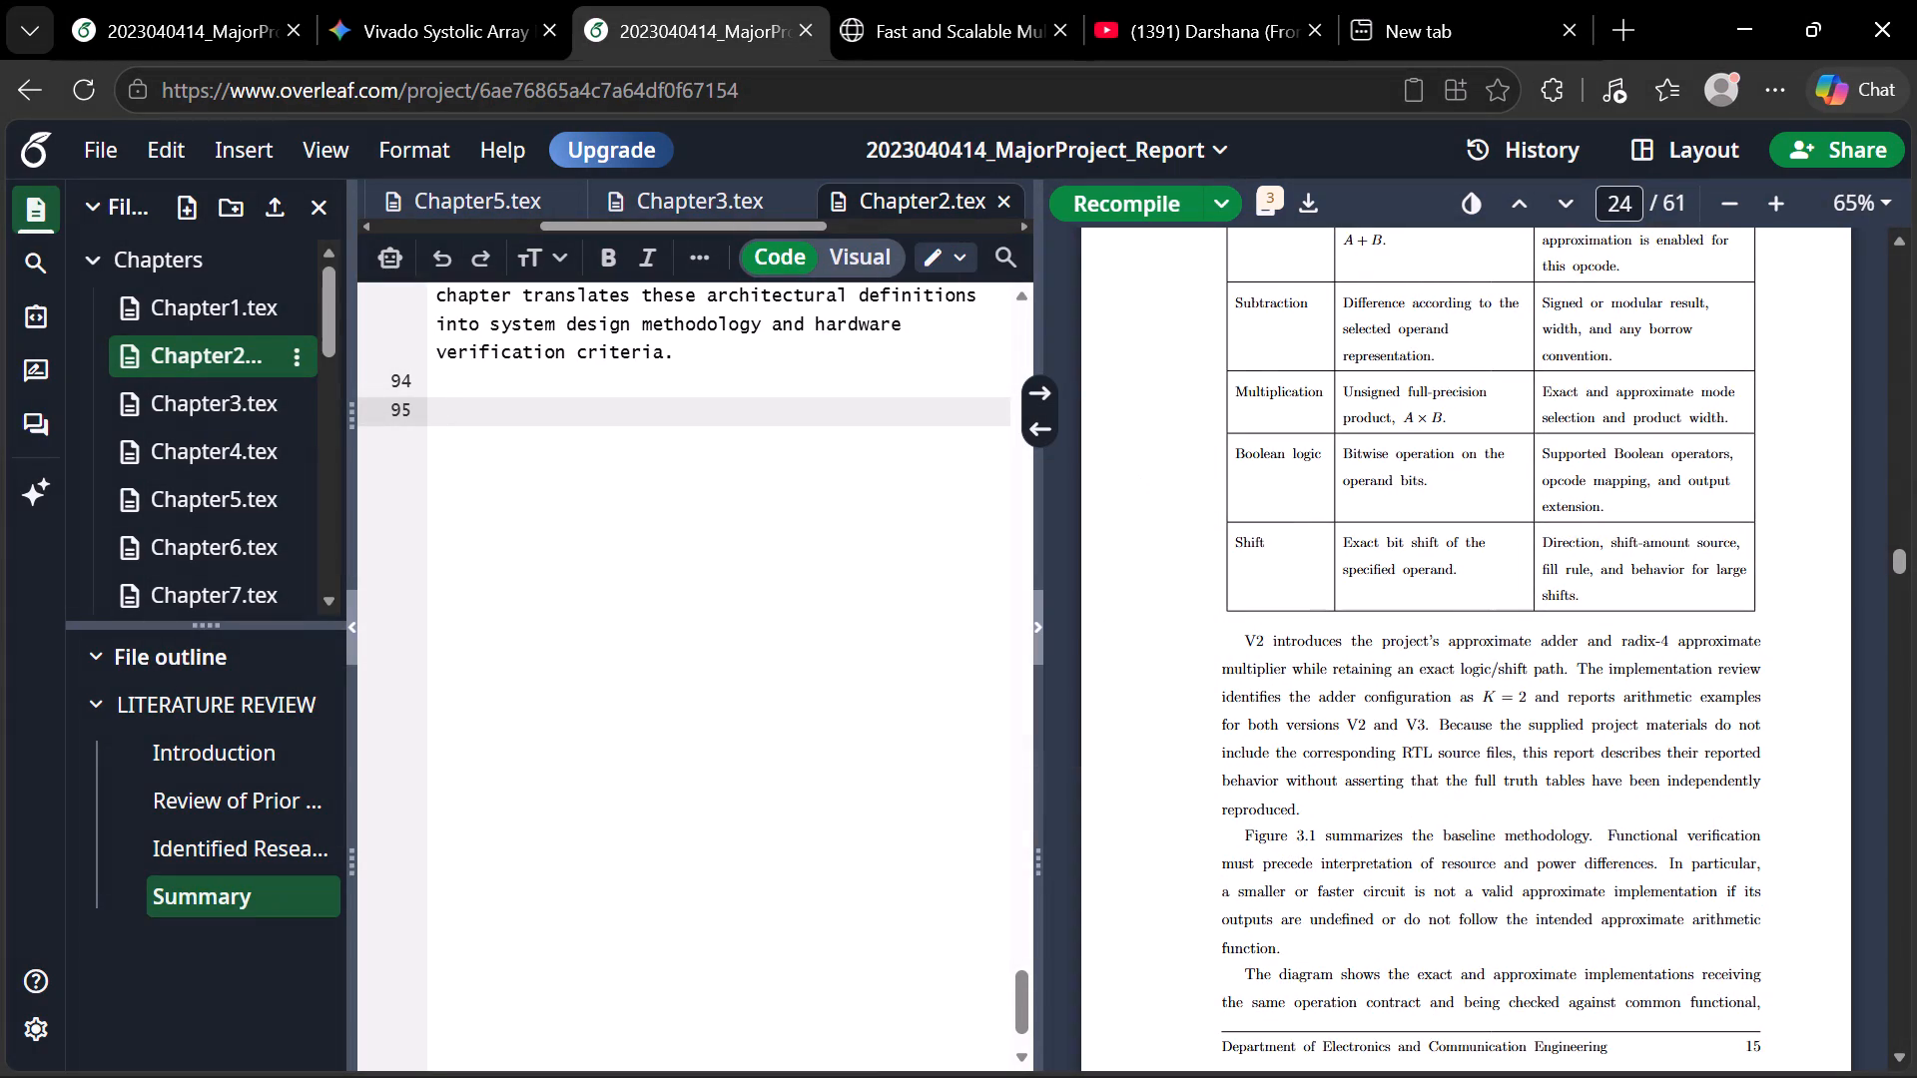
{"action": "key", "text": "ctrl+s"}
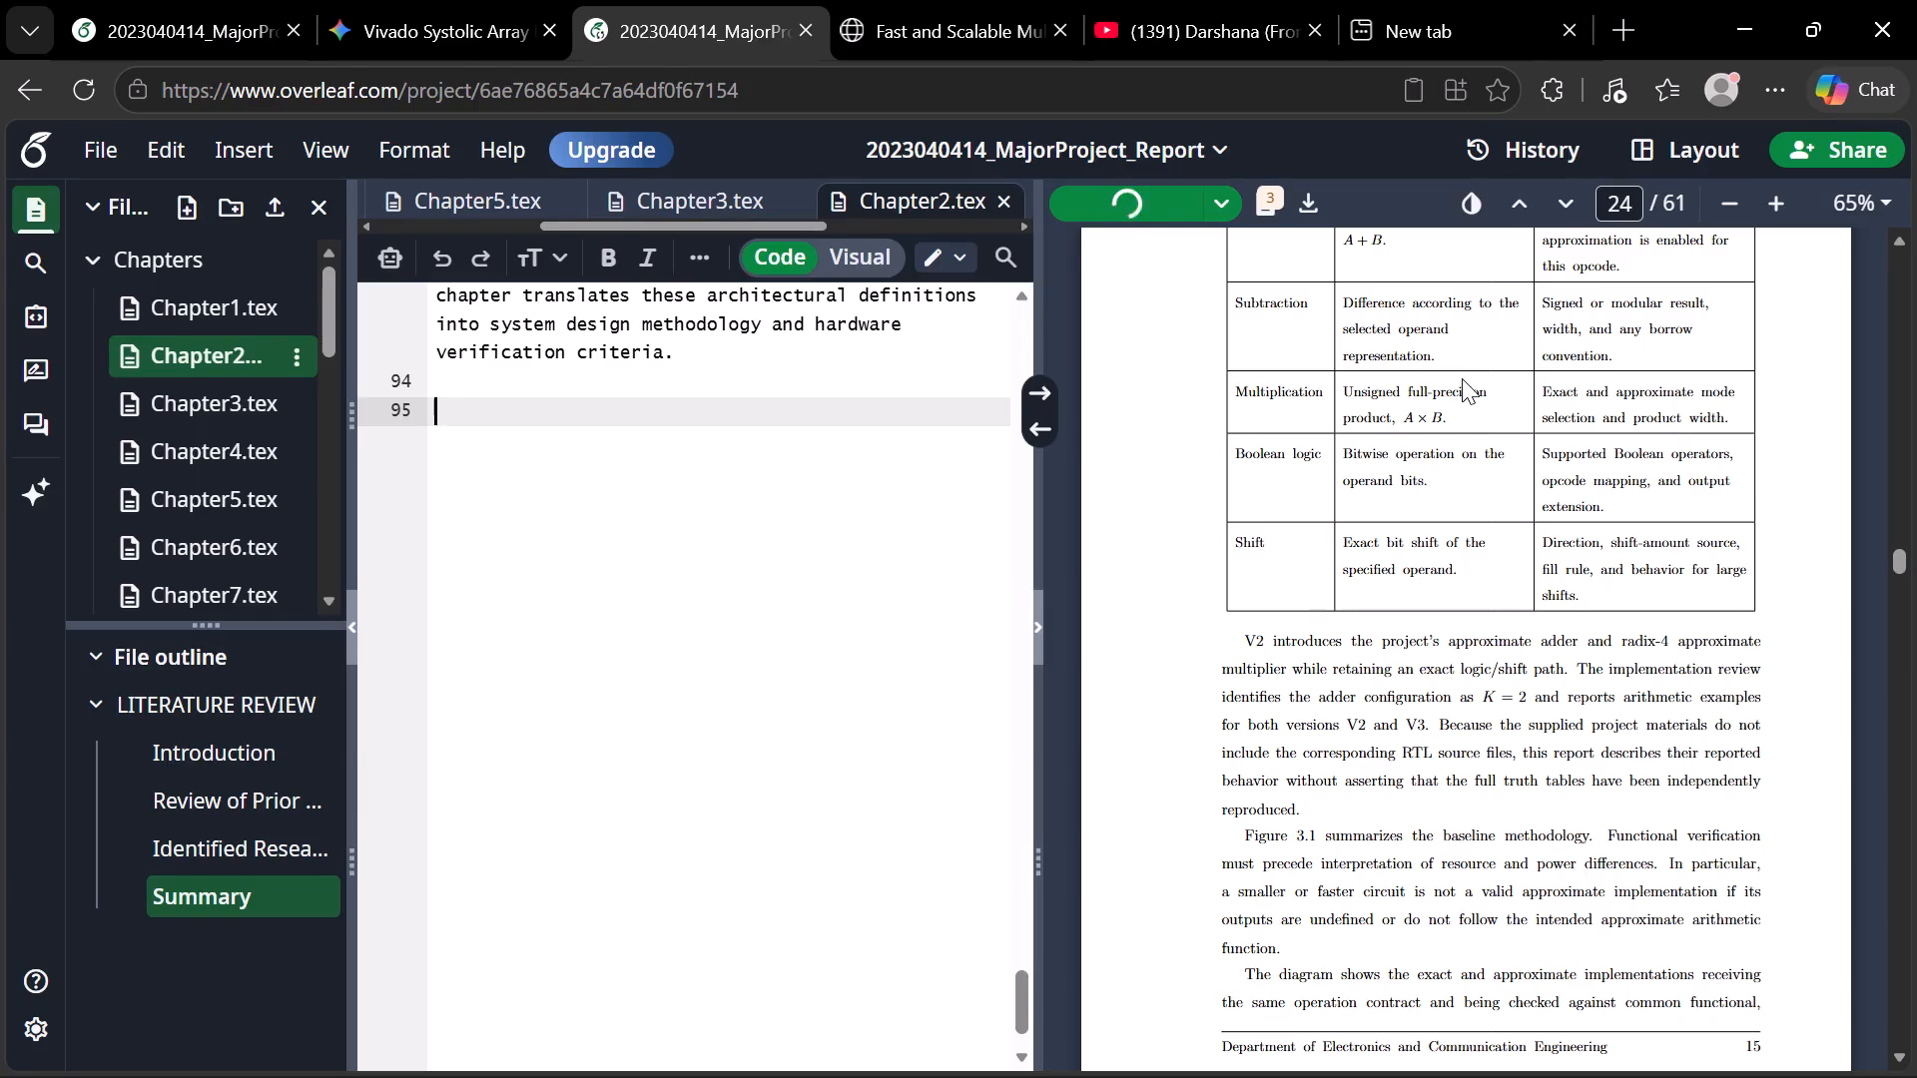
{"action": "left_click", "coordinate": [1902, 3]}
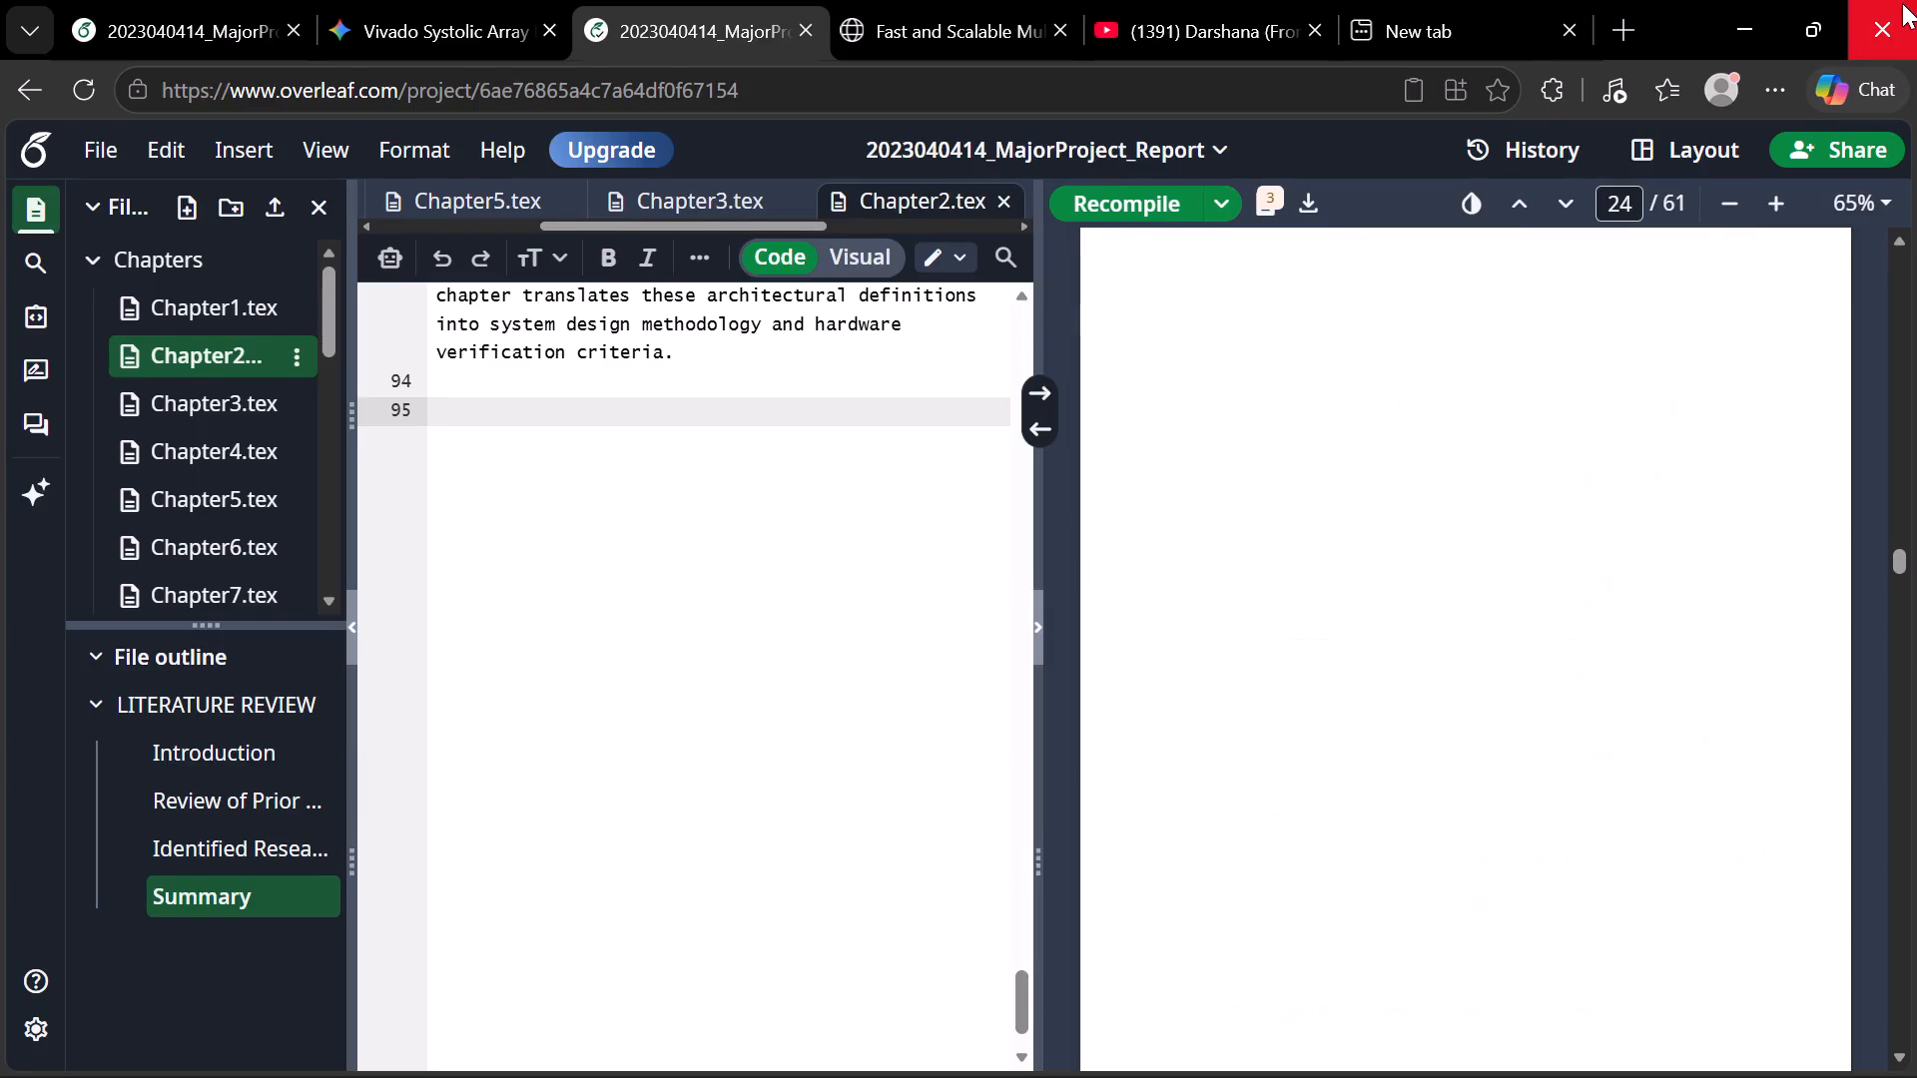
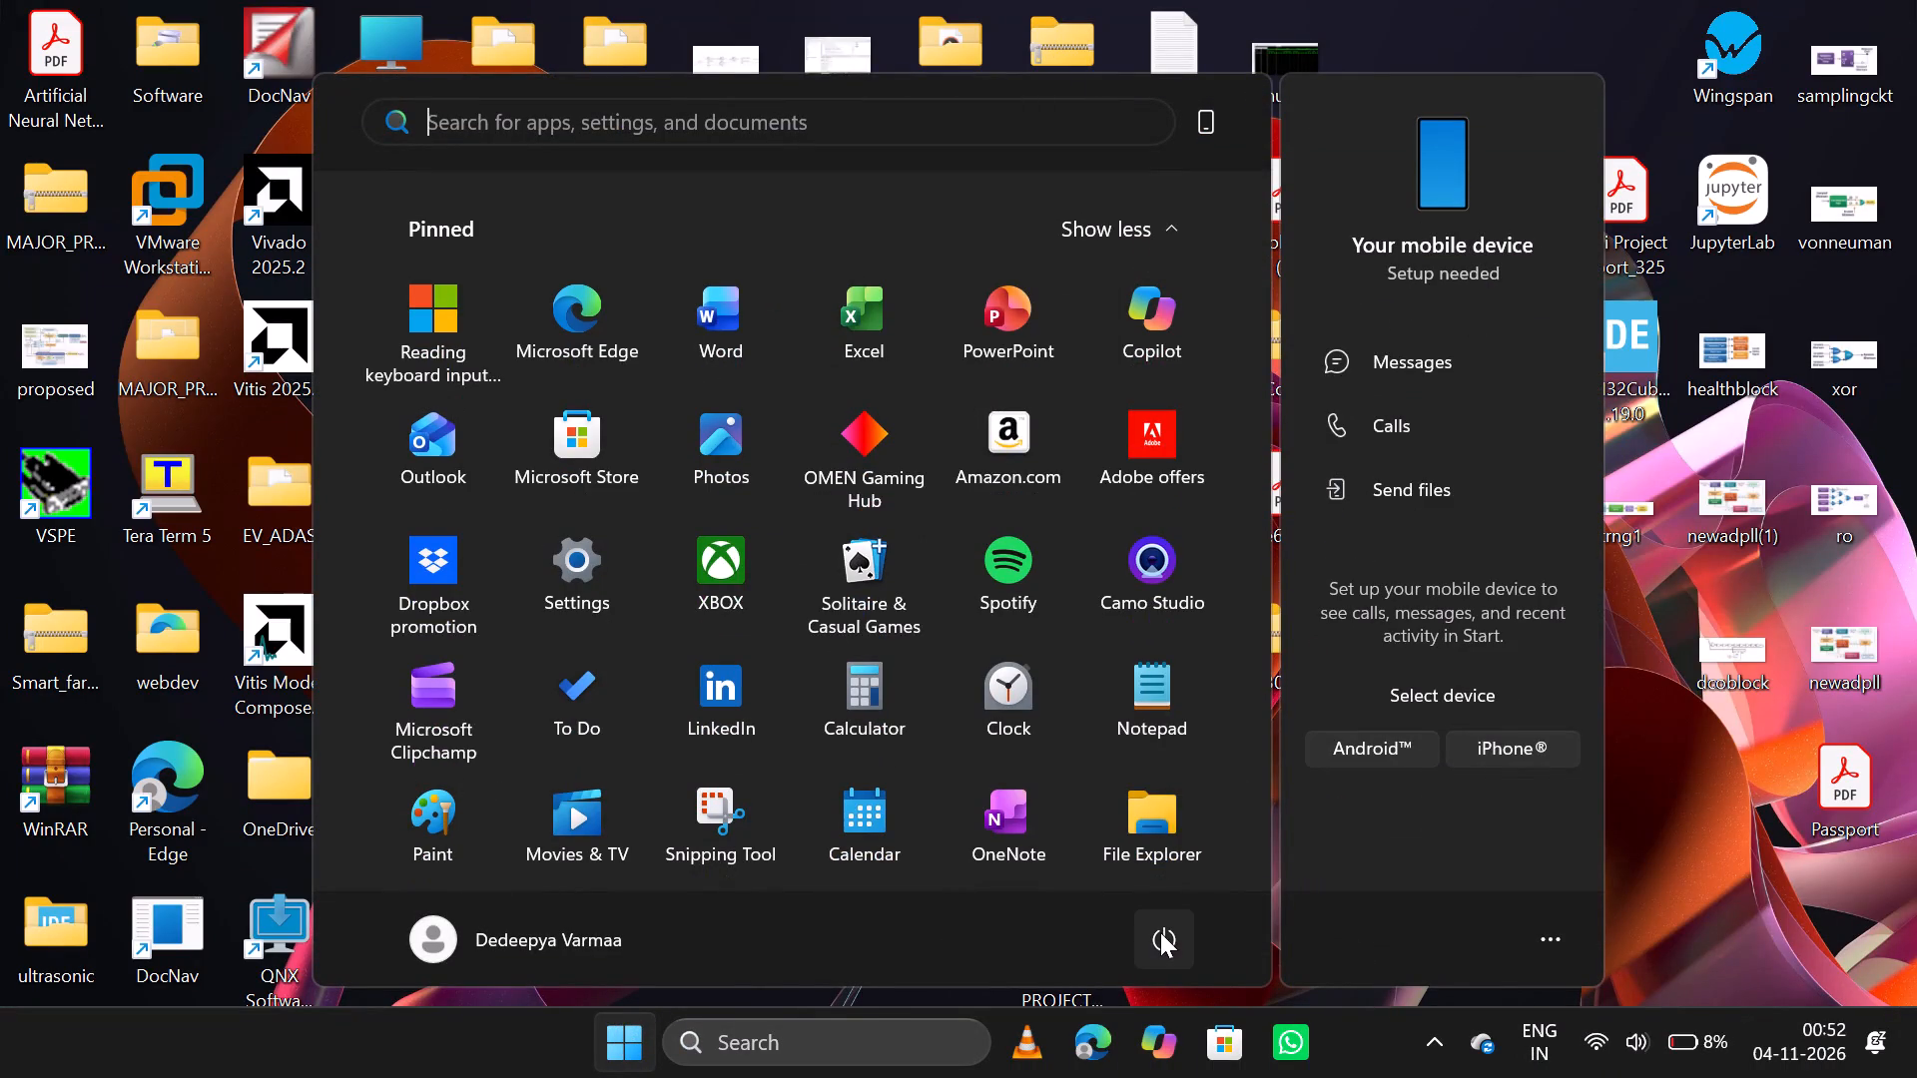
Shut down the computer.
{"action": "left_click", "coordinate": [1160, 932]}
{"action": "left_click", "coordinate": [1130, 822]}
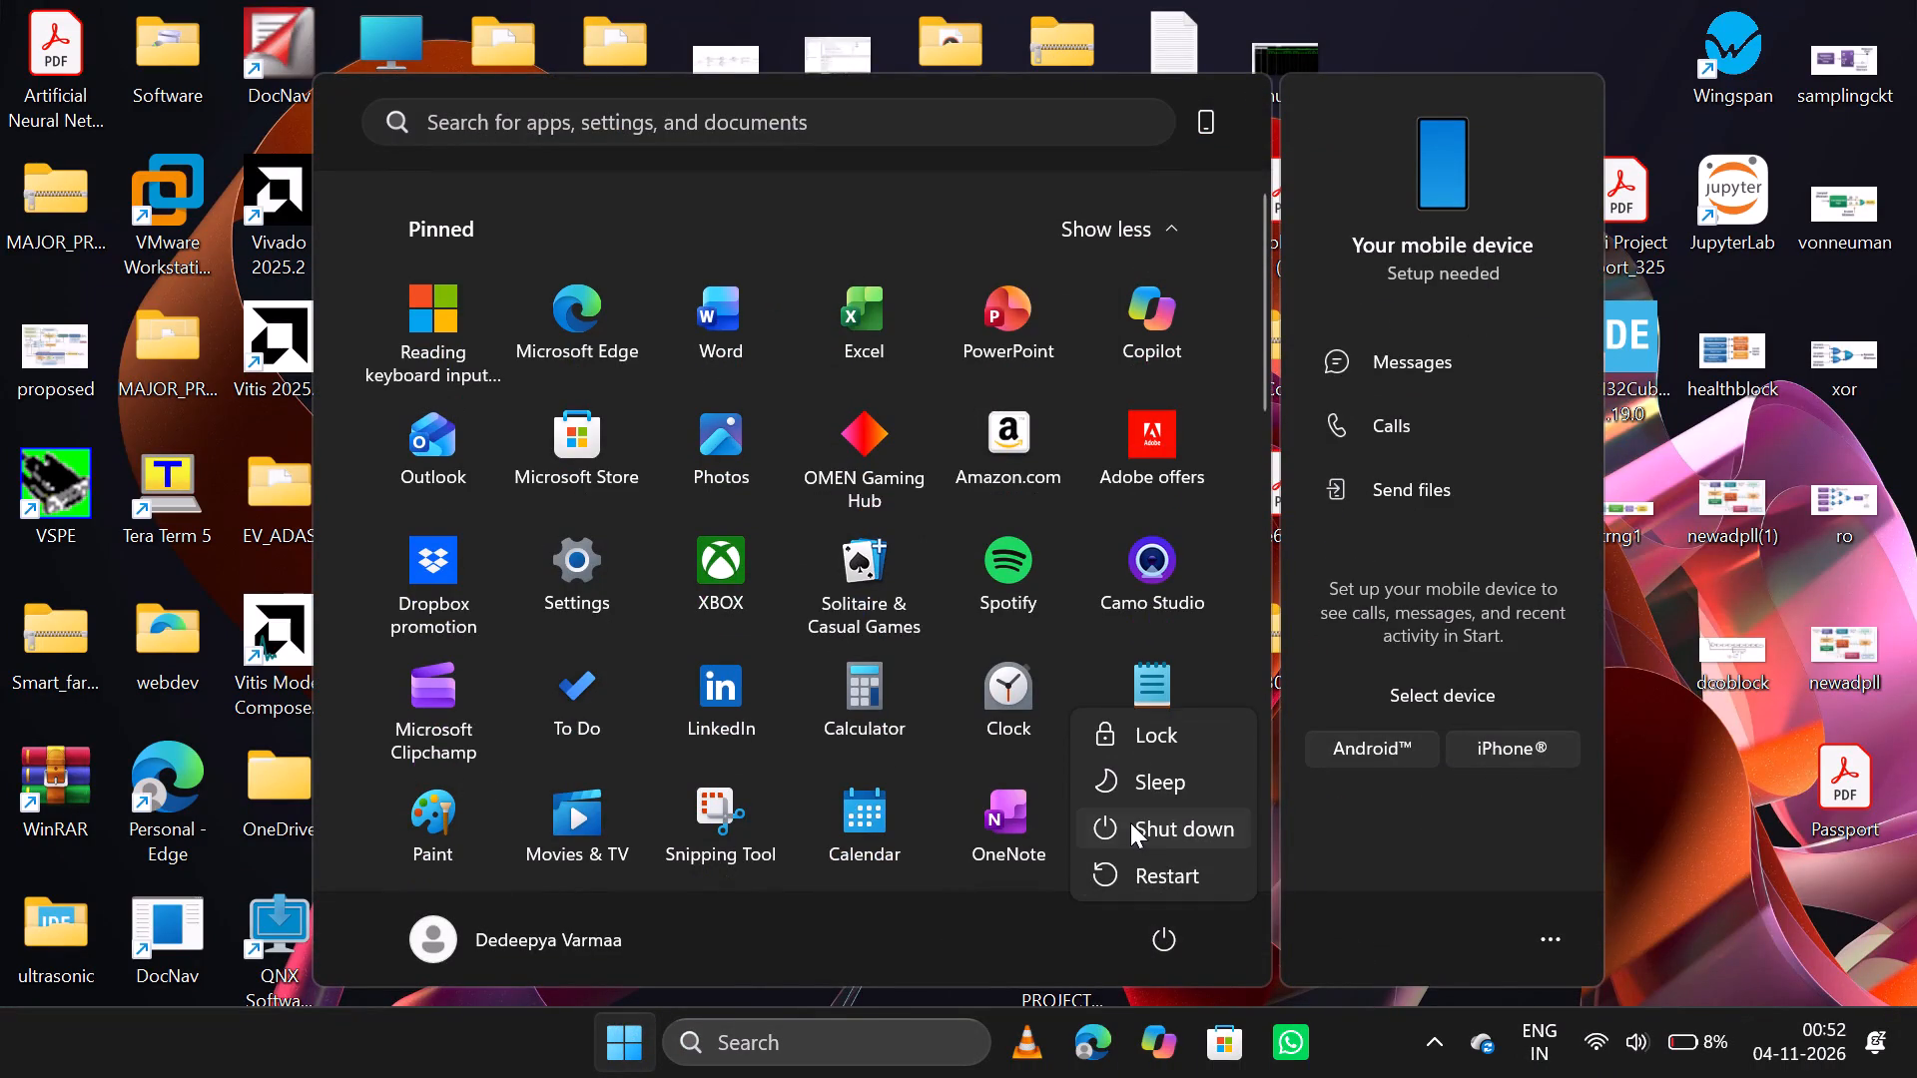